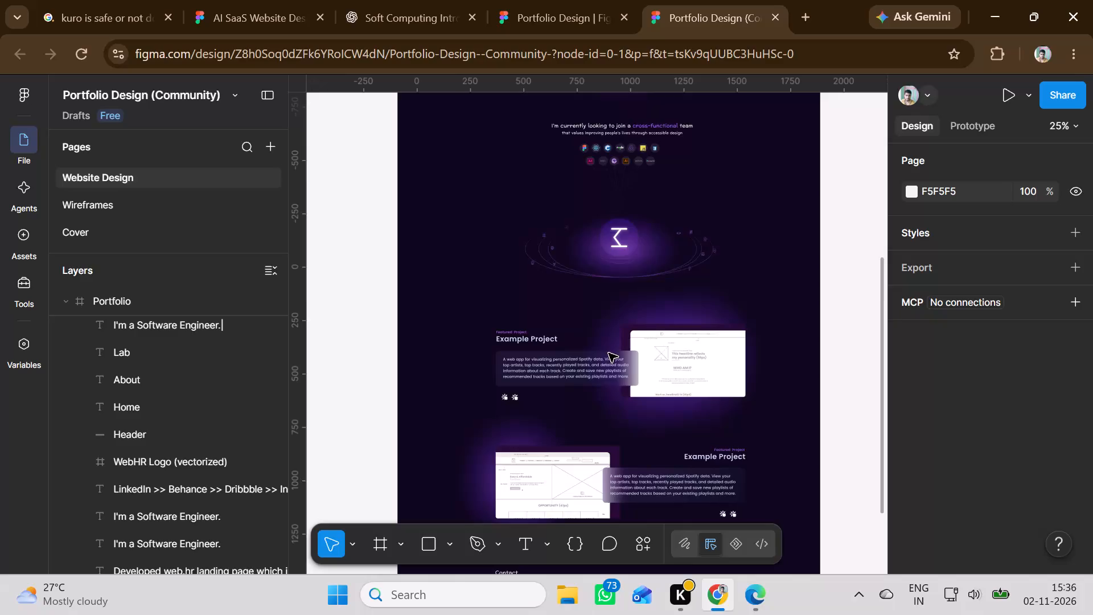
Draw a rectangle about 1830 by 3572 just below the Portfolio frame, starting at the frame's left edge.
scroll(609, 353, down, 8)
scroll(609, 353, up, 1)
scroll(609, 353, down, 8)
scroll(609, 353, up, 1)
scroll(609, 353, down, 2)
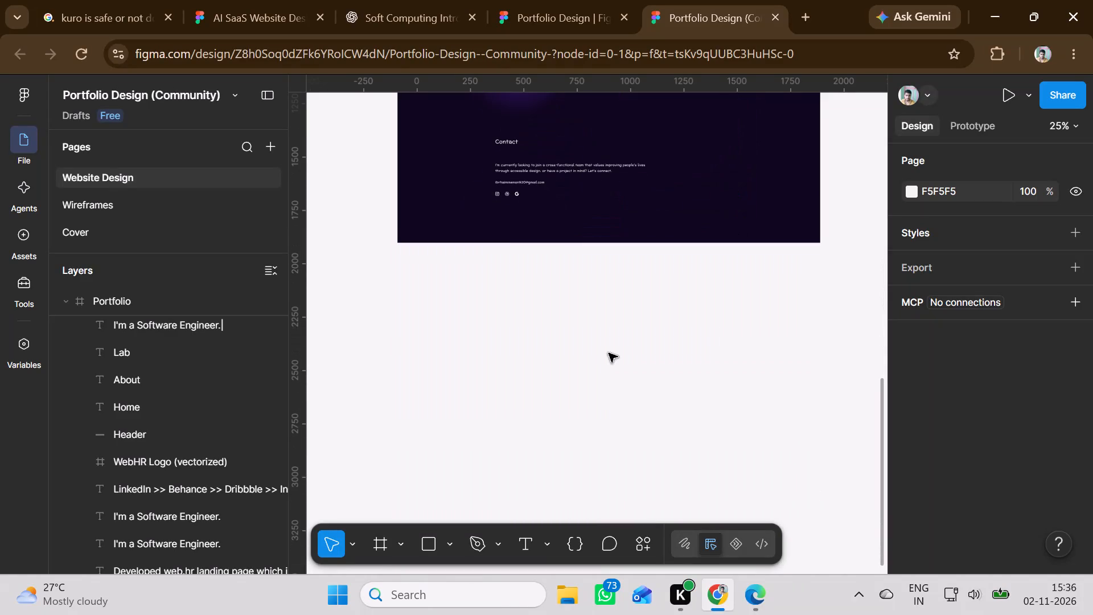
scroll(609, 353, down, 2)
click(425, 551)
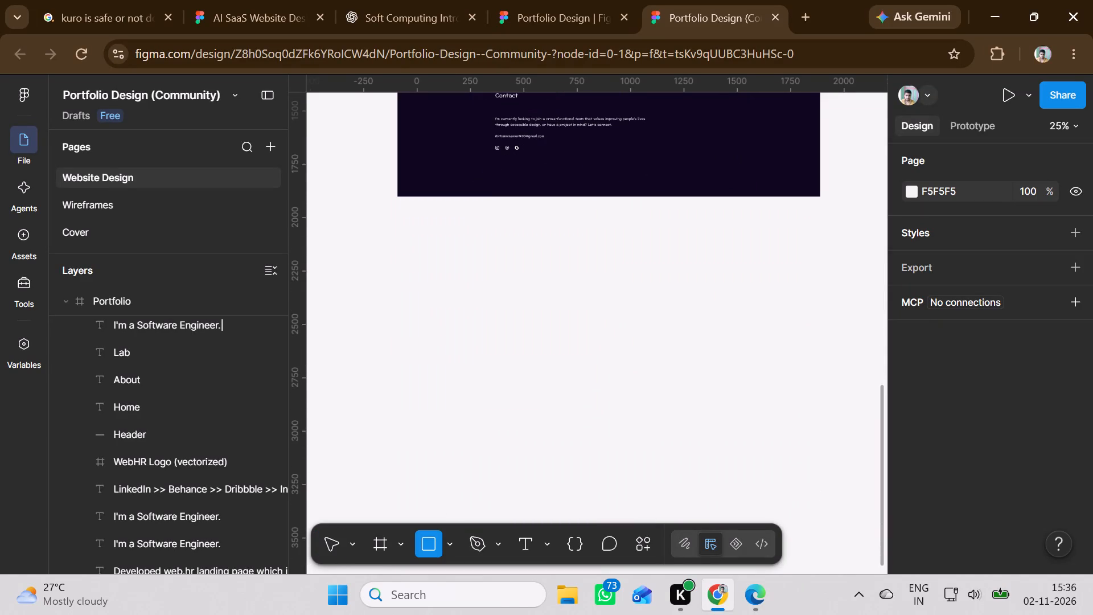
drag(401, 214, 534, 343)
drag(534, 343, 726, 510)
scroll(725, 531, down, 10)
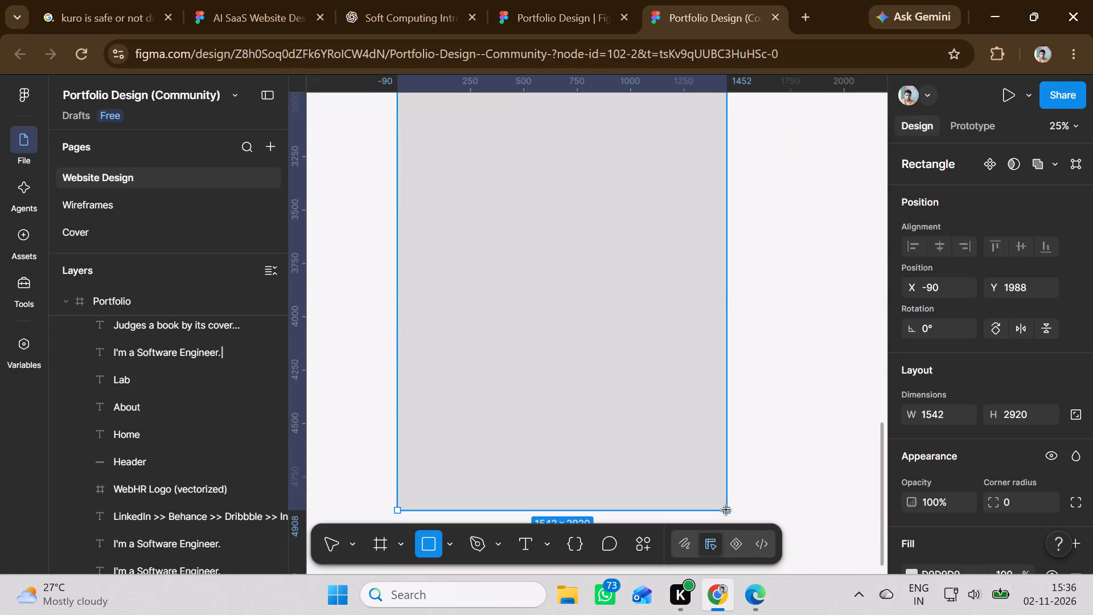
scroll(726, 510, down, 5)
drag(726, 510, 780, 526)
scroll(785, 517, down, 3)
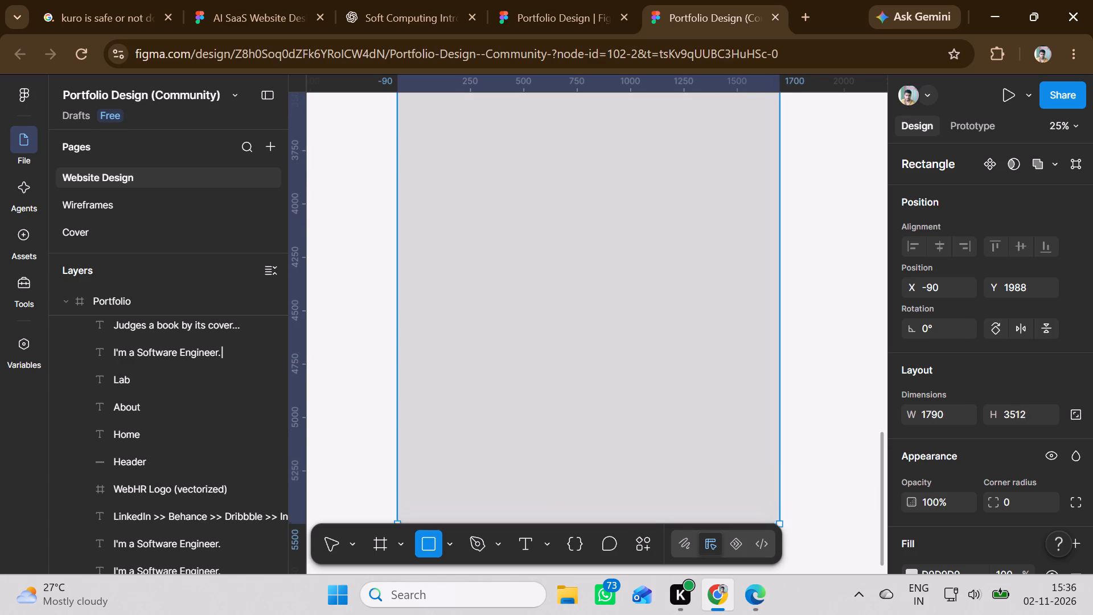
drag(780, 526, 788, 536)
scroll(718, 491, down, 1)
scroll(718, 490, up, 4)
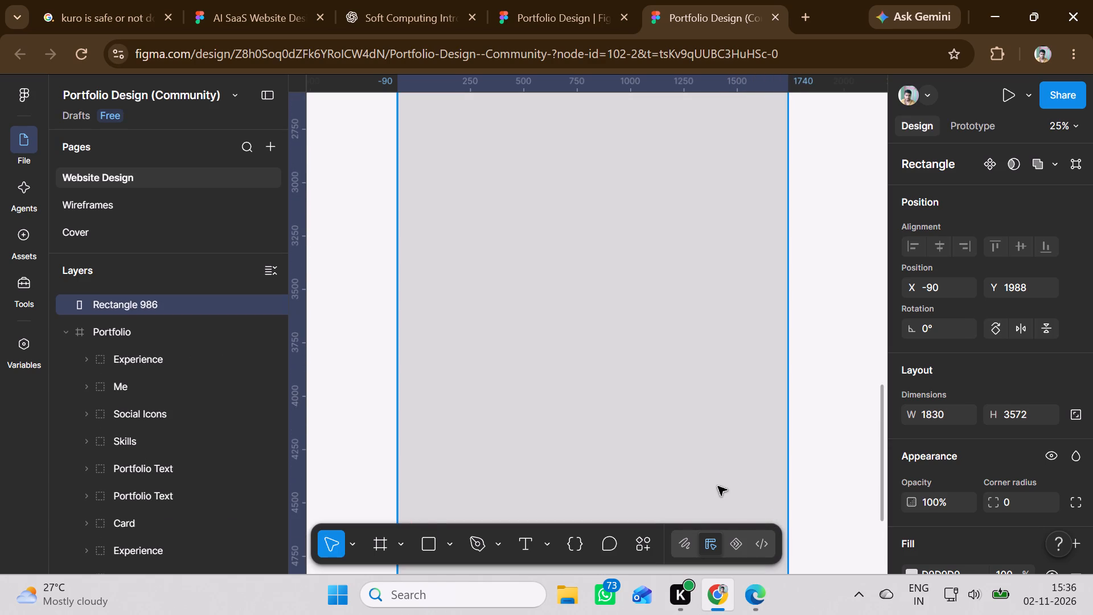
Widen the new rectangle to 1980 so its right edge lines up with the Portfolio frame above.
scroll(692, 495, up, 12)
scroll(691, 495, down, 1)
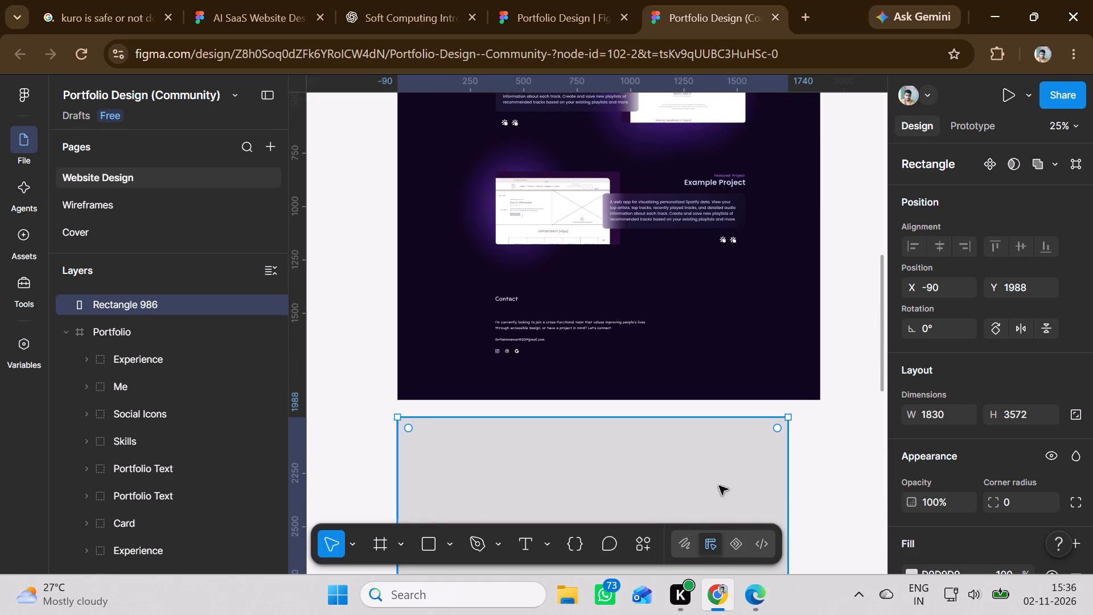
drag(785, 495, 815, 495)
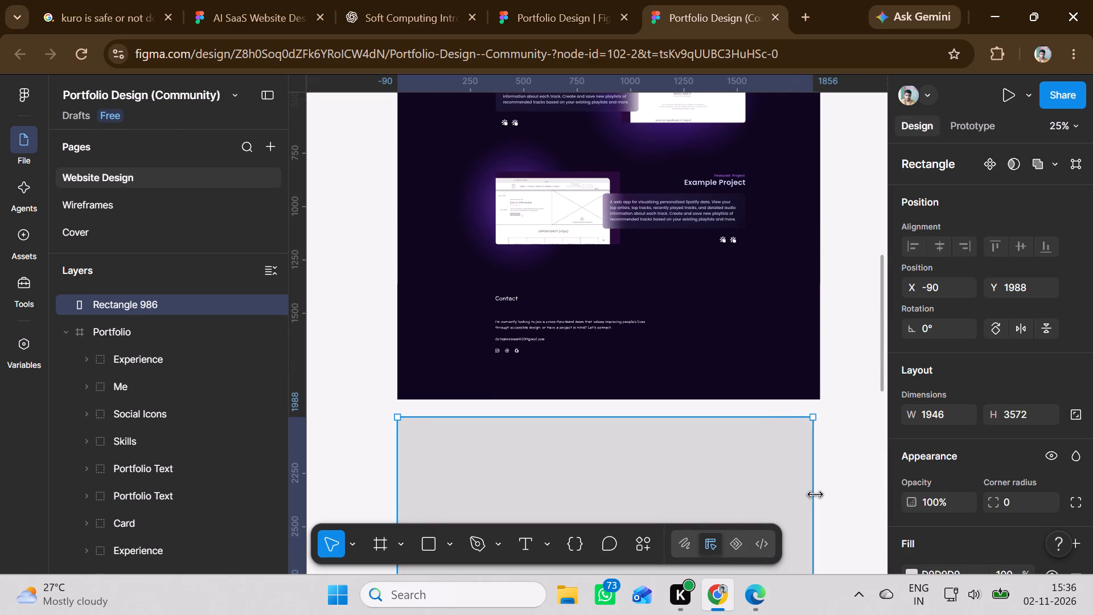
drag(815, 495, 817, 495)
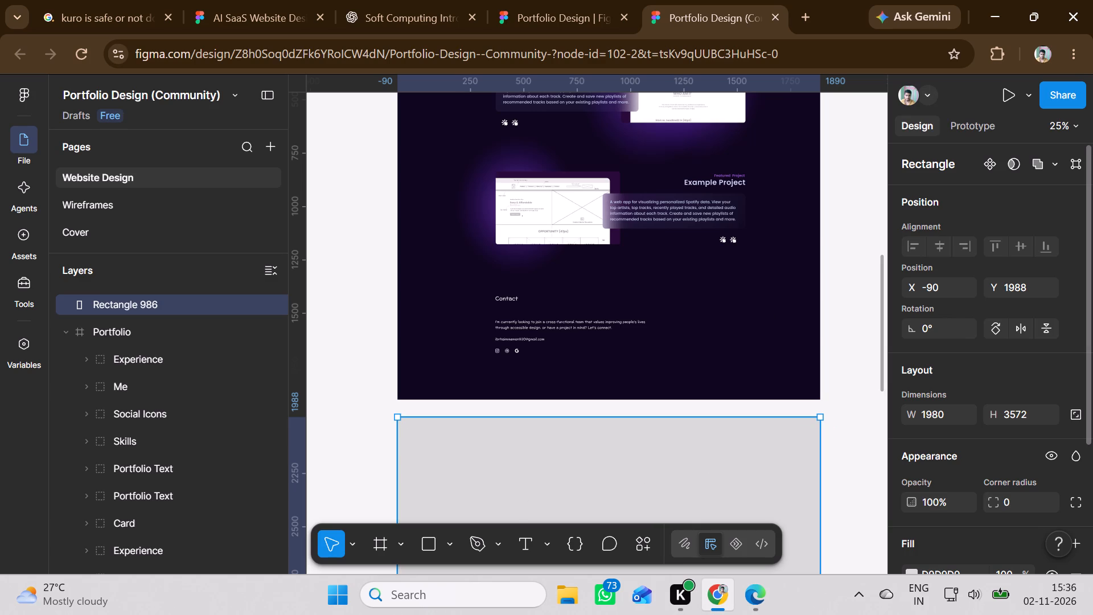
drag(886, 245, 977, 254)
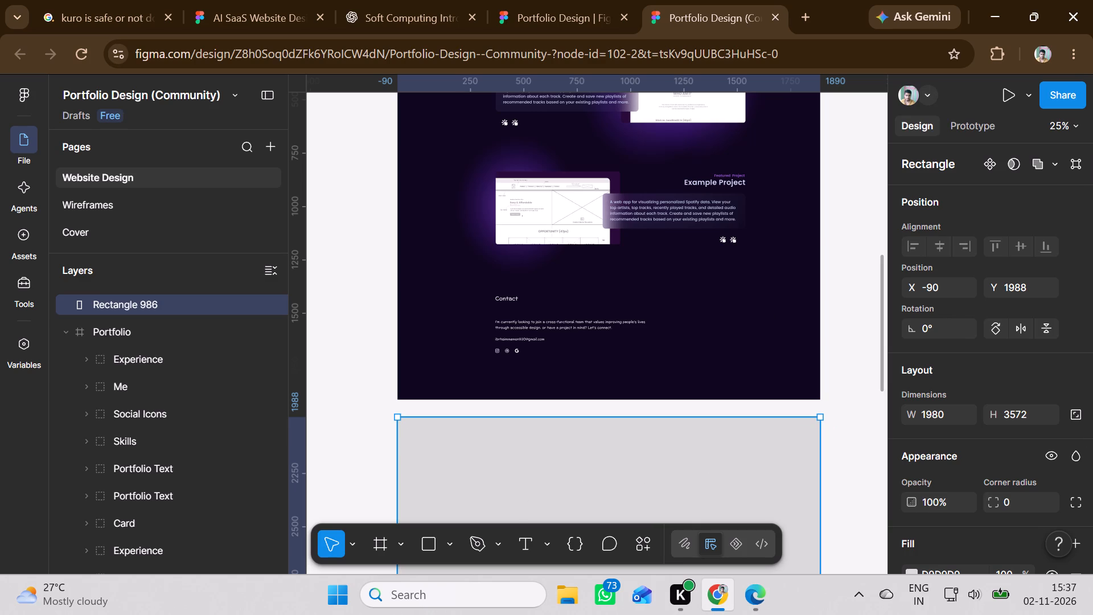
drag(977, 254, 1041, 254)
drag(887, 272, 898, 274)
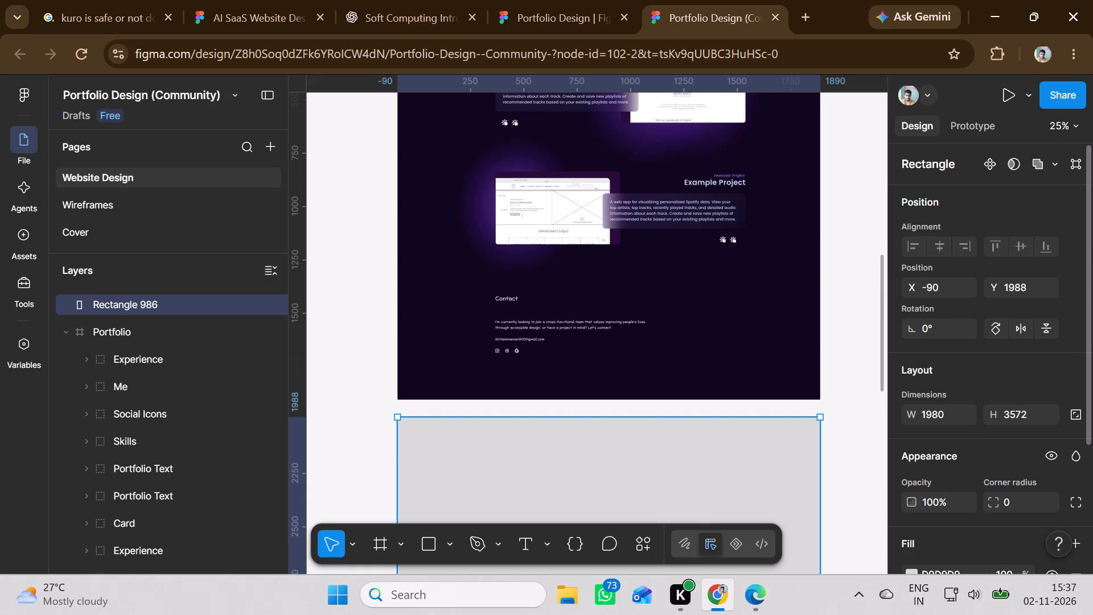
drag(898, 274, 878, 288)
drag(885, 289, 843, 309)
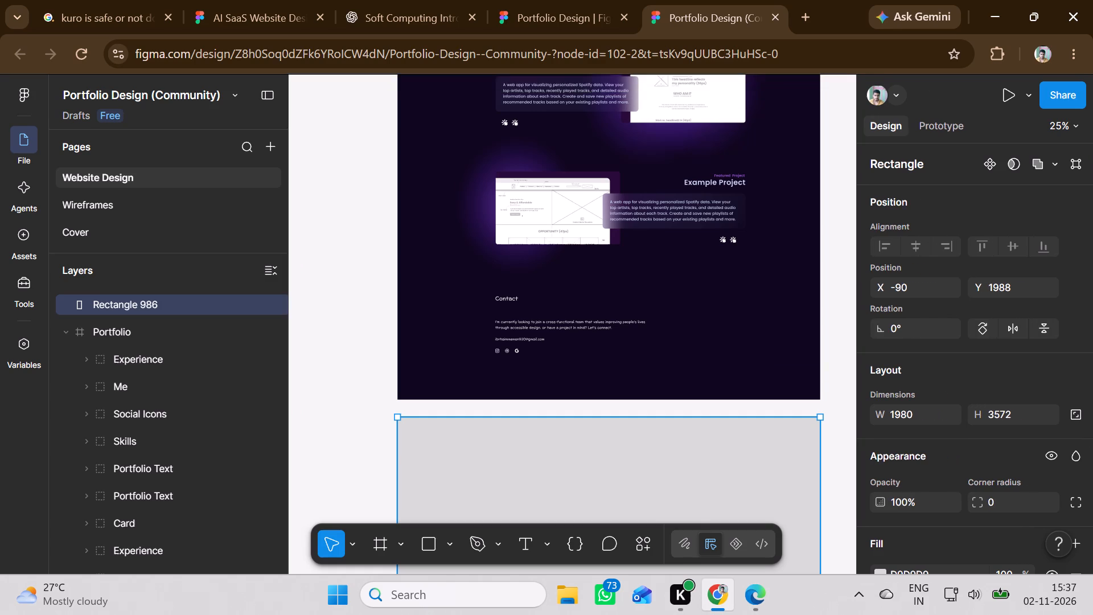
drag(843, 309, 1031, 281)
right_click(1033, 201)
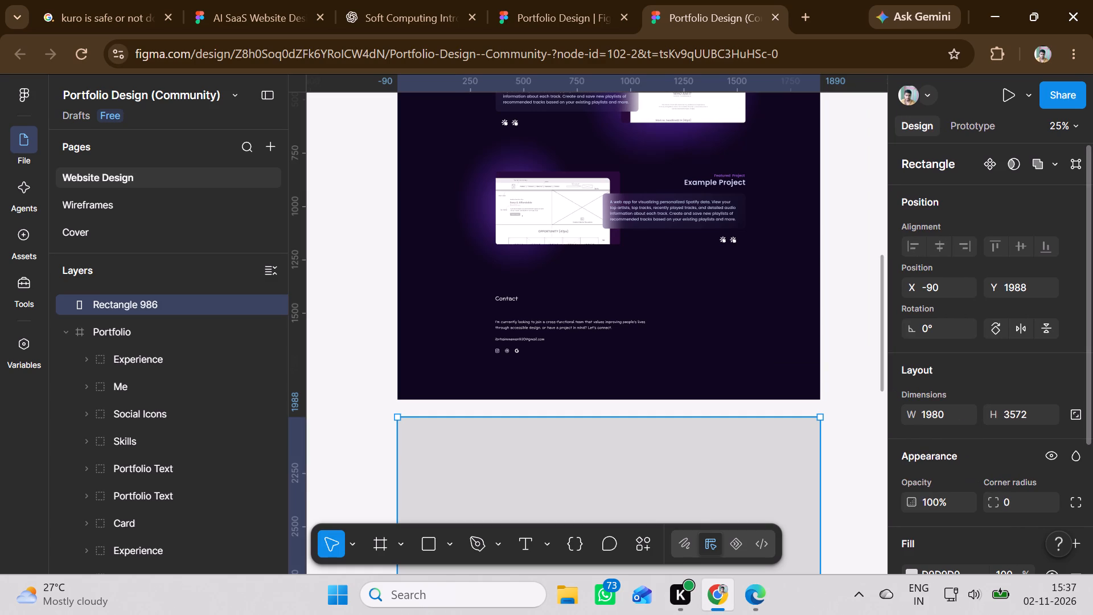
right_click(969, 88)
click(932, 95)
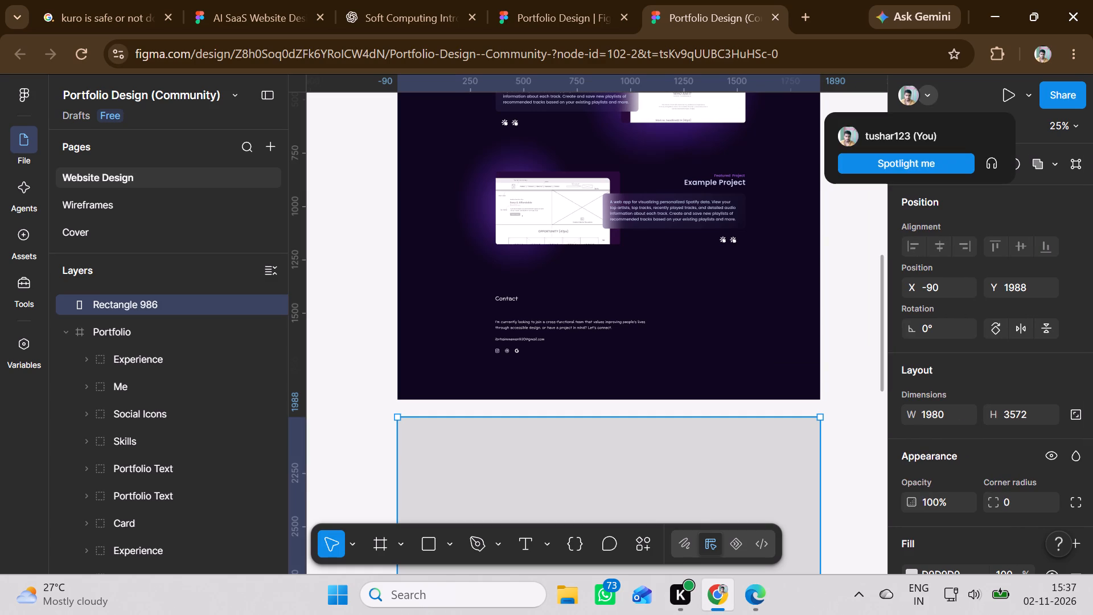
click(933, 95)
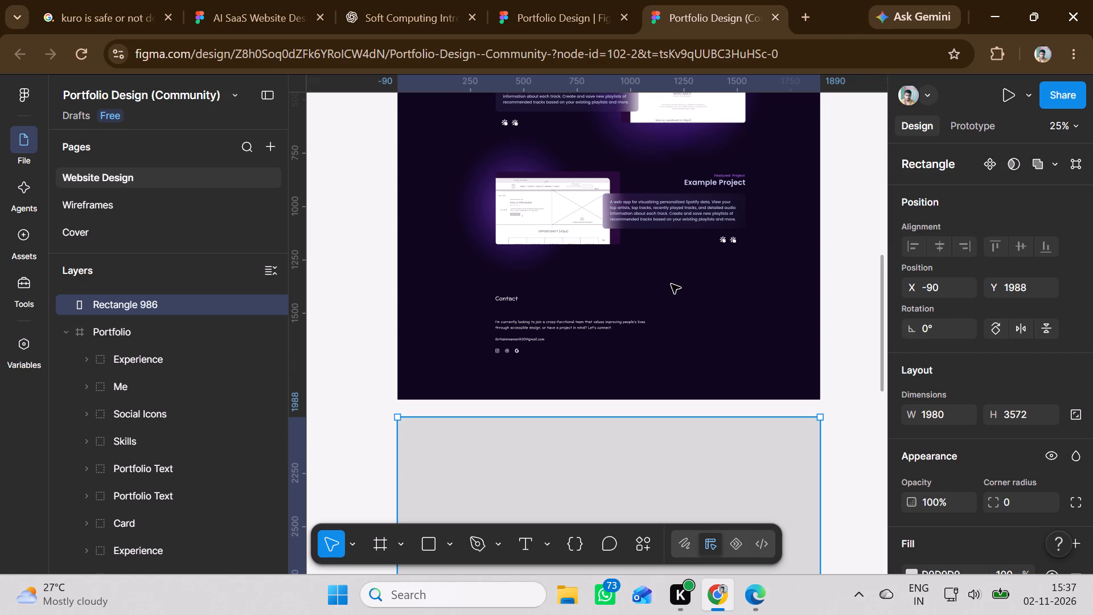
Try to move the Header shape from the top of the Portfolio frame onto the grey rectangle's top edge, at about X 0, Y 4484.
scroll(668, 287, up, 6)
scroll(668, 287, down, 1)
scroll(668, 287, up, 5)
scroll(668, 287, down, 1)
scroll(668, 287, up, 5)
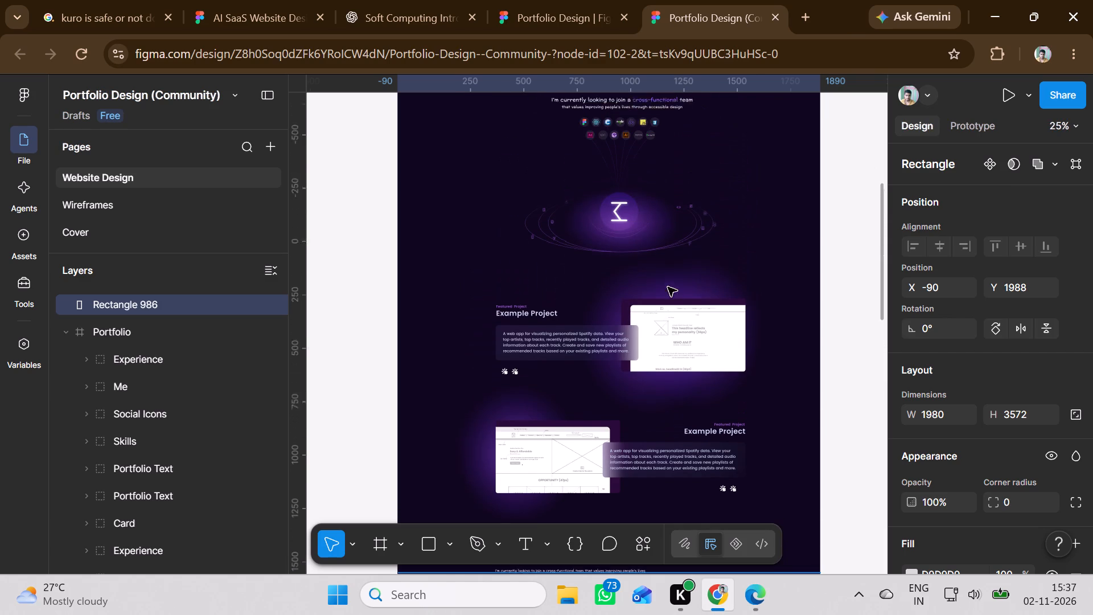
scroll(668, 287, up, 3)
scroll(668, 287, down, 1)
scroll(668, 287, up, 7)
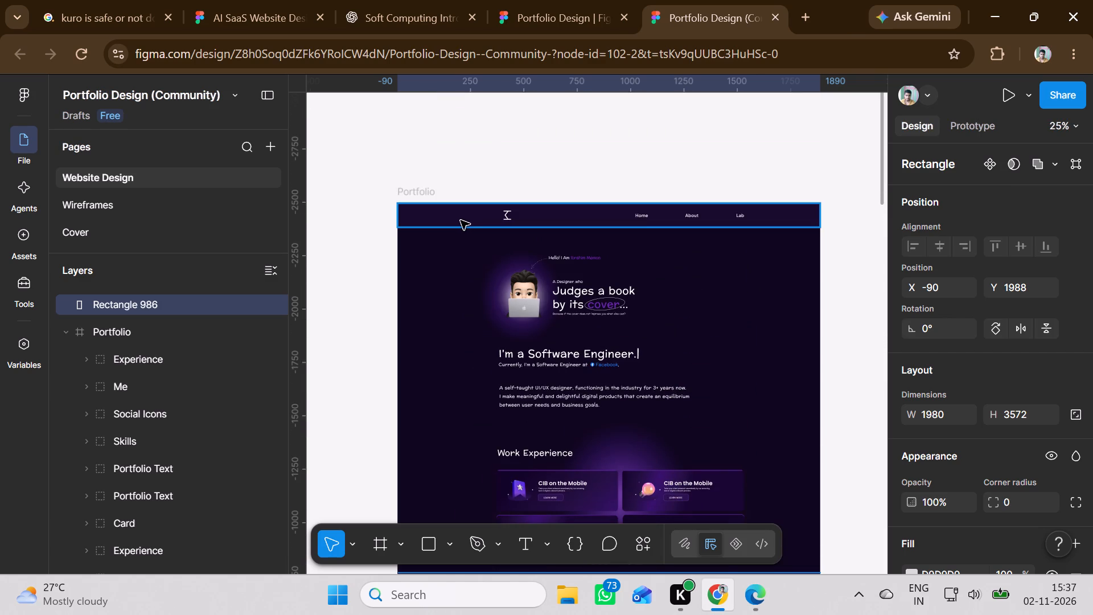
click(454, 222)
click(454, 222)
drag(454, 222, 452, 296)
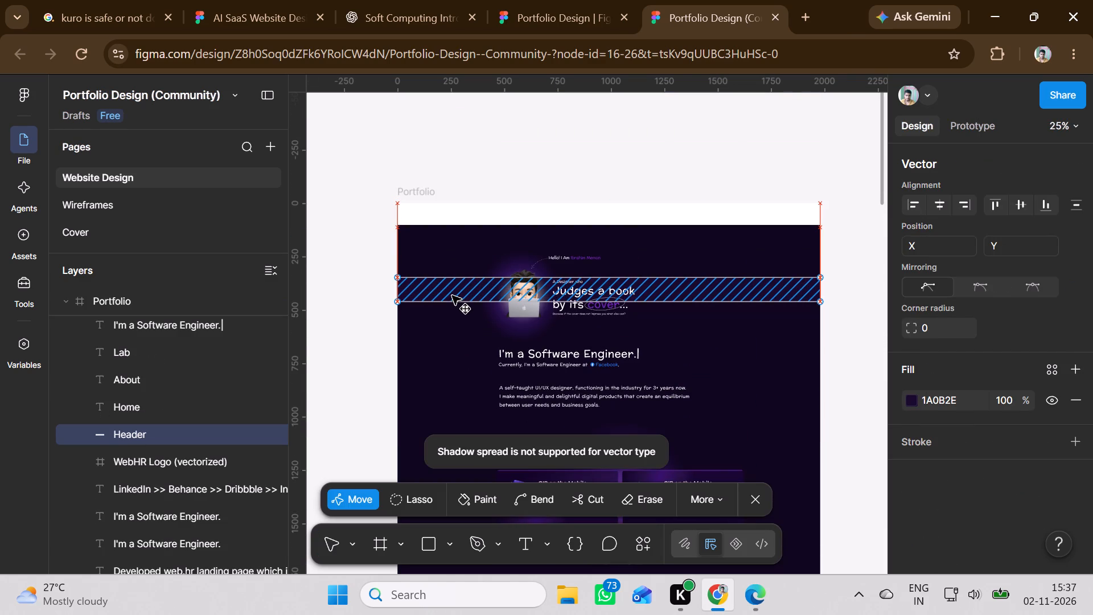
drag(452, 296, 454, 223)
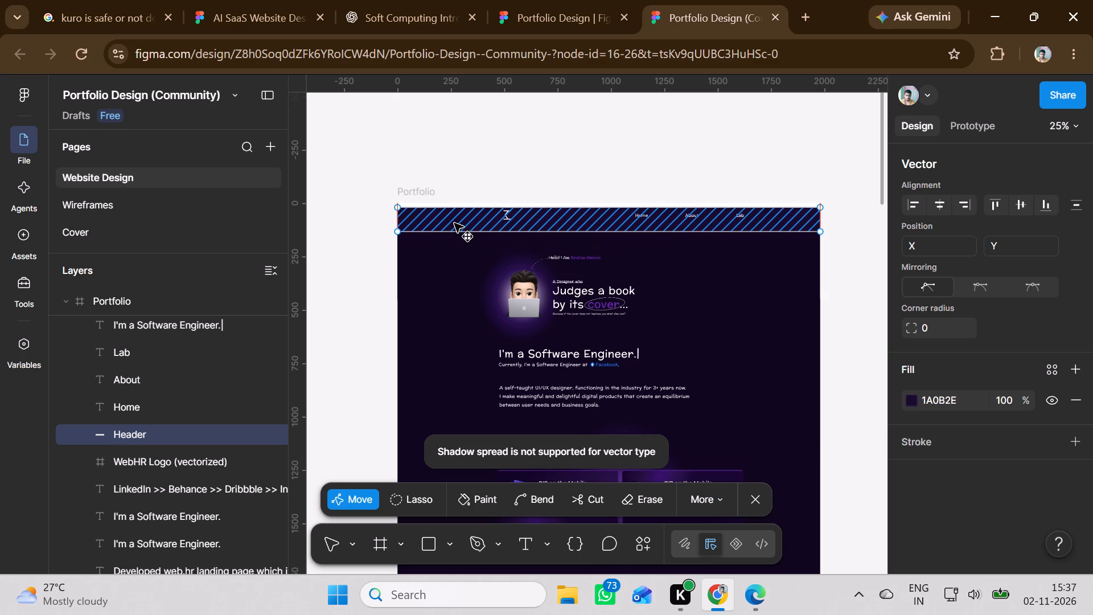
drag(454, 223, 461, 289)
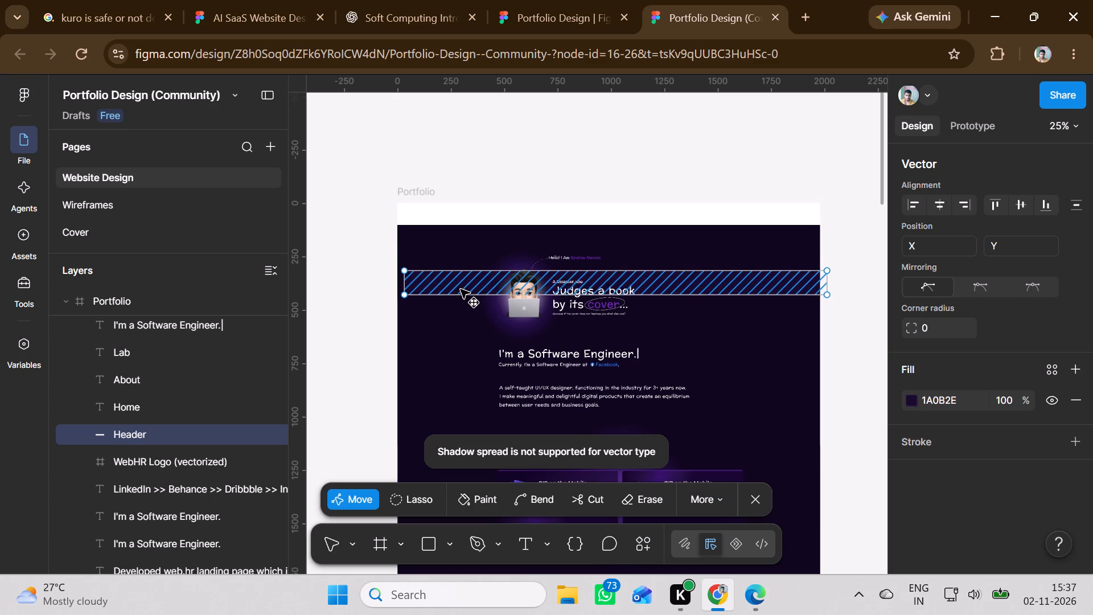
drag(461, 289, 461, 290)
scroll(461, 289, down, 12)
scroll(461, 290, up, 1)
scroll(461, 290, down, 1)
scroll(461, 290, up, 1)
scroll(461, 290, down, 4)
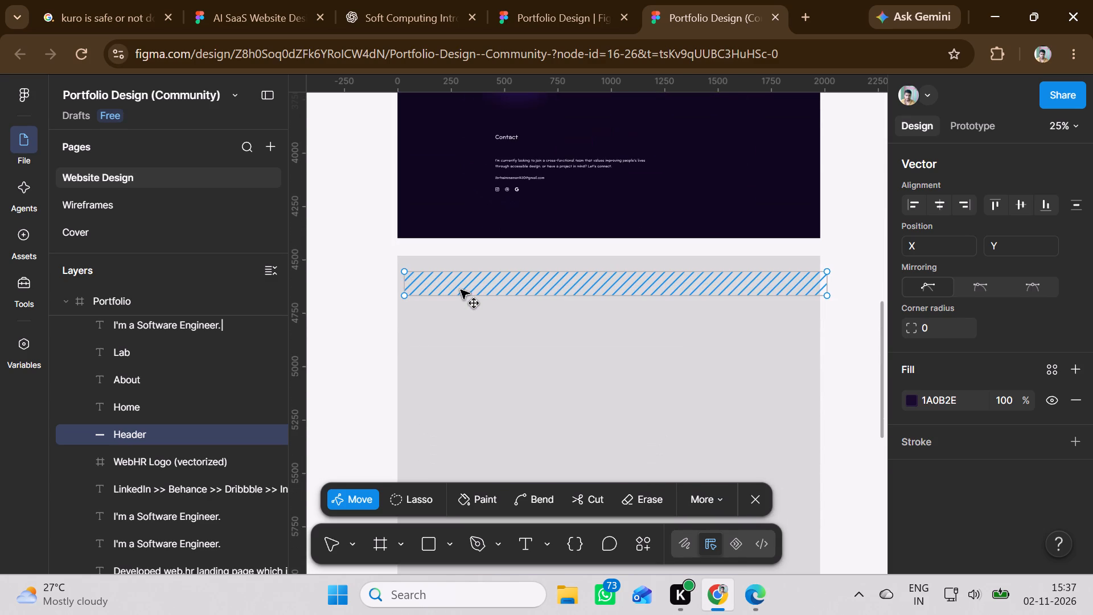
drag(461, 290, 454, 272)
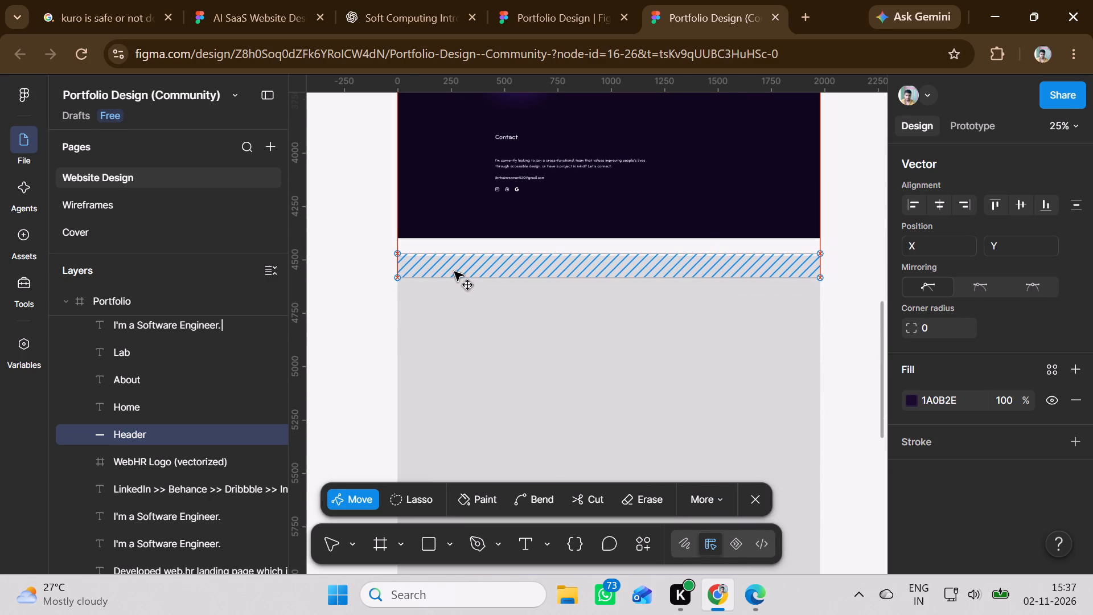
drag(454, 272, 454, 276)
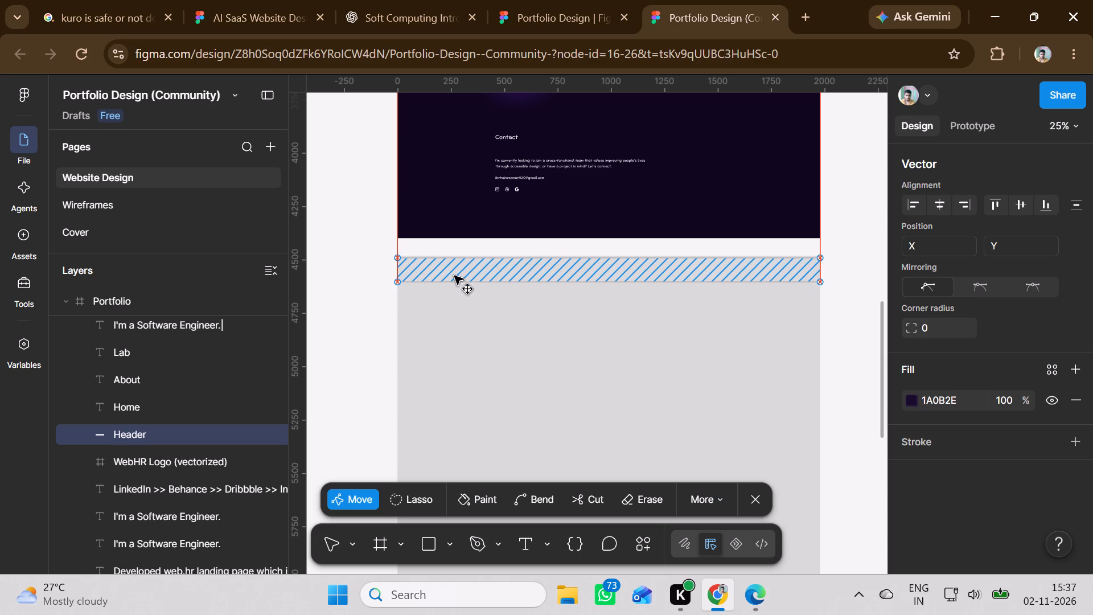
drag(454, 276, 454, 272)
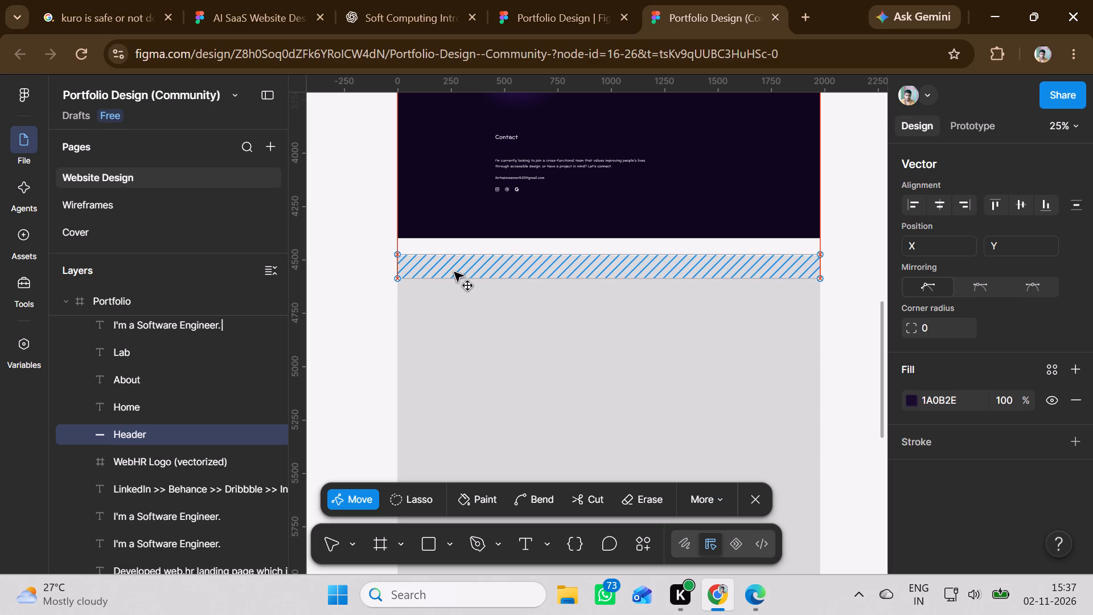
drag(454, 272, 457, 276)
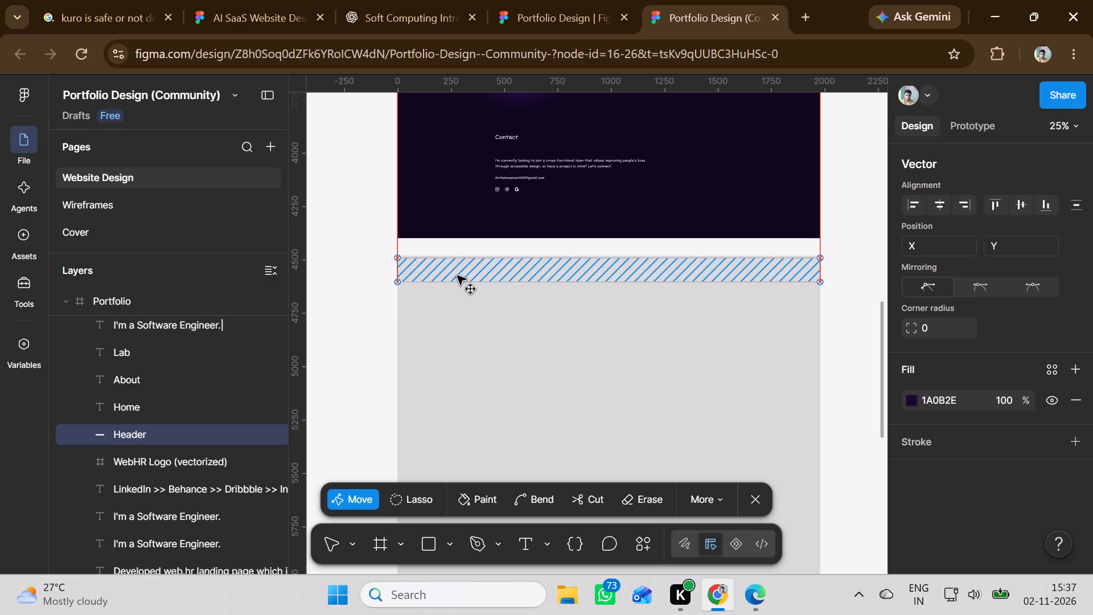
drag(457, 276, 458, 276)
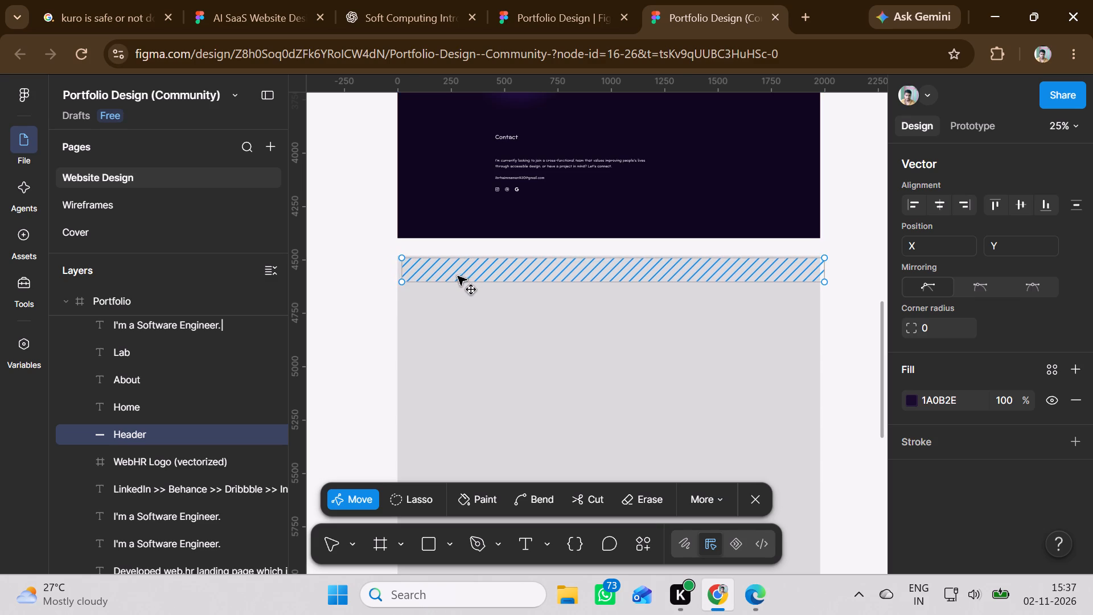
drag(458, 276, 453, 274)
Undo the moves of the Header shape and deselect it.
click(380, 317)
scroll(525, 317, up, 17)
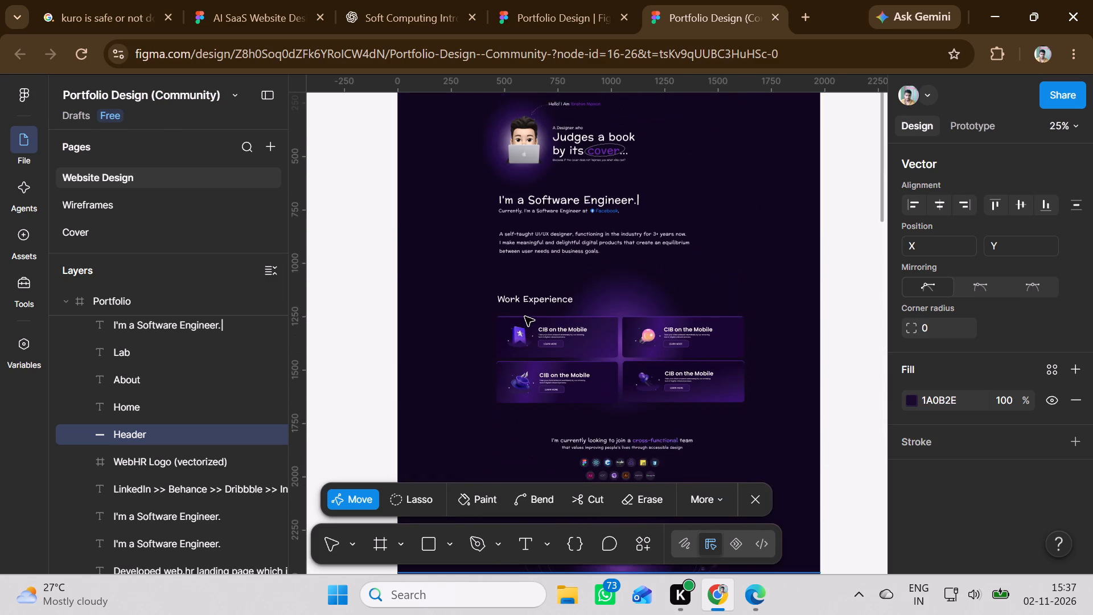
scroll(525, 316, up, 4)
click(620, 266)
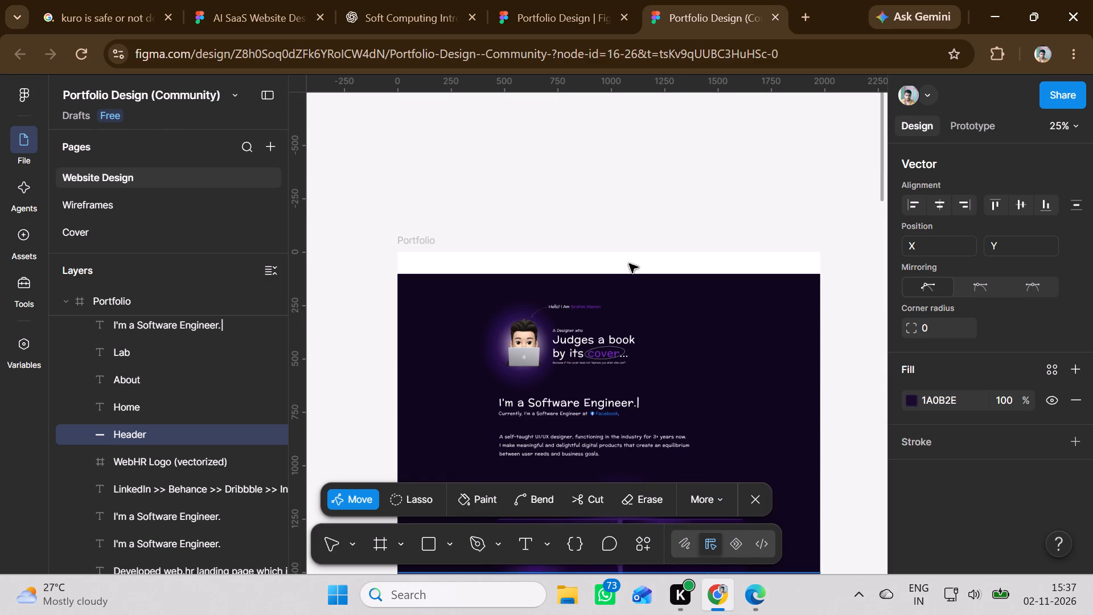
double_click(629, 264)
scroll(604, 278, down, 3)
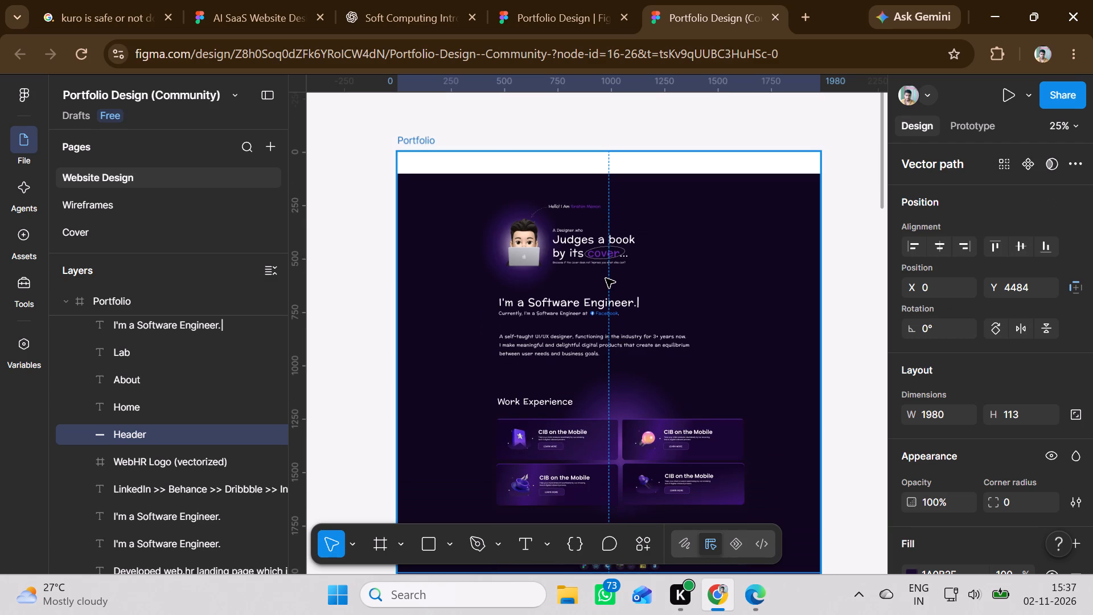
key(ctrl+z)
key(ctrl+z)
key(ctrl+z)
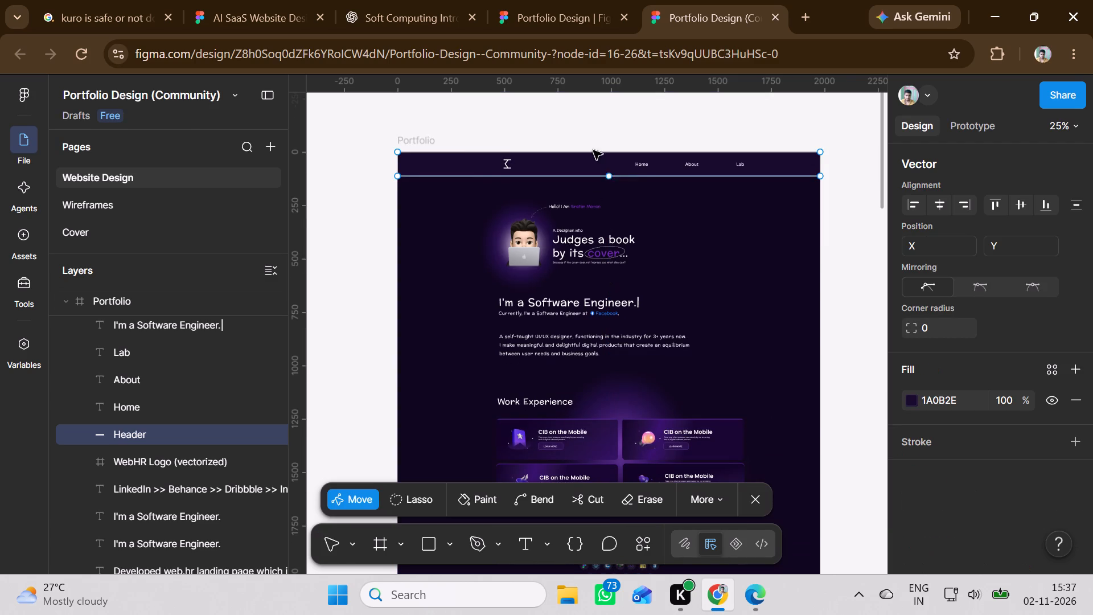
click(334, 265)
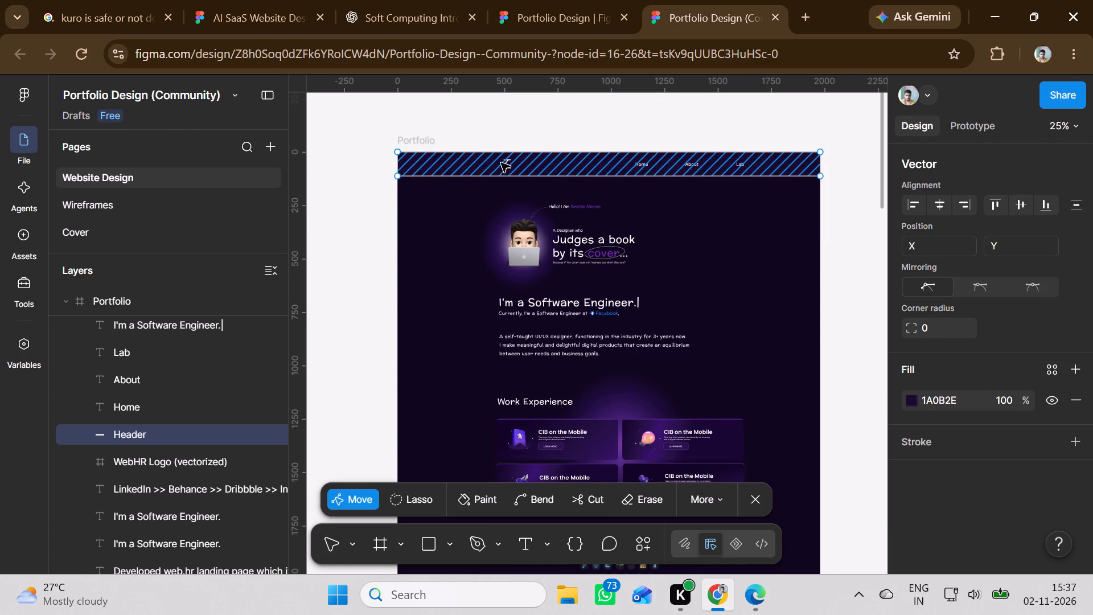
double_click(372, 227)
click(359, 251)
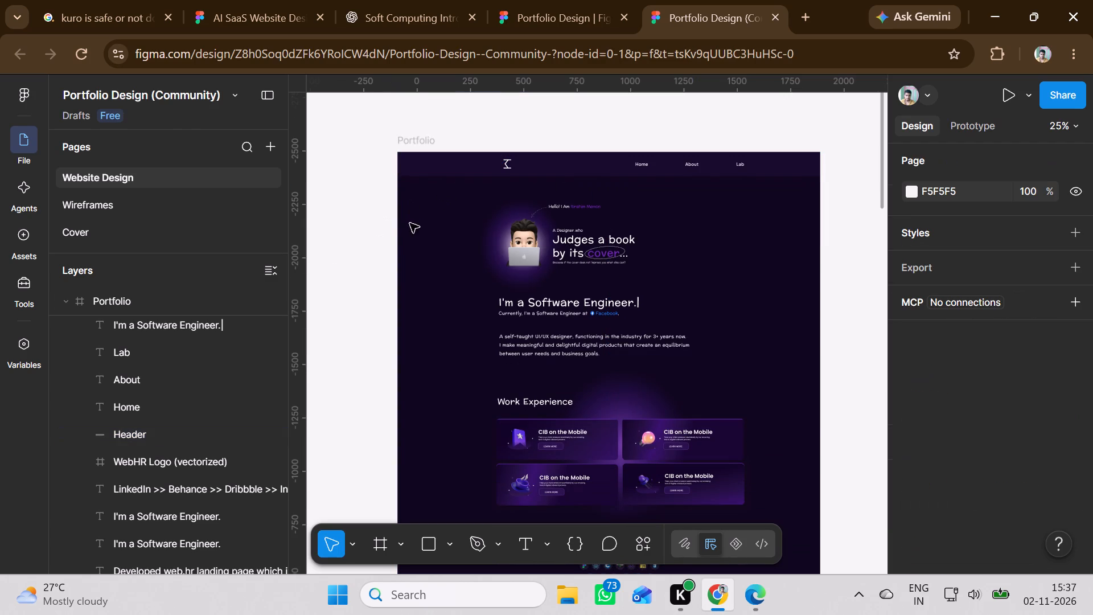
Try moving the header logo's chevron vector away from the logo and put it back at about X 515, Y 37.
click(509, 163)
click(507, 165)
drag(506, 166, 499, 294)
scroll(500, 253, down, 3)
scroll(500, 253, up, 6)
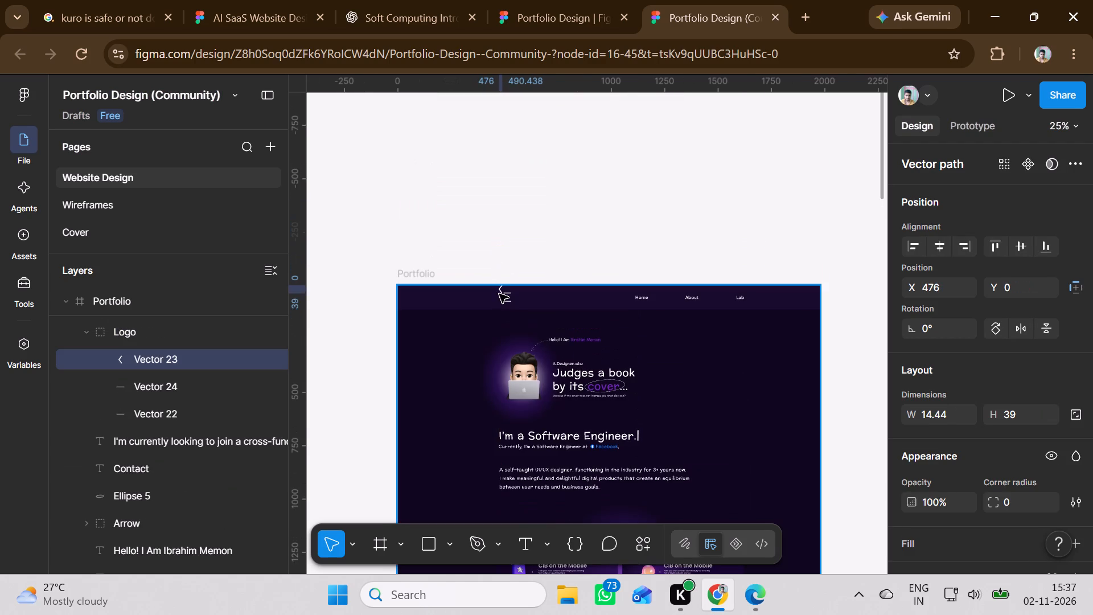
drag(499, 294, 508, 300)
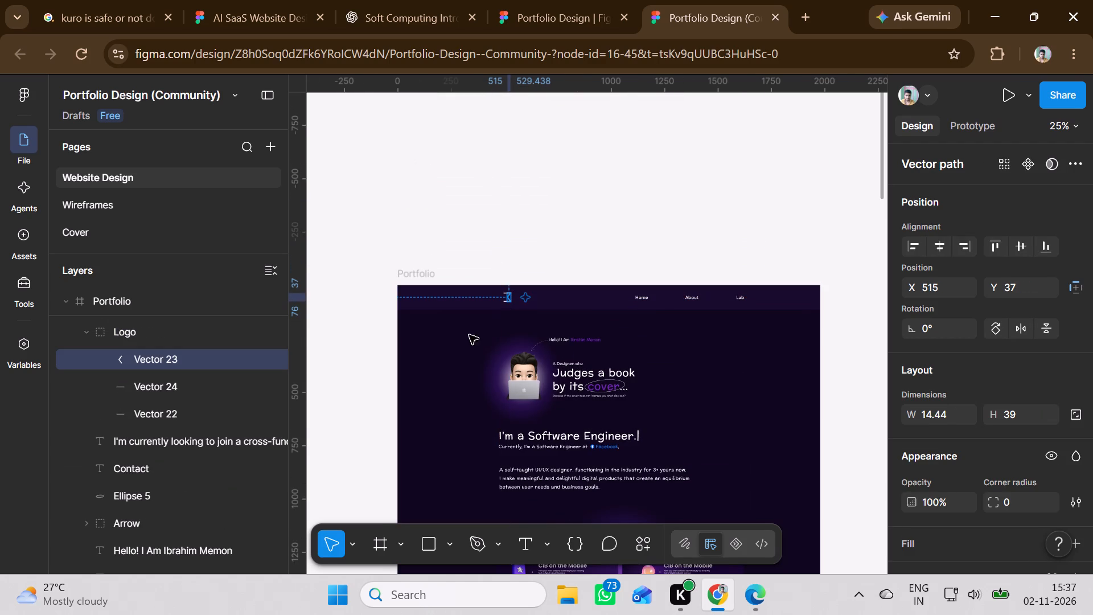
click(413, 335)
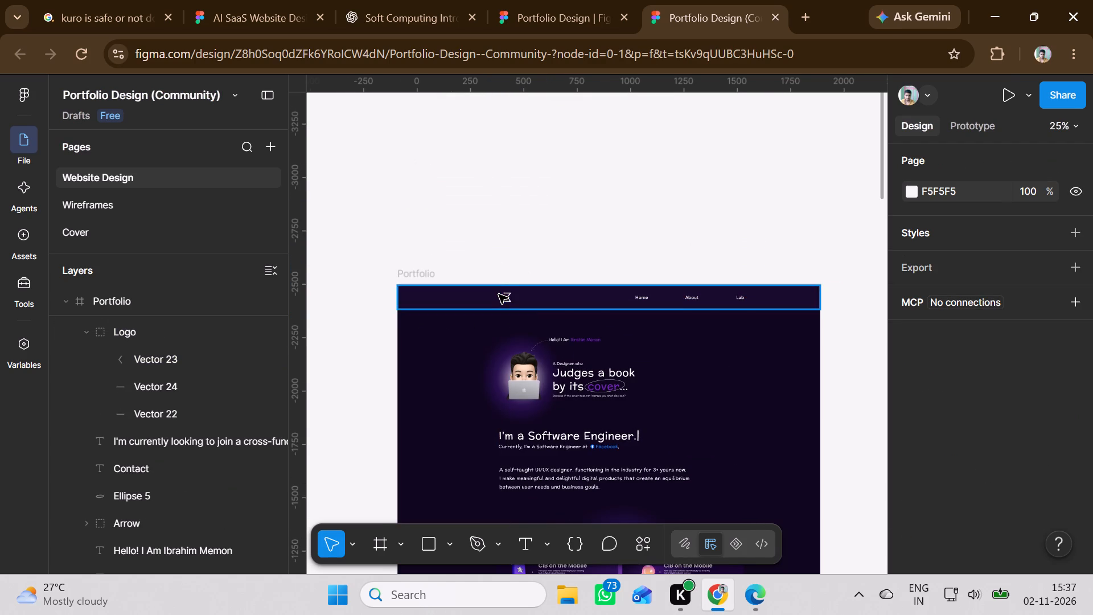
Group the header logo at the top of the Portfolio frame into a new group.
click(509, 300)
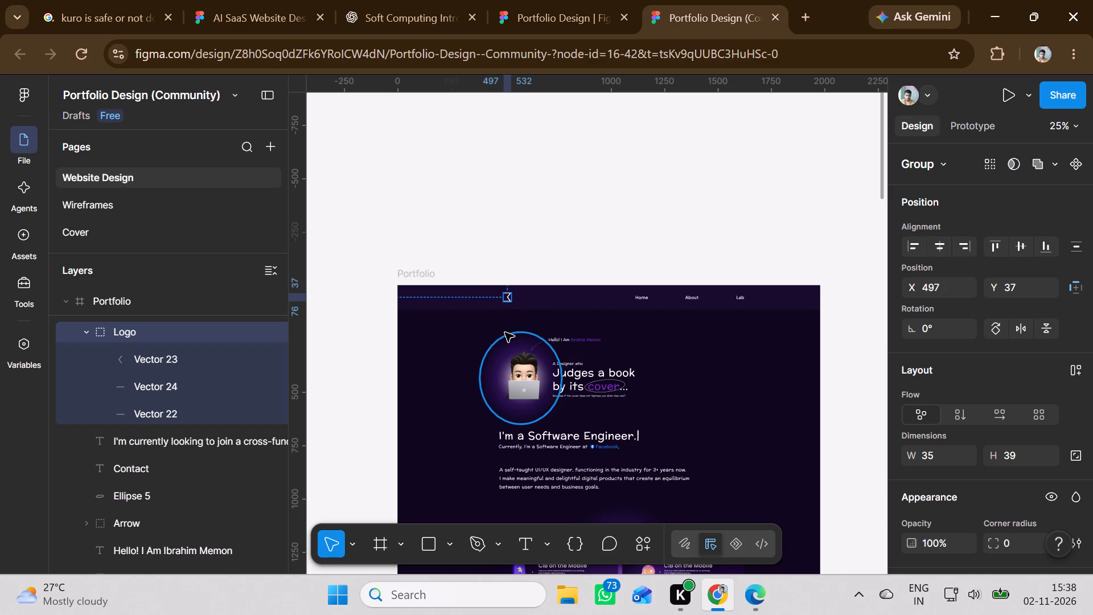
right_click(509, 296)
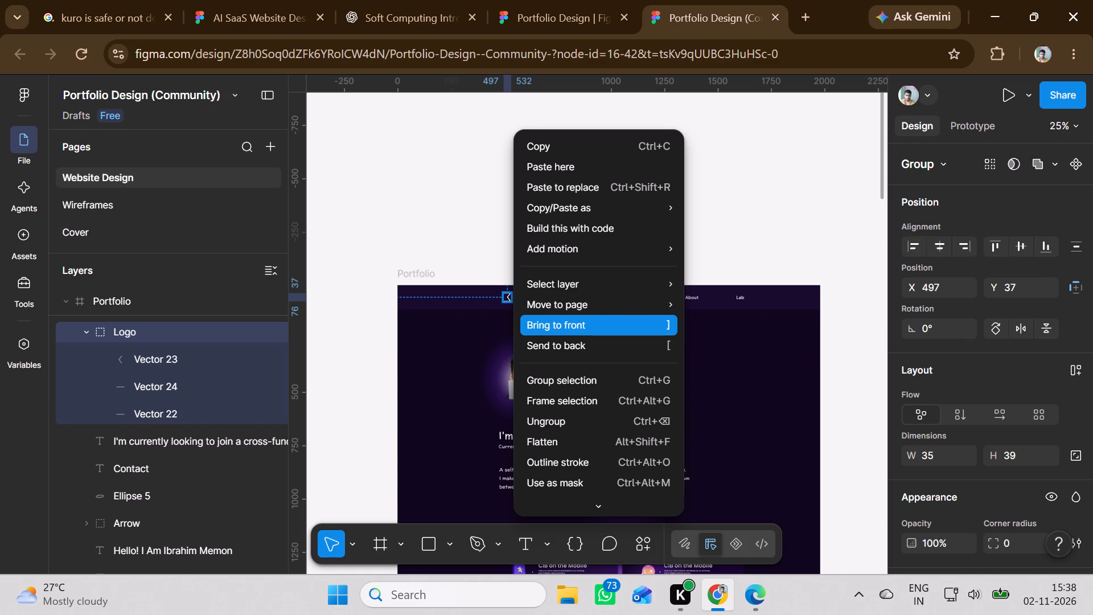
click(559, 375)
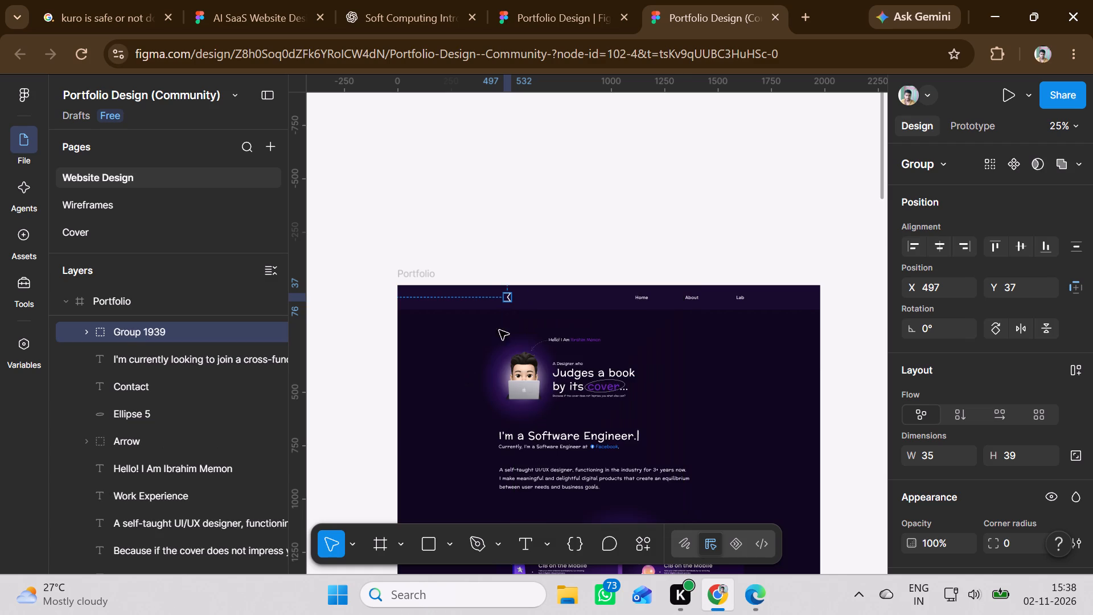
Move the logo group onto the grey rectangle's top strip at about X 231, Y 2027, and bring it to the front.
drag(508, 297, 516, 370)
scroll(511, 369, down, 6)
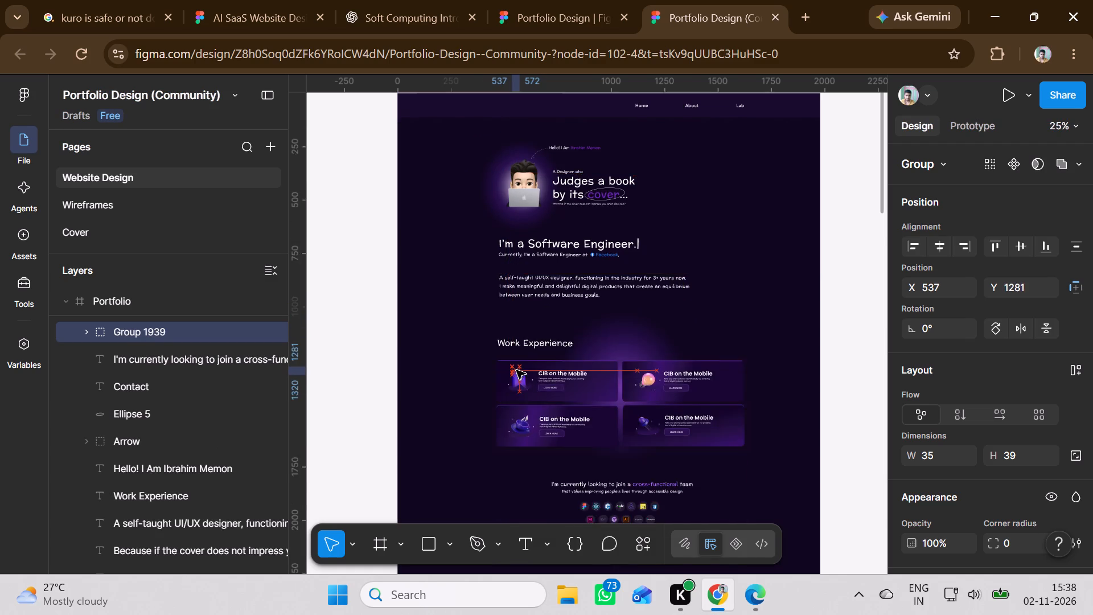
drag(516, 370, 519, 368)
scroll(516, 370, down, 16)
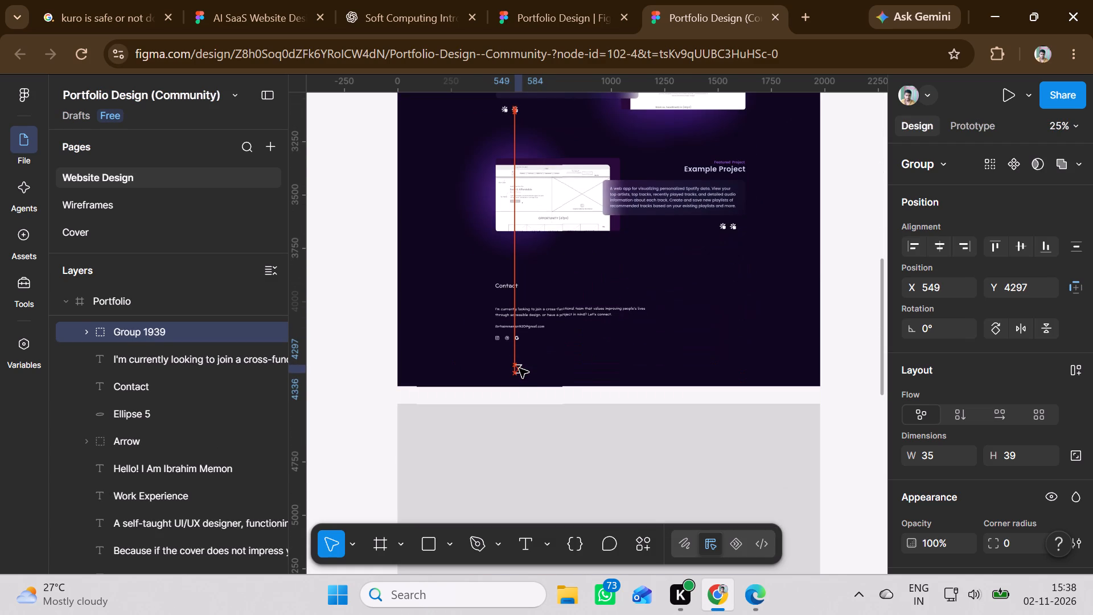
drag(519, 368, 470, 416)
right_click(470, 416)
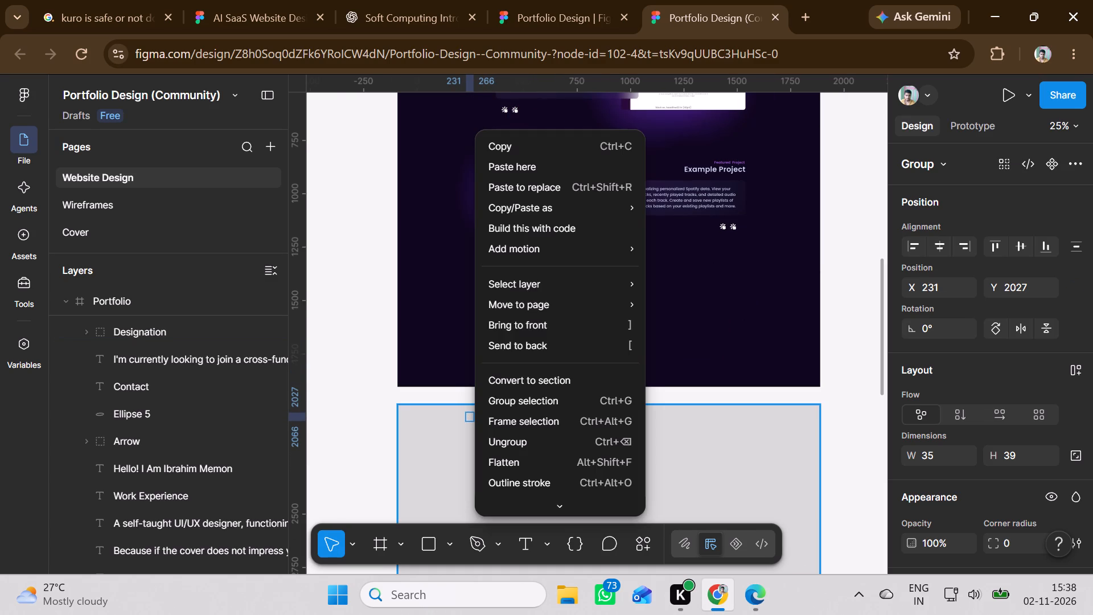
click(512, 326)
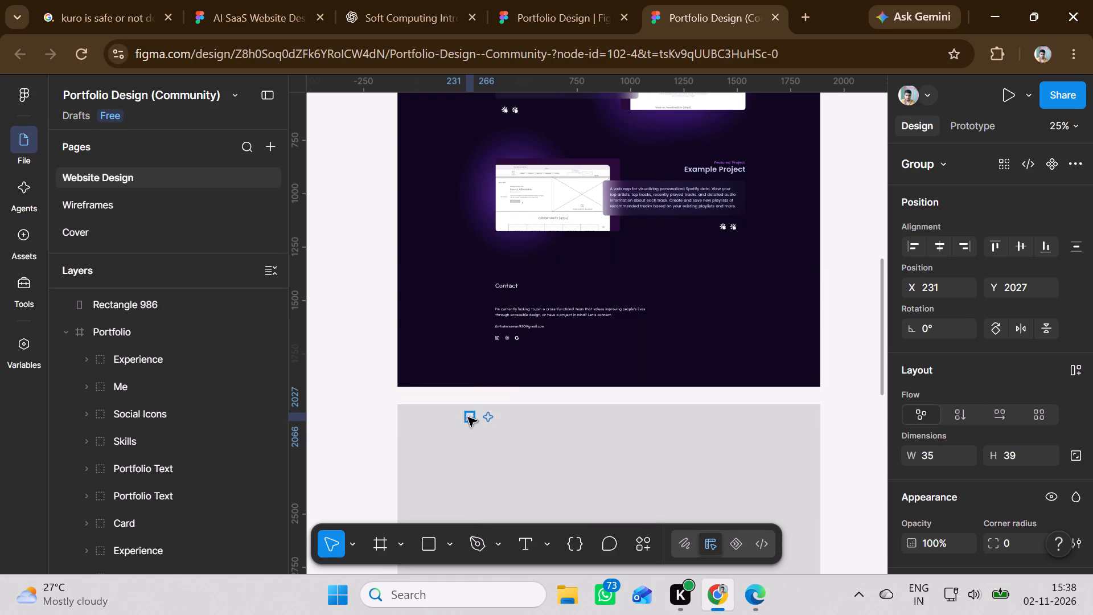
Move the Header bar from the Portfolio frame to the grey rectangle's top edge at about X -90, Y 1990, and bring it to the front.
click(495, 423)
scroll(499, 405, up, 4)
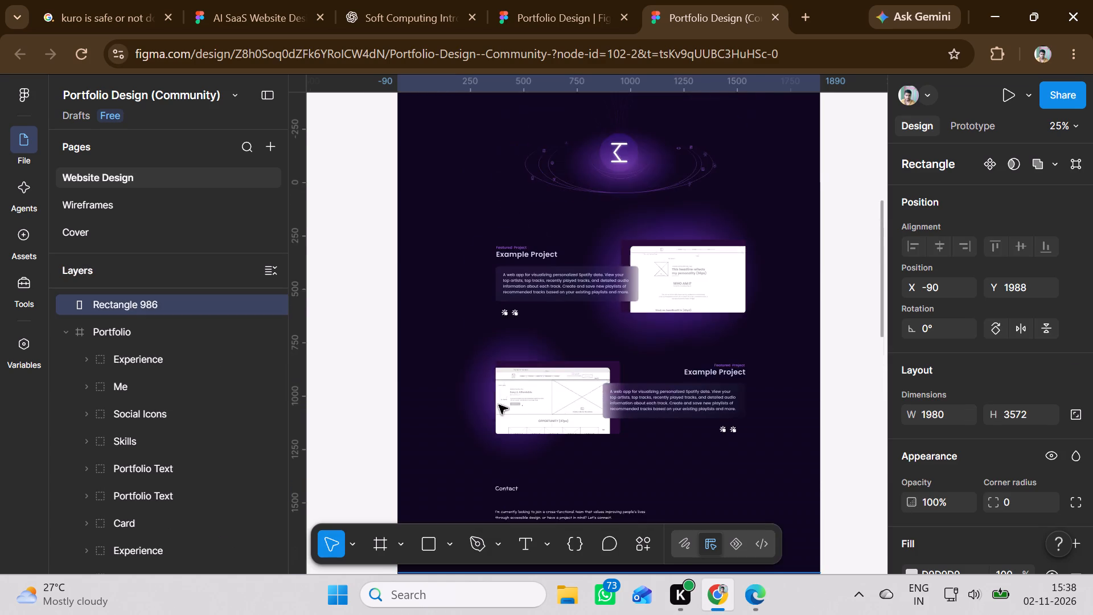
scroll(499, 404, down, 4)
scroll(494, 412, up, 4)
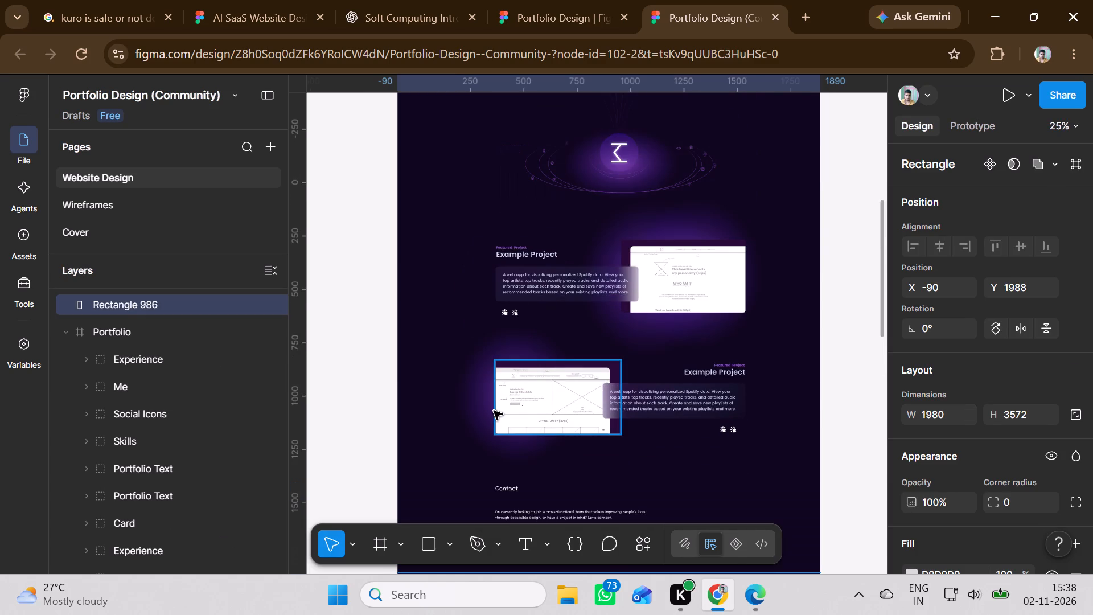
scroll(494, 404, up, 4)
scroll(494, 404, down, 2)
scroll(494, 404, up, 10)
scroll(494, 403, down, 2)
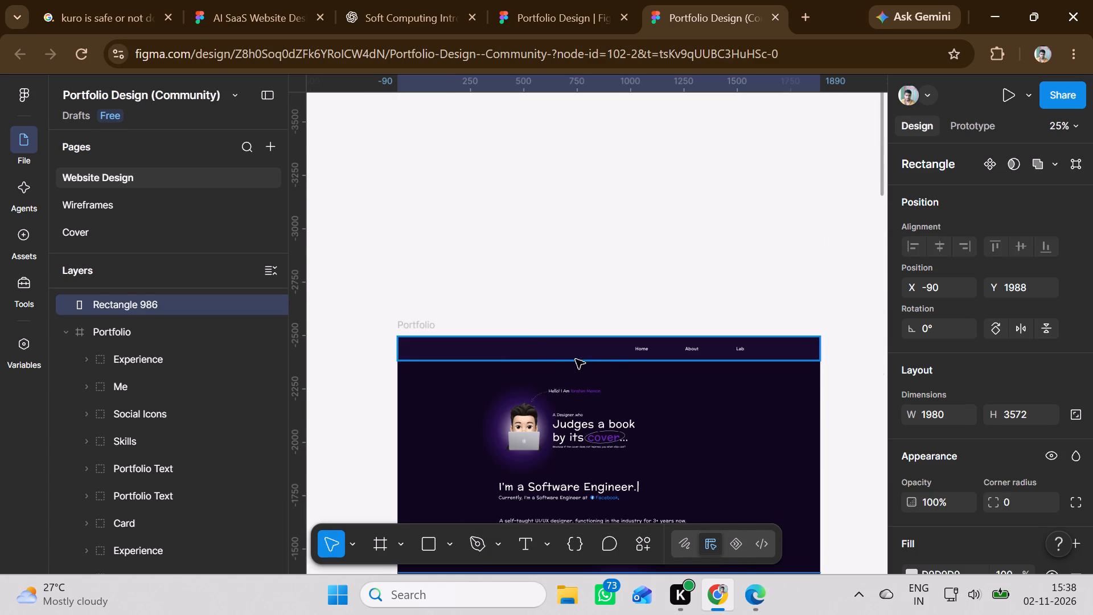
drag(573, 350, 571, 406)
scroll(571, 406, down, 7)
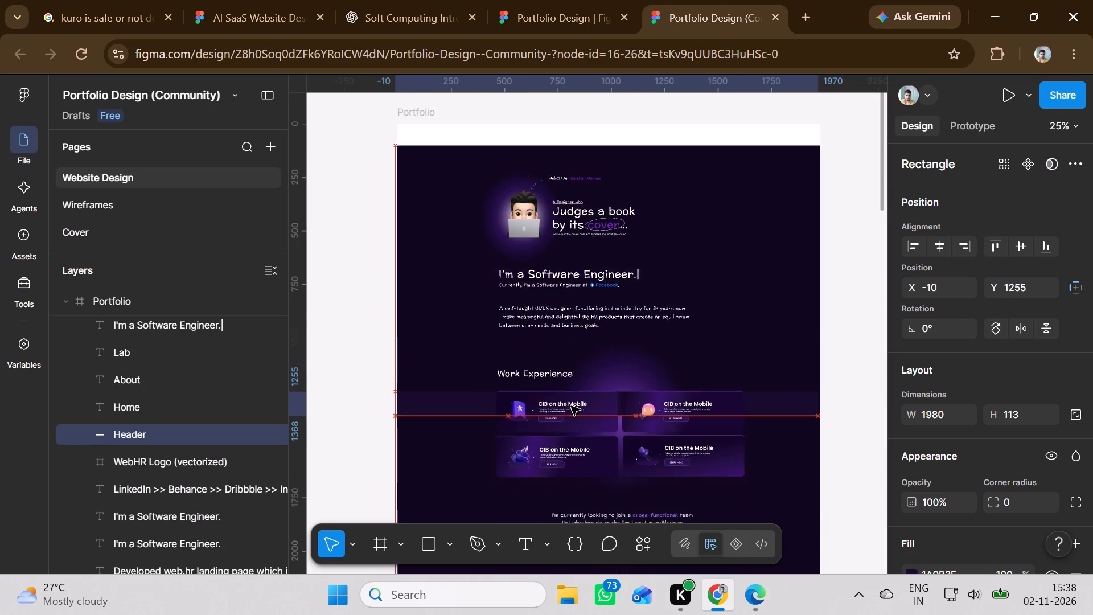
drag(571, 406, 571, 407)
scroll(571, 407, down, 16)
scroll(571, 407, up, 1)
scroll(571, 407, down, 1)
scroll(571, 407, up, 1)
scroll(571, 407, down, 3)
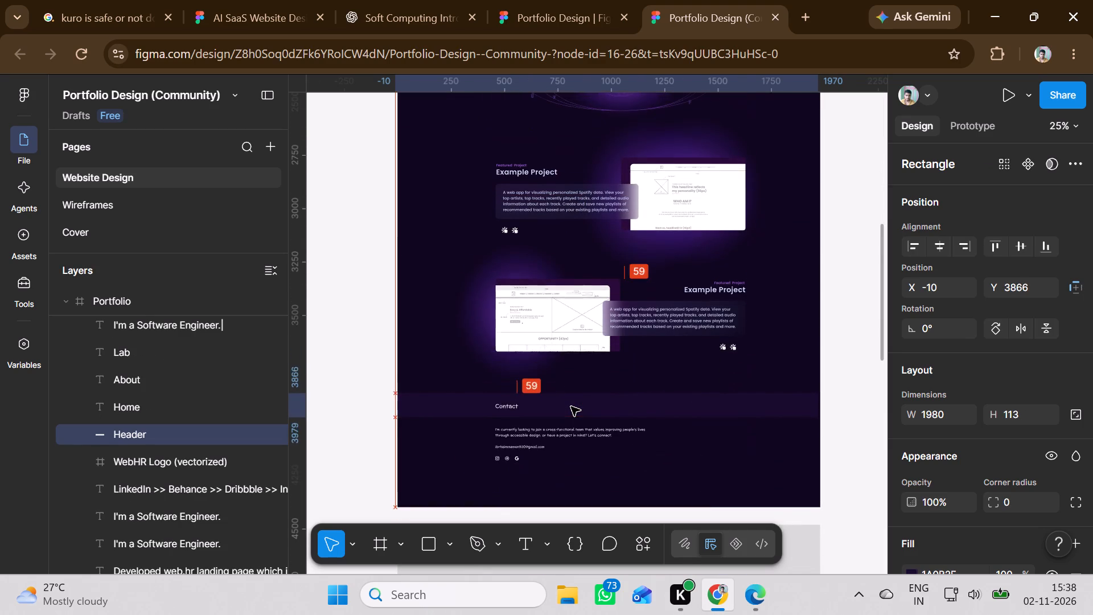
scroll(571, 407, down, 3)
drag(571, 407, 571, 419)
scroll(571, 407, up, 1)
scroll(571, 407, down, 1)
right_click(558, 416)
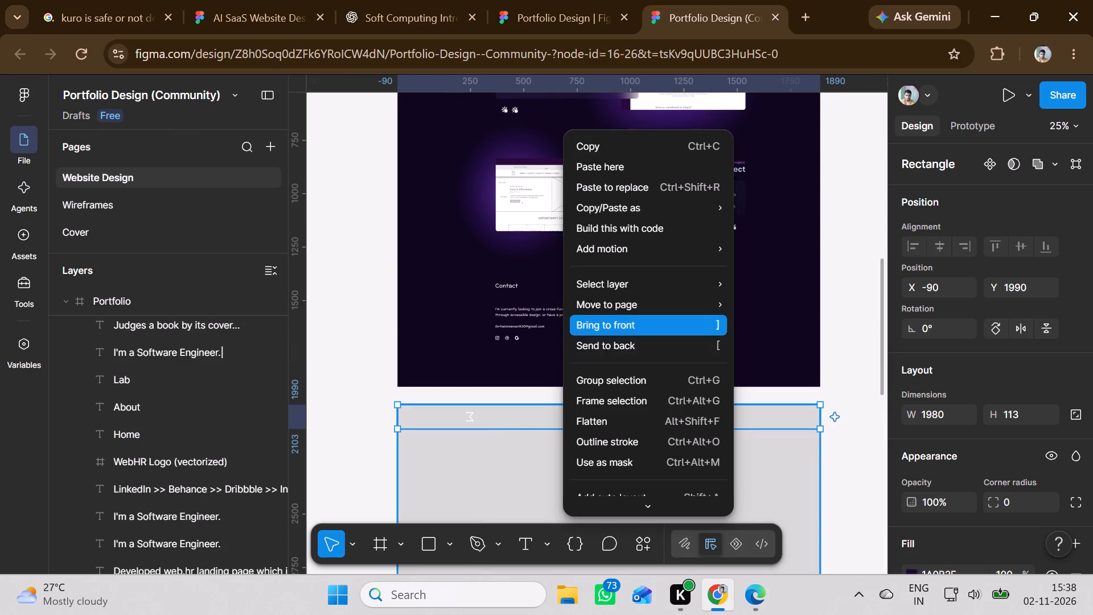
click(619, 322)
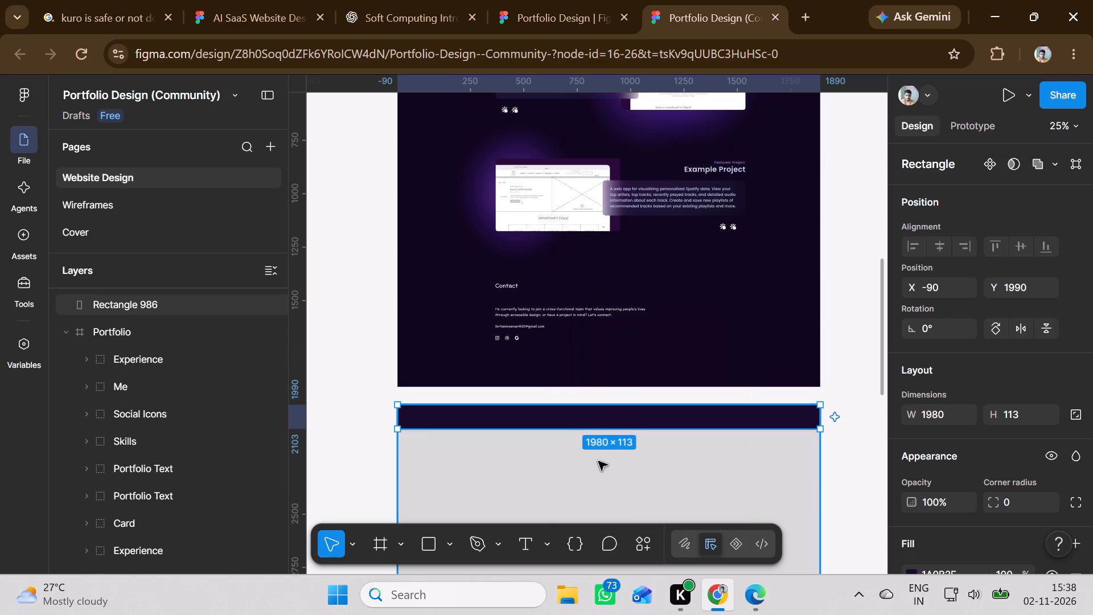
Send the large grey rectangle below the Portfolio frame to the back of the layer order.
click(679, 421)
right_click(687, 458)
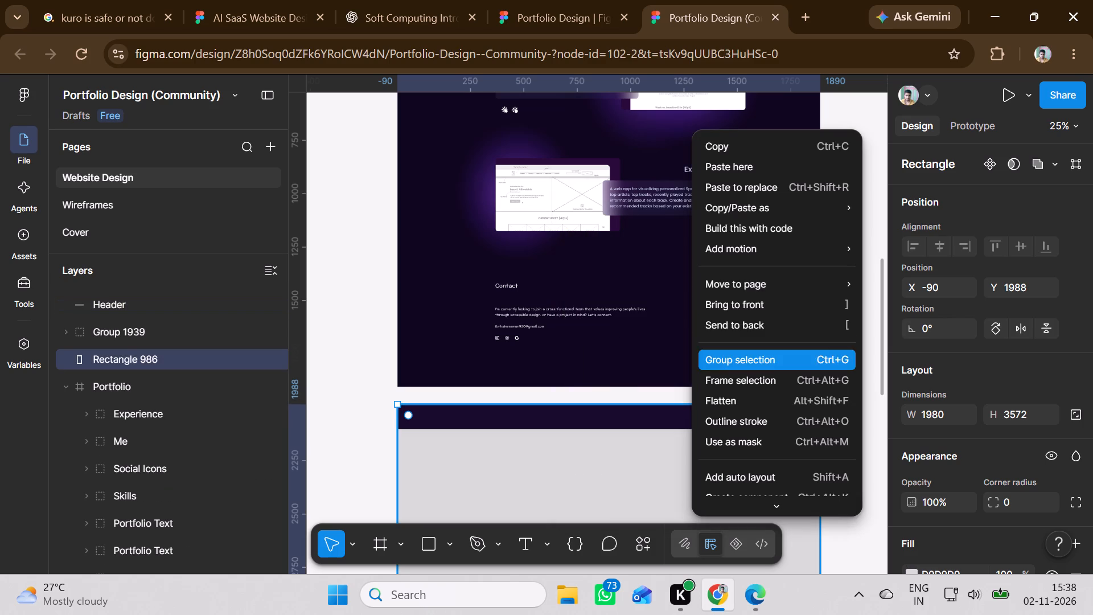
click(728, 319)
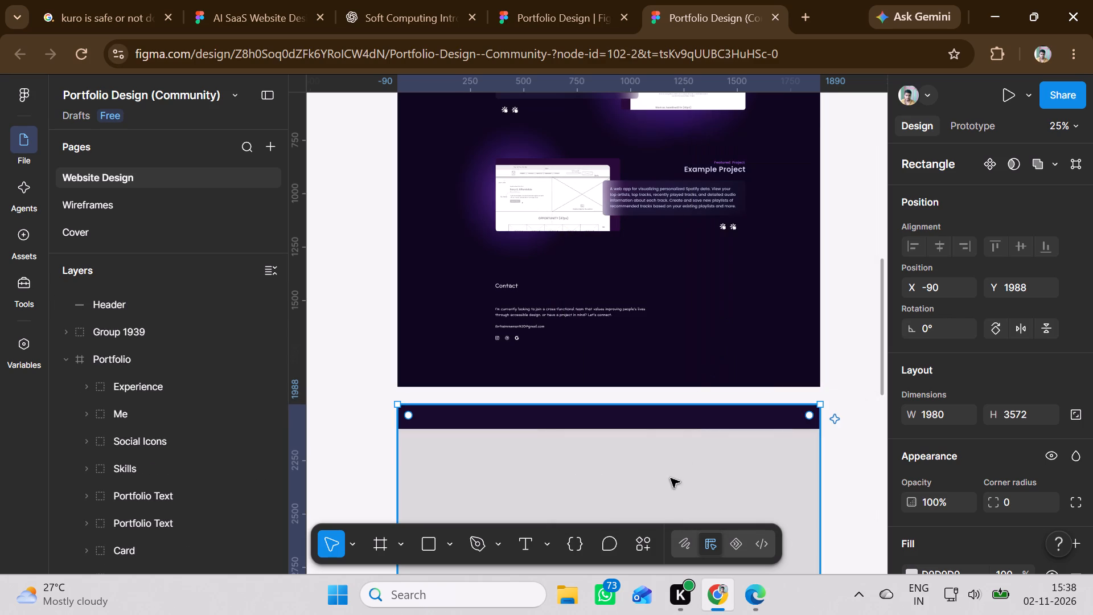
right_click(671, 478)
click(718, 322)
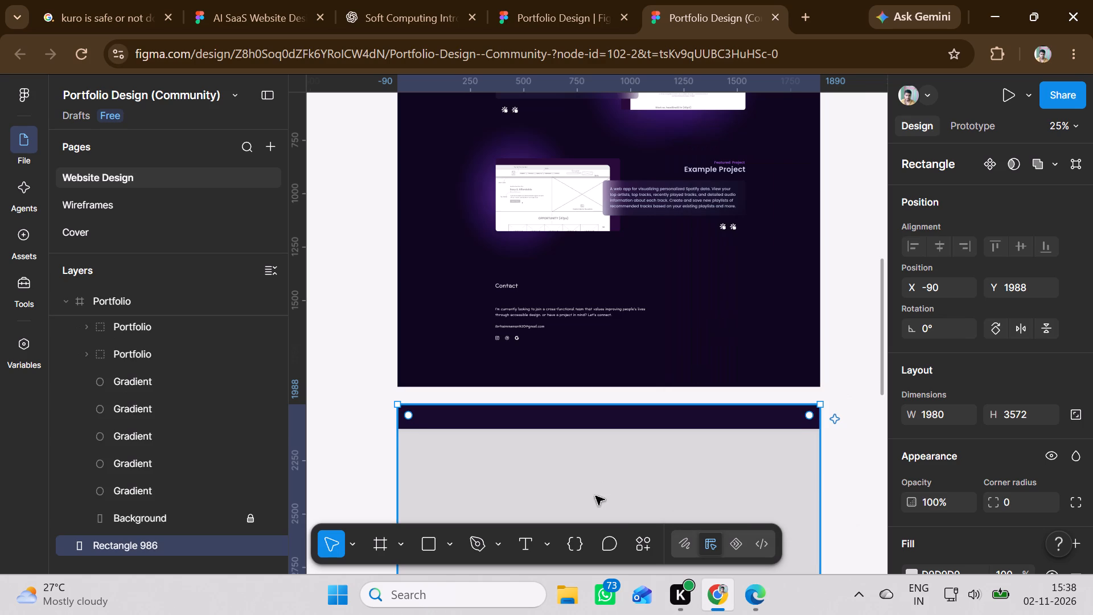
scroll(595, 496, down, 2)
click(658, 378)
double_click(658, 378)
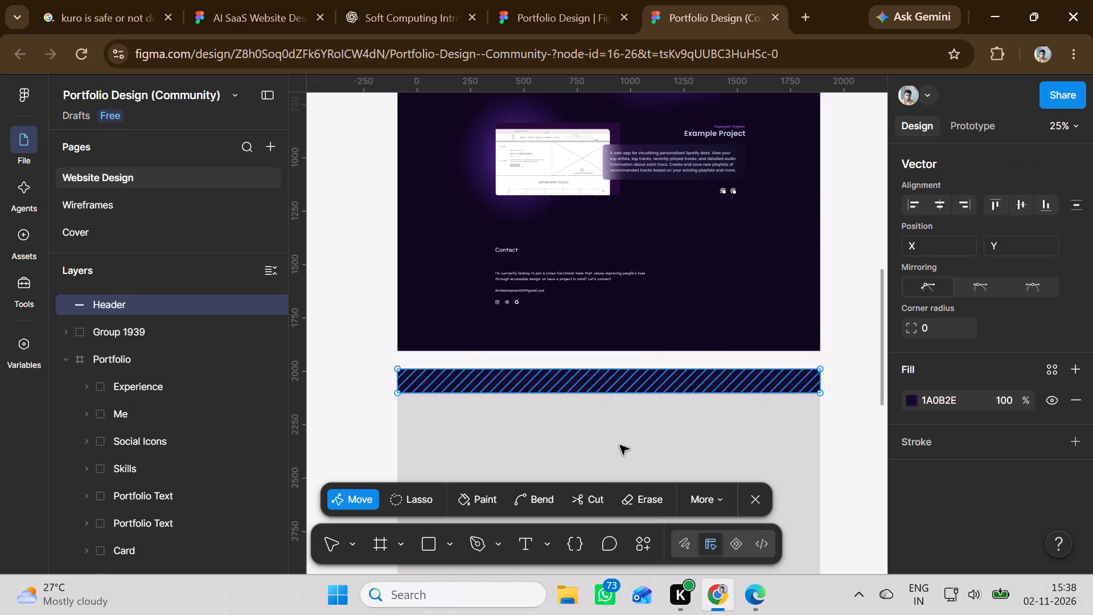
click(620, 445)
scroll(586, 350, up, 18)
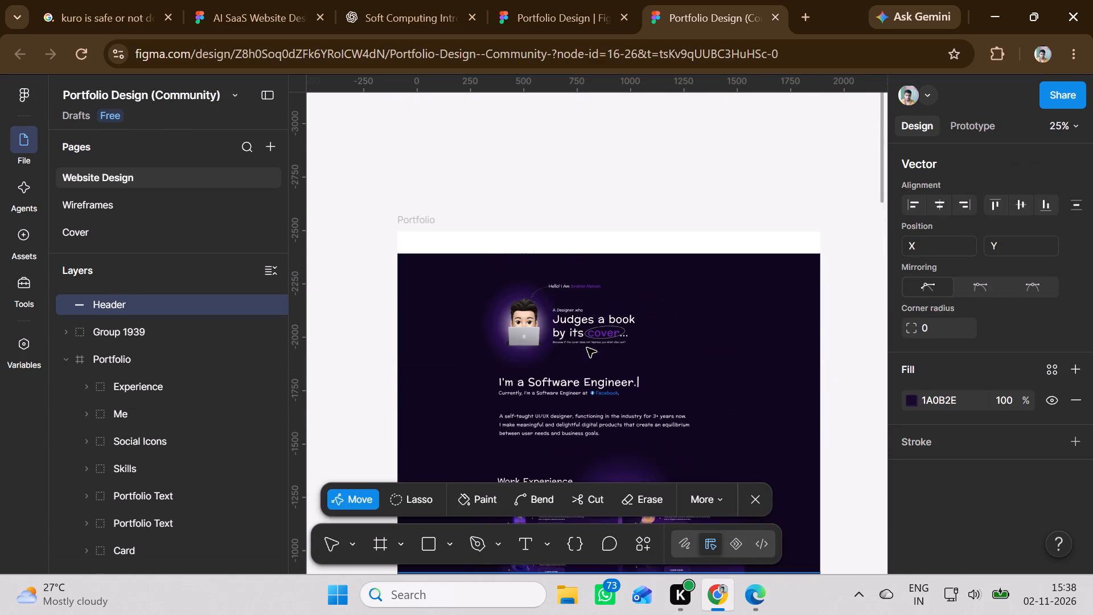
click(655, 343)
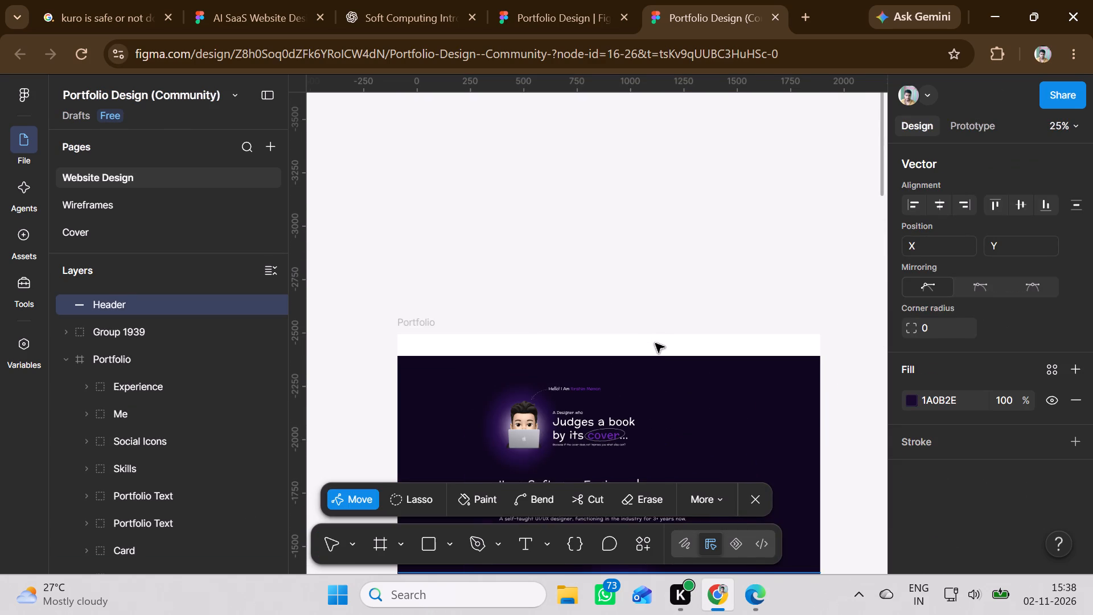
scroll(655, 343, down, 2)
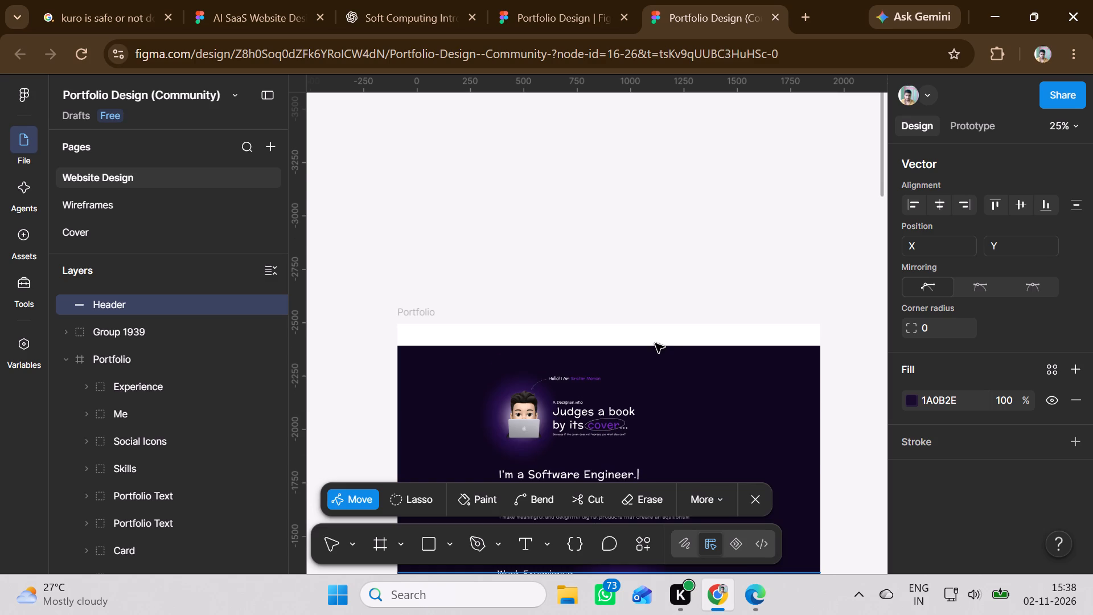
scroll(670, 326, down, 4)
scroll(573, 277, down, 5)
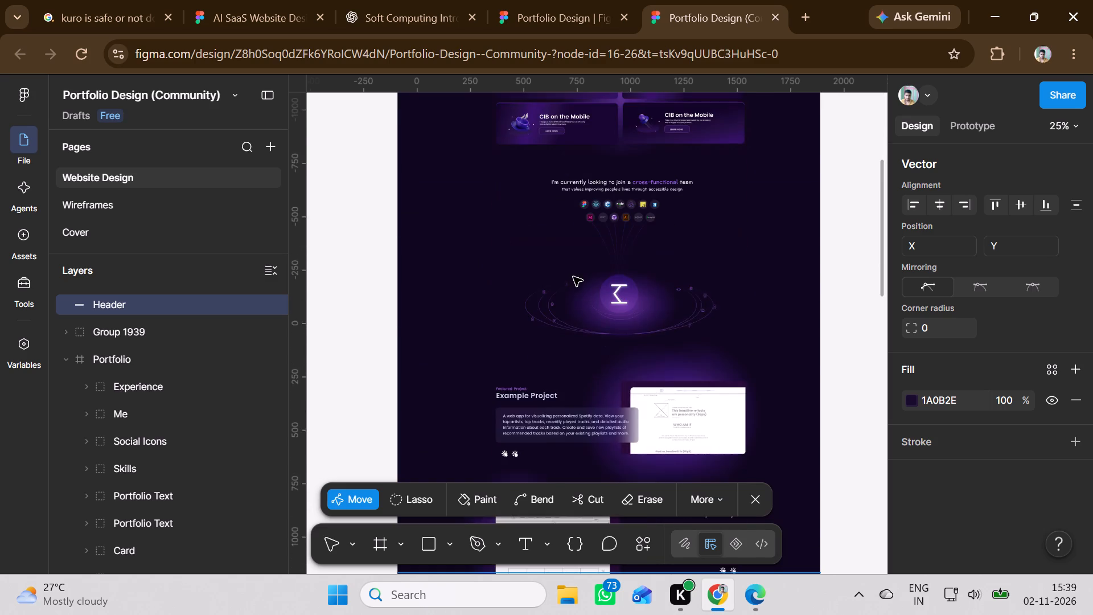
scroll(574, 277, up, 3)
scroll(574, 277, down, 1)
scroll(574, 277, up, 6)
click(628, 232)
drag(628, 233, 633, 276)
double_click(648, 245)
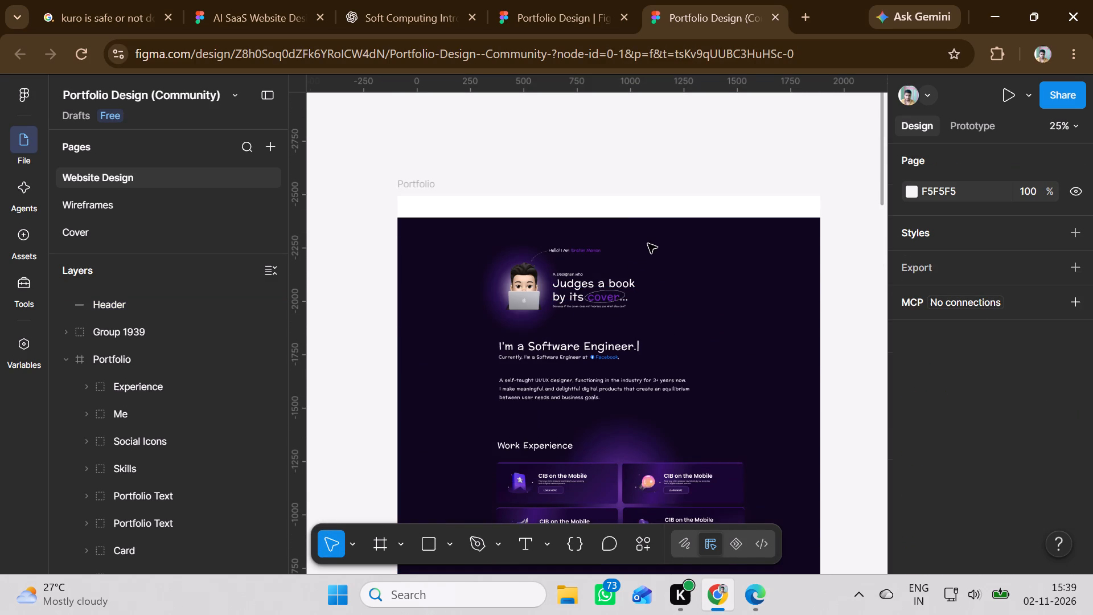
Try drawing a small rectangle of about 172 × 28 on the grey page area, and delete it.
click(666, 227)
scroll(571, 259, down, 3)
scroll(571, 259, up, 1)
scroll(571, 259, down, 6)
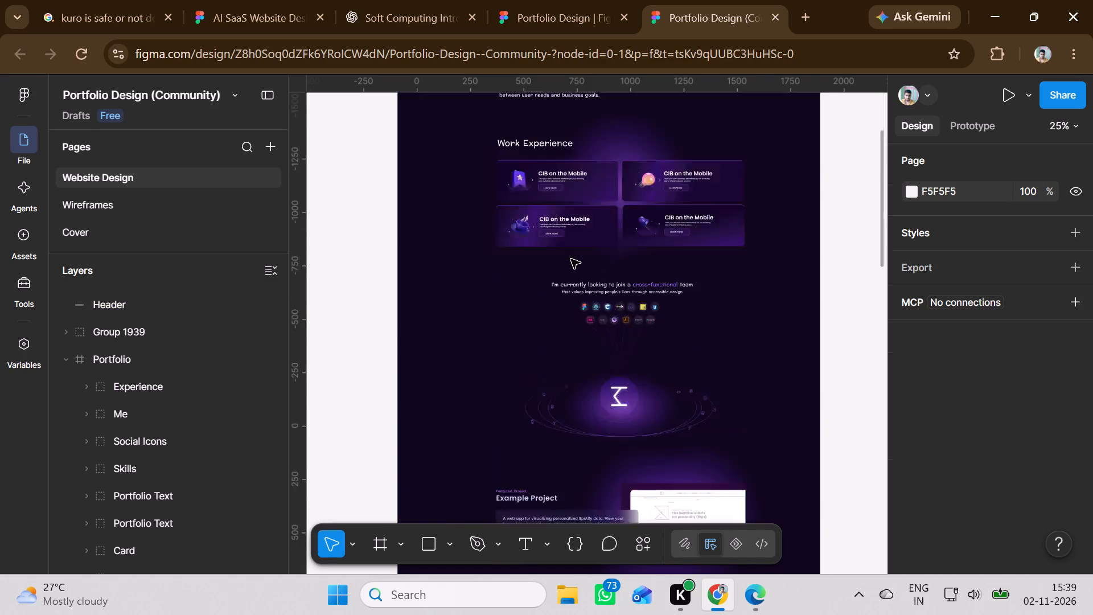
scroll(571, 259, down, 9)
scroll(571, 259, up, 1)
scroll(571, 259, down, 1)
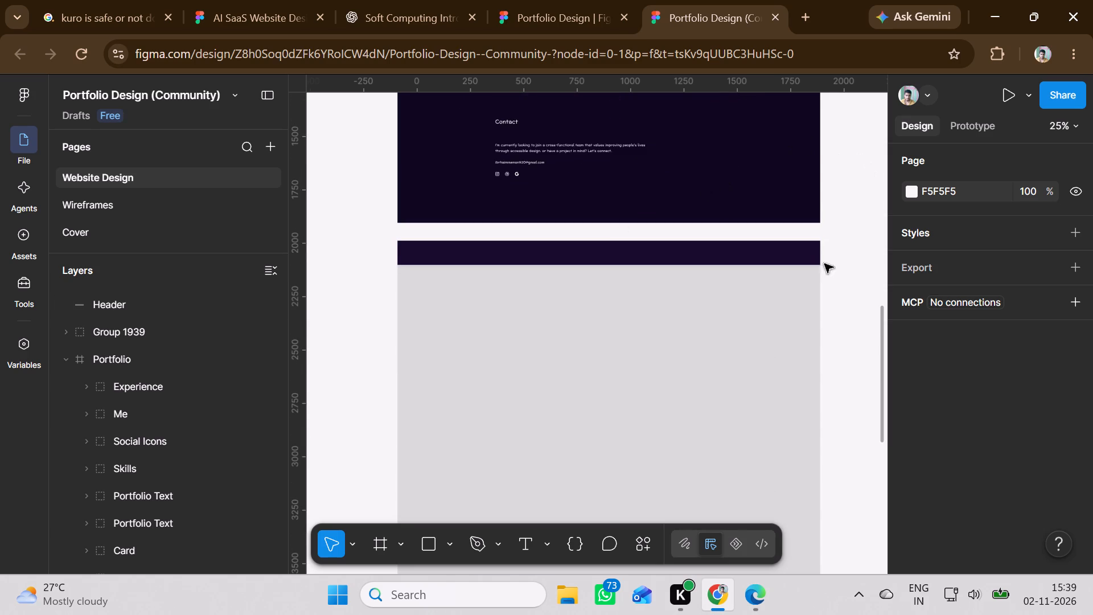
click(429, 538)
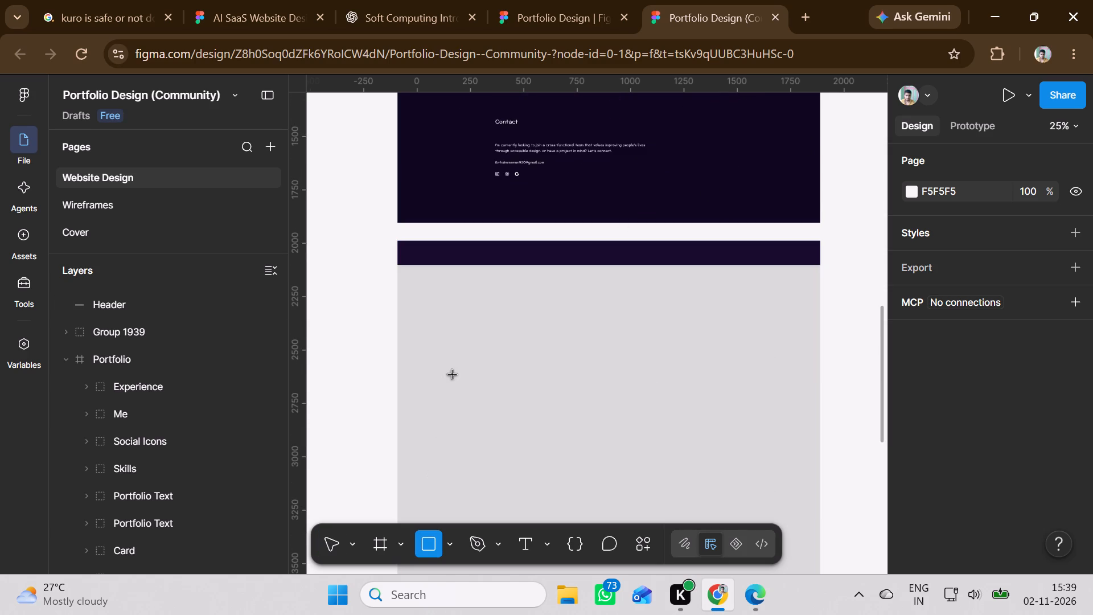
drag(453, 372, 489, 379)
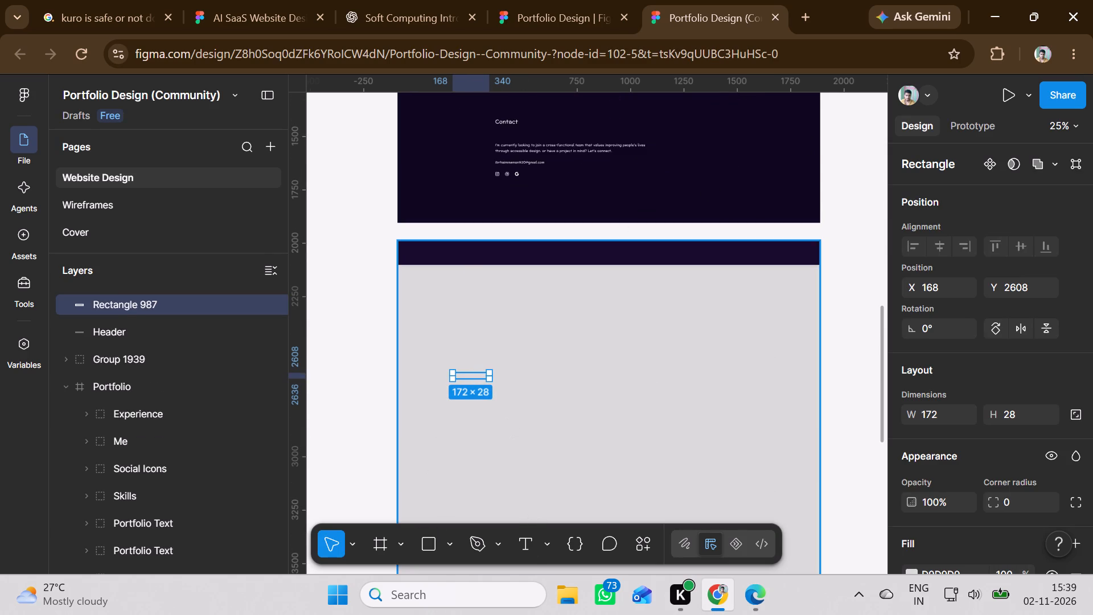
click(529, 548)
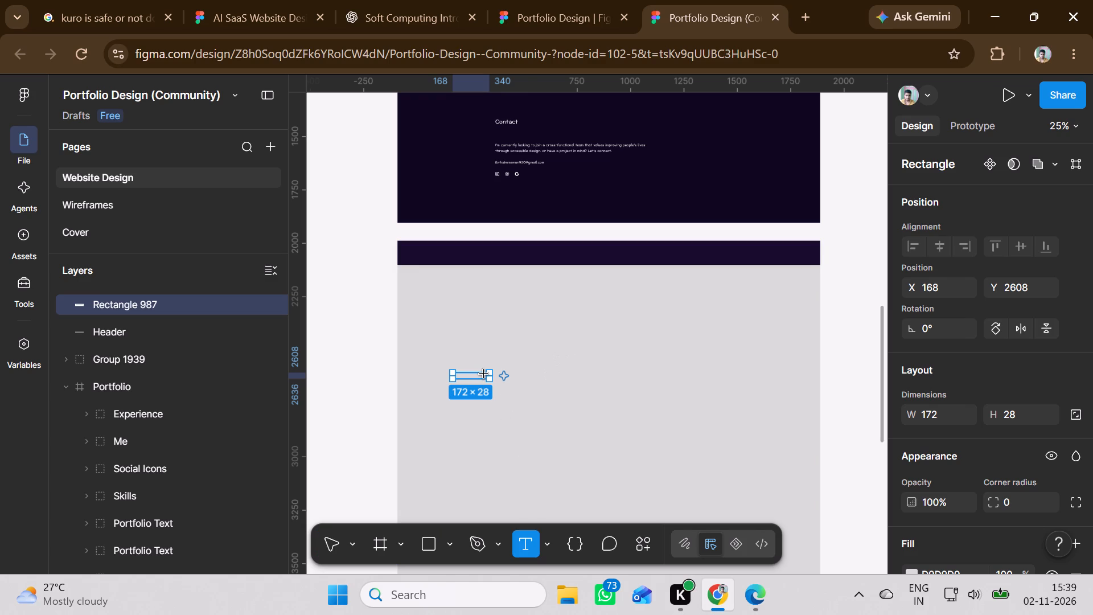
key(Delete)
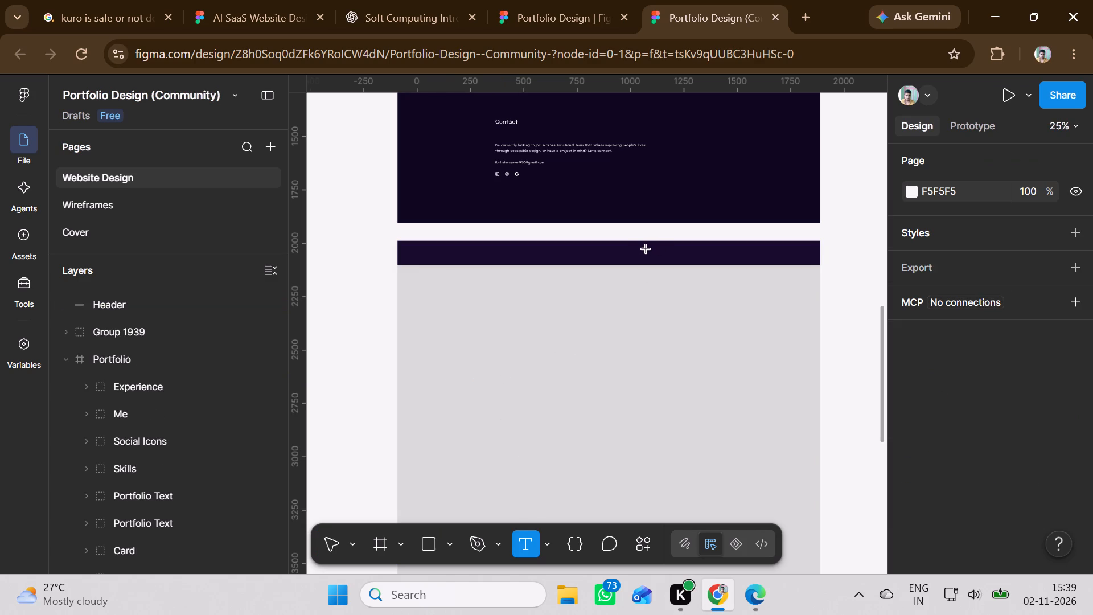
Add a text box of about 224 × 39 on the new header bar at about X 1008, Y 2027, reading HOME.
drag(632, 251, 680, 257)
click(648, 256)
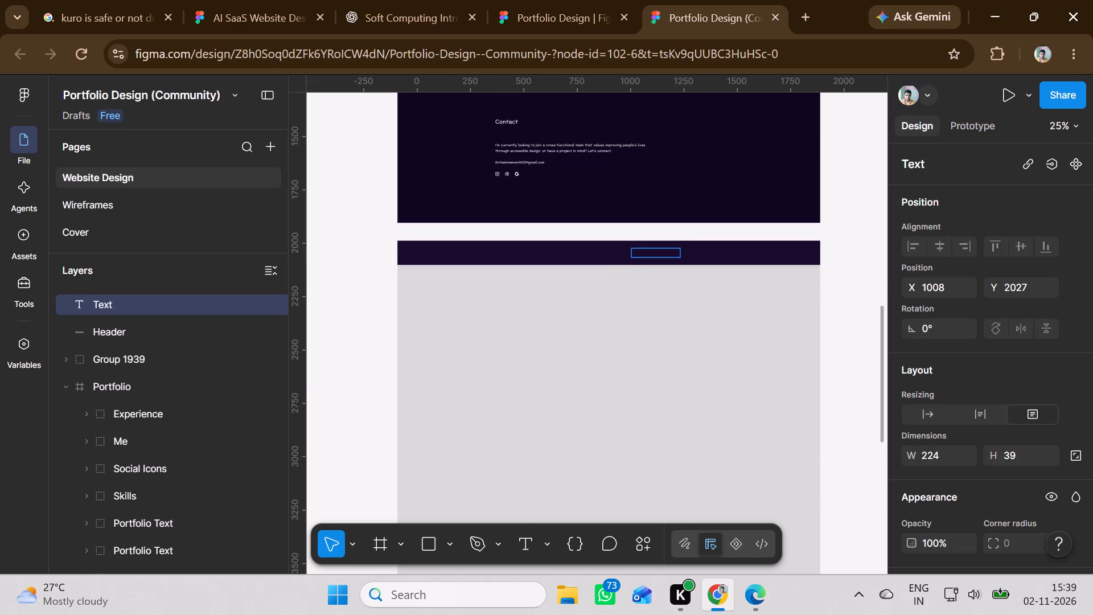
text(HOME)
Set the HOME text's fill colour to the near-white F7EEEE.
scroll(961, 427, down, 3)
scroll(910, 535, down, 1)
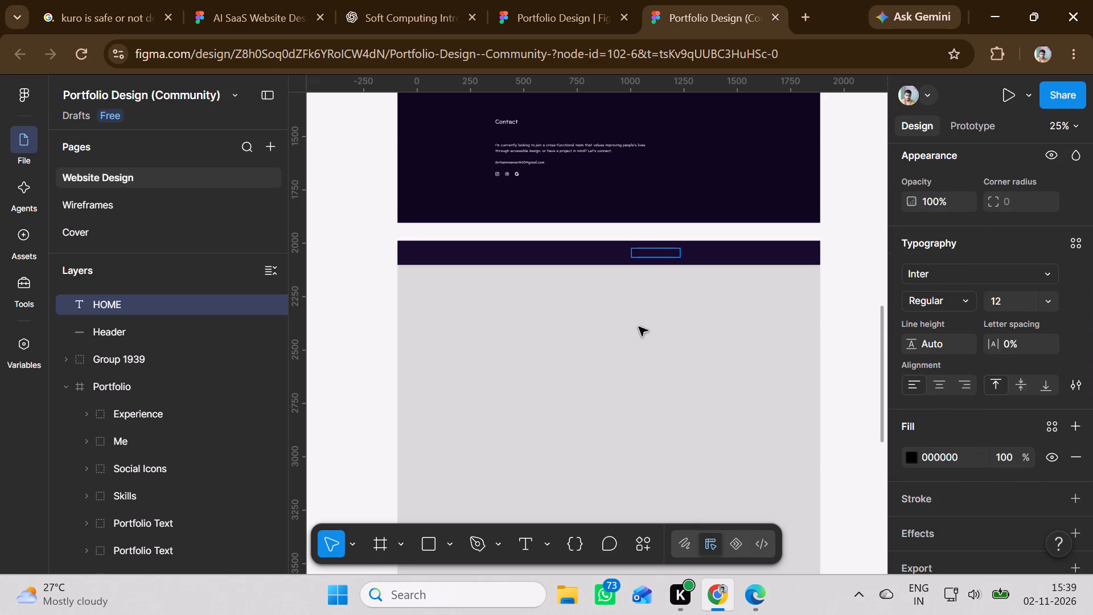
drag(674, 252, 632, 255)
click(917, 460)
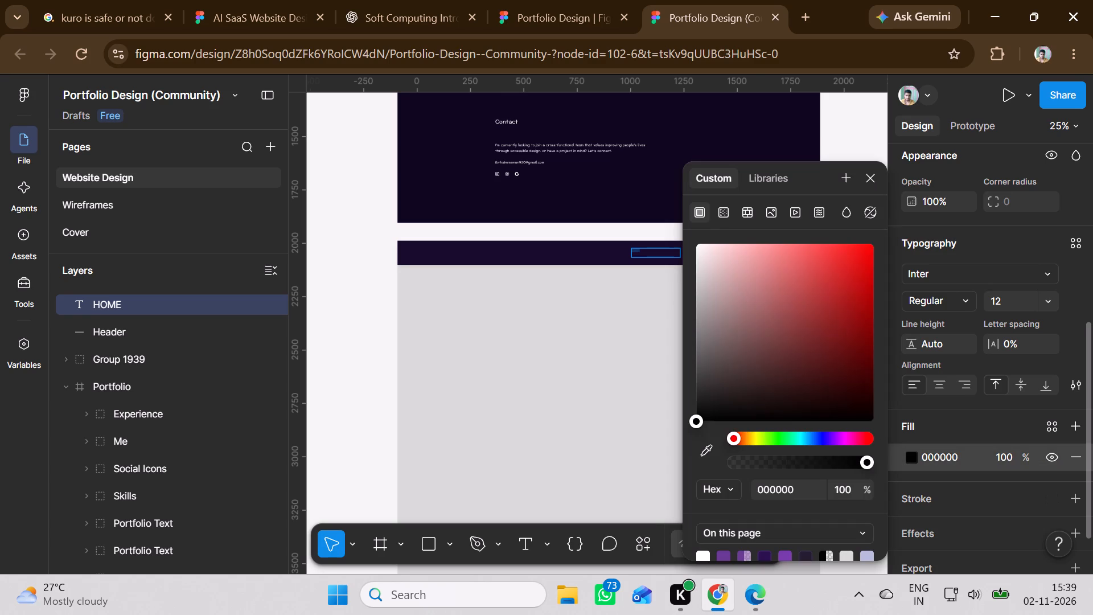
click(702, 249)
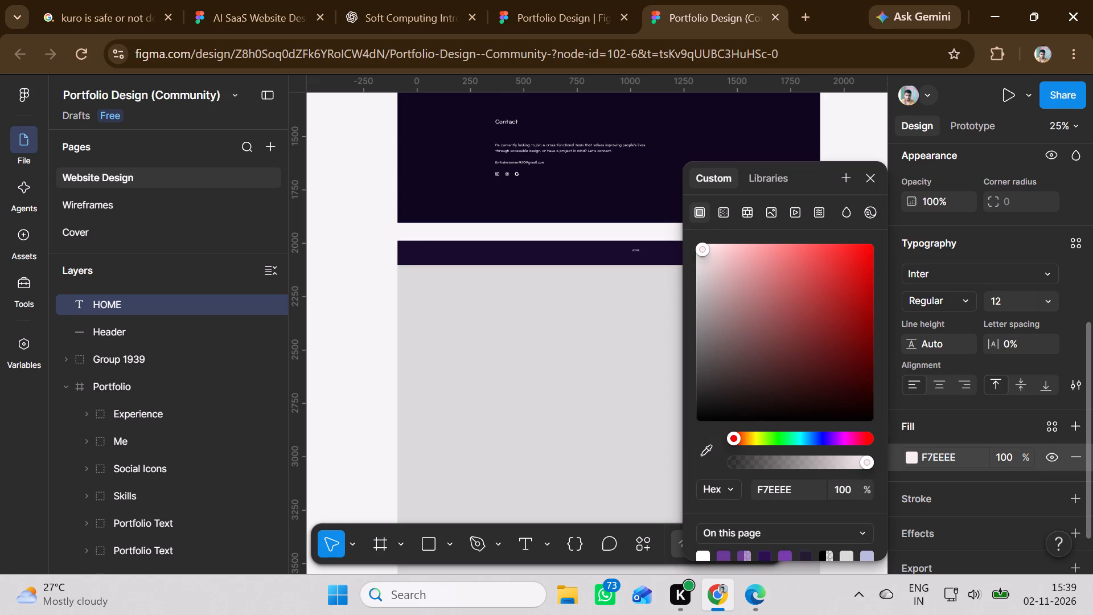
Set the HOME text on the new header bar to font size 40 and Bold weight.
click(1026, 300)
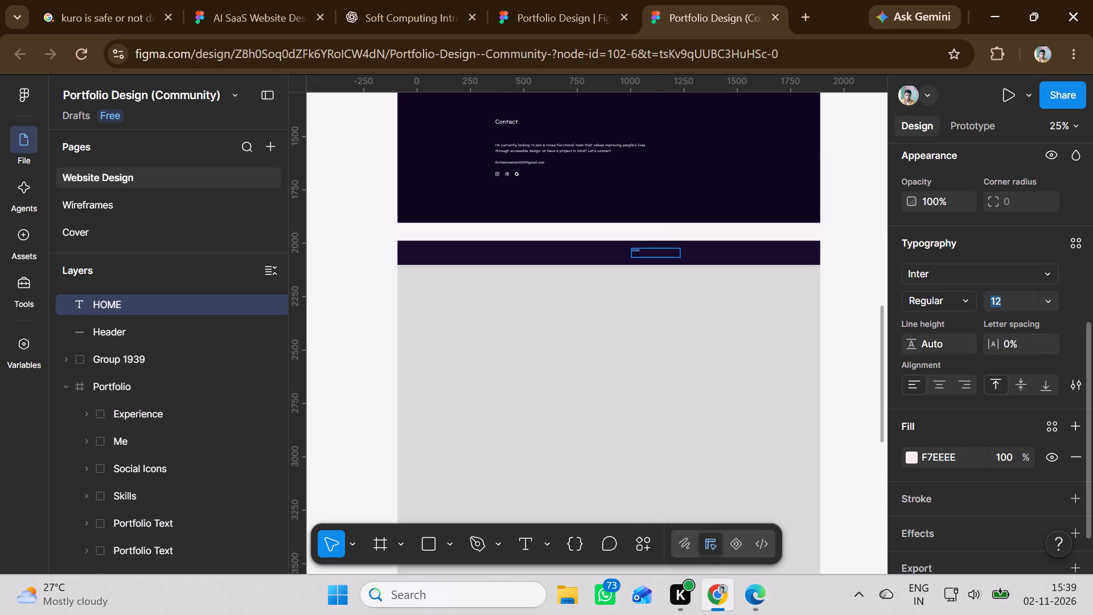
click(1043, 297)
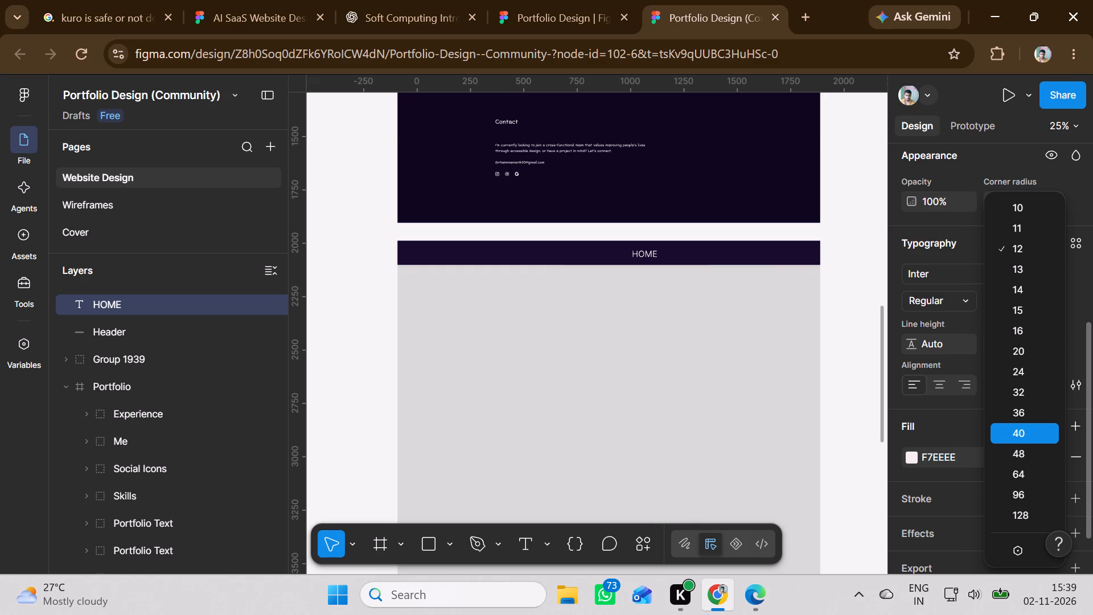
click(1029, 437)
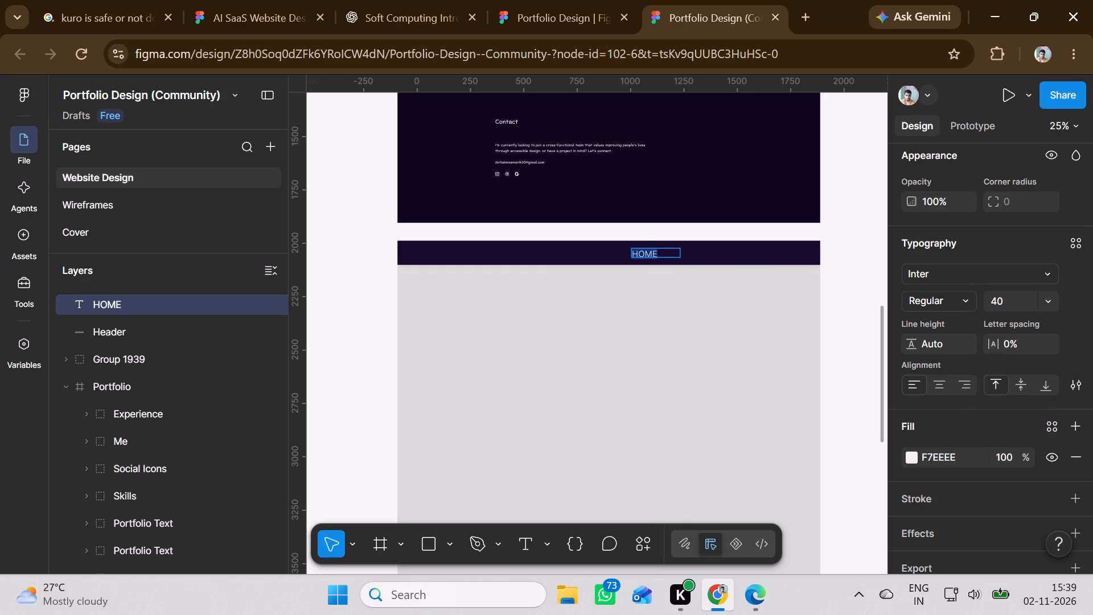
drag(660, 255, 628, 254)
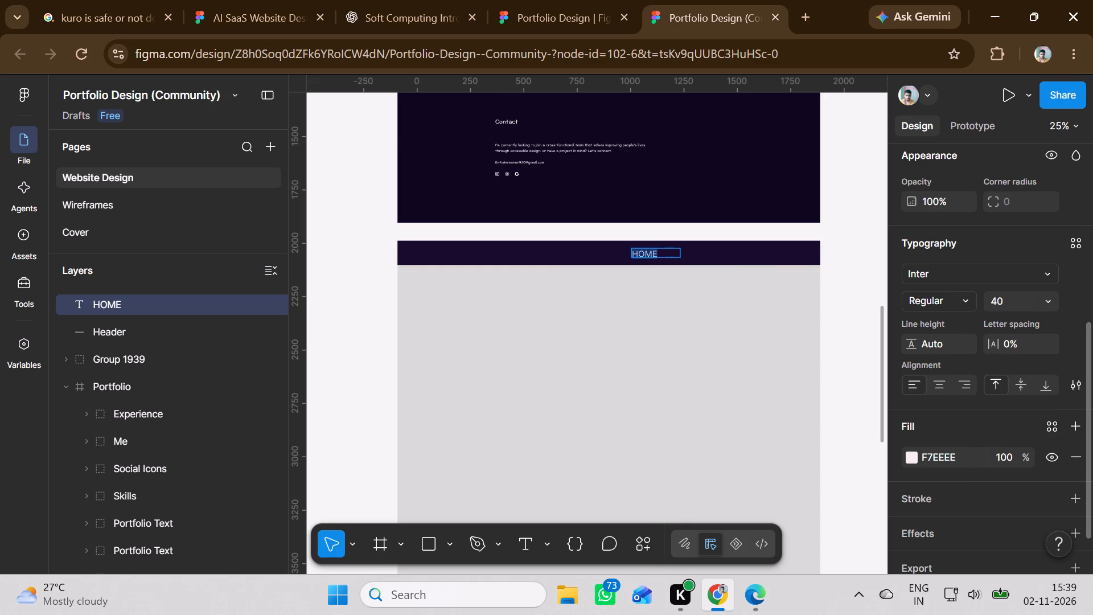
click(960, 305)
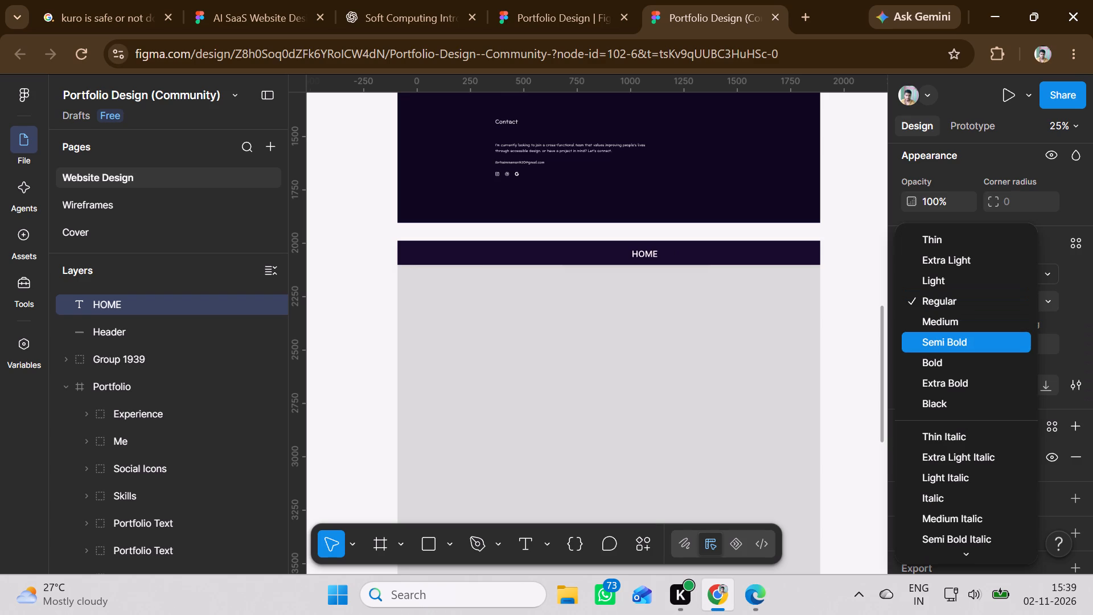
click(926, 363)
click(692, 384)
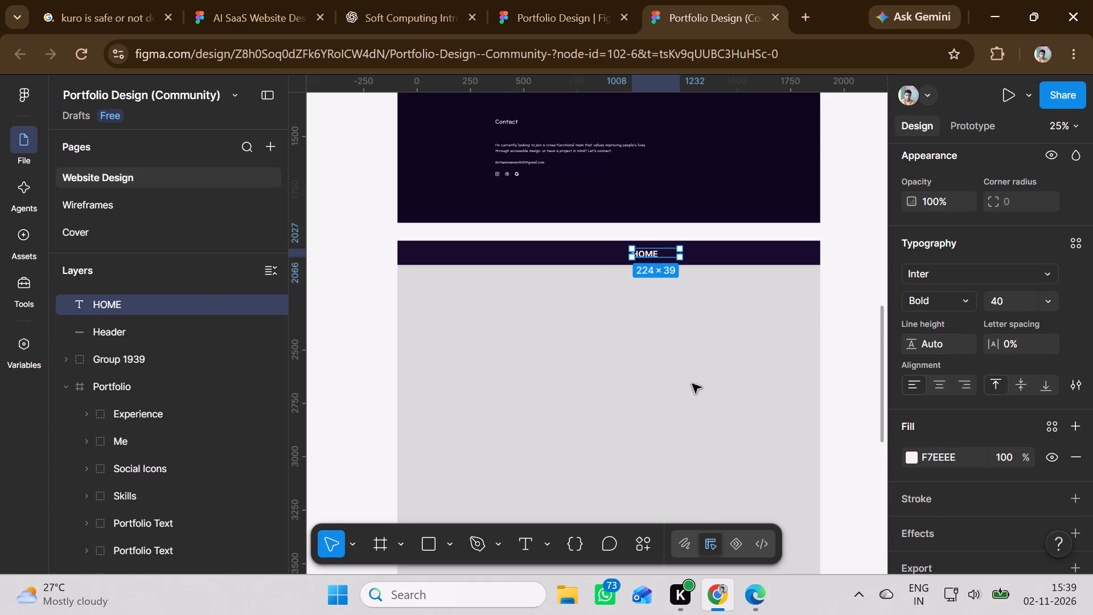
click(837, 339)
Move the "Hello! I Am" greeting text from the top of the Portfolio frame to the new page area at X 655, Y 2160.
scroll(664, 359, up, 3)
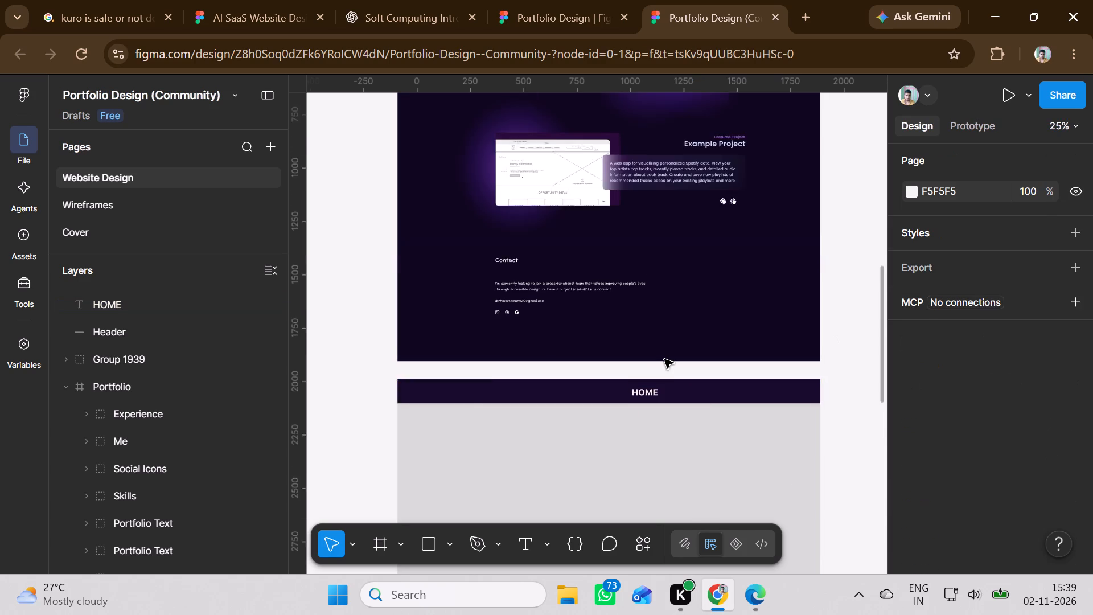
scroll(664, 359, up, 19)
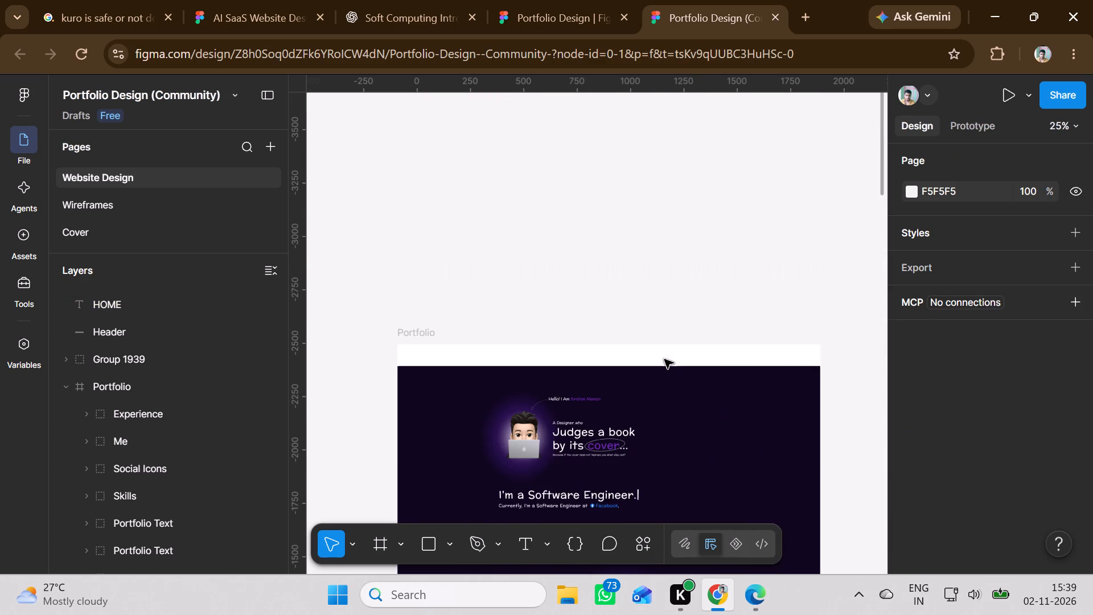
scroll(664, 359, down, 7)
scroll(664, 359, up, 1)
scroll(664, 359, down, 7)
scroll(664, 359, up, 1)
scroll(664, 359, down, 8)
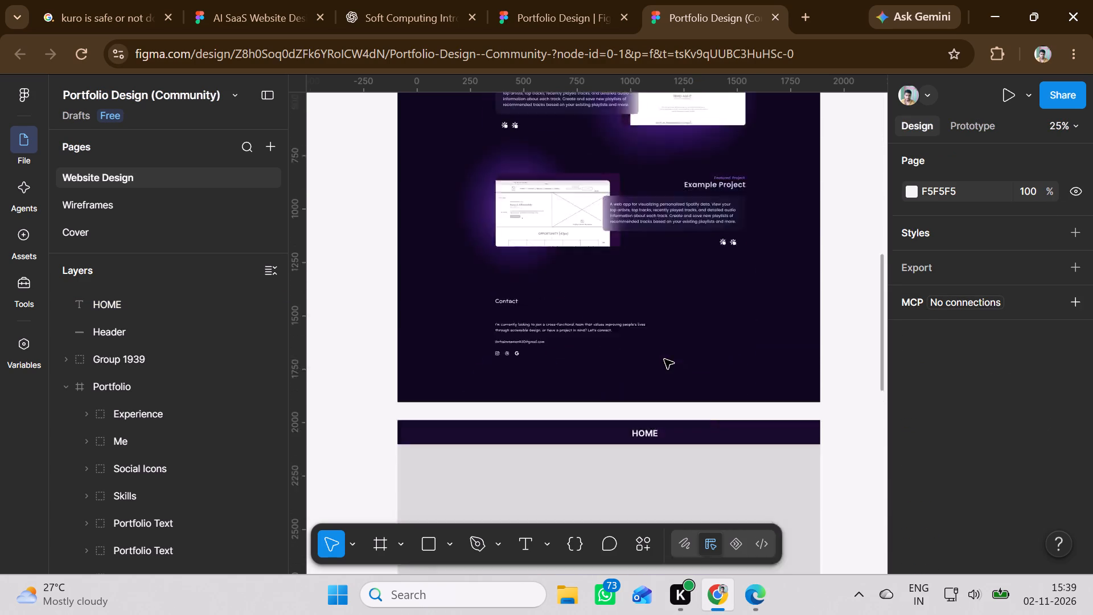
scroll(664, 359, down, 1)
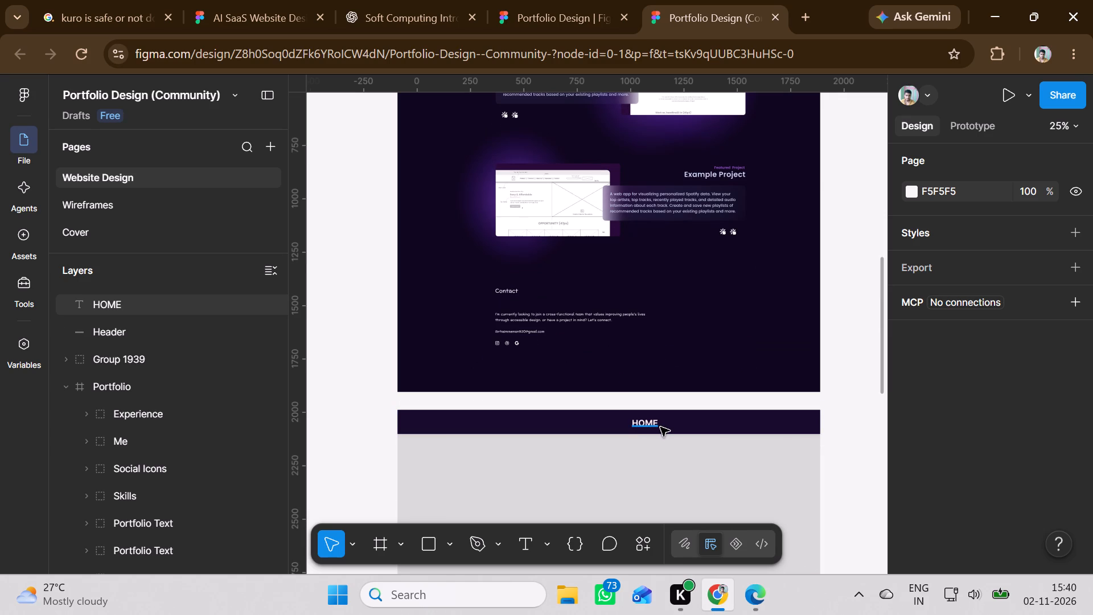
scroll(685, 382, up, 16)
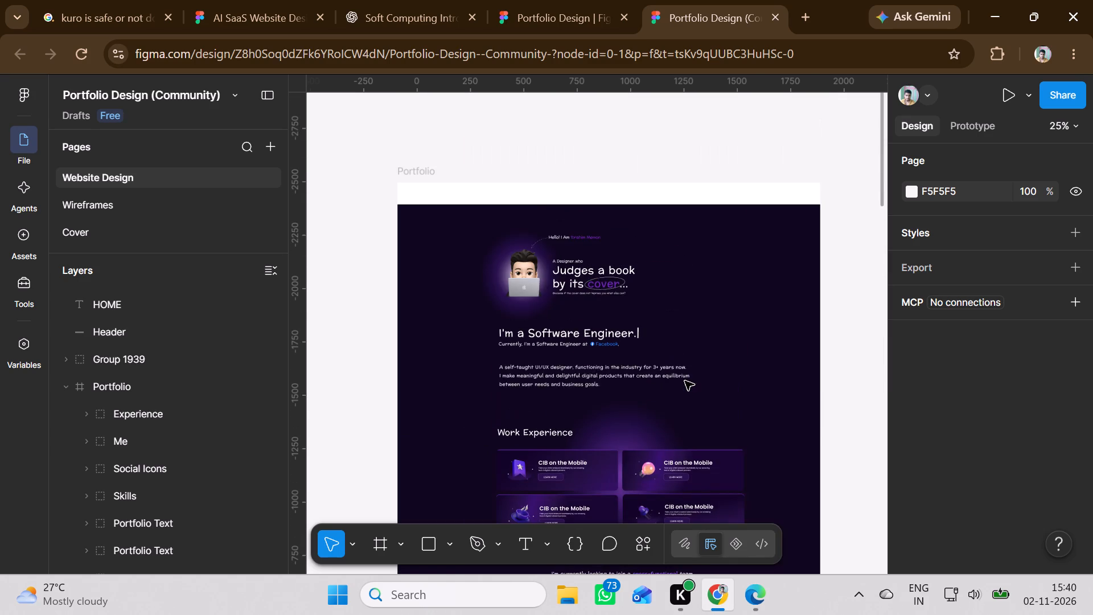
click(652, 251)
click(667, 241)
drag(582, 239, 581, 239)
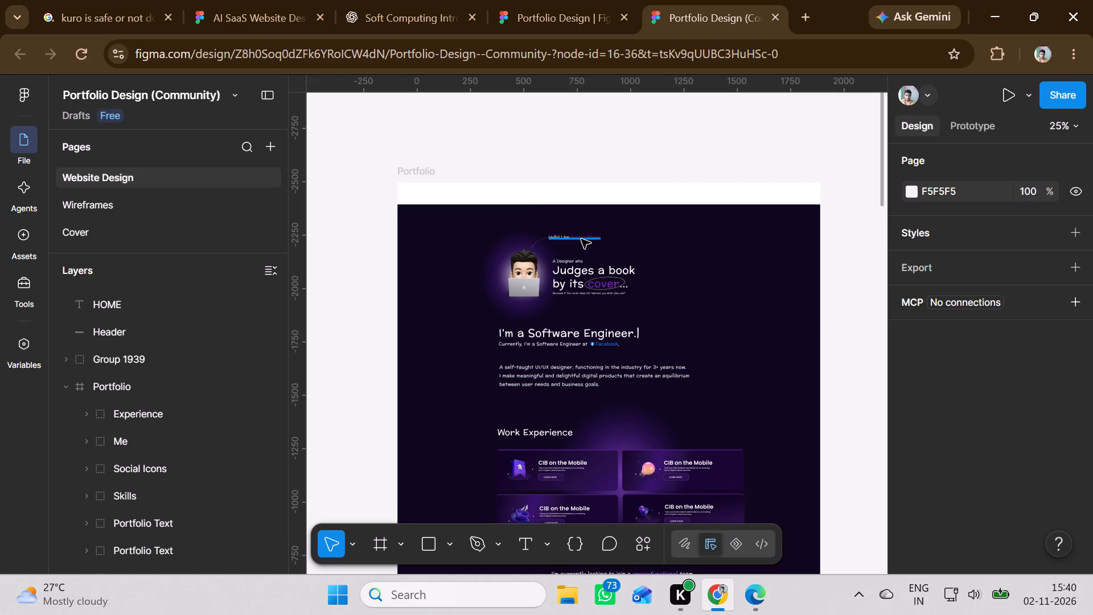
drag(581, 239, 582, 276)
scroll(582, 275, down, 16)
scroll(582, 276, up, 1)
scroll(582, 276, down, 13)
scroll(582, 276, up, 1)
scroll(582, 276, down, 3)
scroll(582, 276, up, 2)
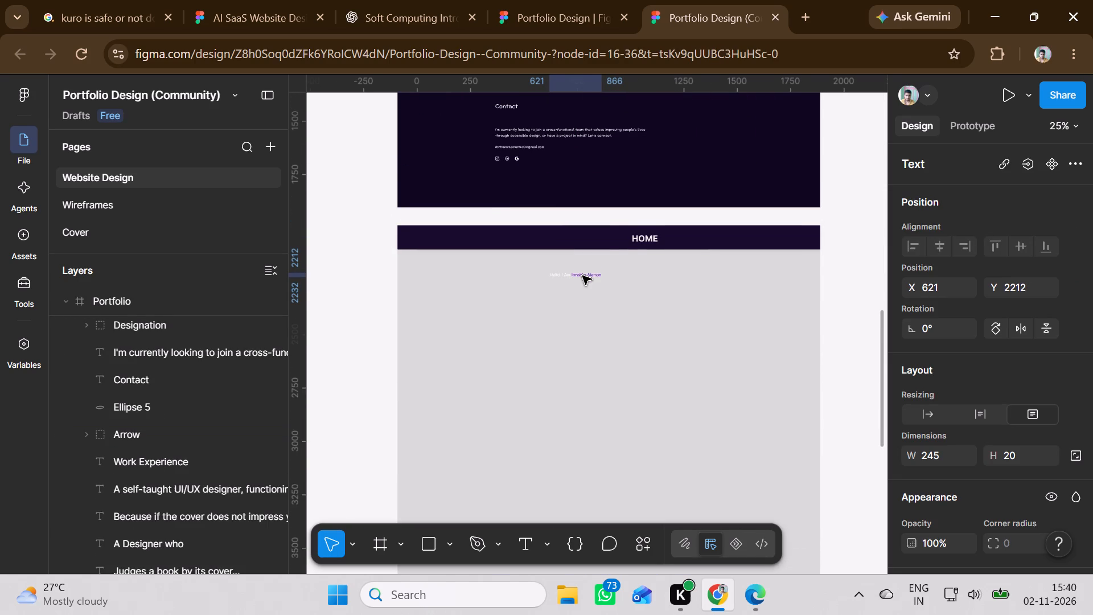
drag(582, 276, 583, 259)
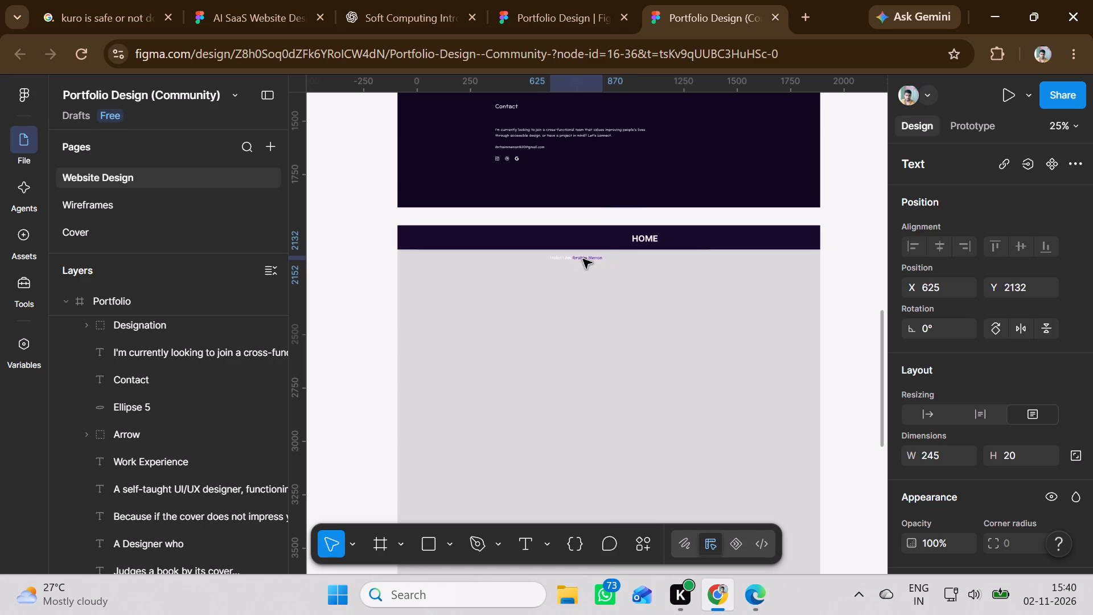
drag(583, 259, 587, 264)
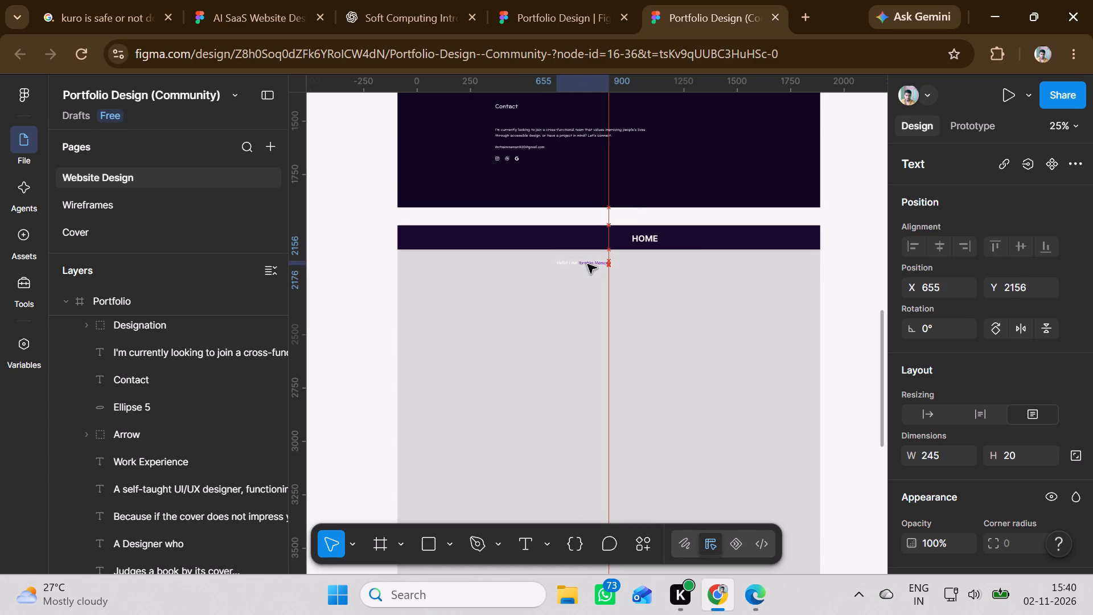
drag(587, 264, 587, 265)
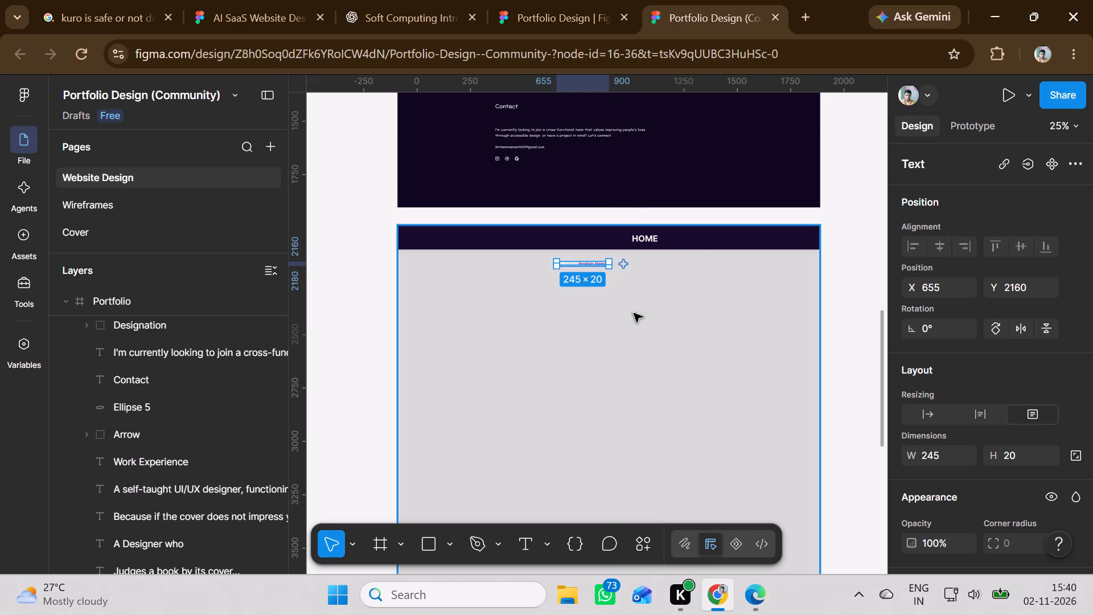
Change the large grey page rectangle's fill to the near-black 0B0A0A.
click(665, 341)
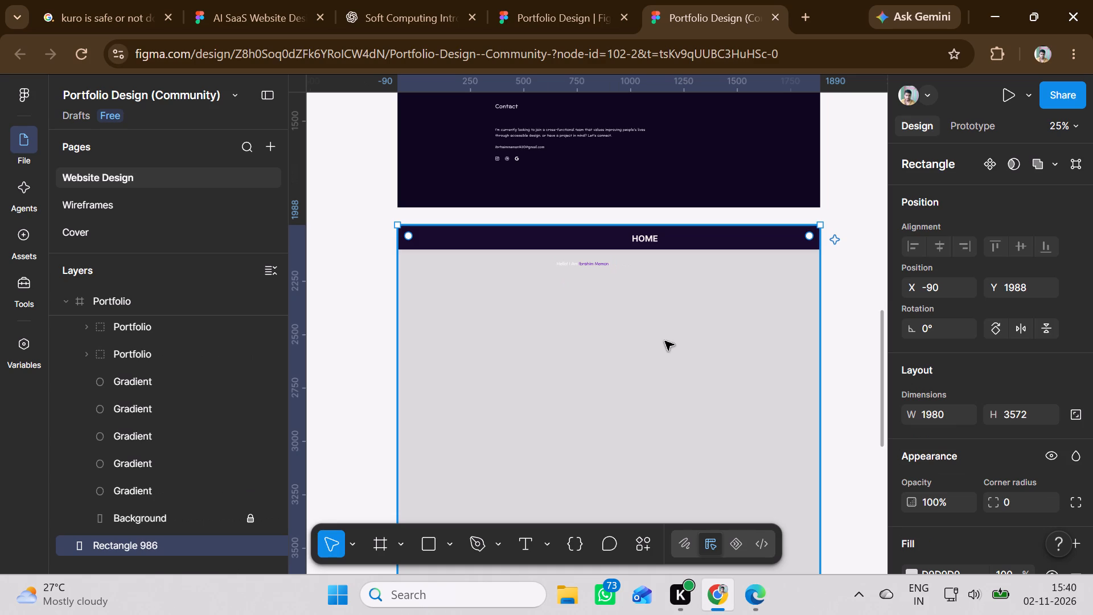
click(665, 341)
scroll(950, 378, down, 3)
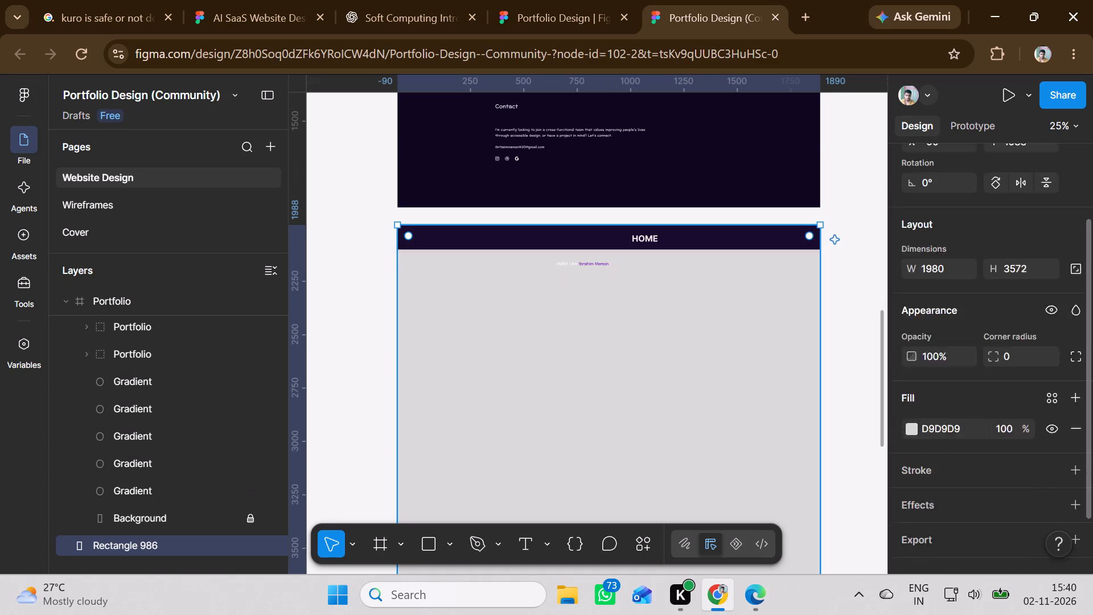
click(911, 402)
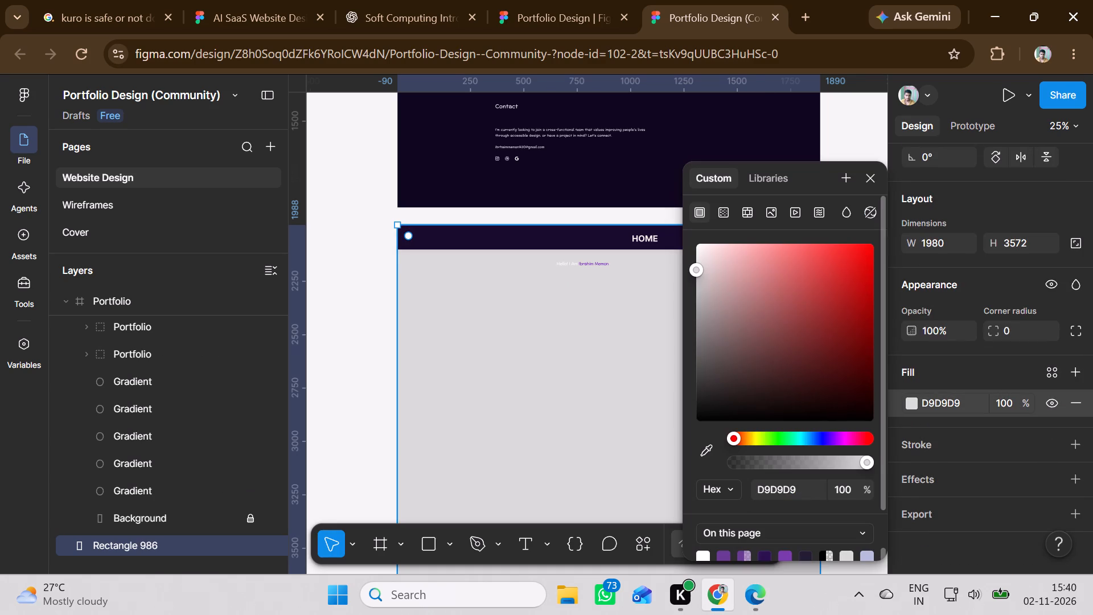
click(703, 413)
click(352, 398)
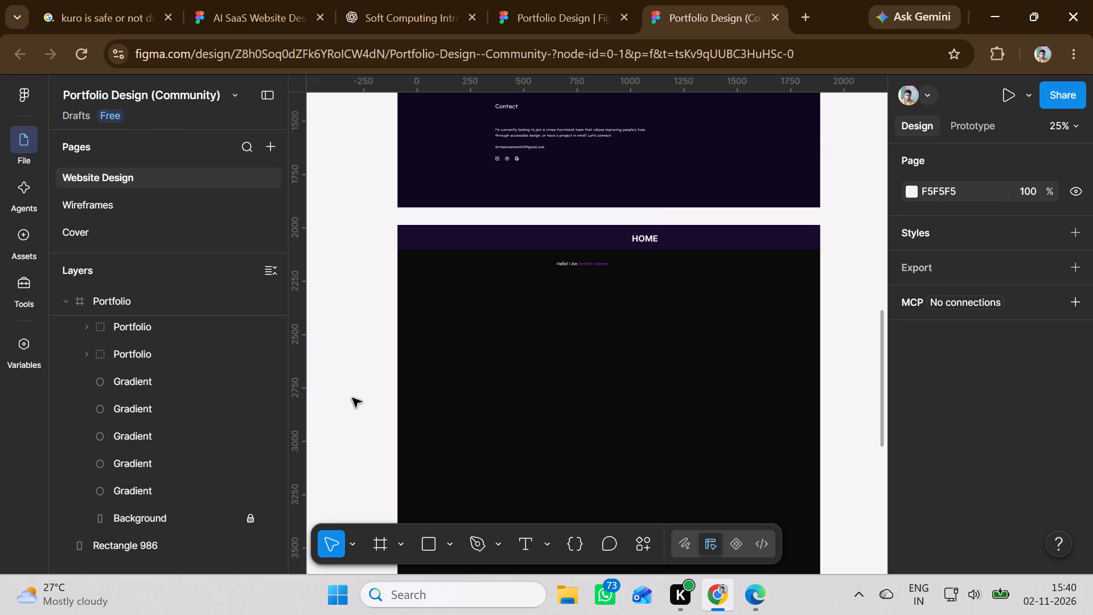
Resize the greeting text box below the new header bar to about 277 × 48.
click(581, 265)
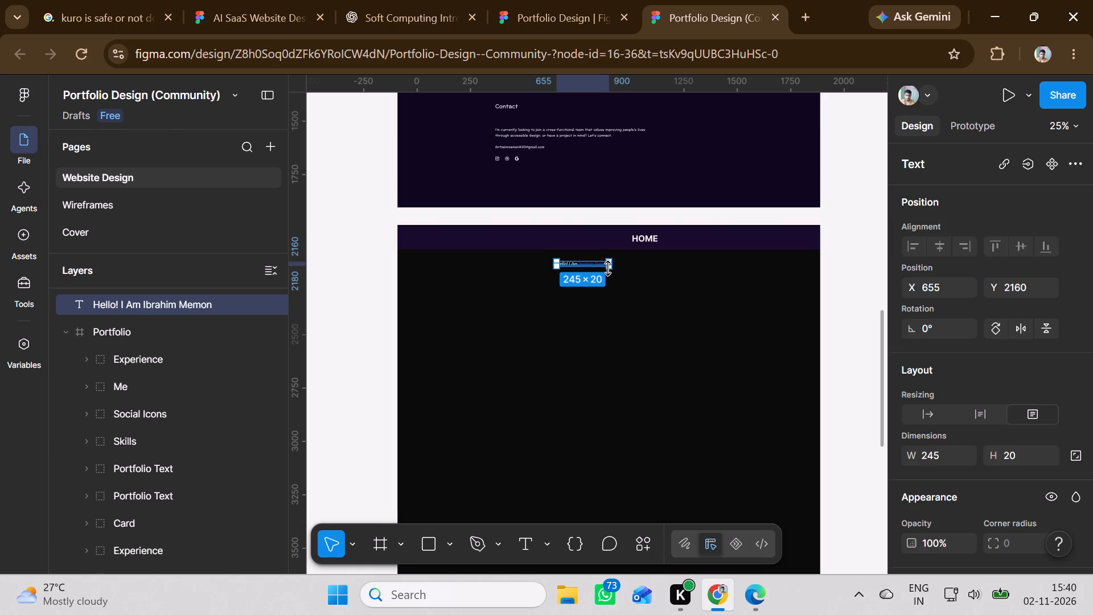
click(609, 266)
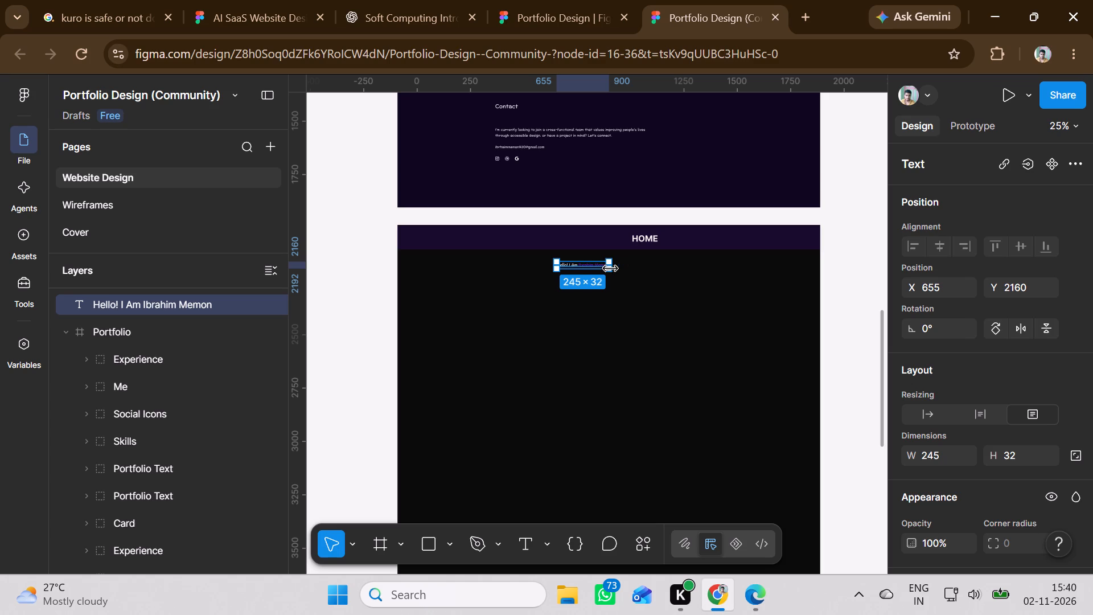
click(610, 269)
drag(611, 269, 623, 280)
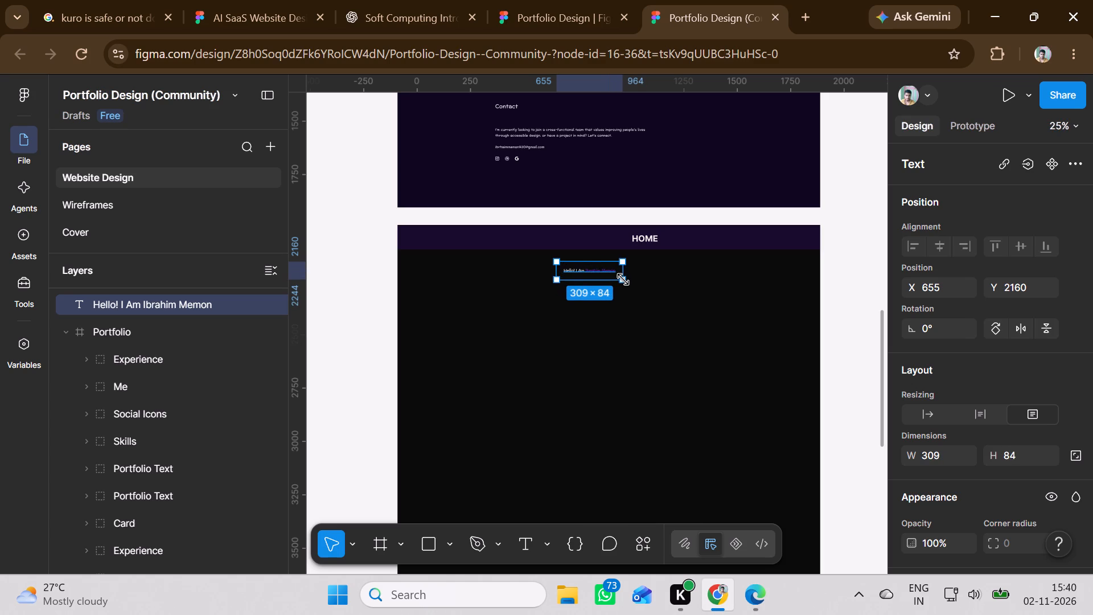
drag(623, 280, 616, 272)
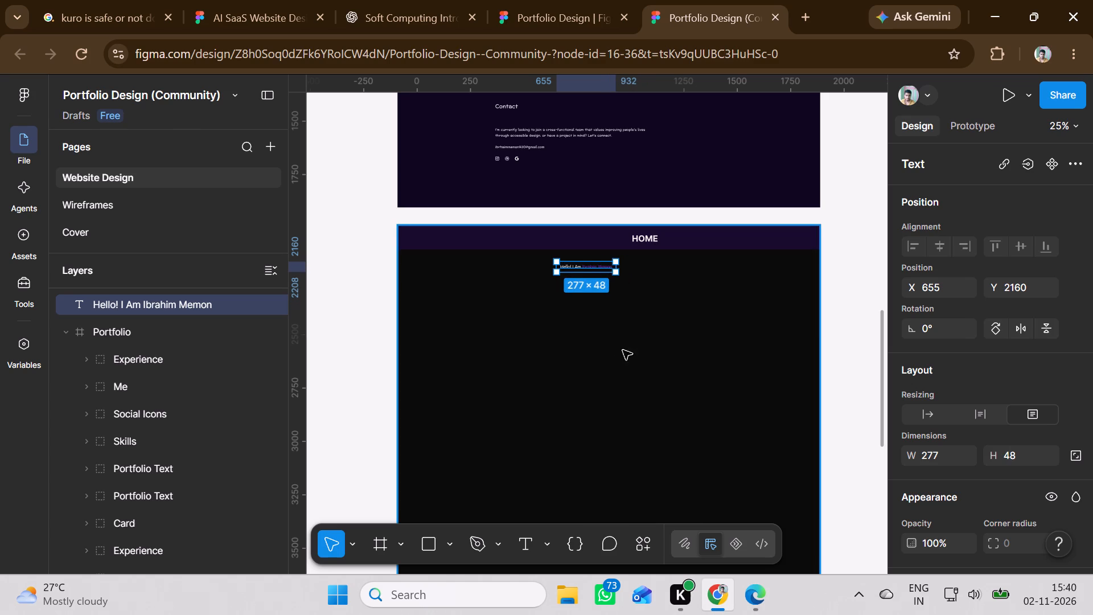
click(606, 331)
Move the Me avatar group from the Portfolio frame onto the new black page at about X 363, Y 2228.
scroll(606, 331, up, 7)
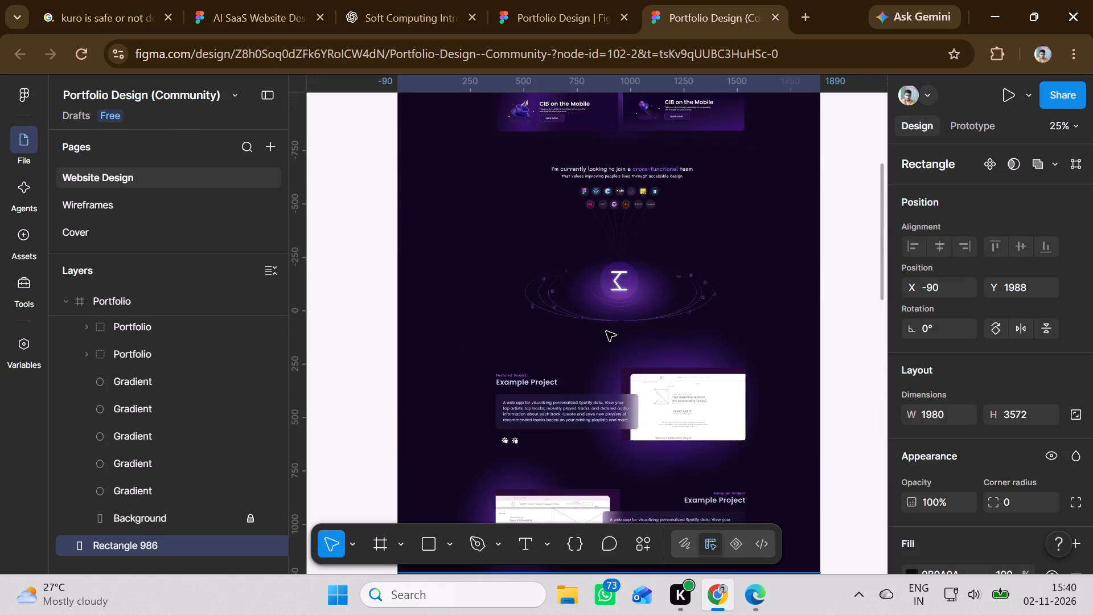
scroll(606, 331, up, 12)
scroll(606, 331, down, 1)
scroll(606, 331, up, 4)
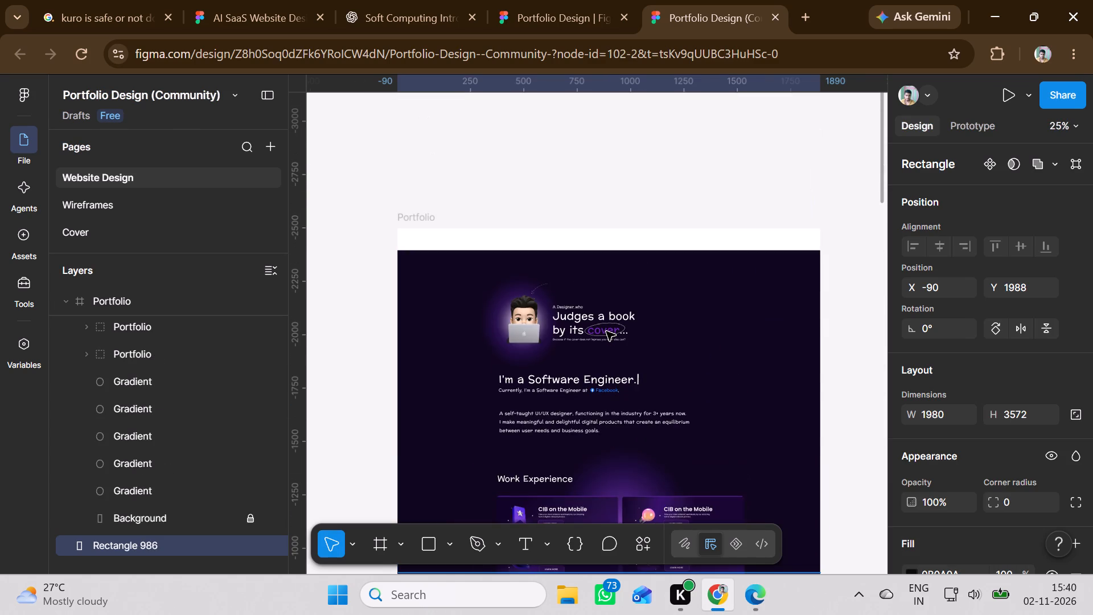
scroll(606, 331, up, 3)
scroll(606, 331, down, 7)
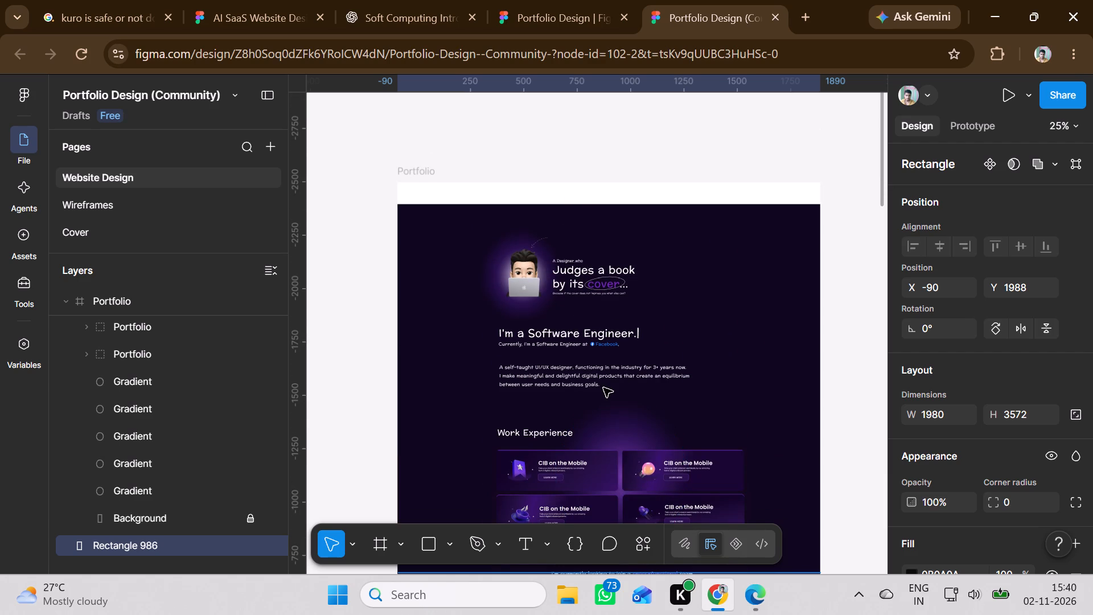
scroll(603, 388, down, 1)
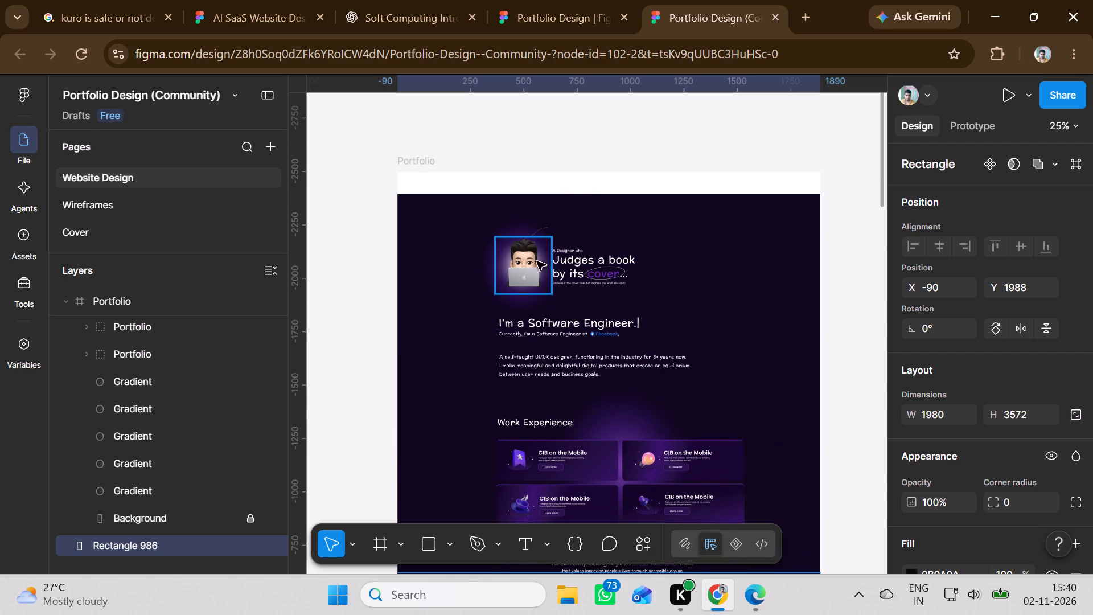
click(533, 262)
click(533, 262)
scroll(536, 334, down, 4)
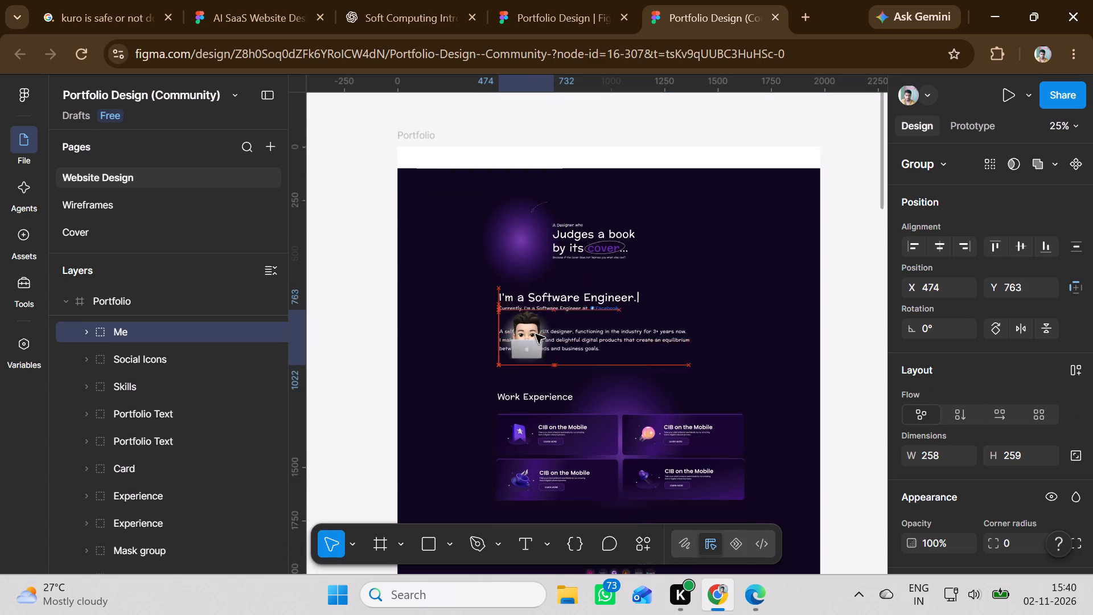
scroll(536, 334, down, 6)
scroll(536, 335, up, 1)
scroll(536, 335, down, 17)
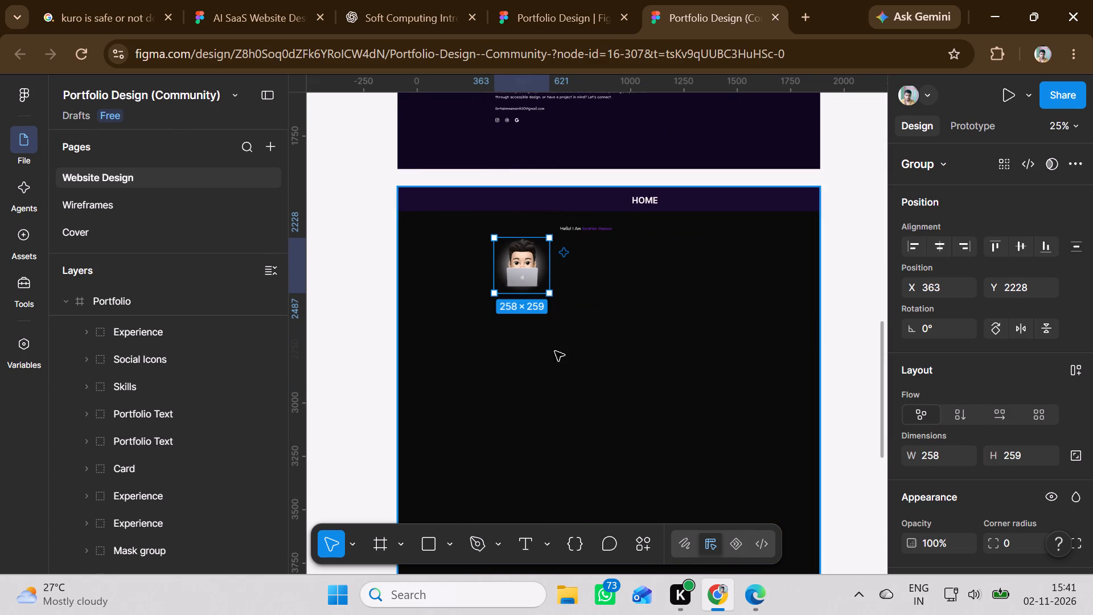
click(566, 374)
Move the purple Gradient ellipse from the top of the Portfolio frame behind the avatar on the black page, at about X 301, Y 2103.
scroll(566, 374, up, 8)
scroll(566, 374, down, 1)
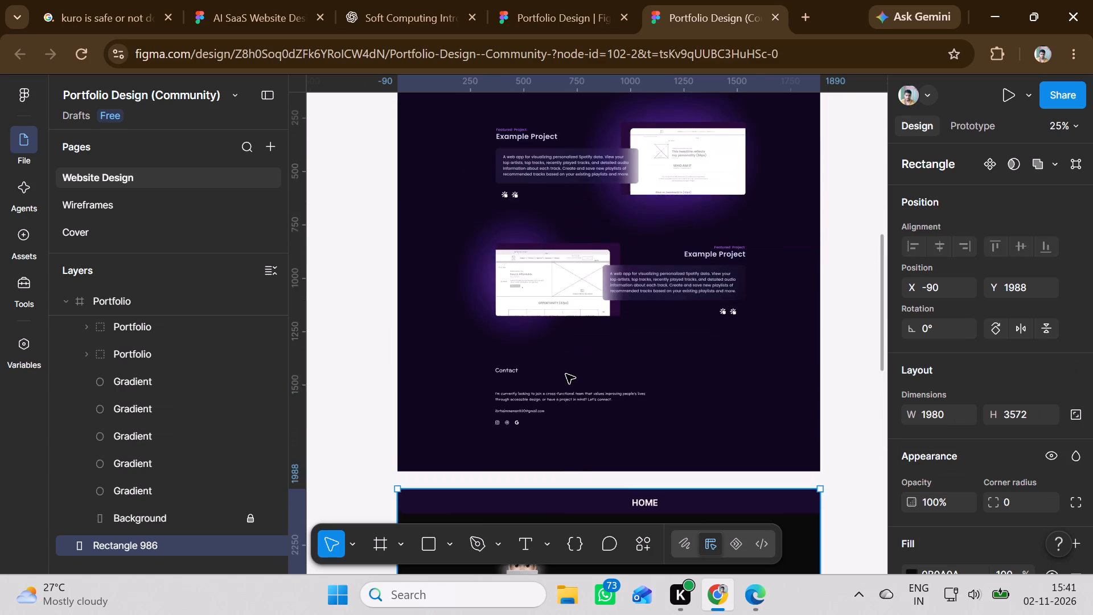
scroll(566, 374, up, 9)
scroll(566, 374, down, 1)
scroll(566, 374, up, 2)
click(576, 184)
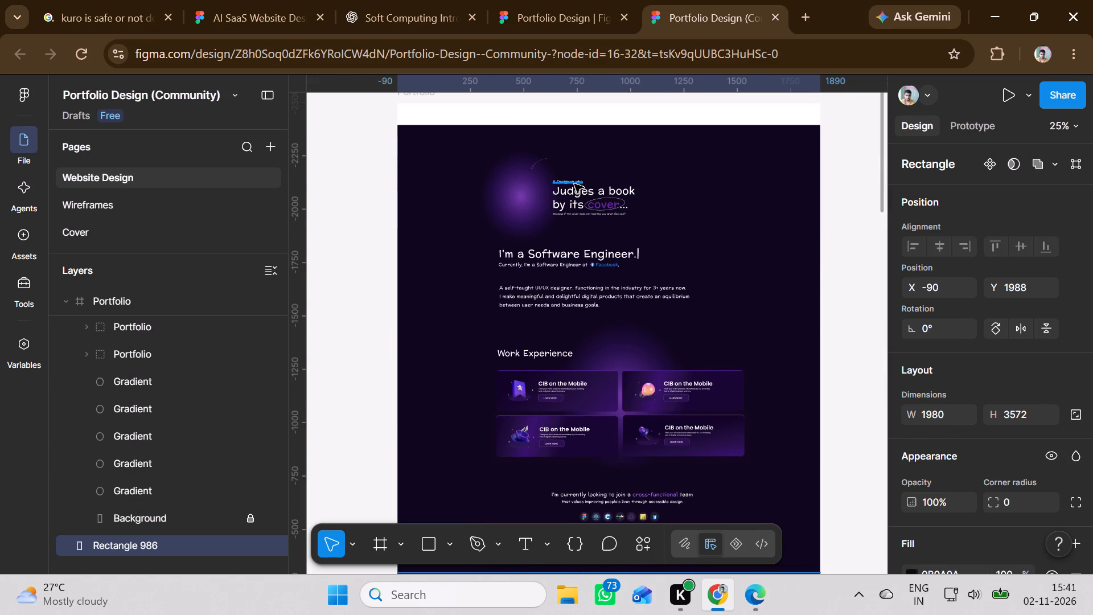
click(528, 209)
drag(528, 209, 533, 322)
scroll(533, 322, down, 7)
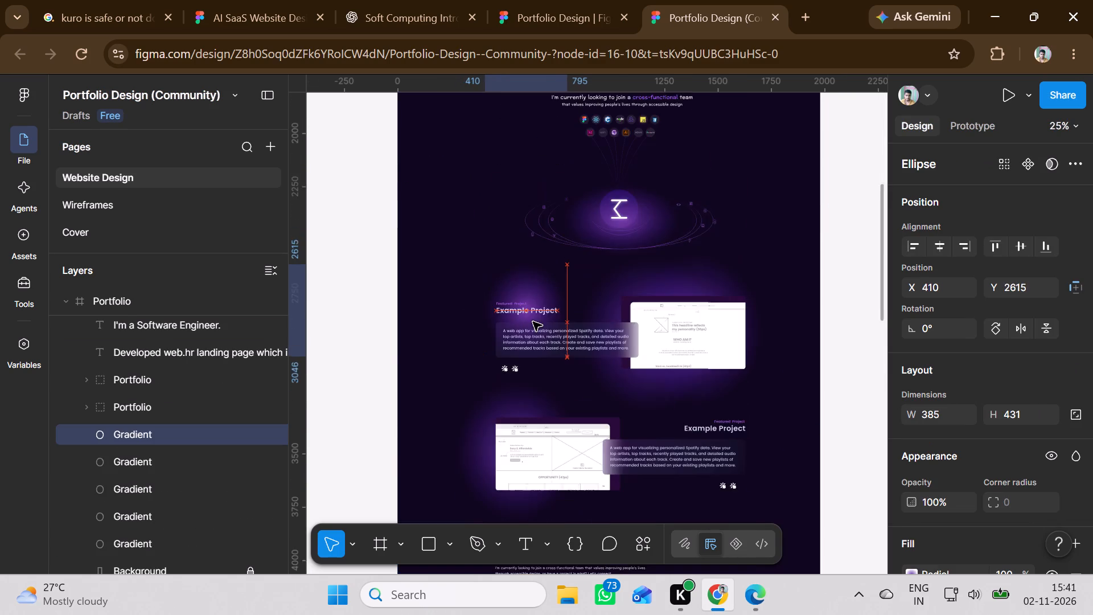
drag(533, 322, 524, 362)
scroll(533, 322, down, 9)
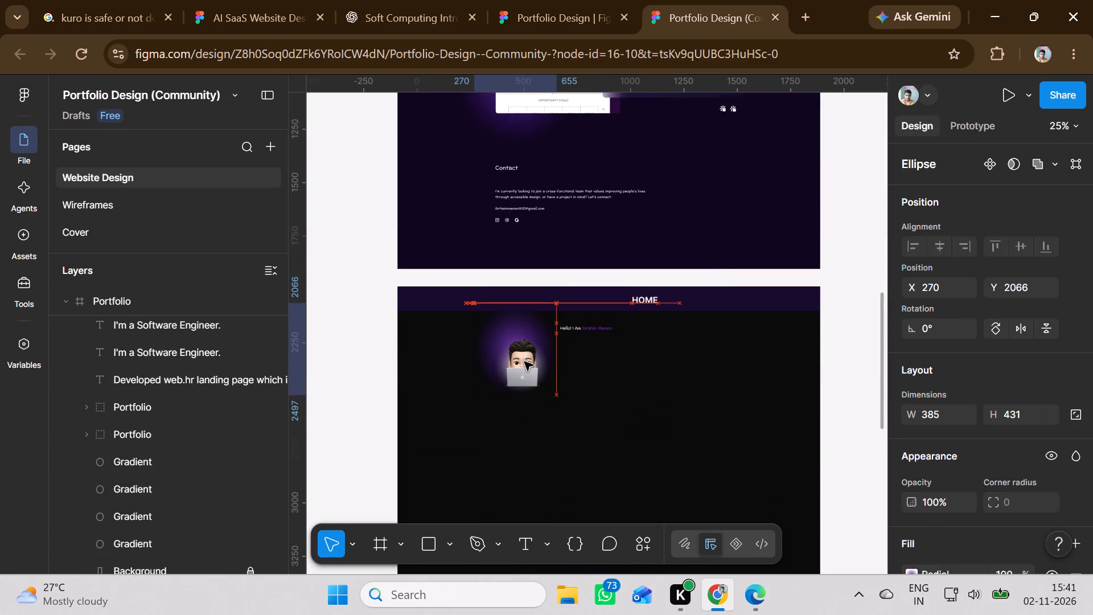
drag(524, 362, 530, 362)
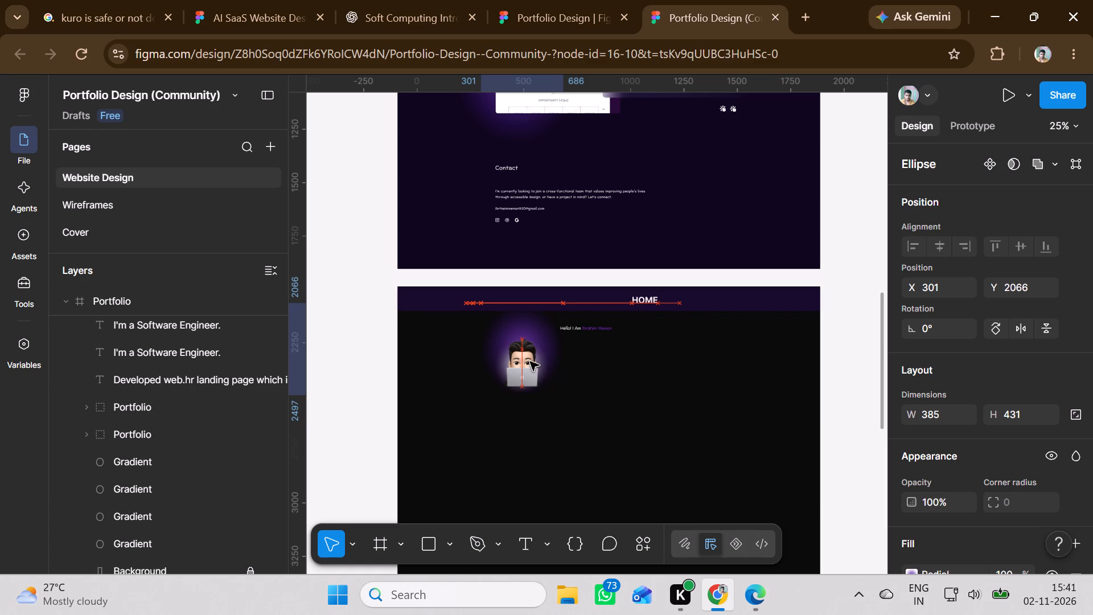
drag(530, 362, 530, 366)
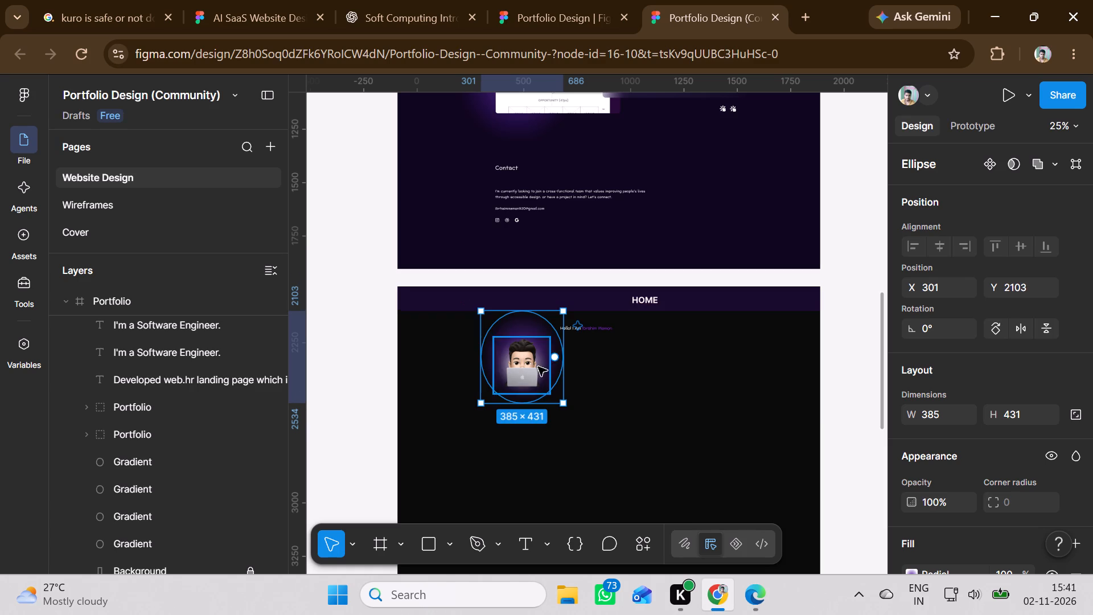
click(597, 451)
Move the "A Designer who" text from the Portfolio frame to below the greeting on the black page, at about X 653, Y 2265.
scroll(566, 409, up, 3)
scroll(566, 409, down, 1)
scroll(566, 409, up, 2)
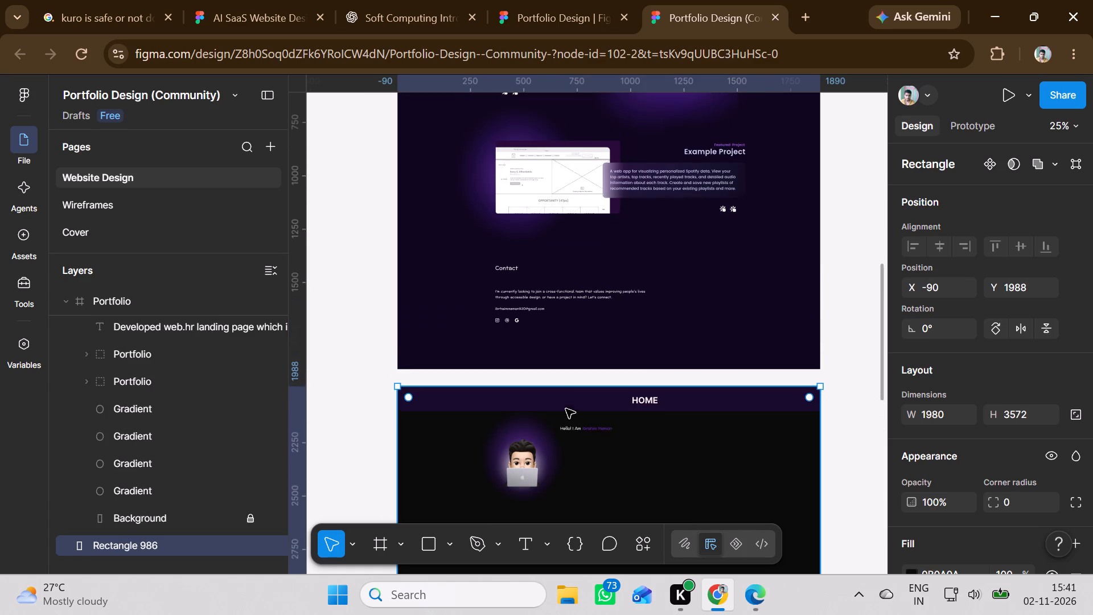
scroll(566, 409, up, 17)
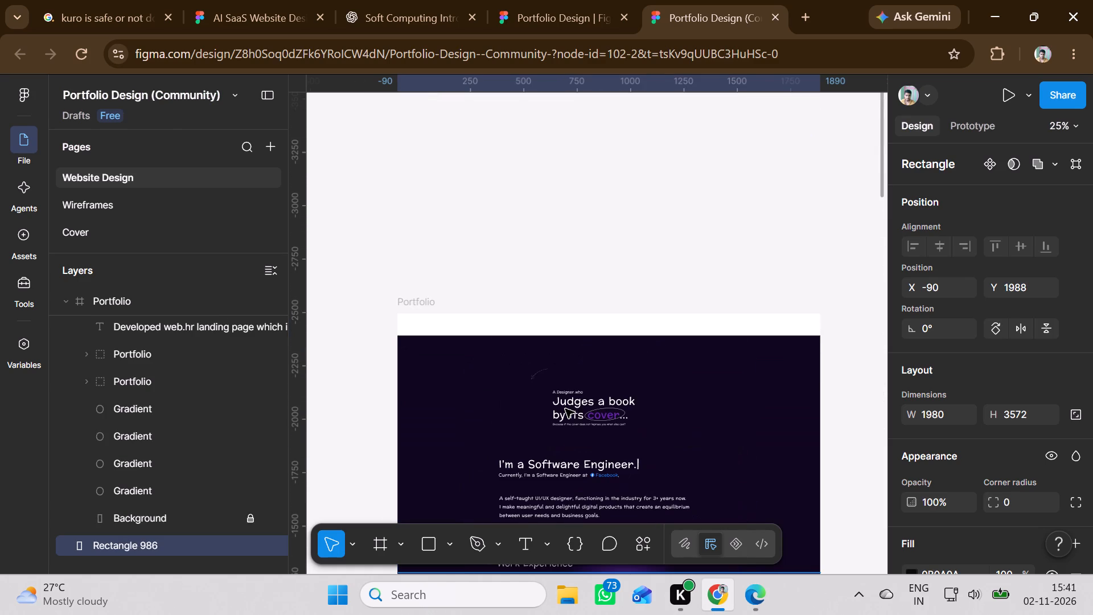
click(568, 392)
drag(568, 392, 573, 432)
scroll(573, 432, down, 8)
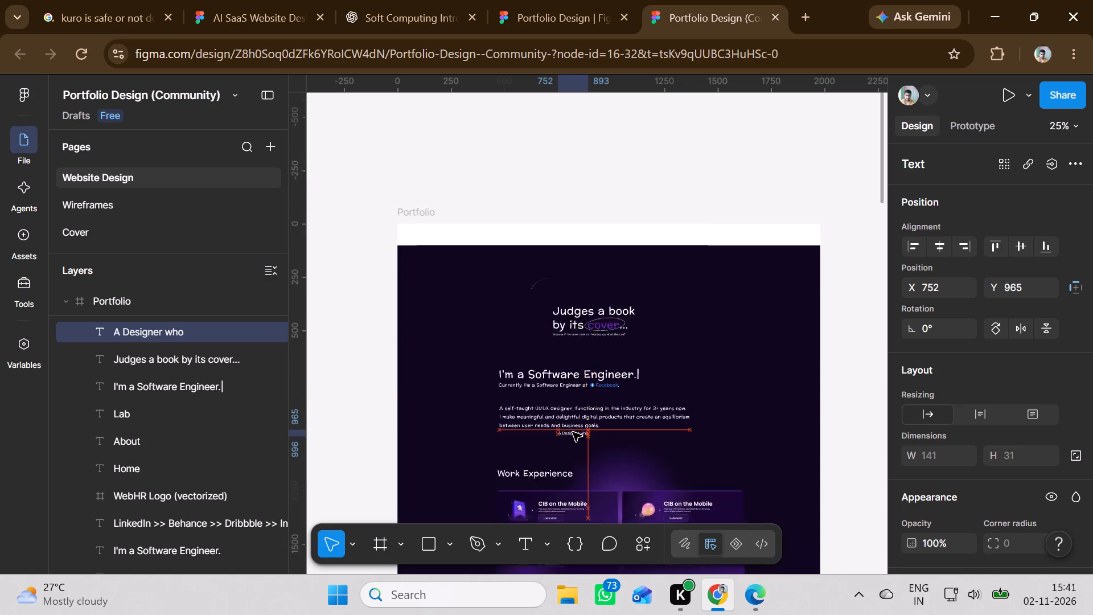
drag(573, 432, 573, 433)
scroll(573, 433, down, 8)
scroll(573, 433, up, 1)
scroll(573, 433, down, 4)
scroll(573, 433, up, 1)
scroll(573, 433, down, 9)
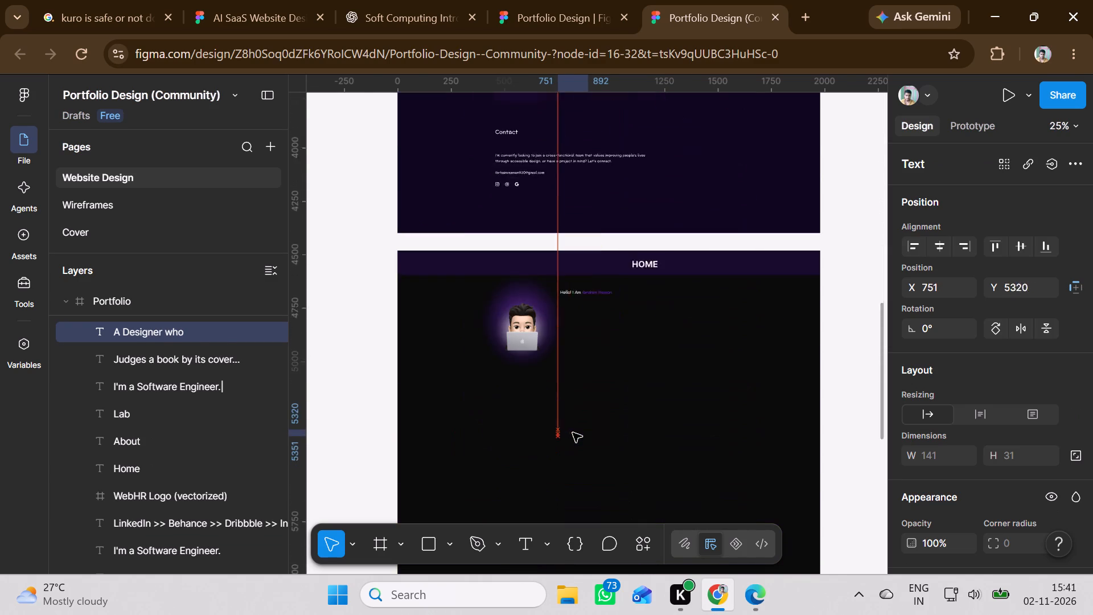
drag(573, 433, 576, 232)
scroll(572, 284, up, 2)
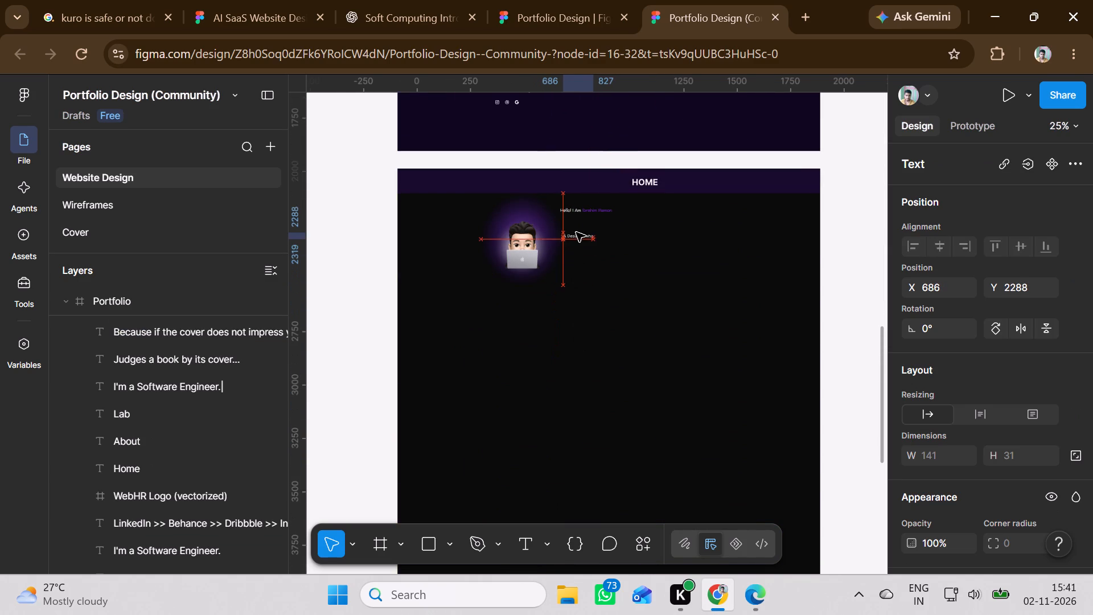
drag(576, 232, 569, 231)
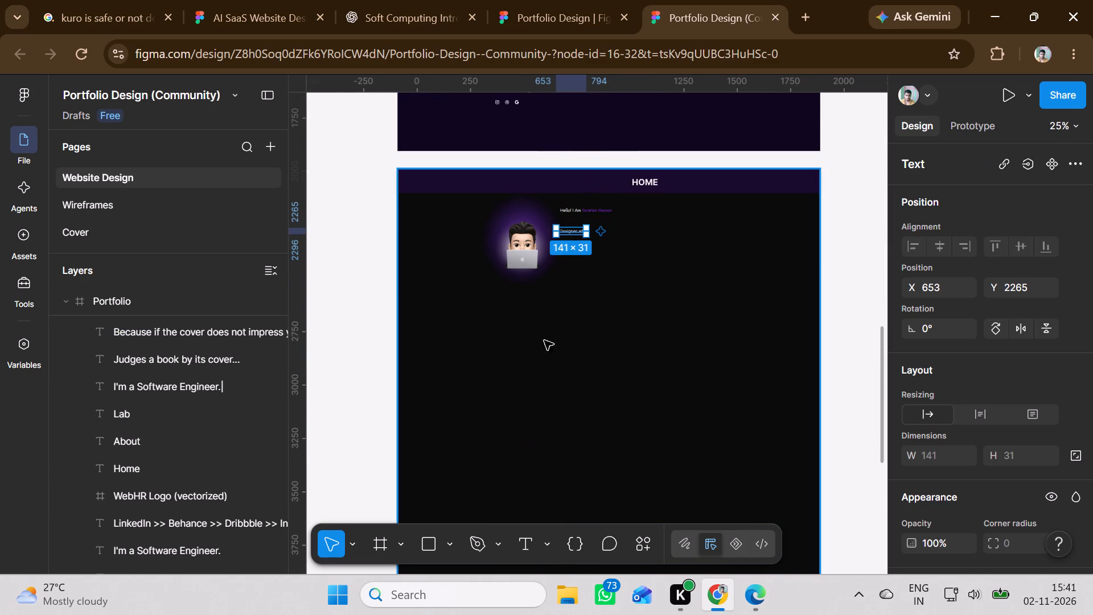
click(540, 346)
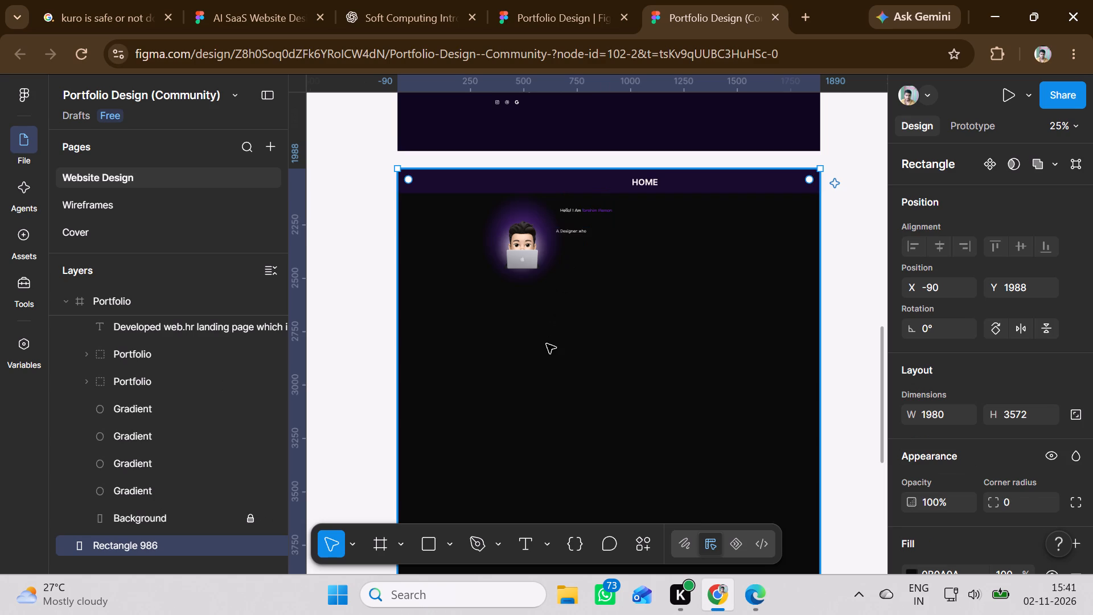
Move the "Judges a book by its cover..." heading from the Portfolio frame to below "A Designer who", at about X 655, Y 2319.
scroll(546, 344, up, 16)
scroll(546, 343, down, 1)
scroll(546, 343, up, 3)
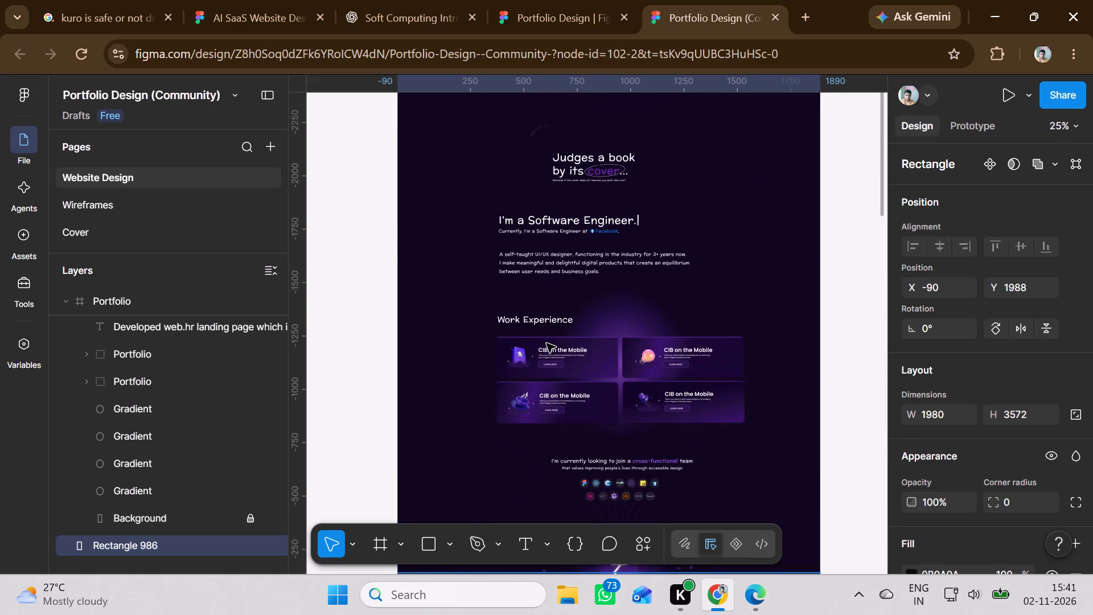
scroll(546, 343, up, 3)
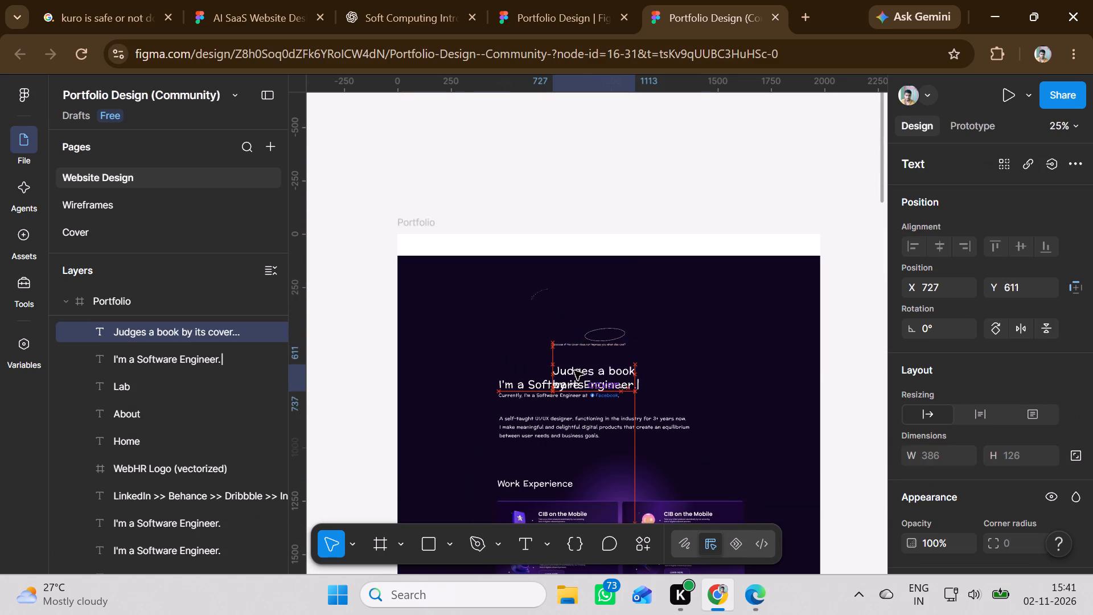
scroll(574, 371, down, 14)
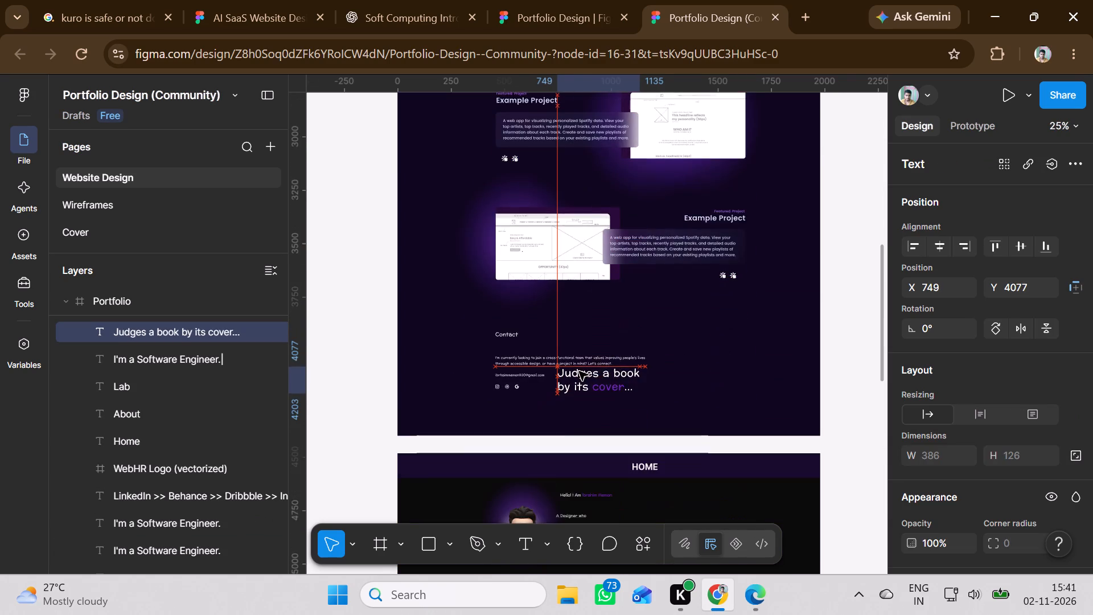
scroll(579, 371, down, 7)
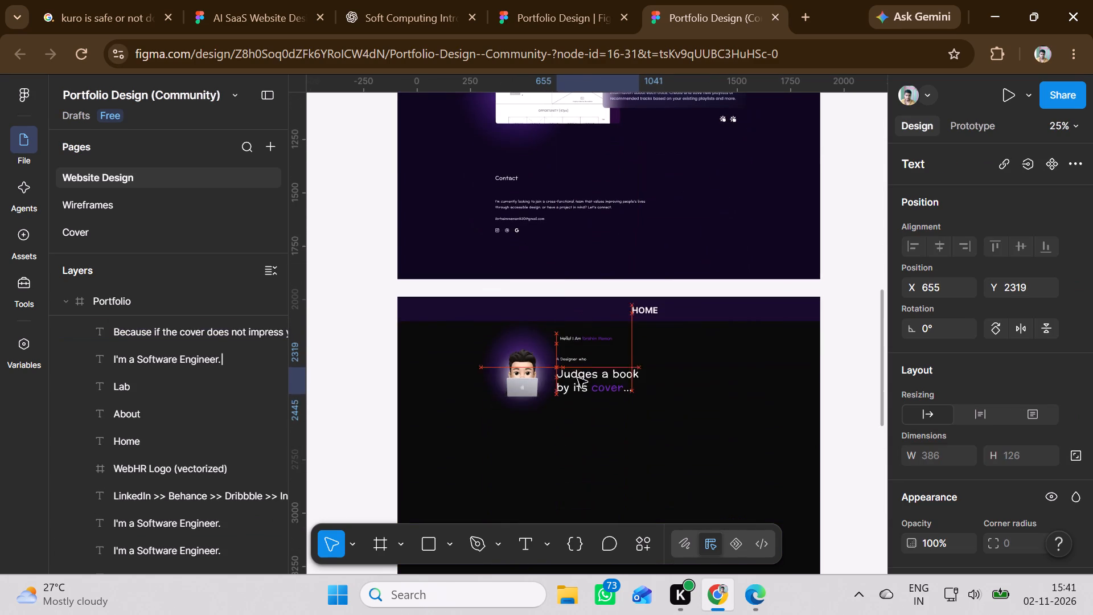
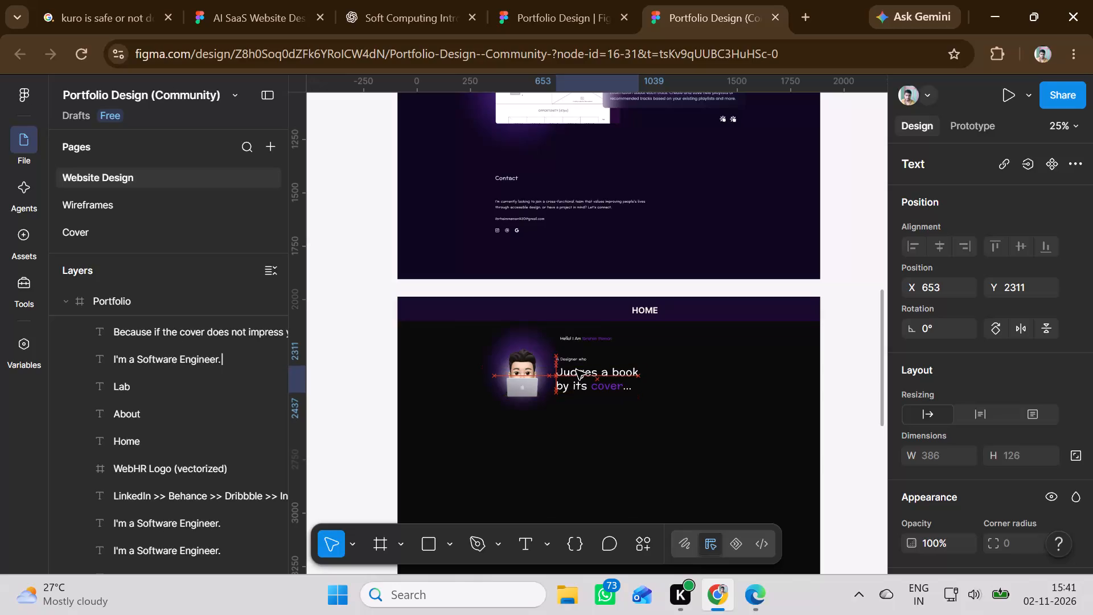
Move the thin ellipse outline from the Portfolio frame to around the word "cover" on the black page, at about X 789, Y 2374.
click(544, 447)
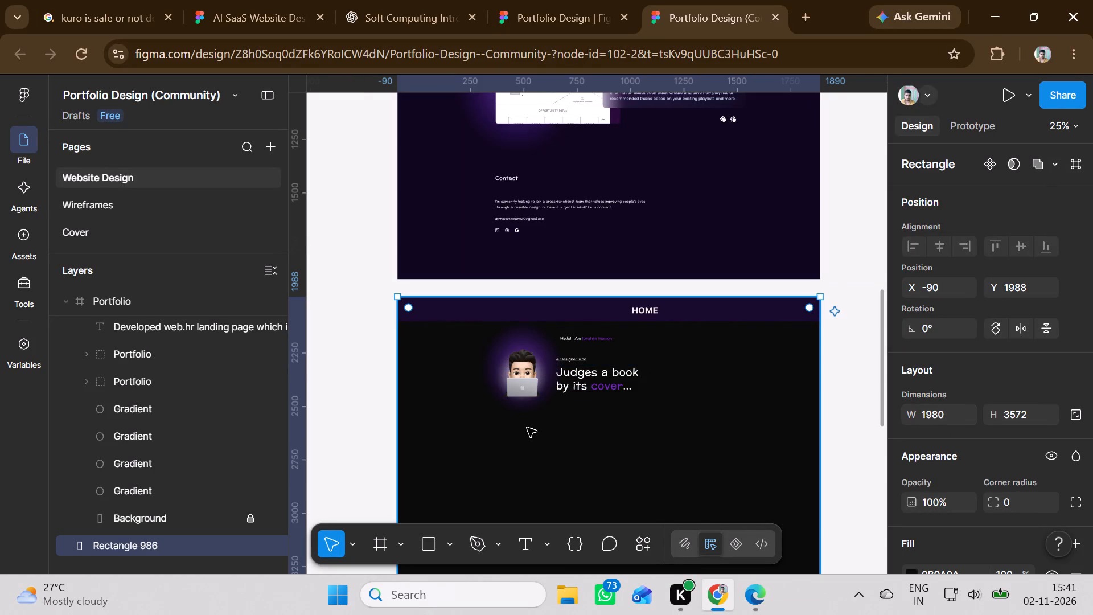
scroll(607, 453, up, 2)
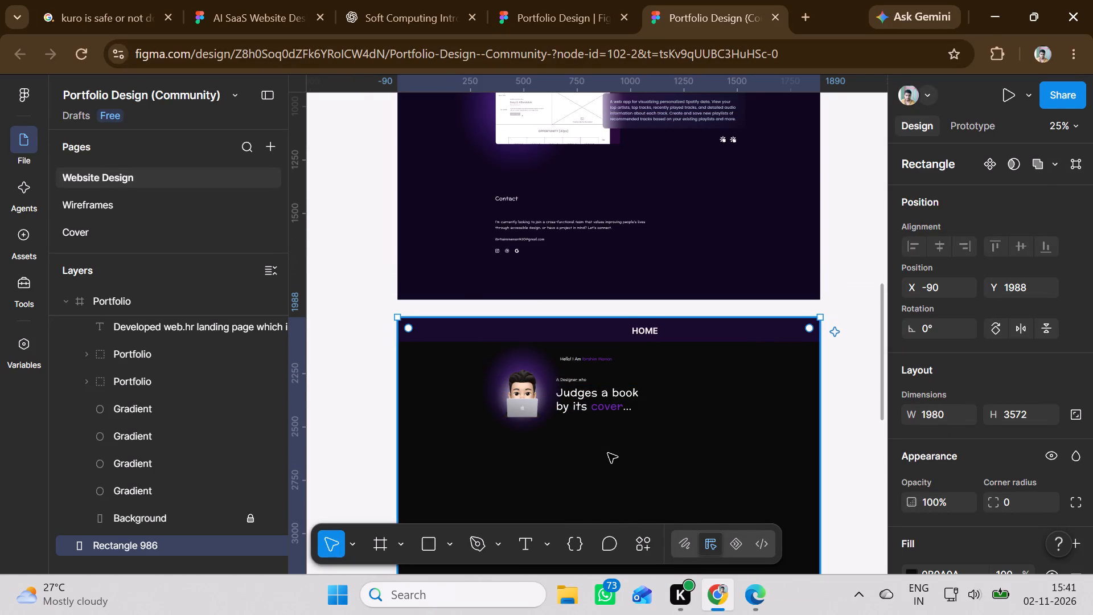
scroll(608, 453, up, 7)
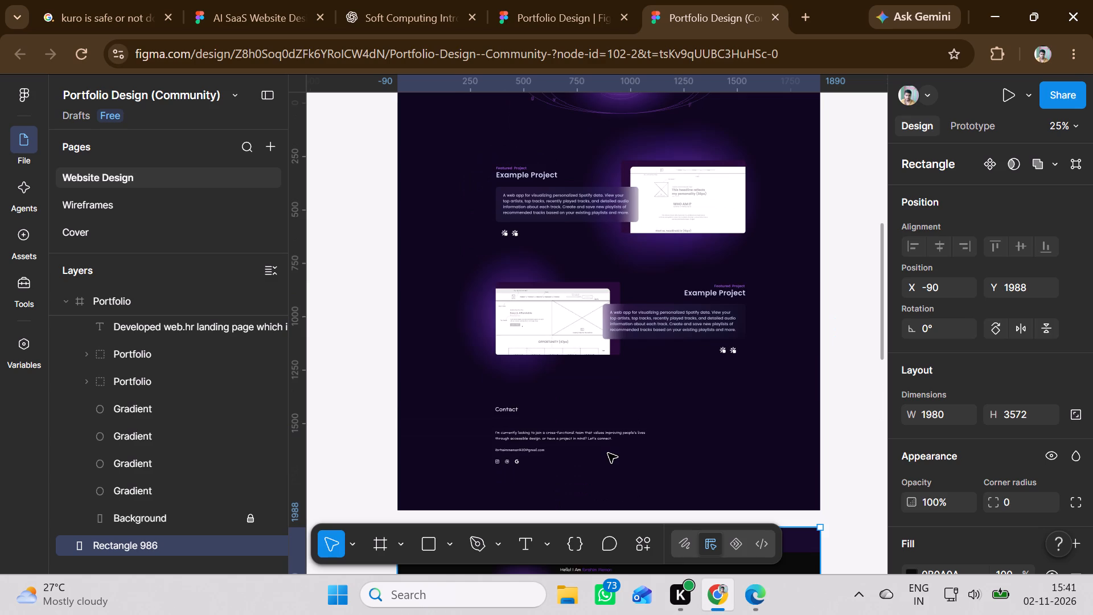
scroll(608, 453, up, 14)
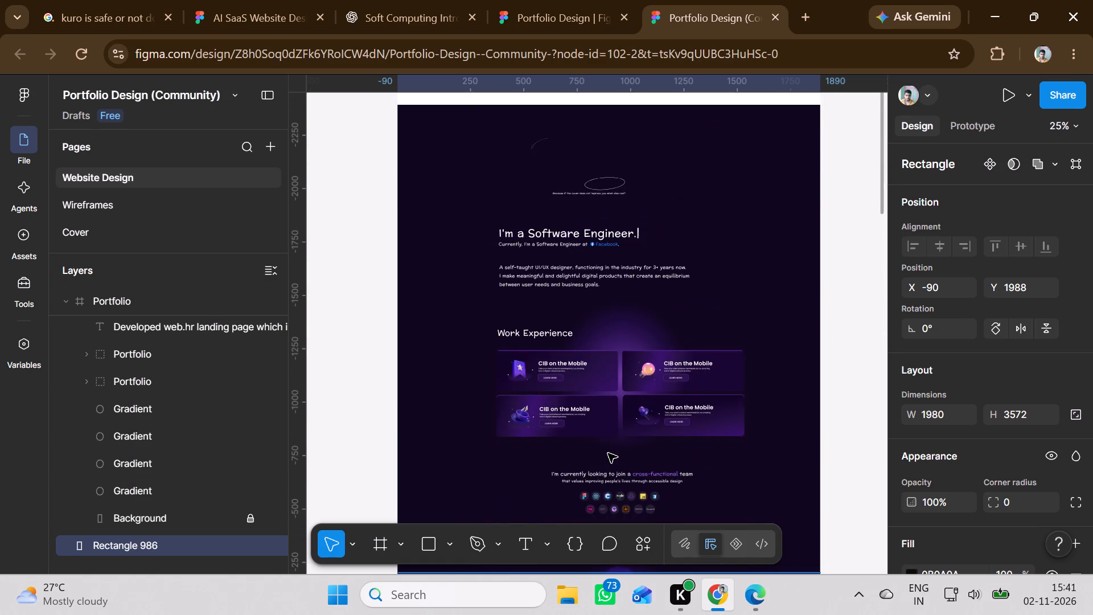
scroll(608, 453, up, 3)
click(613, 283)
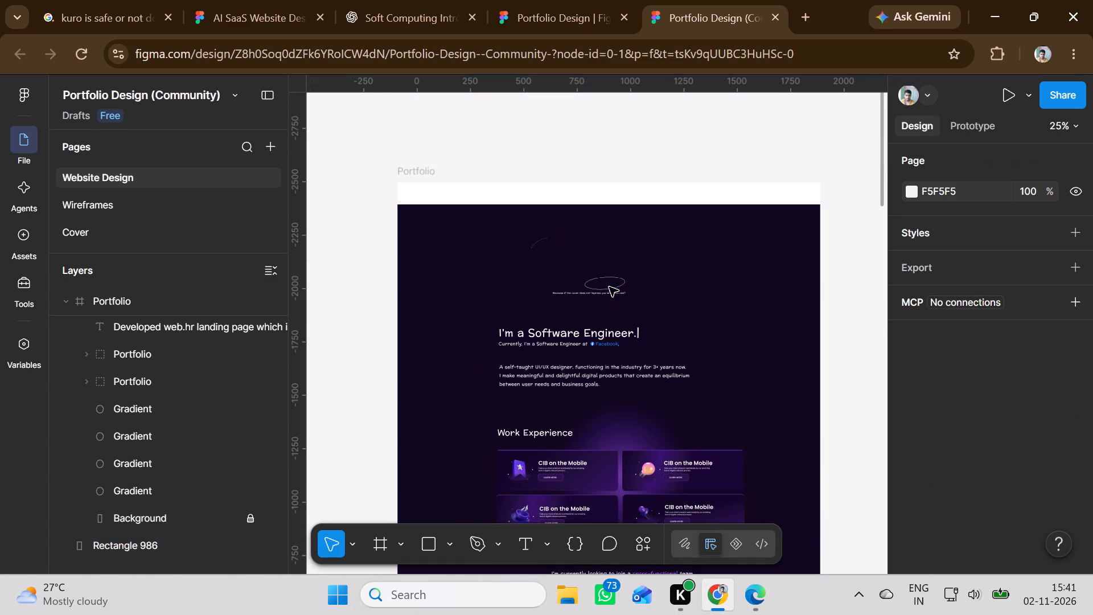
drag(606, 289, 617, 385)
scroll(617, 384, down, 3)
scroll(617, 384, up, 1)
scroll(617, 384, down, 8)
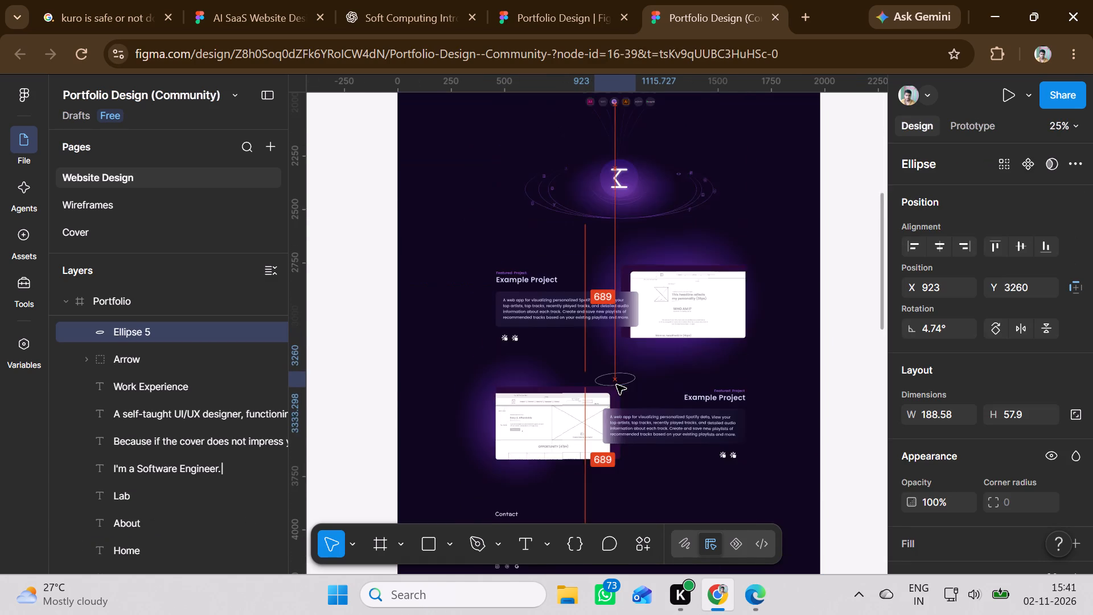
drag(617, 385, 617, 393)
scroll(617, 385, down, 12)
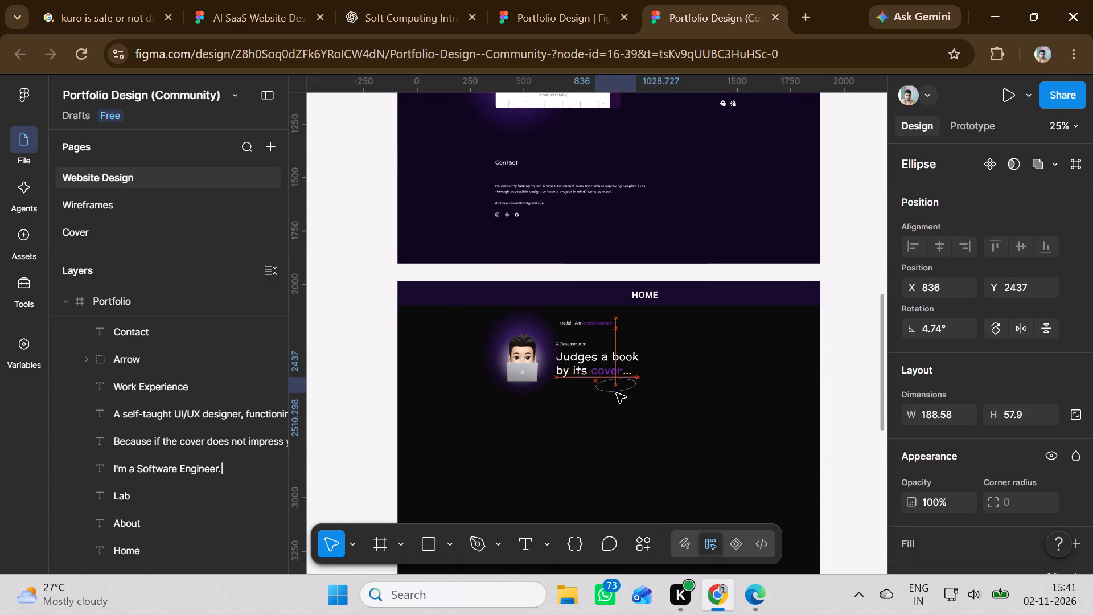
drag(617, 393, 611, 375)
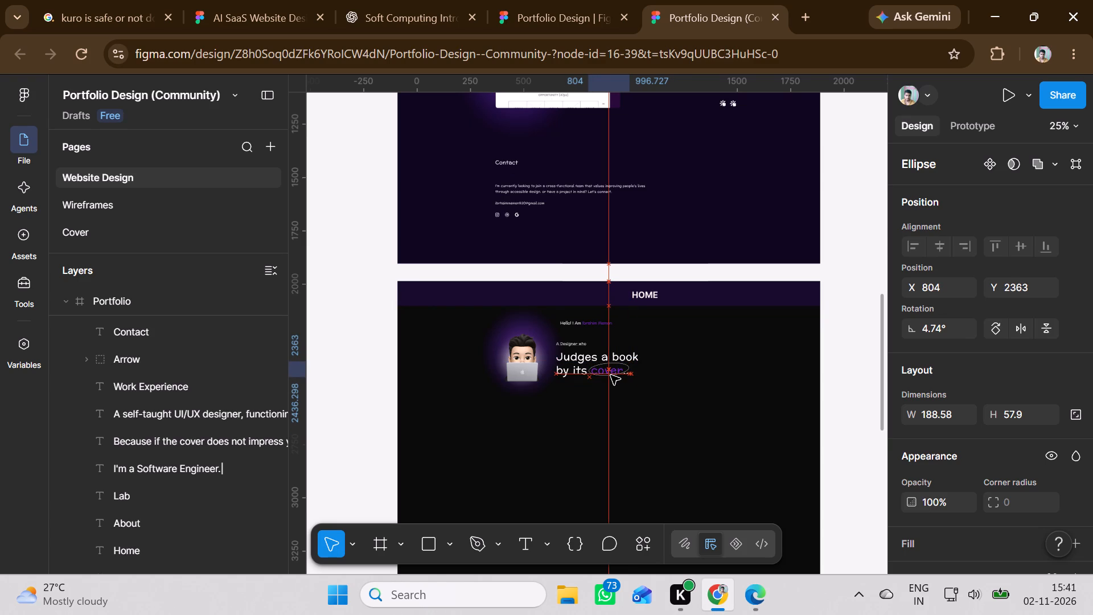
drag(611, 375, 653, 371)
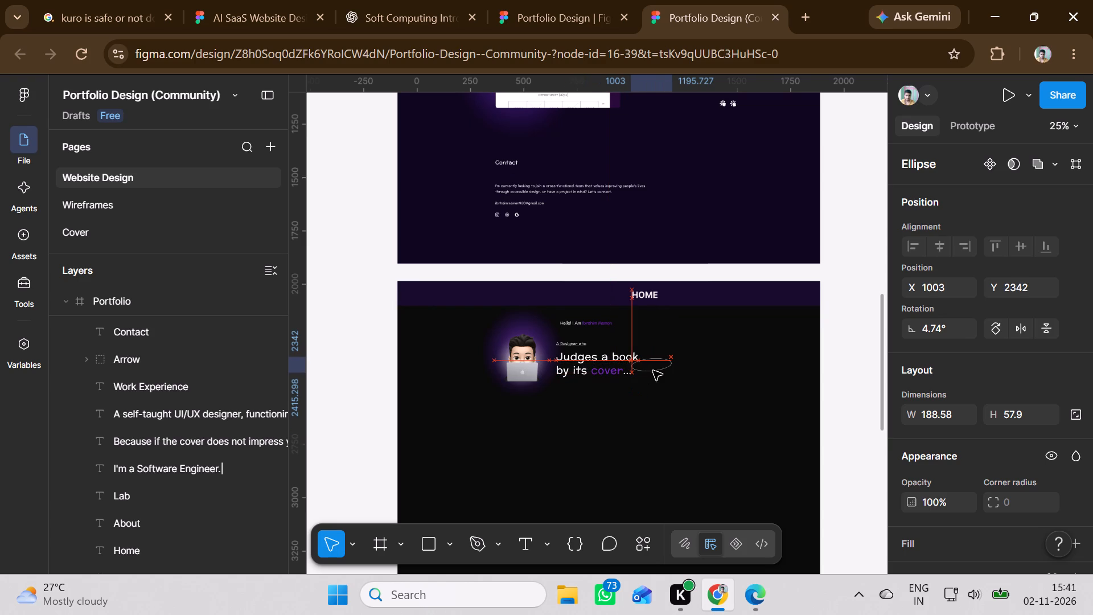
drag(653, 371, 606, 377)
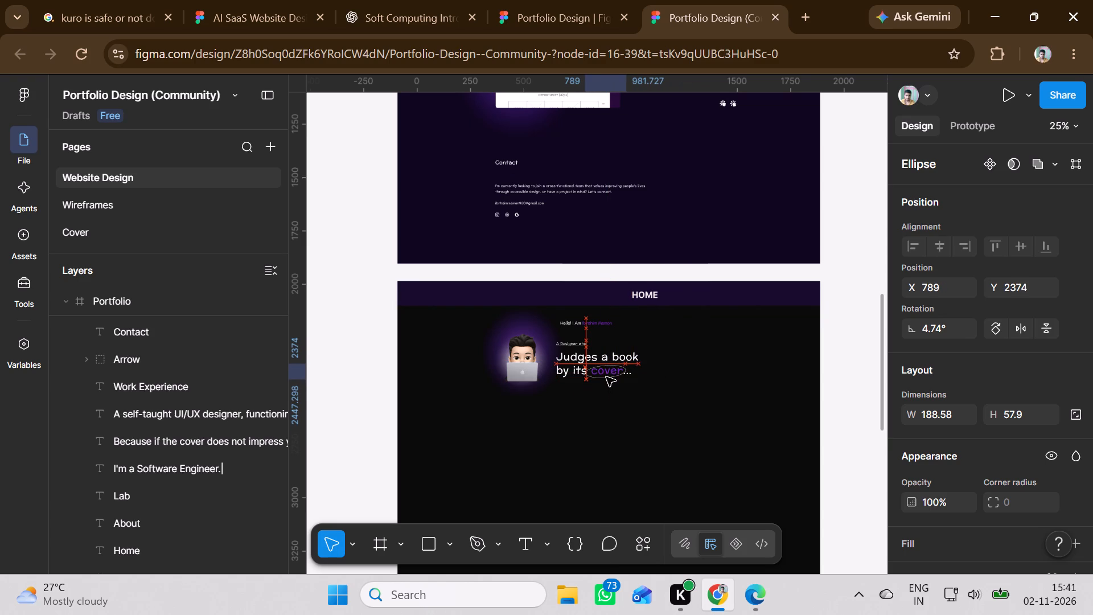
drag(606, 377, 606, 376)
click(742, 391)
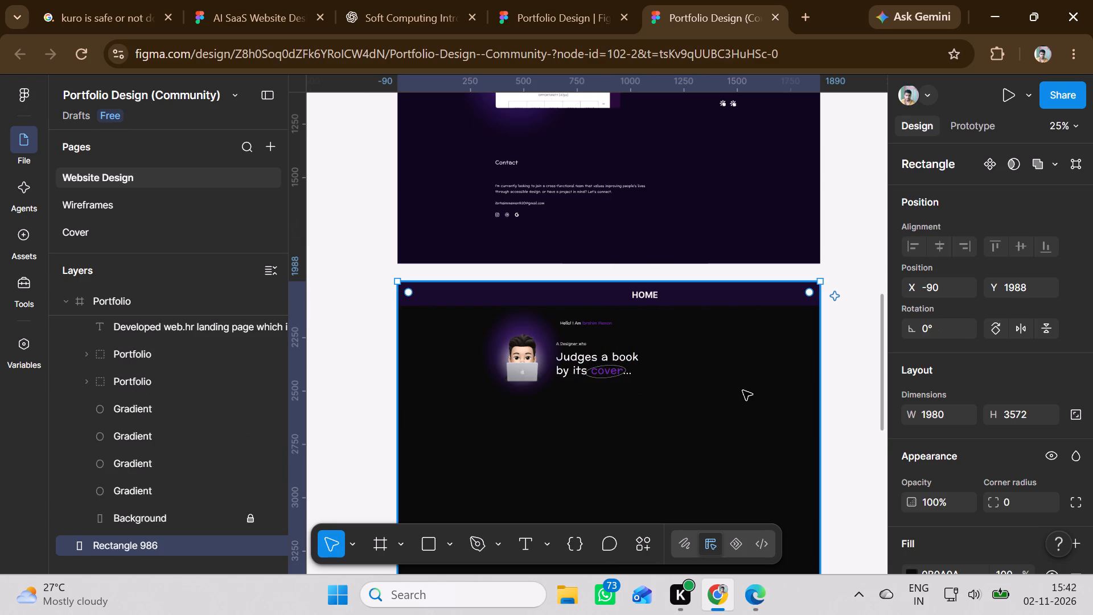
Move the "Because if the cover does not impress..." text from the Portfolio frame to below the heading, left-aligned with it at about Y 2504.
scroll(650, 412, up, 6)
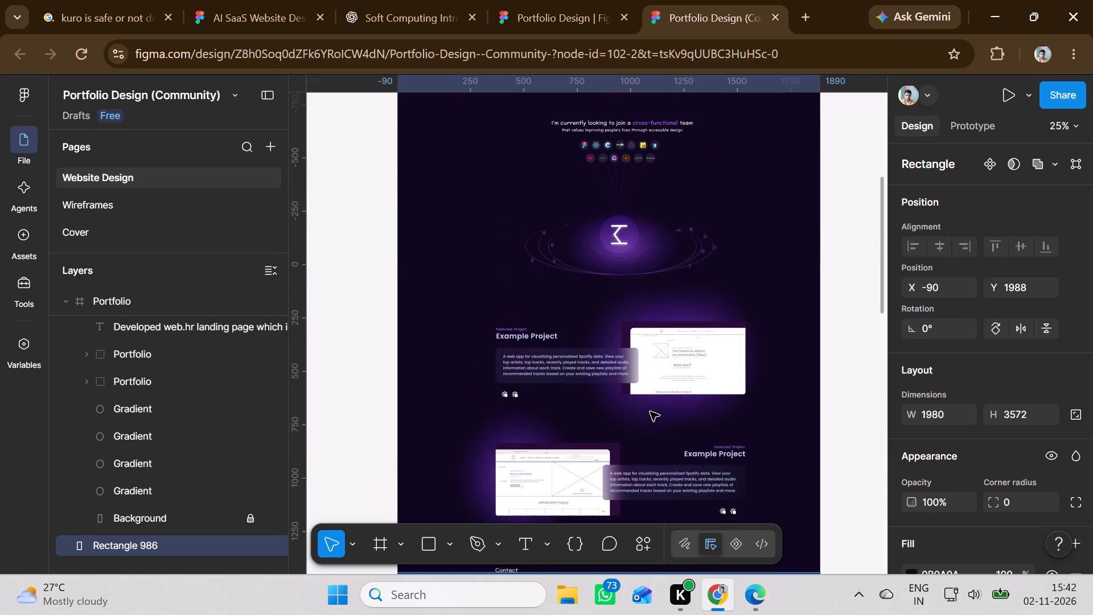
scroll(650, 412, up, 9)
scroll(650, 412, down, 3)
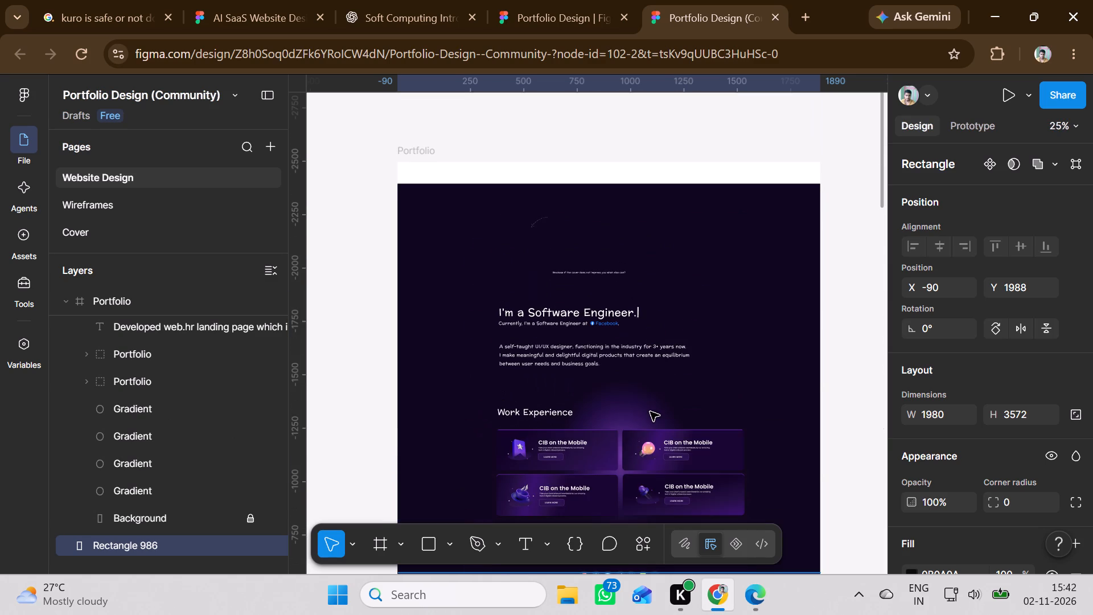
click(579, 271)
drag(579, 271, 603, 356)
scroll(602, 355, down, 8)
scroll(603, 356, up, 1)
scroll(603, 356, down, 7)
scroll(603, 356, up, 1)
scroll(603, 356, down, 2)
drag(603, 356, 586, 301)
scroll(603, 356, down, 4)
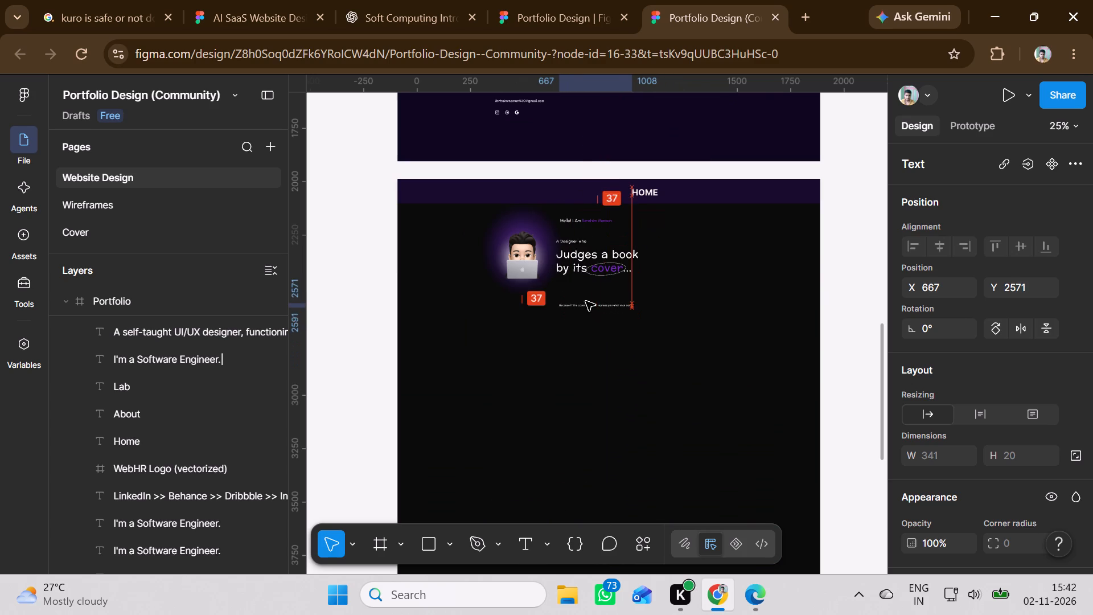
drag(586, 301, 589, 290)
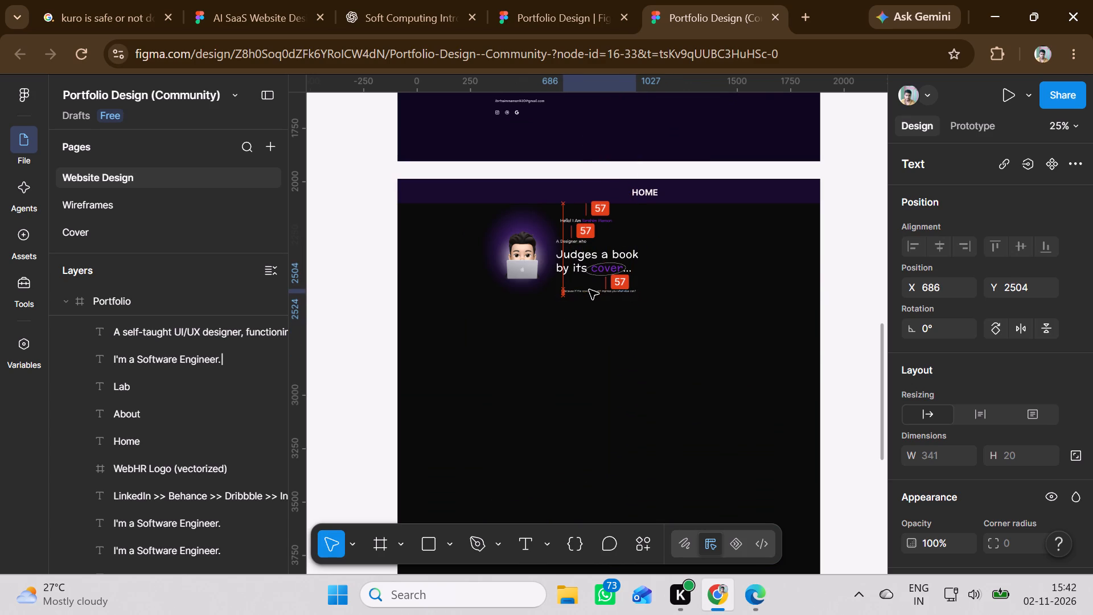
drag(589, 290, 583, 290)
click(594, 348)
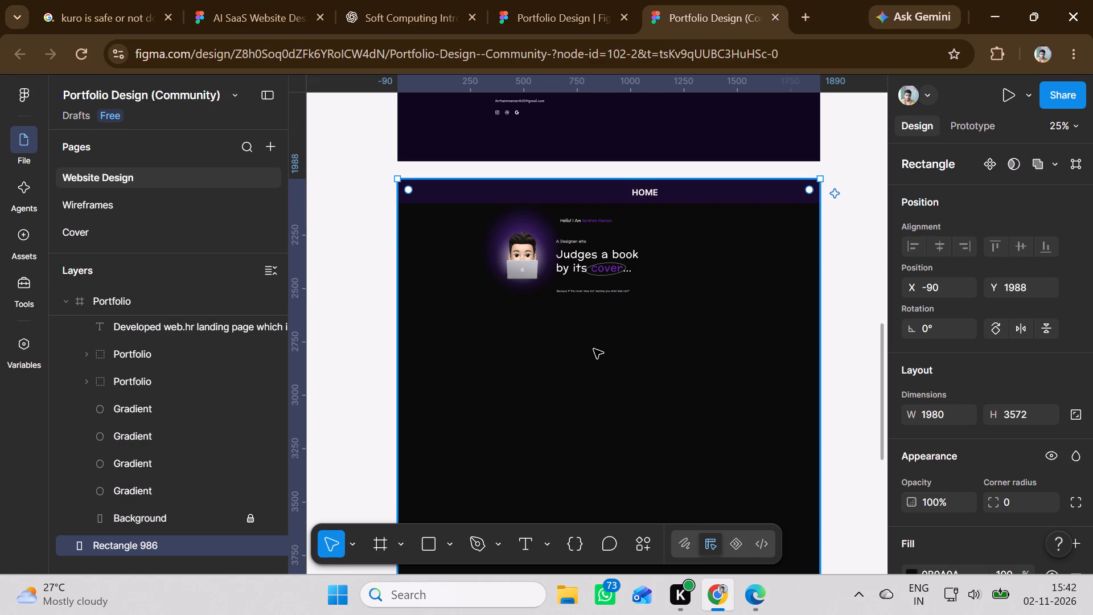
Move the "I'm a Software Engineer." heading from the Portfolio frame to below the hero texts on the black page, at about X 509, Y 2628.
scroll(594, 349, up, 17)
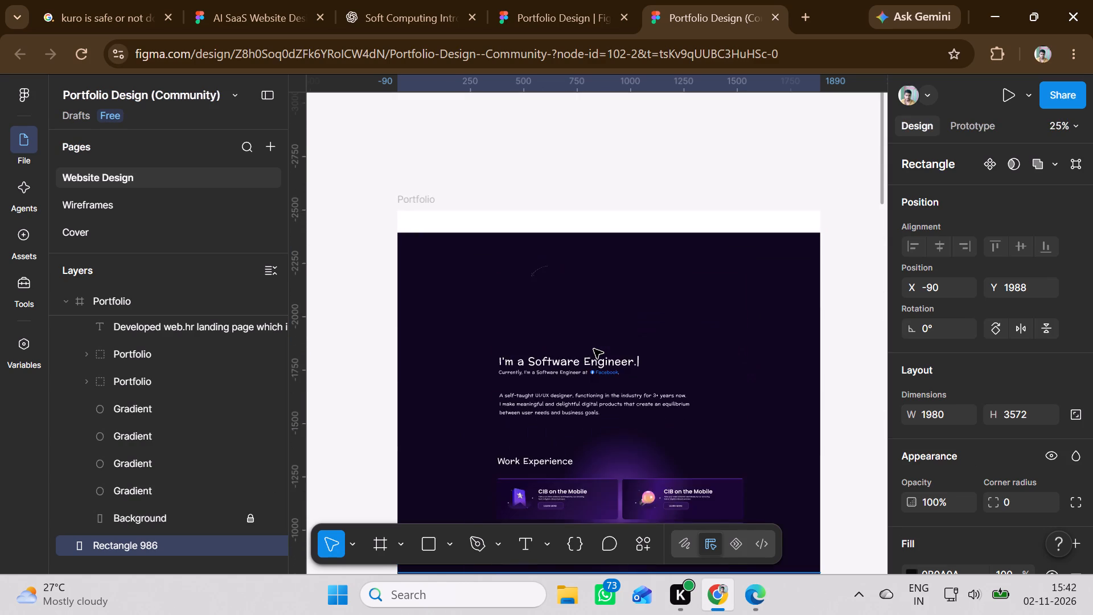
scroll(594, 349, up, 4)
scroll(594, 349, down, 1)
scroll(594, 349, up, 1)
scroll(594, 349, down, 6)
click(560, 374)
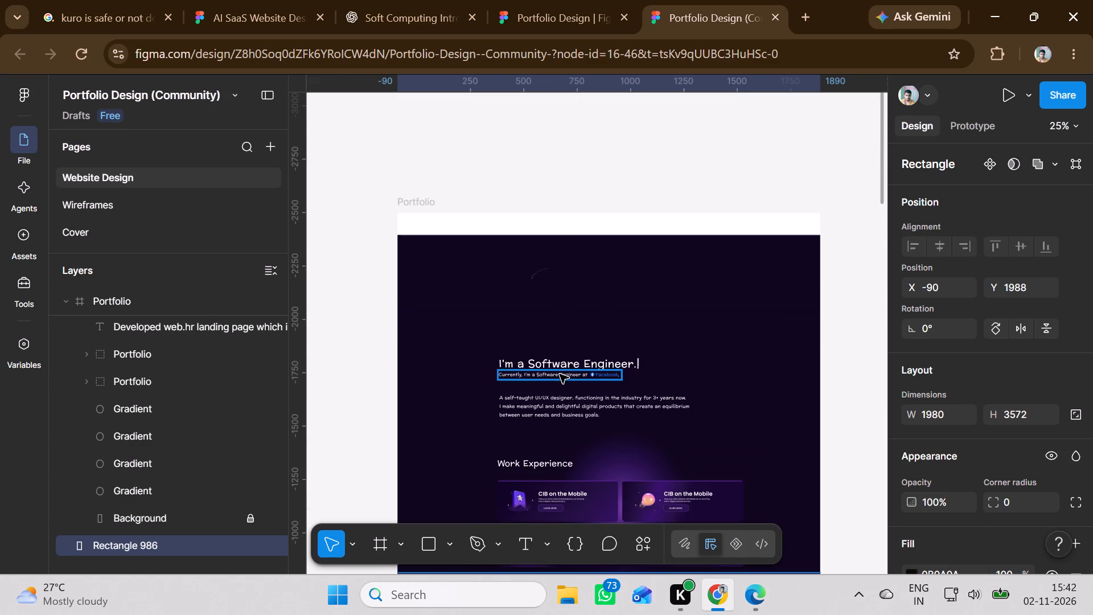
click(469, 322)
click(569, 364)
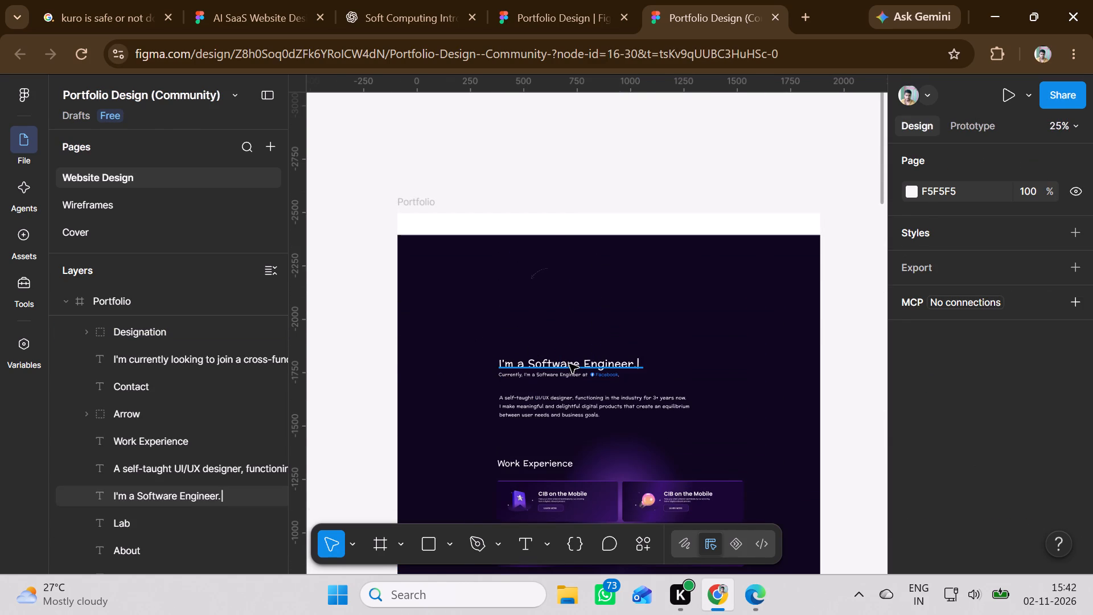
scroll(569, 364, down, 1)
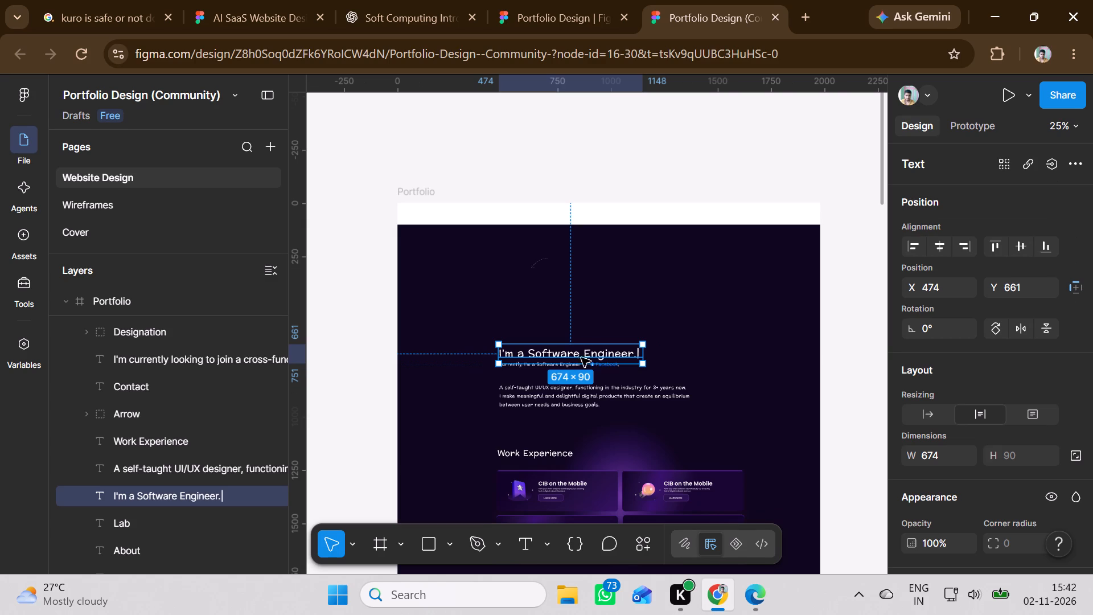
drag(586, 350, 604, 411)
scroll(601, 409, down, 11)
scroll(604, 411, up, 1)
scroll(604, 411, down, 1)
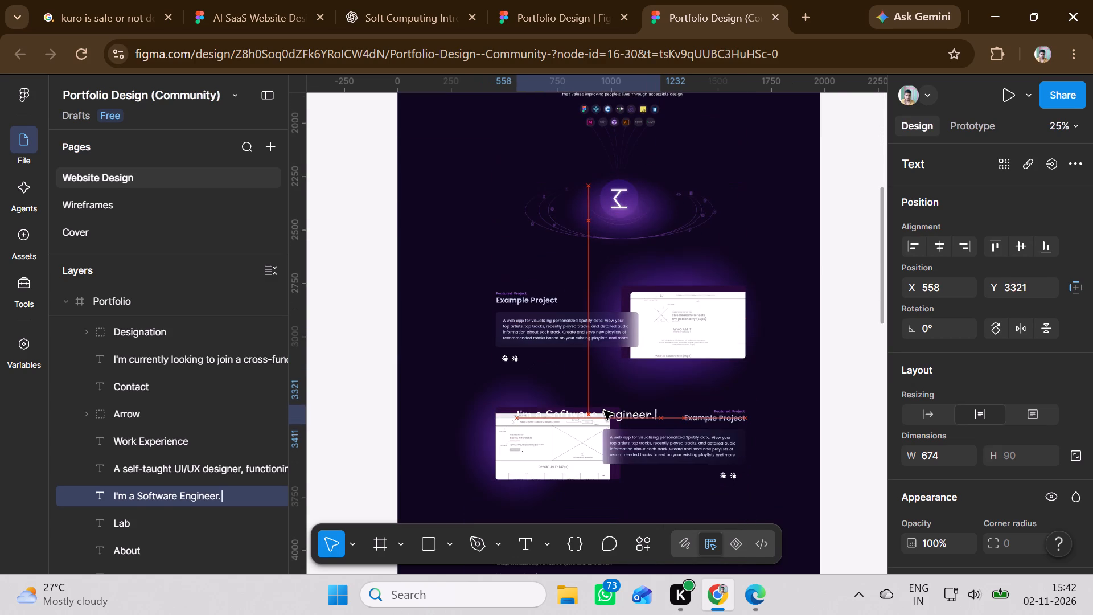
drag(604, 411, 572, 407)
scroll(604, 411, down, 9)
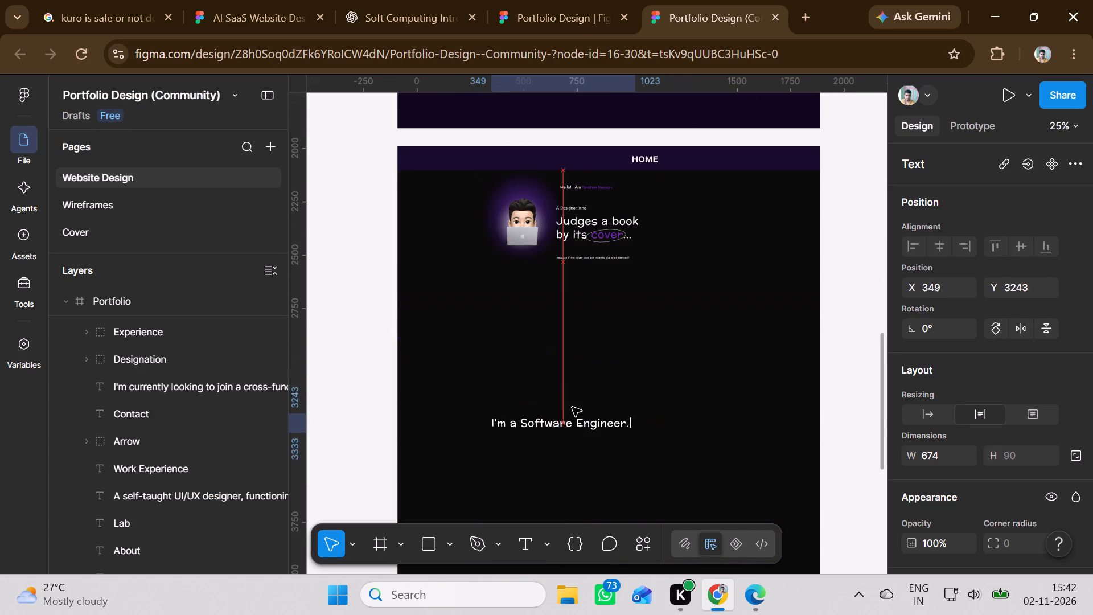
drag(572, 407, 570, 393)
double_click(498, 403)
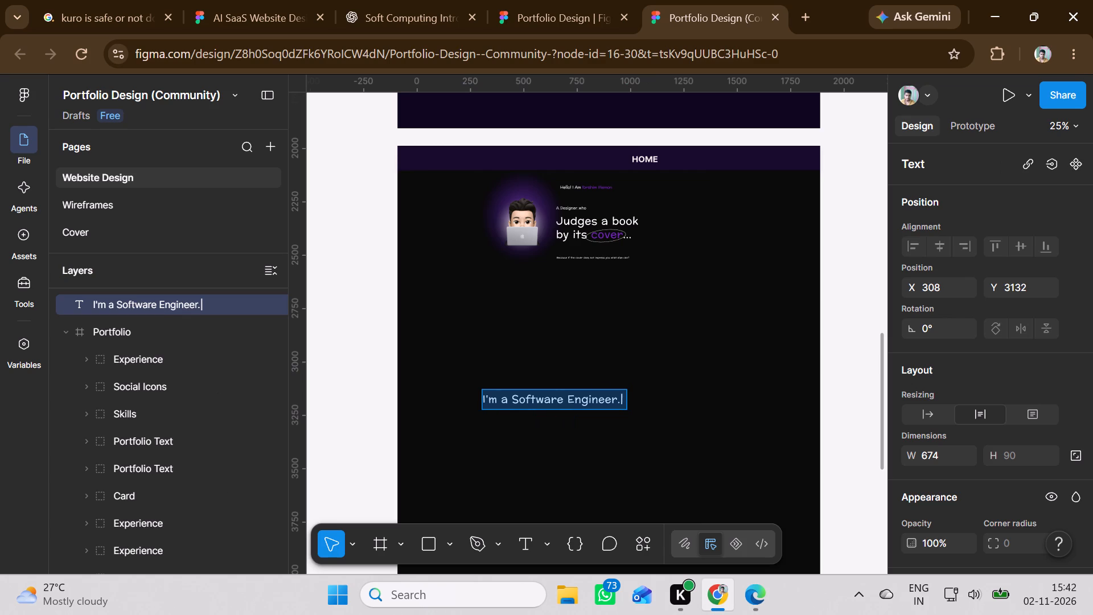
click(561, 439)
drag(558, 397, 558, 329)
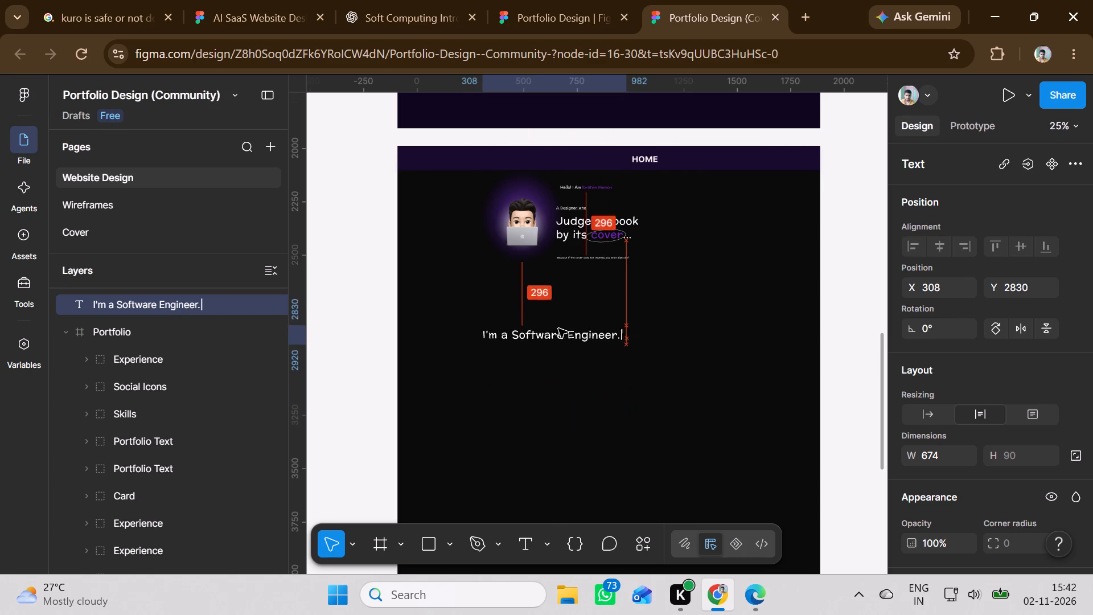
drag(558, 329, 606, 289)
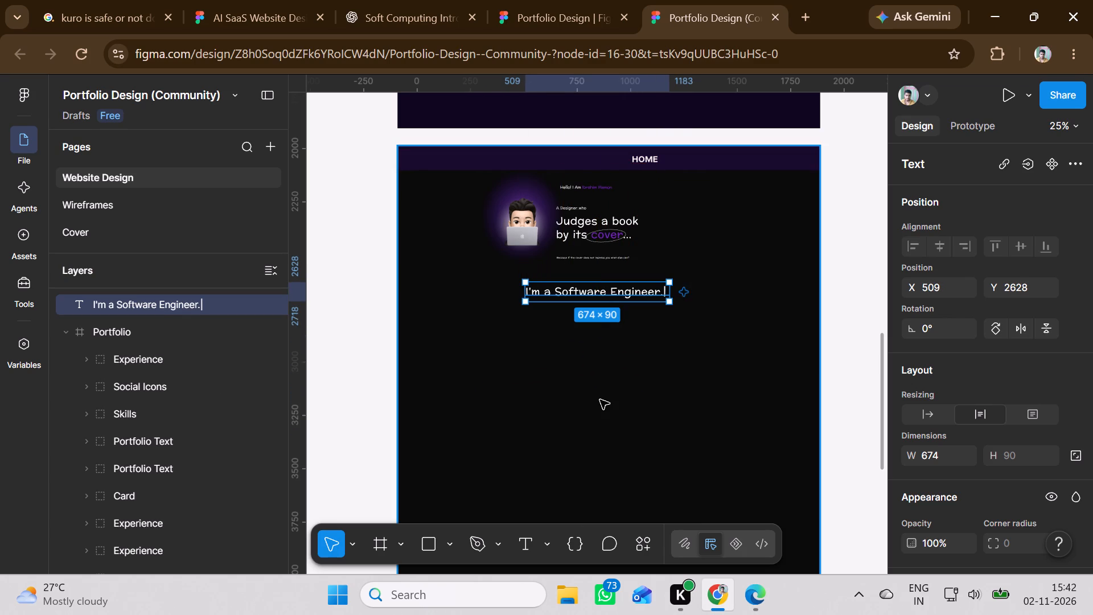
Move the "Currently, I'm a Software Engineer at Facebook" text out of the Designation group to below the engineer heading, at about X 509, Y 2775.
scroll(605, 401, up, 13)
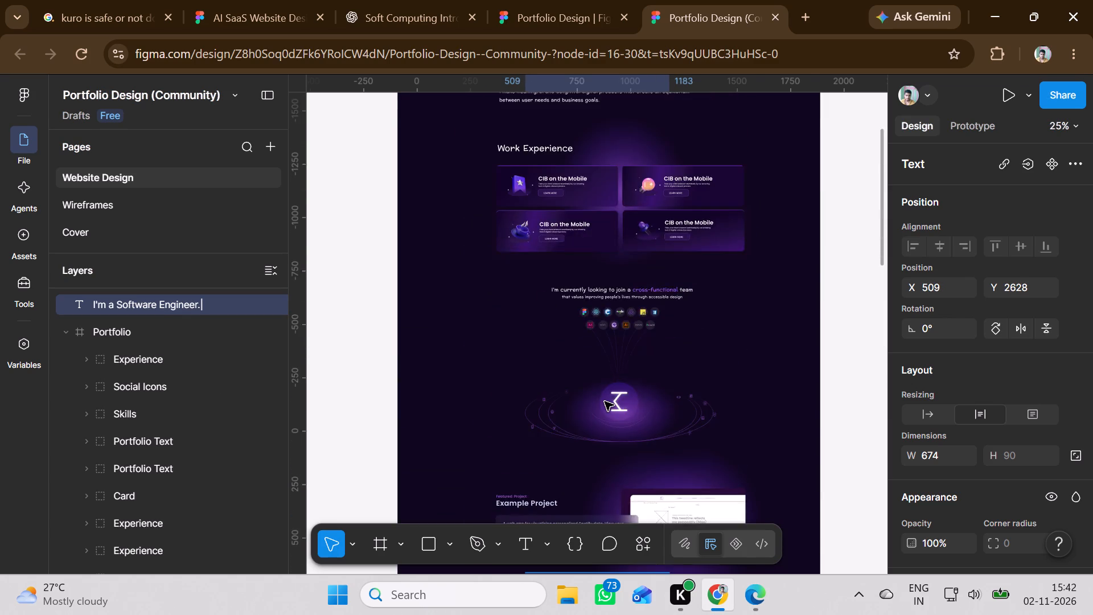
scroll(605, 401, up, 4)
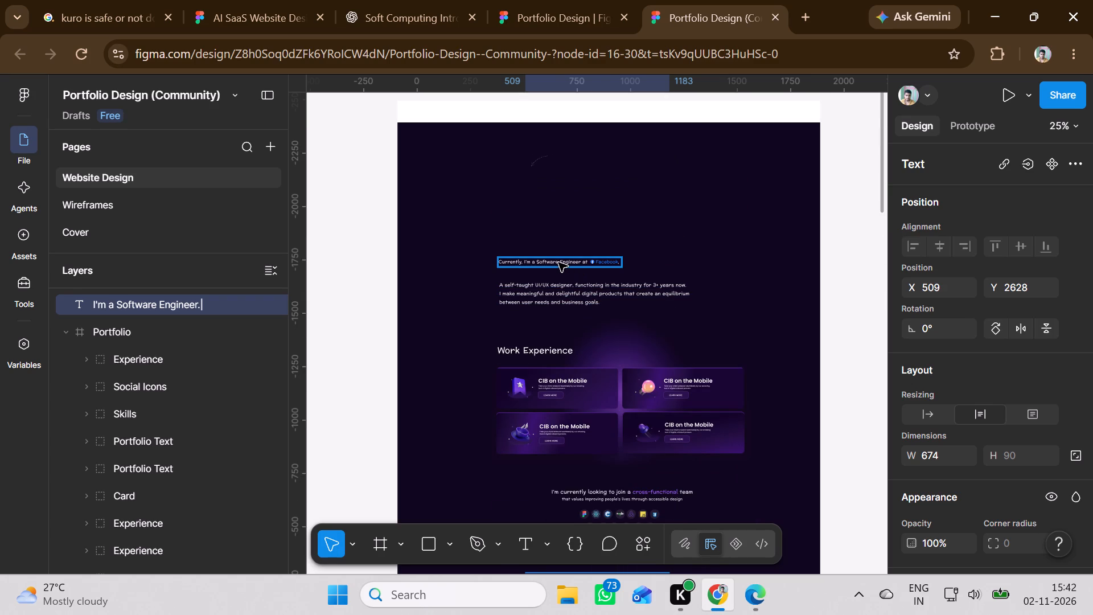
double_click(558, 263)
drag(565, 261, 570, 307)
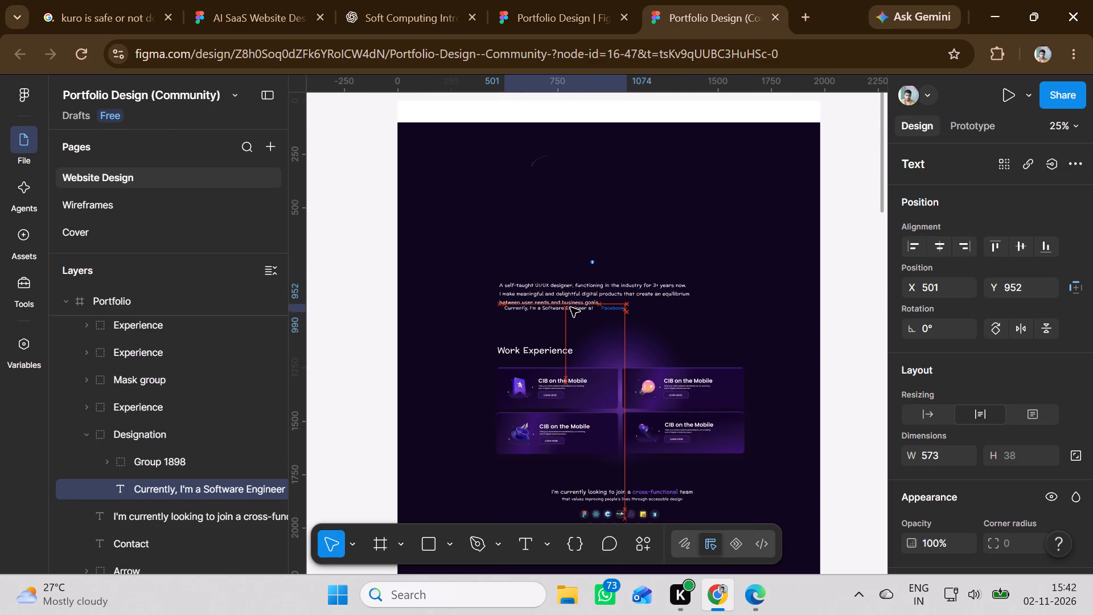
drag(570, 307, 568, 260)
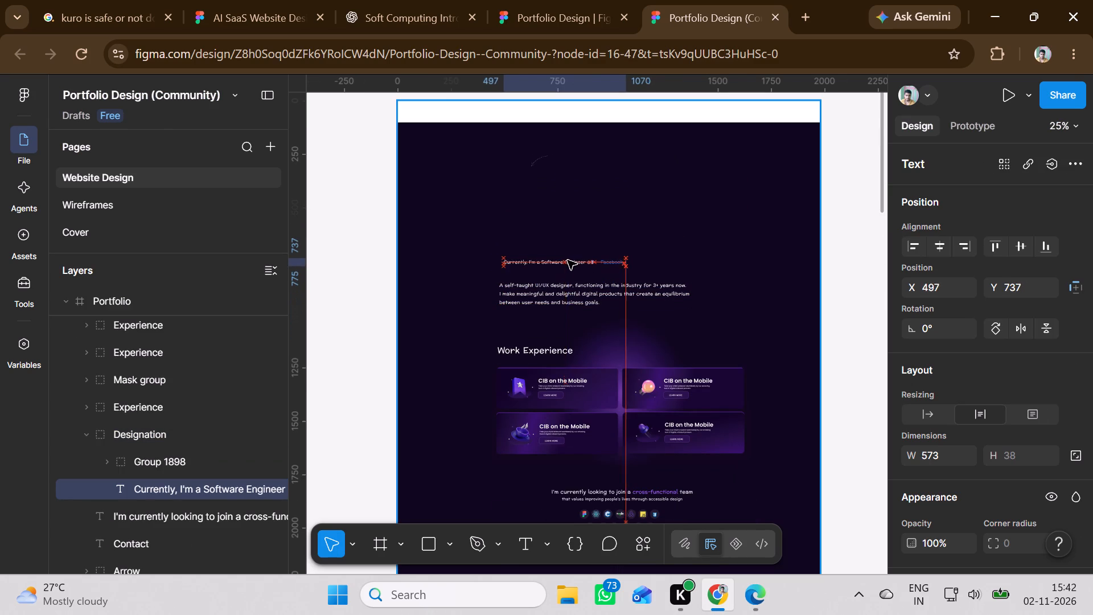
drag(568, 260, 563, 362)
scroll(564, 360, down, 16)
drag(563, 362, 565, 374)
scroll(563, 362, up, 1)
scroll(563, 362, down, 1)
scroll(563, 362, up, 1)
scroll(563, 362, down, 11)
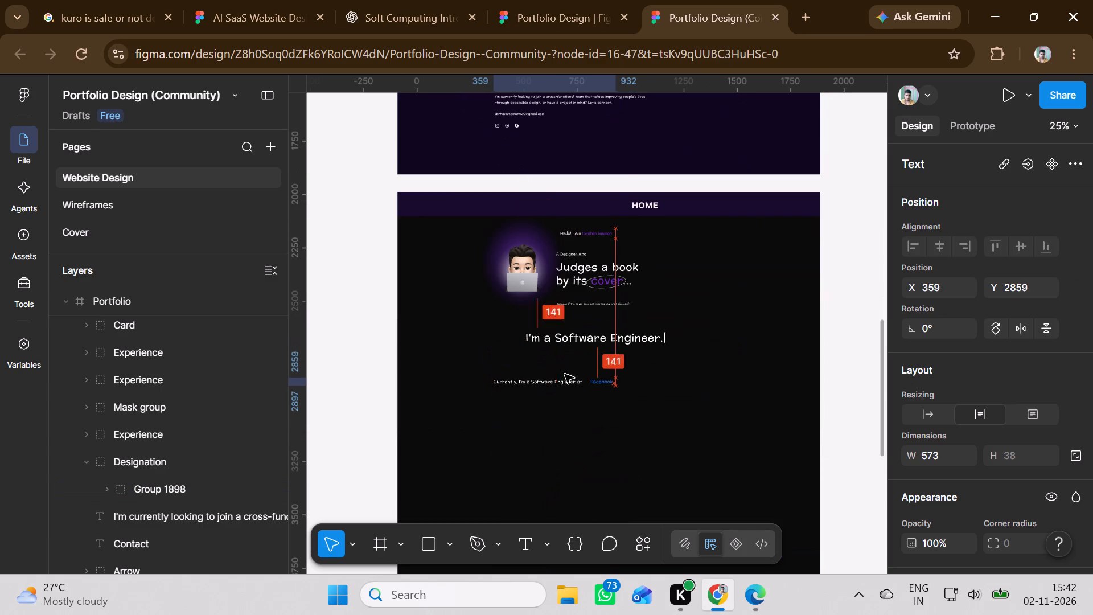
drag(565, 374, 590, 364)
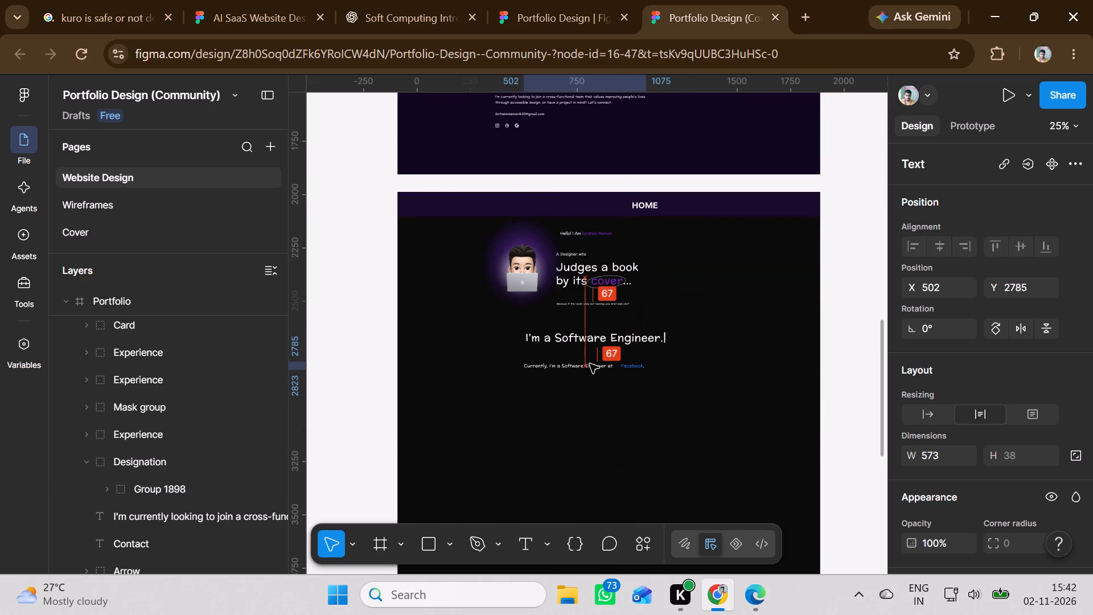
drag(590, 364, 593, 363)
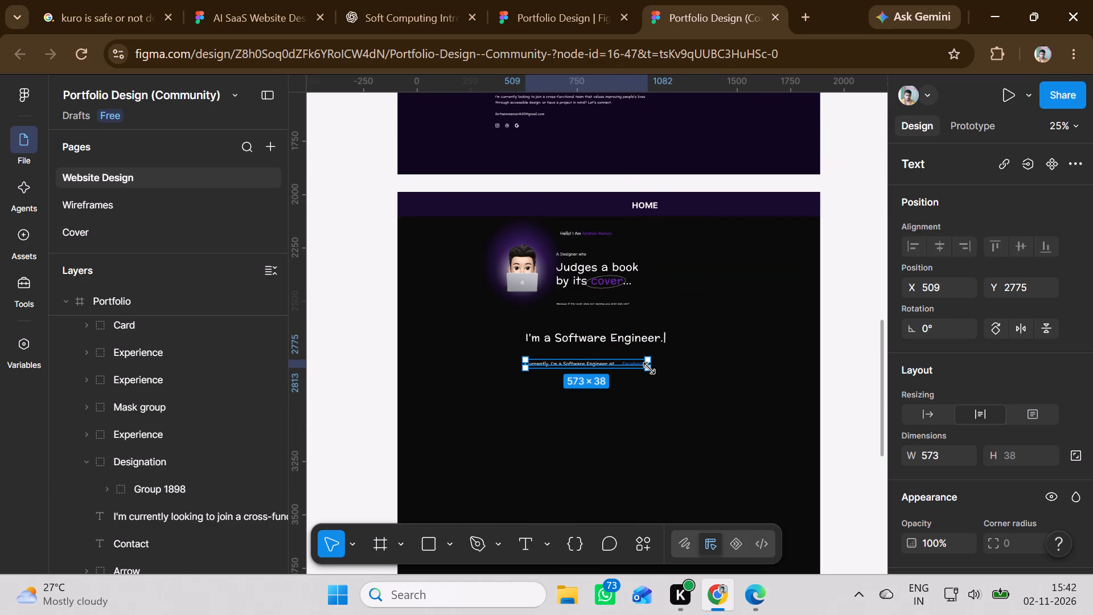
Resize the "Currently, I'm a Software Engineer at Facebook" text box to about 611 × 85.
drag(649, 368, 663, 416)
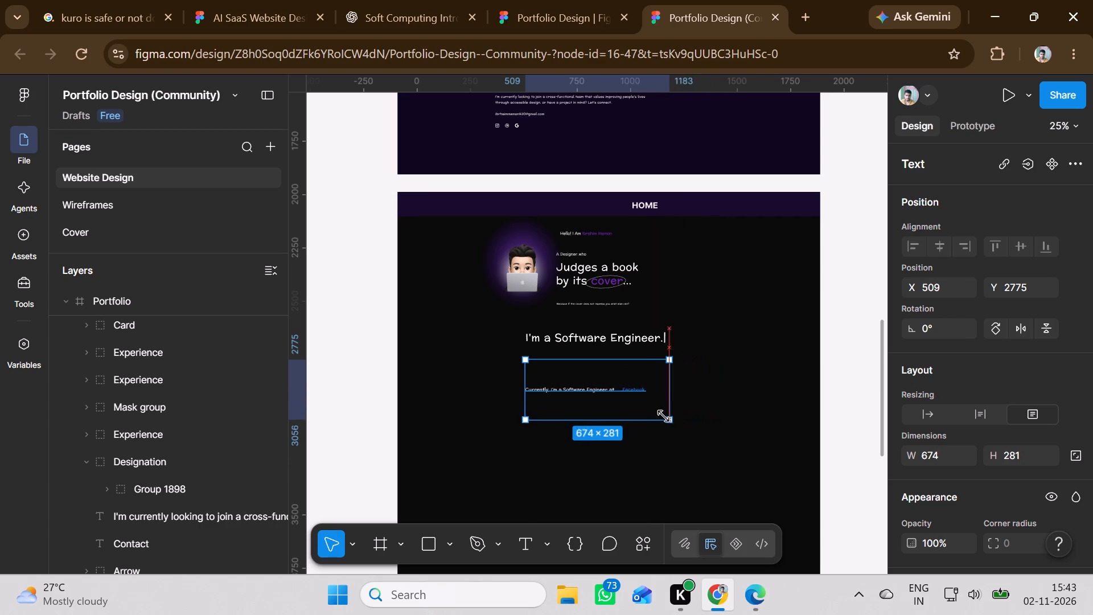
drag(663, 416, 655, 378)
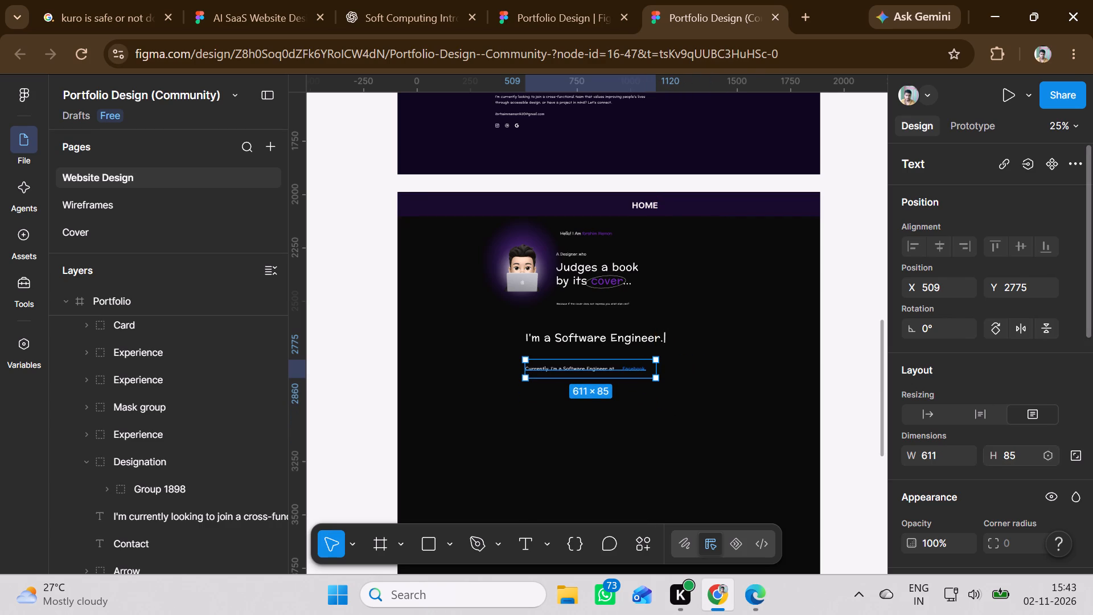
Set the font size of the "Currently, I'm a Software Engineer at Facebook" text to 36.
scroll(1001, 450, down, 2)
click(1049, 476)
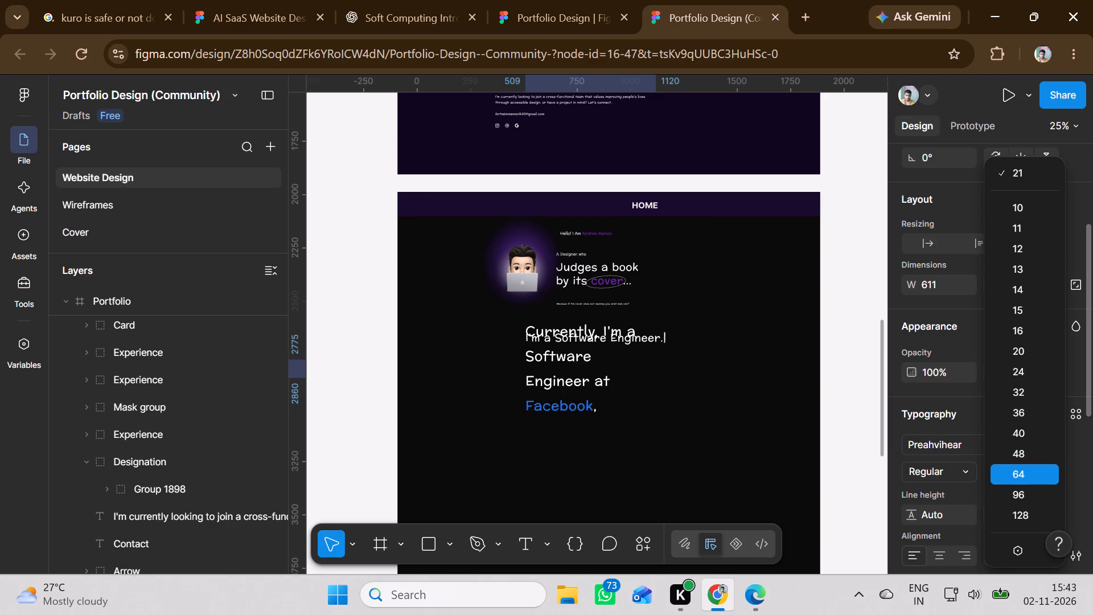
click(1013, 416)
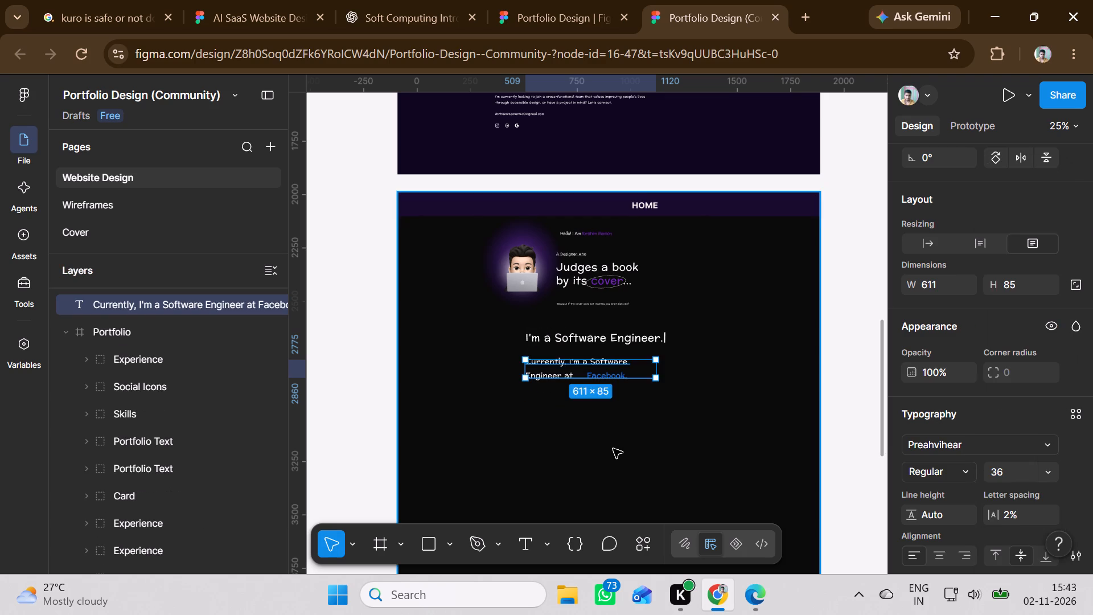
Move the Designation group with the small Facebook logo from the Portfolio frame to below the intro texts, at about X 815, Y 3131.
scroll(611, 449, up, 12)
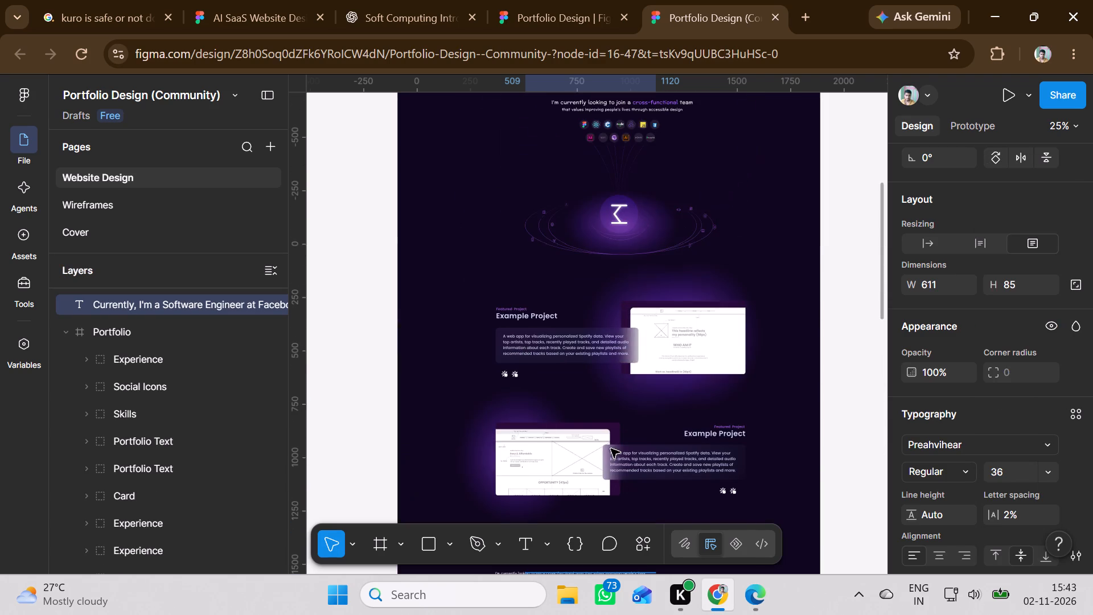
scroll(611, 449, up, 10)
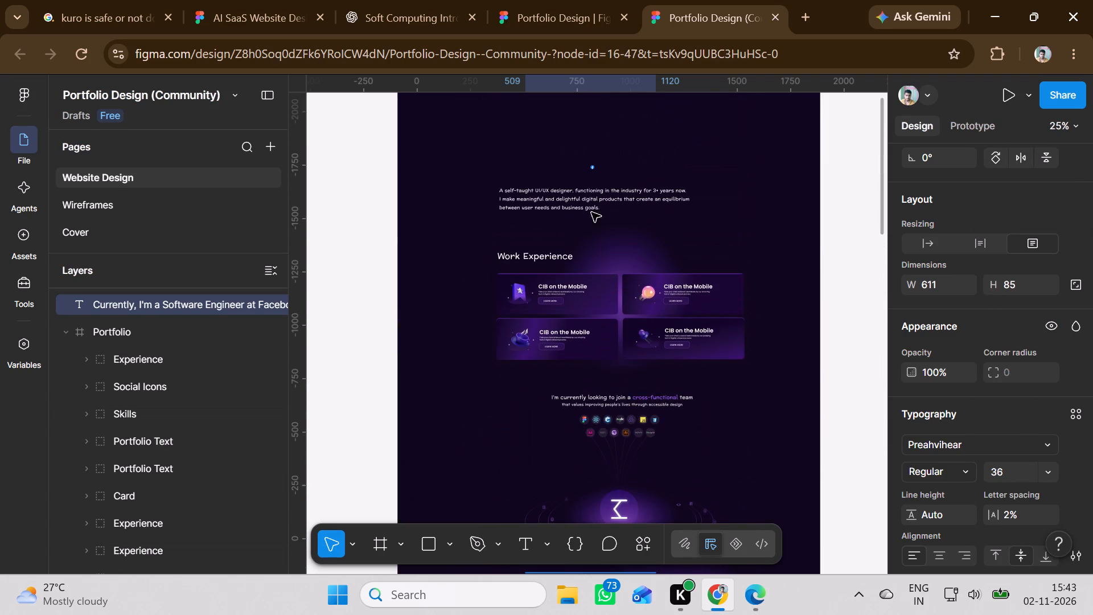
drag(592, 170, 609, 315)
scroll(609, 315, up, 1)
scroll(609, 315, down, 18)
scroll(609, 315, down, 8)
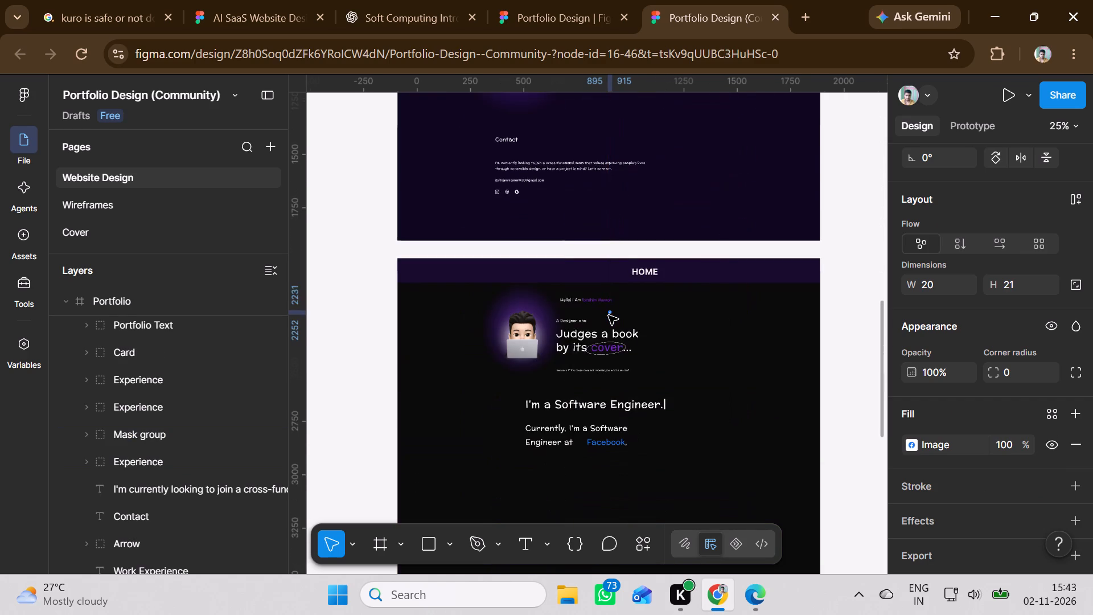
drag(609, 315, 601, 315)
scroll(609, 315, down, 5)
scroll(609, 315, up, 4)
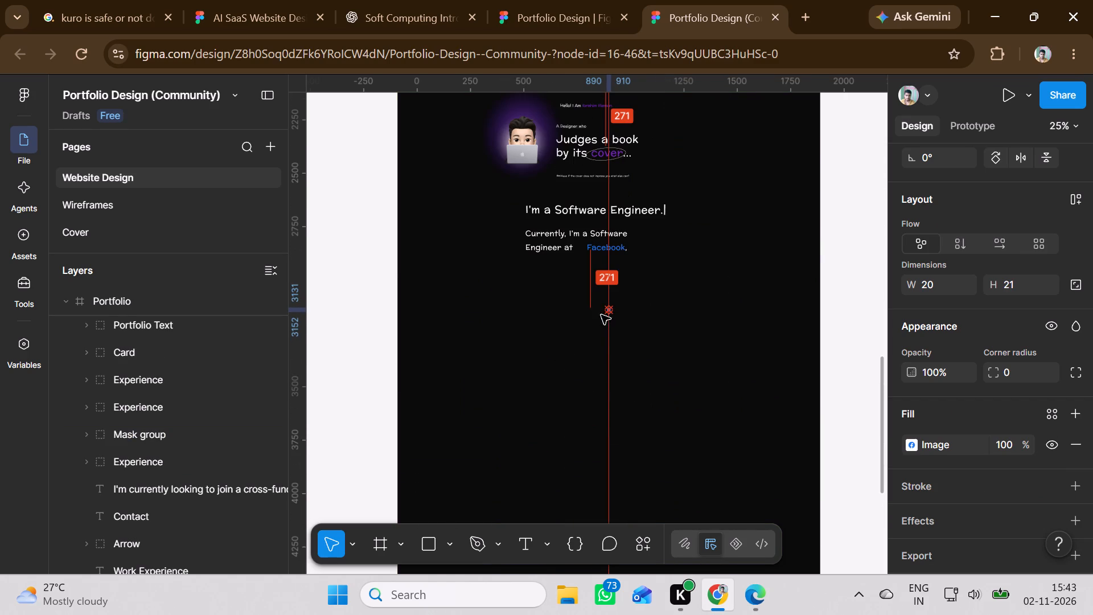
drag(601, 315, 592, 314)
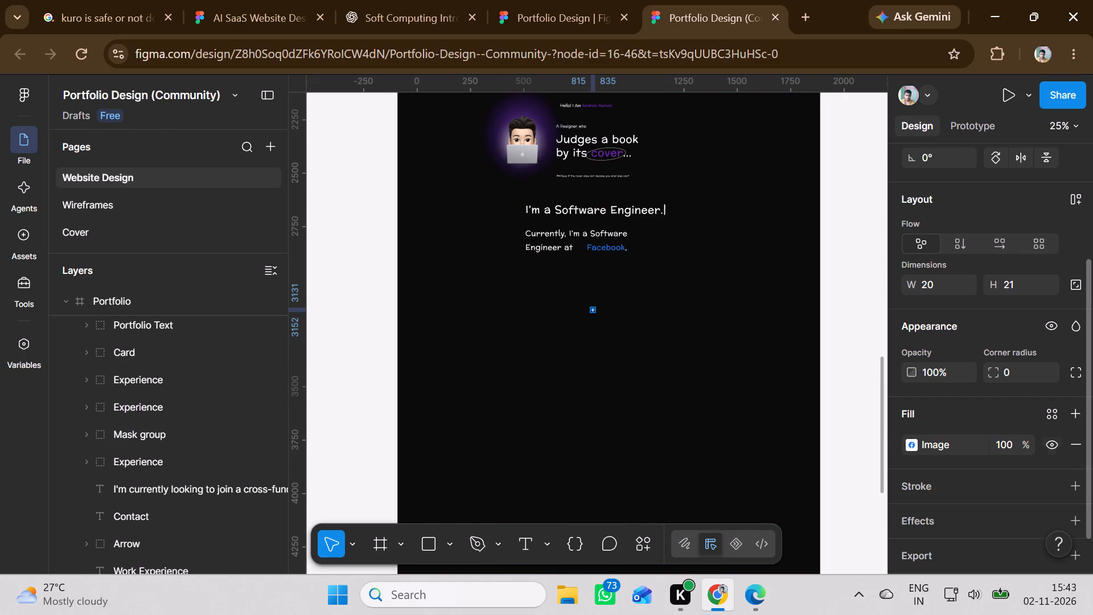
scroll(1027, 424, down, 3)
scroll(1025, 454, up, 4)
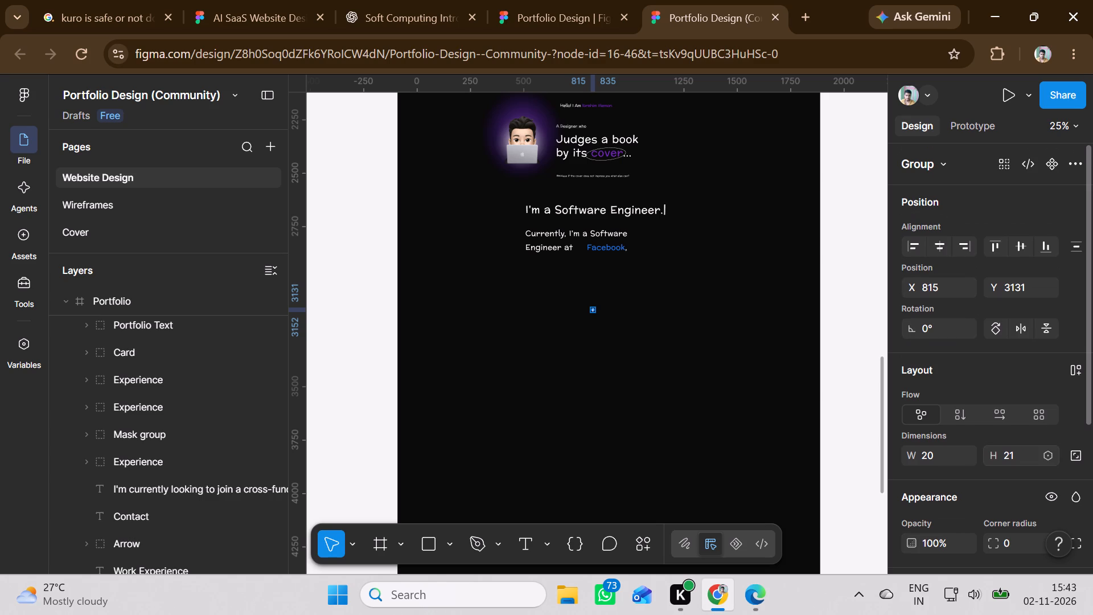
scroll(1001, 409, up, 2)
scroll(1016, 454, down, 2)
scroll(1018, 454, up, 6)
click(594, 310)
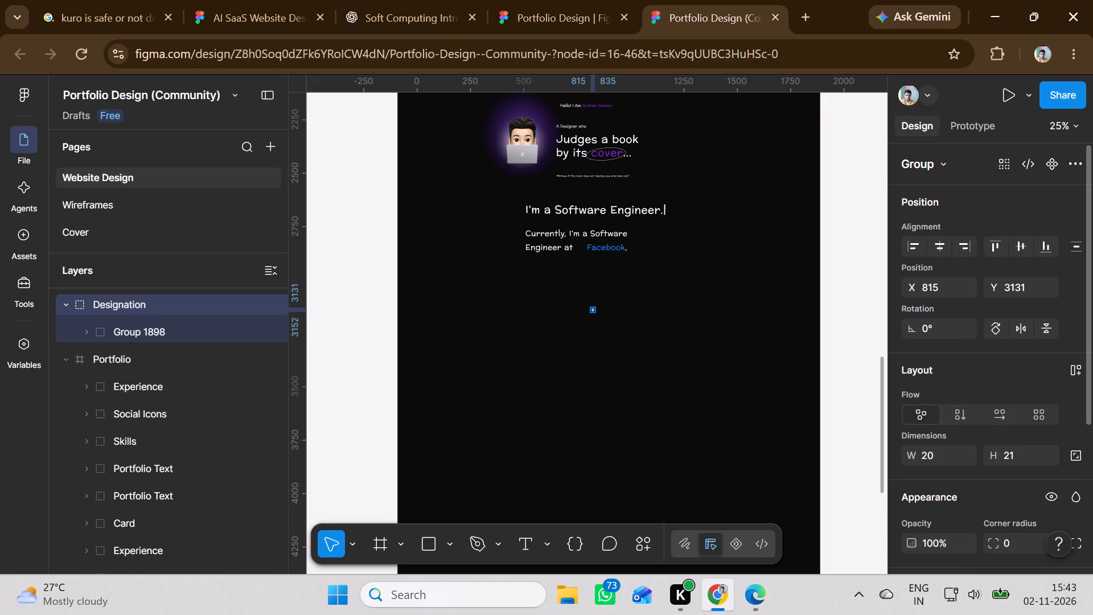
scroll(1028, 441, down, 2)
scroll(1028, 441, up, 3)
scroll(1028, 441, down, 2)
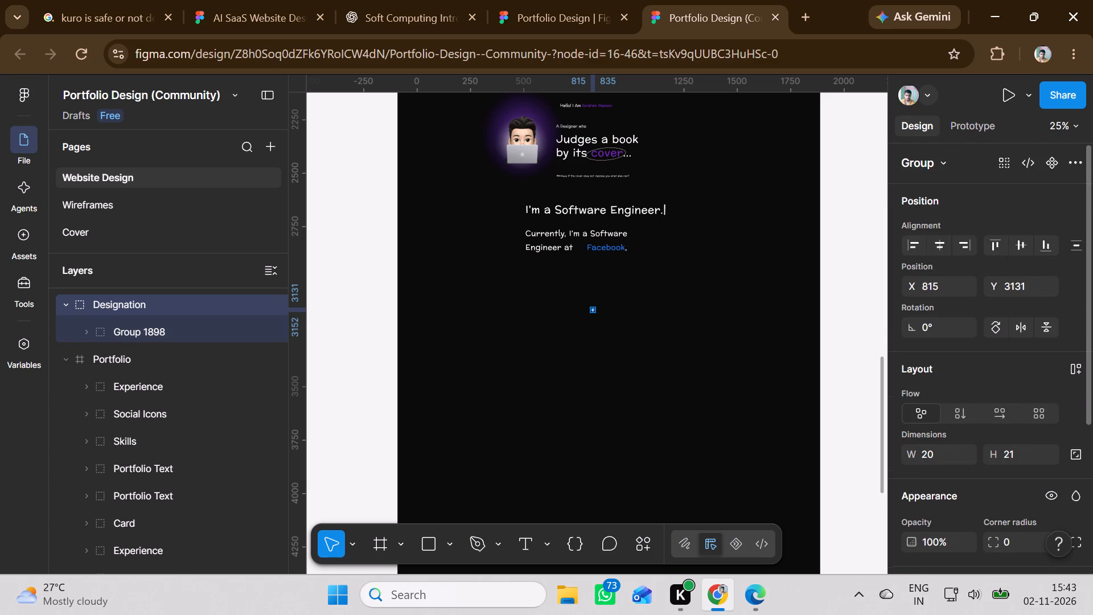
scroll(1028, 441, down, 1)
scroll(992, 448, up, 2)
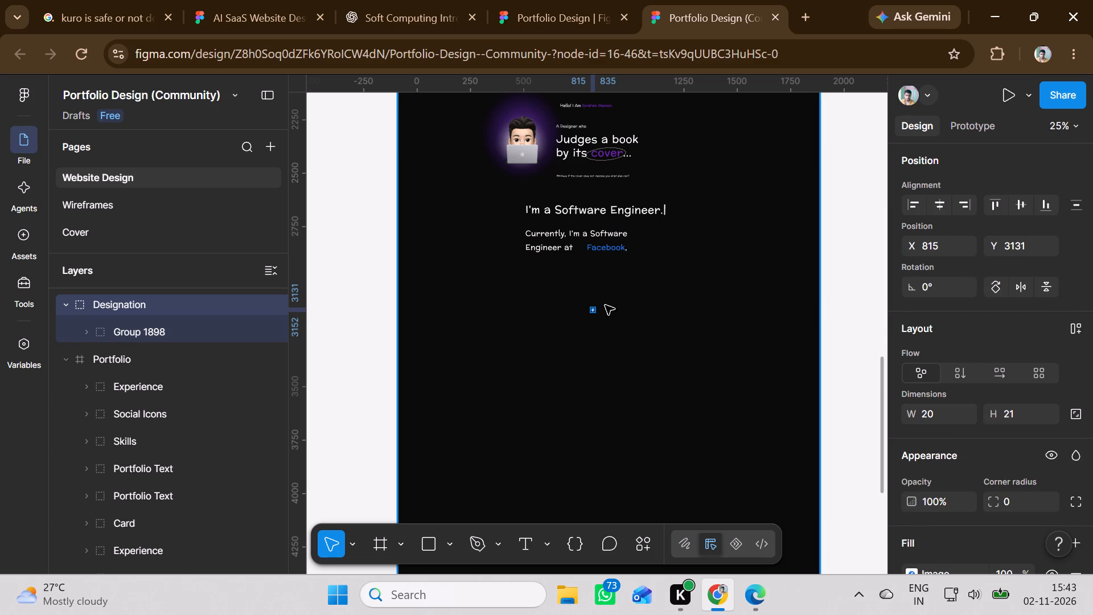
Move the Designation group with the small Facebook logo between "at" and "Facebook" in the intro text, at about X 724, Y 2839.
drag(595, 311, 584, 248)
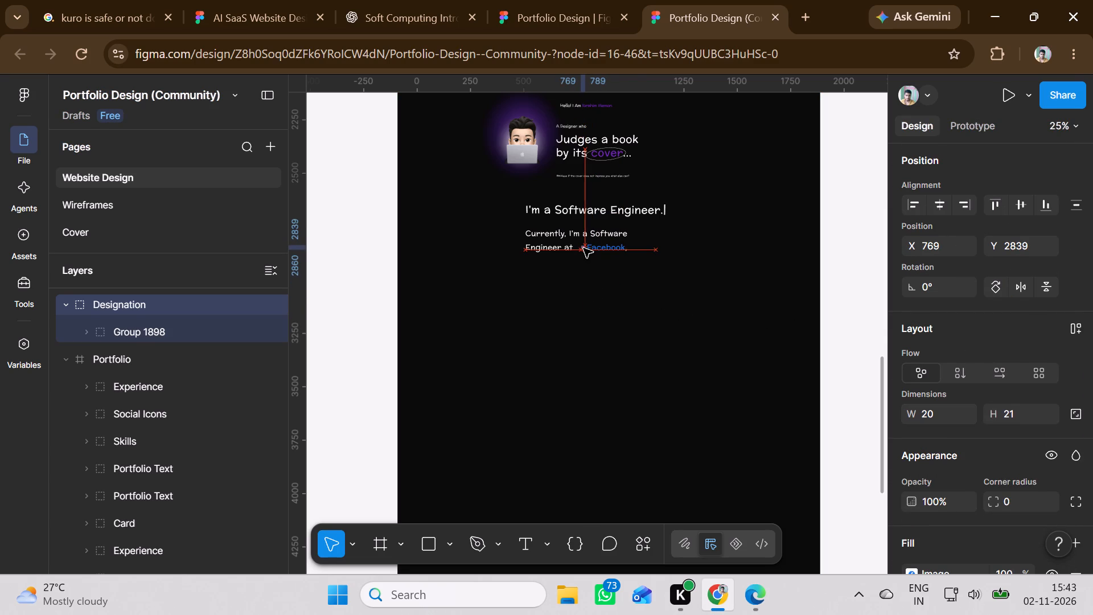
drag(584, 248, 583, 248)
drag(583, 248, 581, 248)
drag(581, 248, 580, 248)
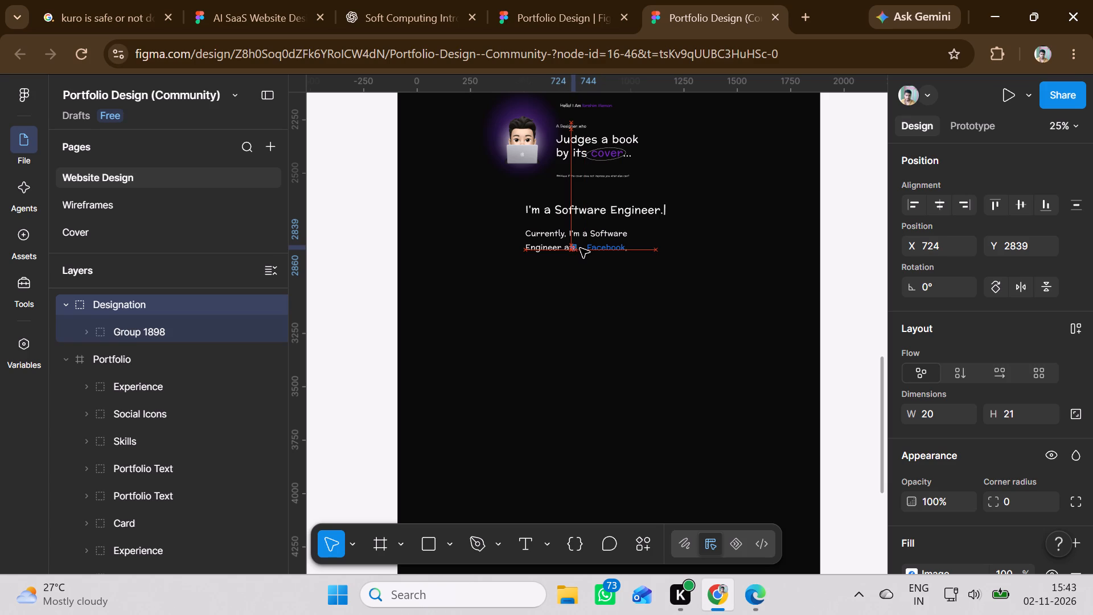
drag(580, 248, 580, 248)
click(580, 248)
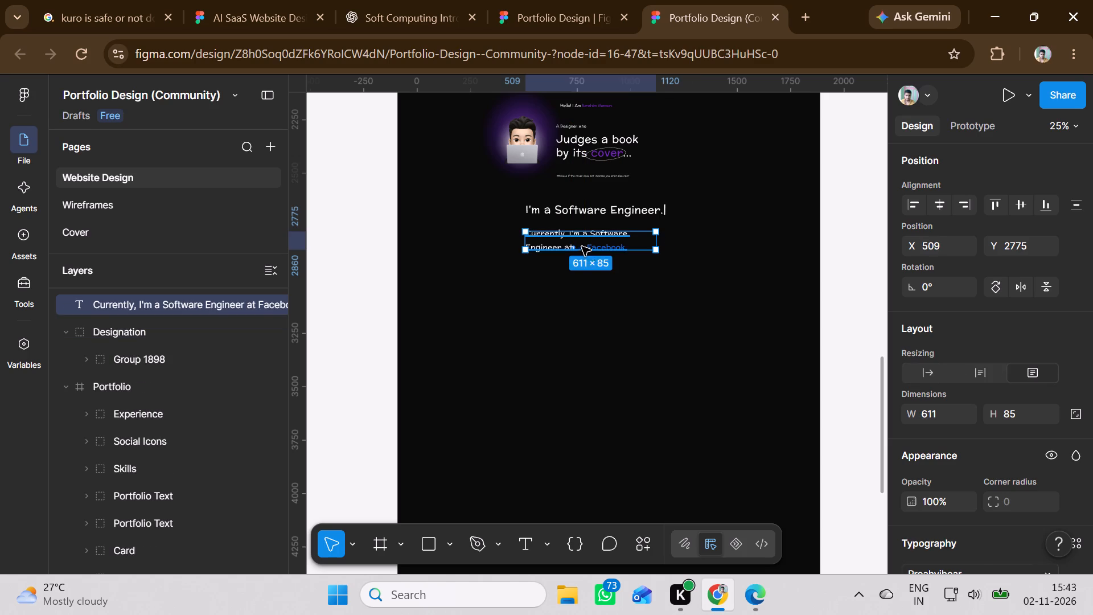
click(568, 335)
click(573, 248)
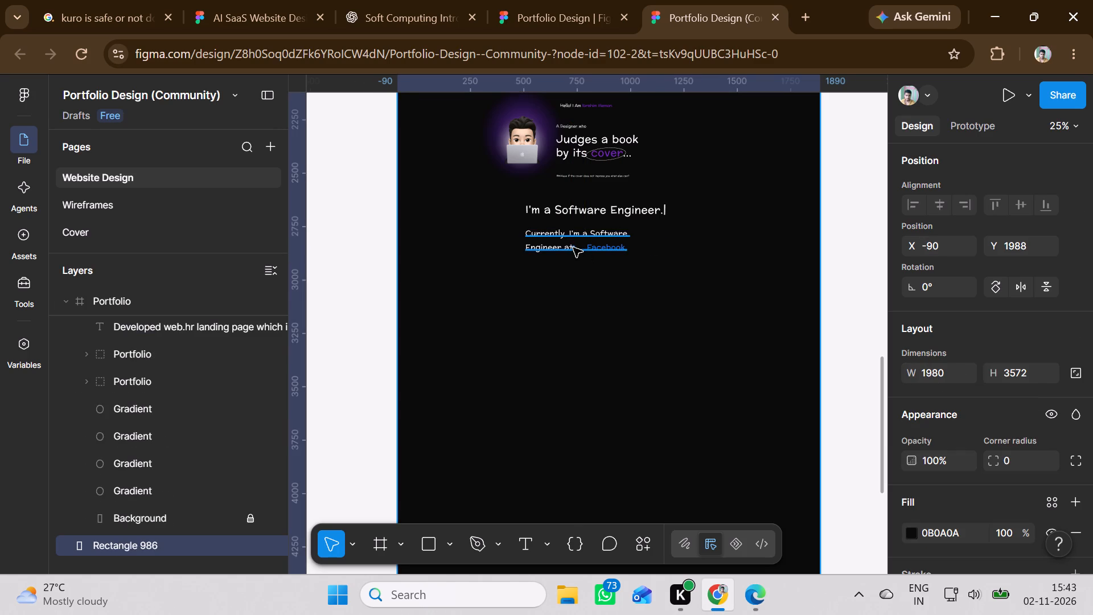
Enlarge the "Currently, I'm a Software Engineer at Facebook" text box downward to about 611 × 513.
click(575, 248)
double_click(575, 248)
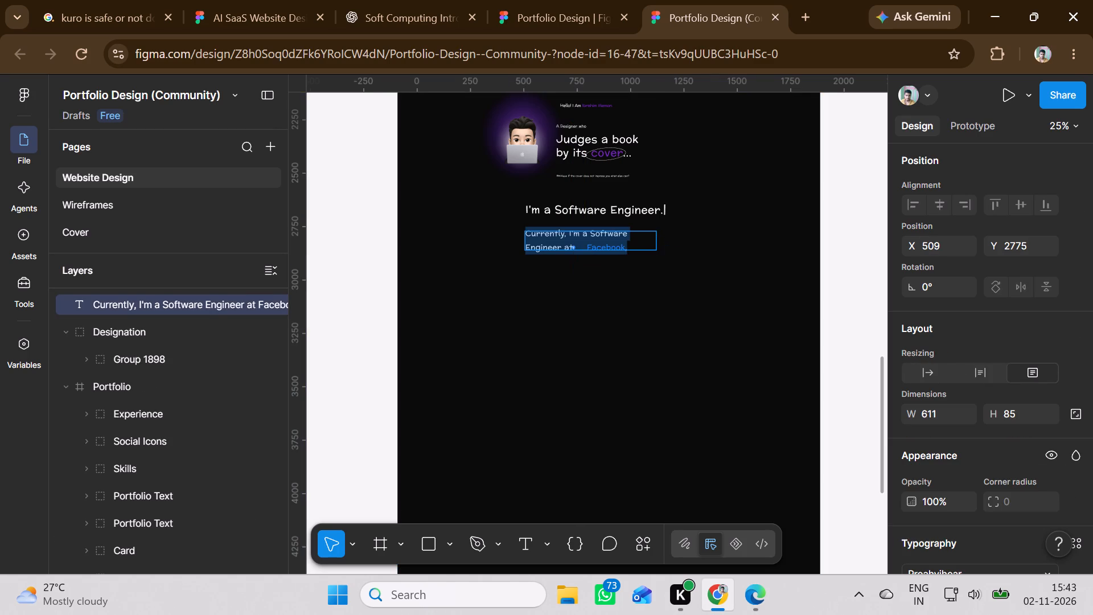
click(585, 266)
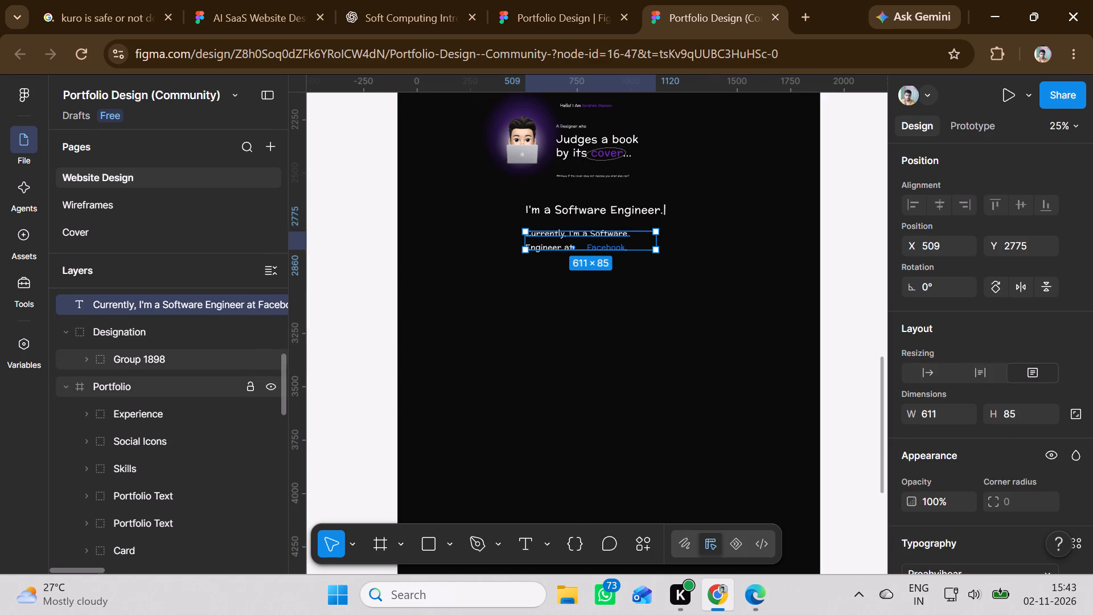
scroll(104, 395, up, 3)
scroll(108, 401, down, 2)
scroll(110, 406, up, 1)
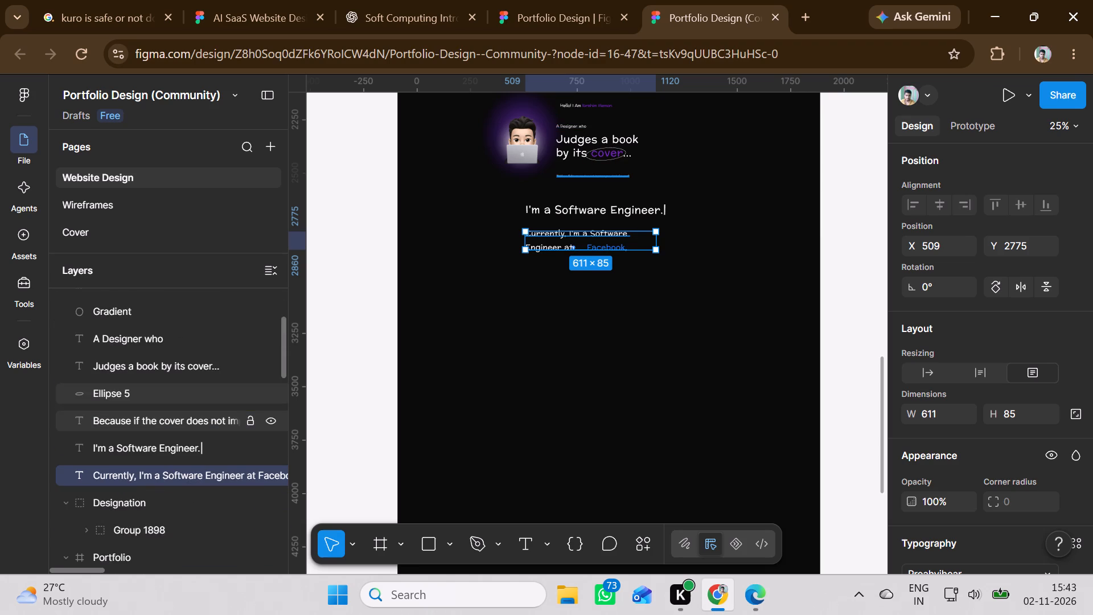
scroll(106, 411, down, 2)
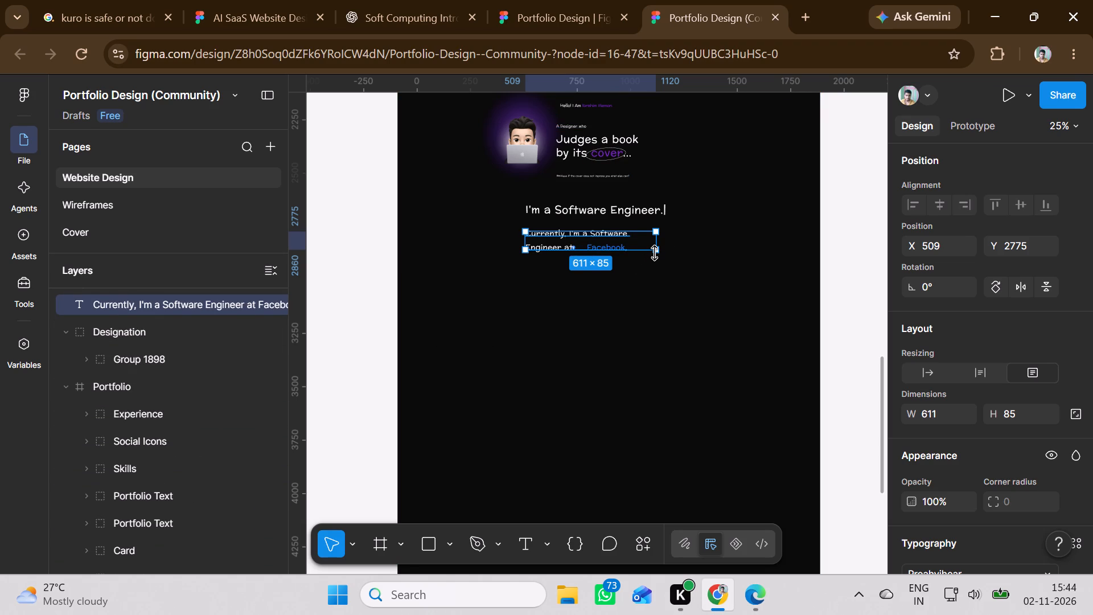
drag(654, 253, 667, 341)
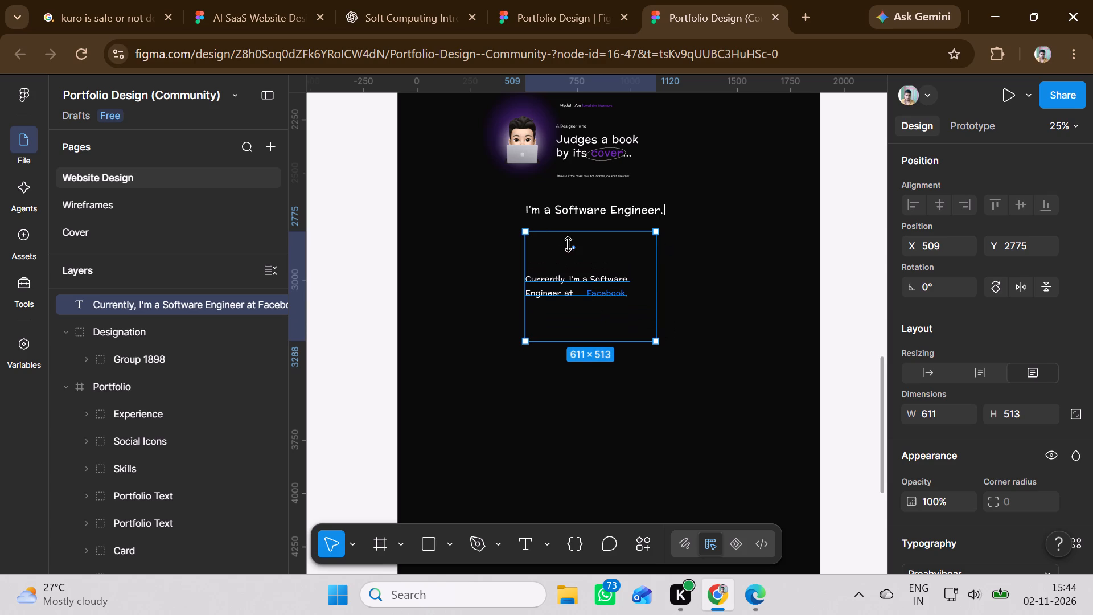
Move the "Currently, I'm a Software Engineer at Facebook" text away from the logo, to about X 1039, Y 3155.
drag(576, 249, 692, 331)
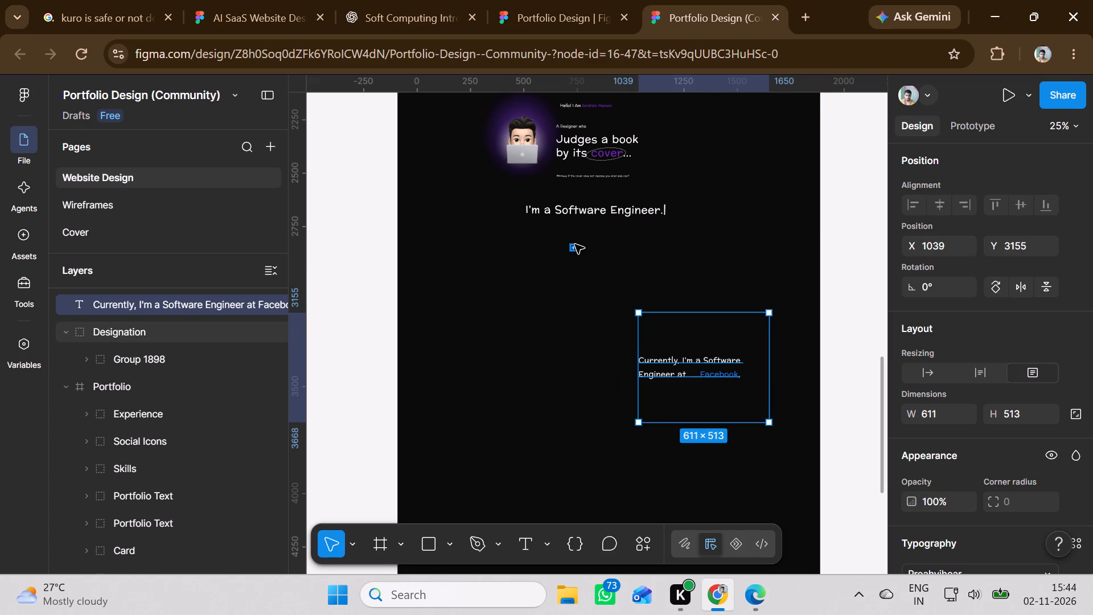
Move the Designation group with the small Facebook logo to an empty area at about X 221, Y 3107.
drag(574, 248, 468, 306)
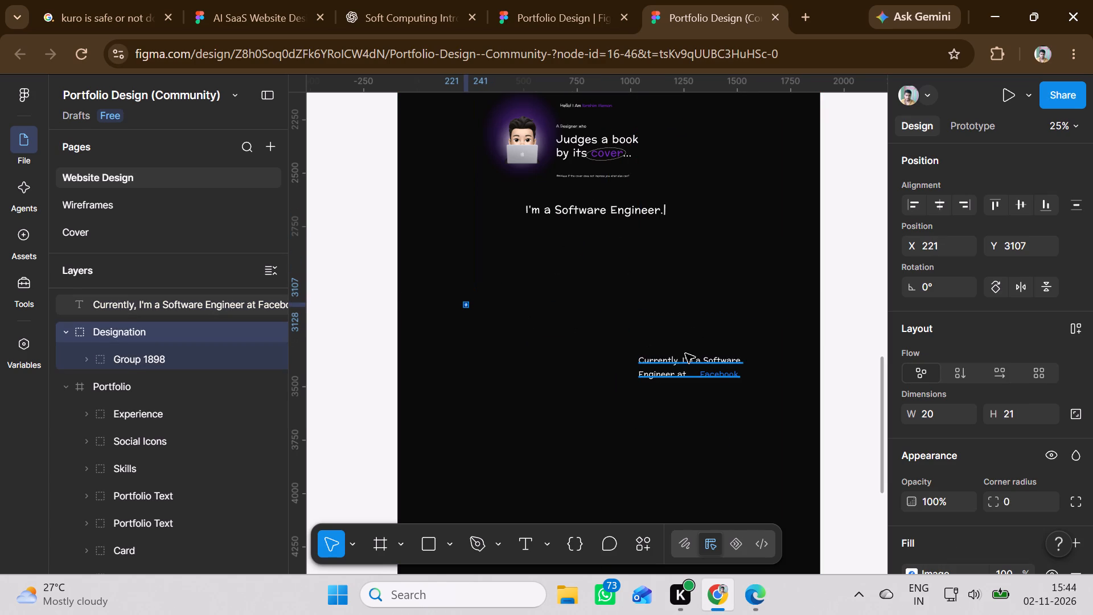
Move the "Currently, I'm a Software Engineer at Facebook" text back under the engineer heading, at about X 563, Y 2571.
click(685, 351)
drag(695, 371, 587, 255)
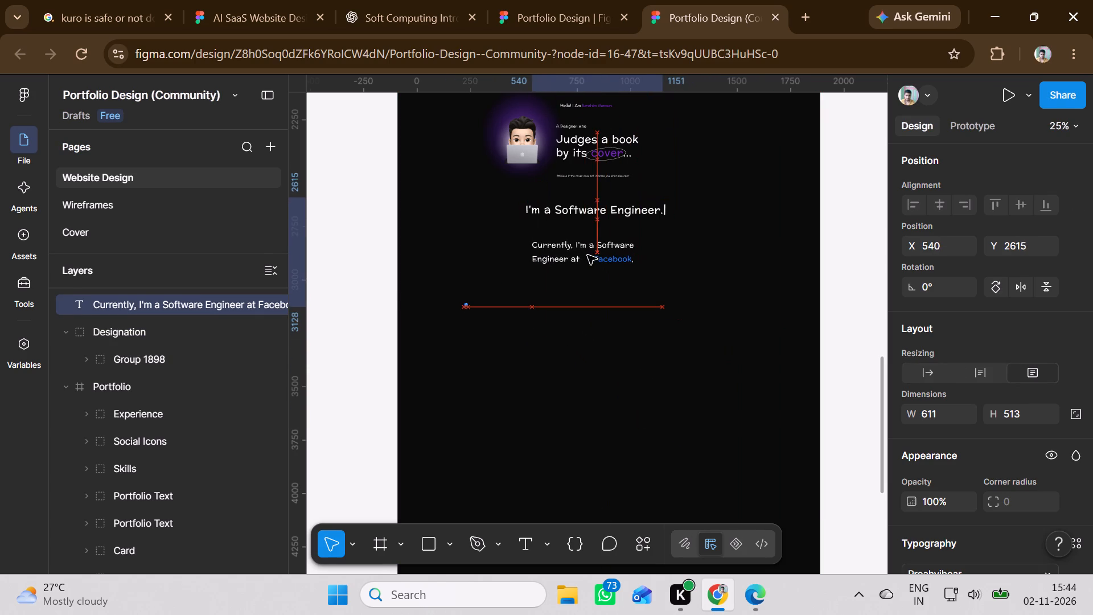
drag(587, 255, 584, 254)
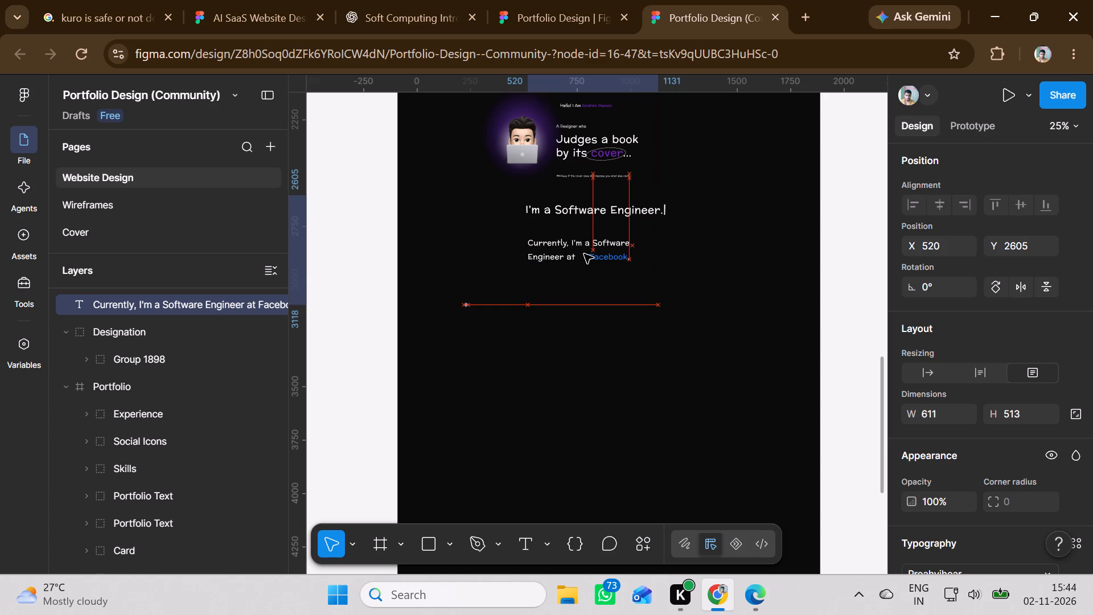
drag(584, 254, 592, 246)
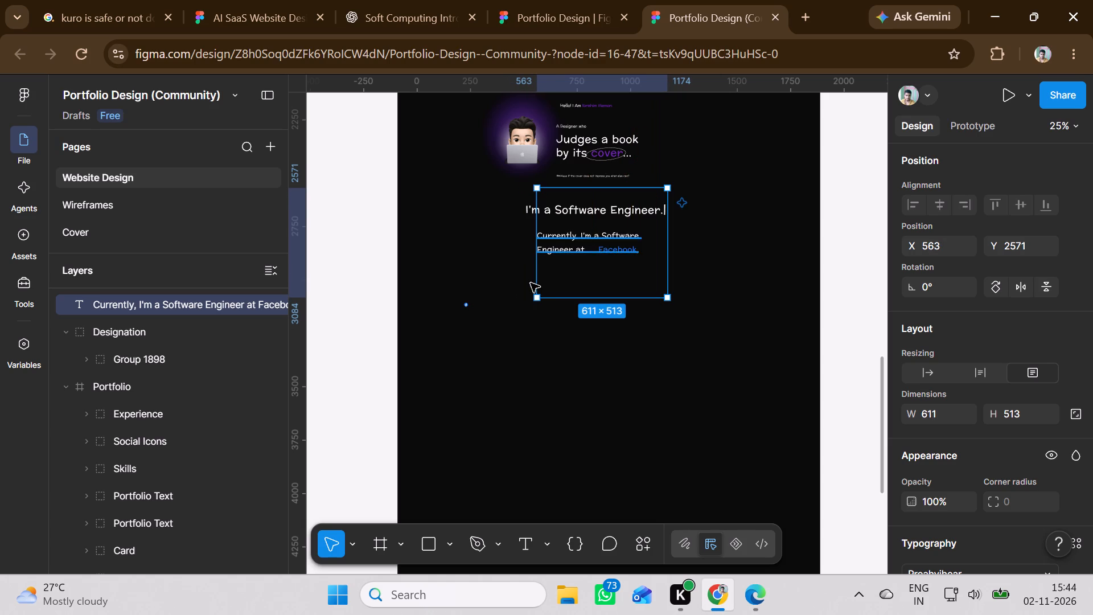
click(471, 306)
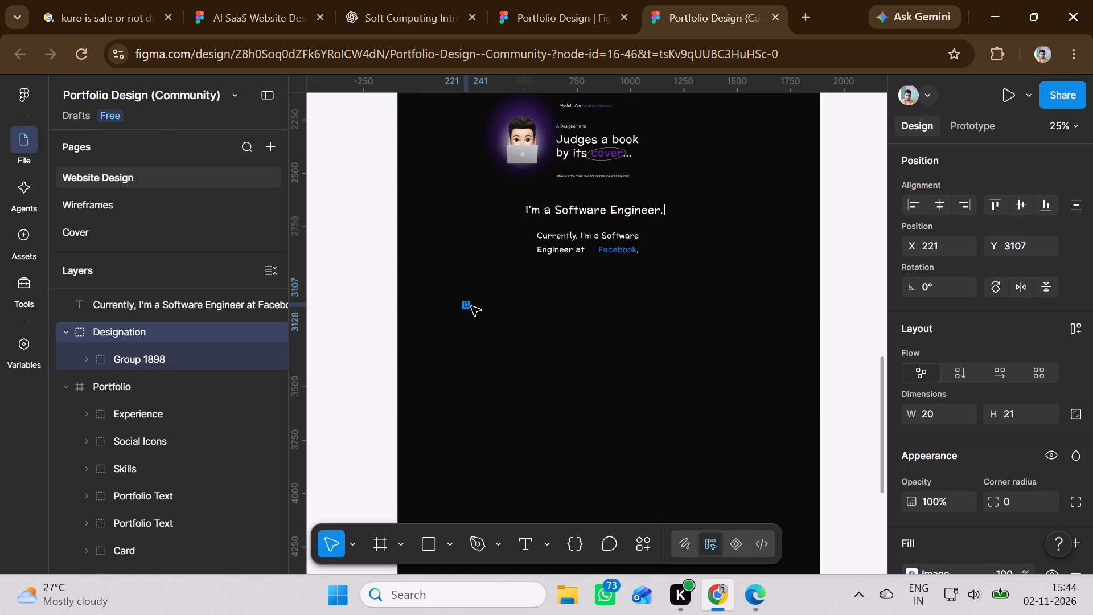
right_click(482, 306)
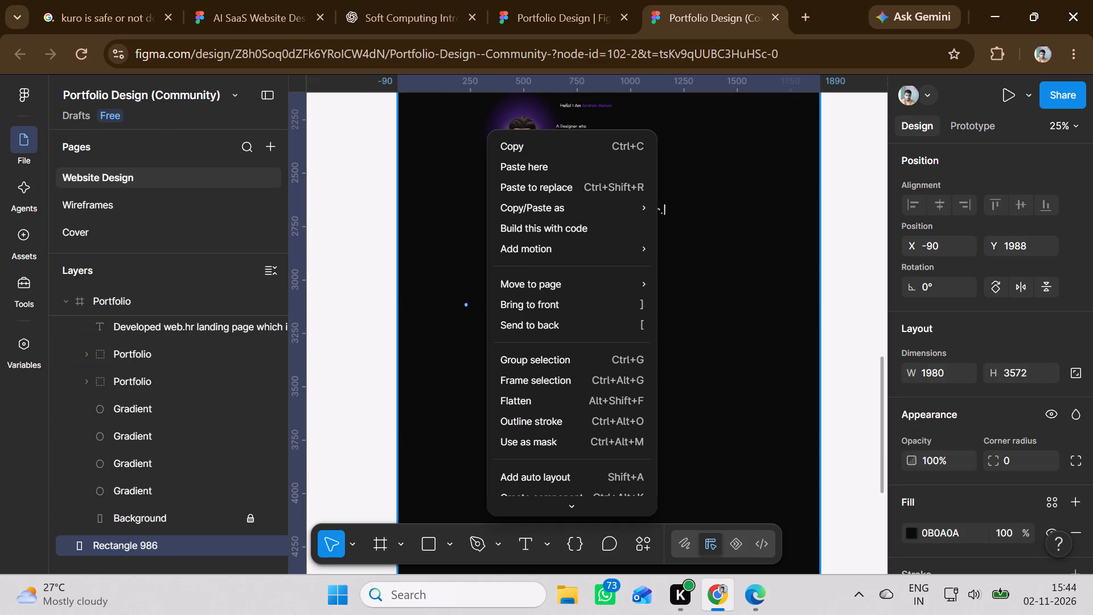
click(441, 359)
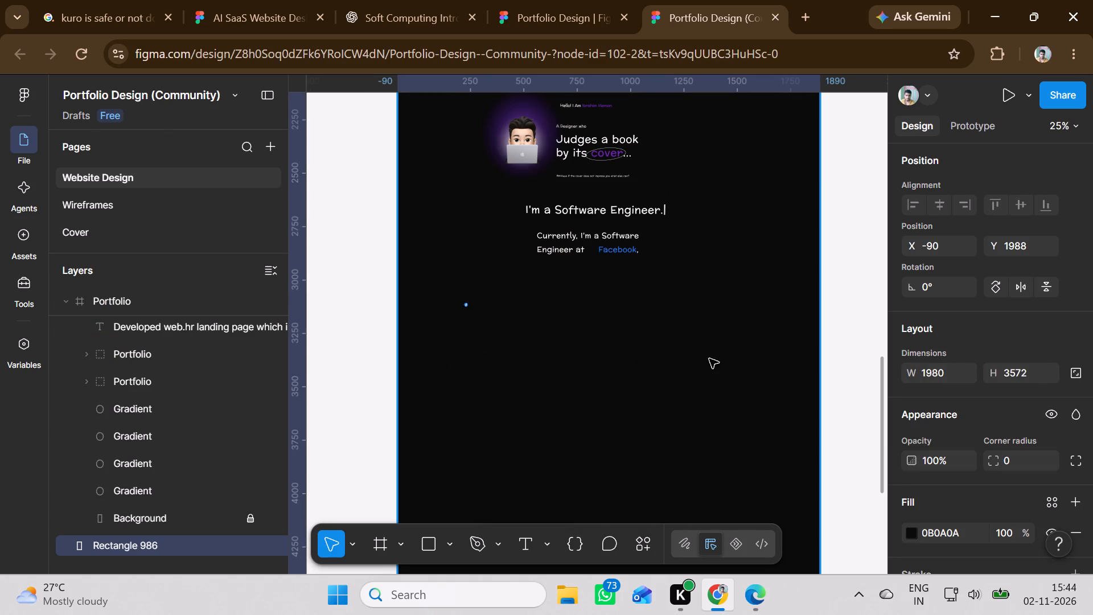
Add an inside stroke of weight 1 in black (000000) to the dark background rectangle.
scroll(1021, 370, up, 3)
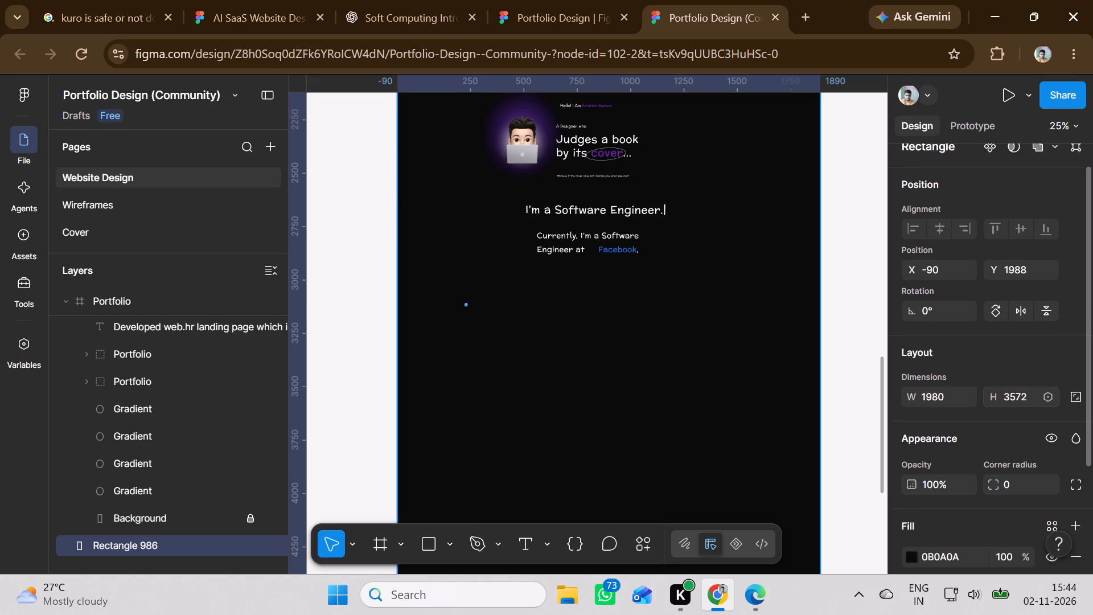
scroll(1021, 370, up, 4)
scroll(1021, 370, down, 4)
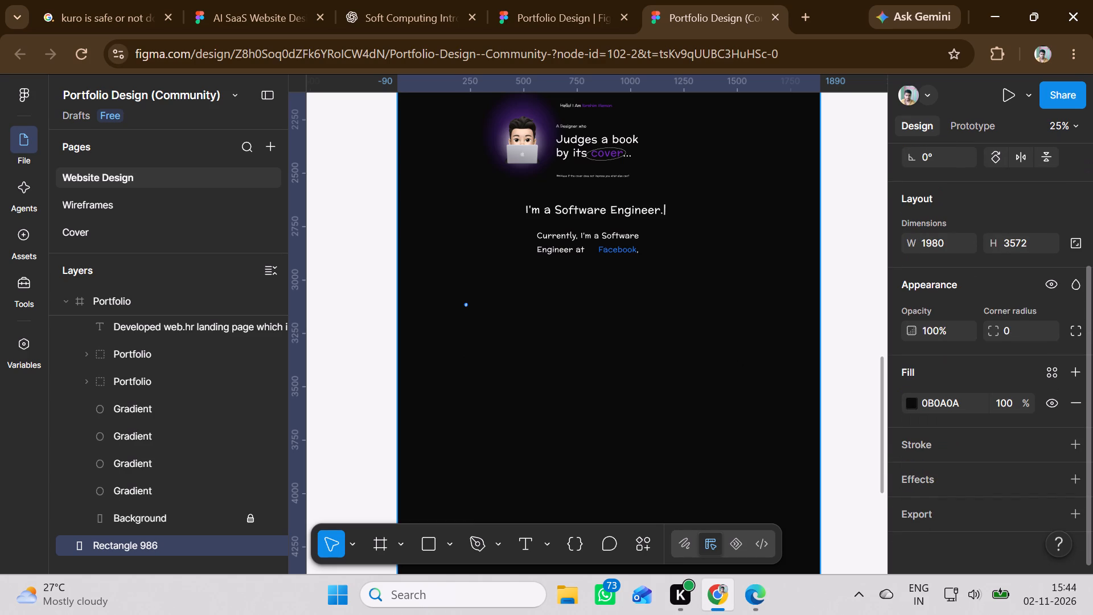
click(955, 443)
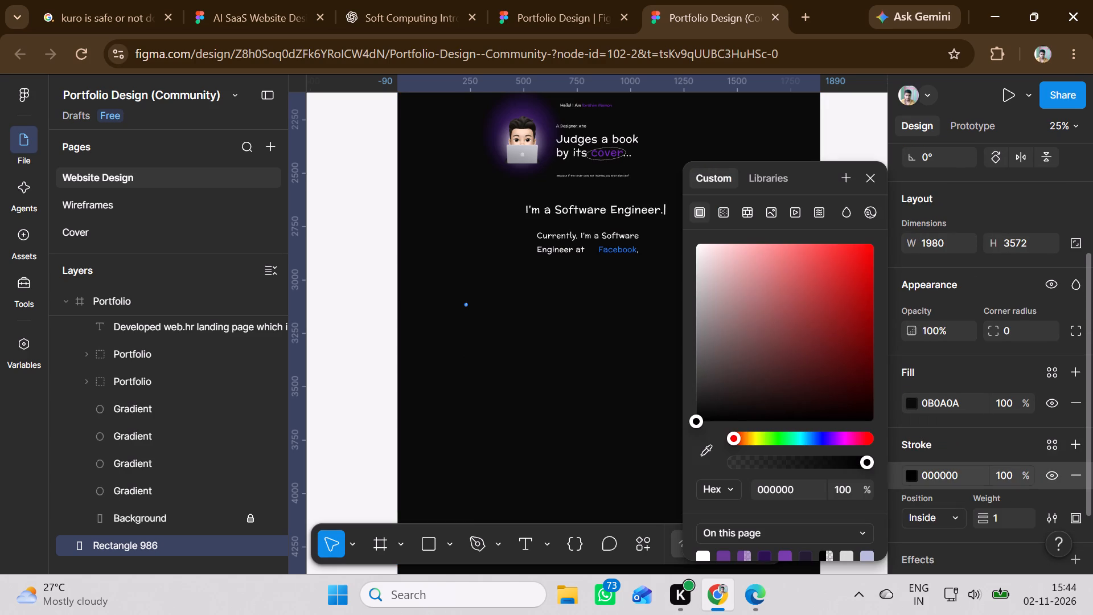
scroll(1006, 486, down, 2)
click(585, 451)
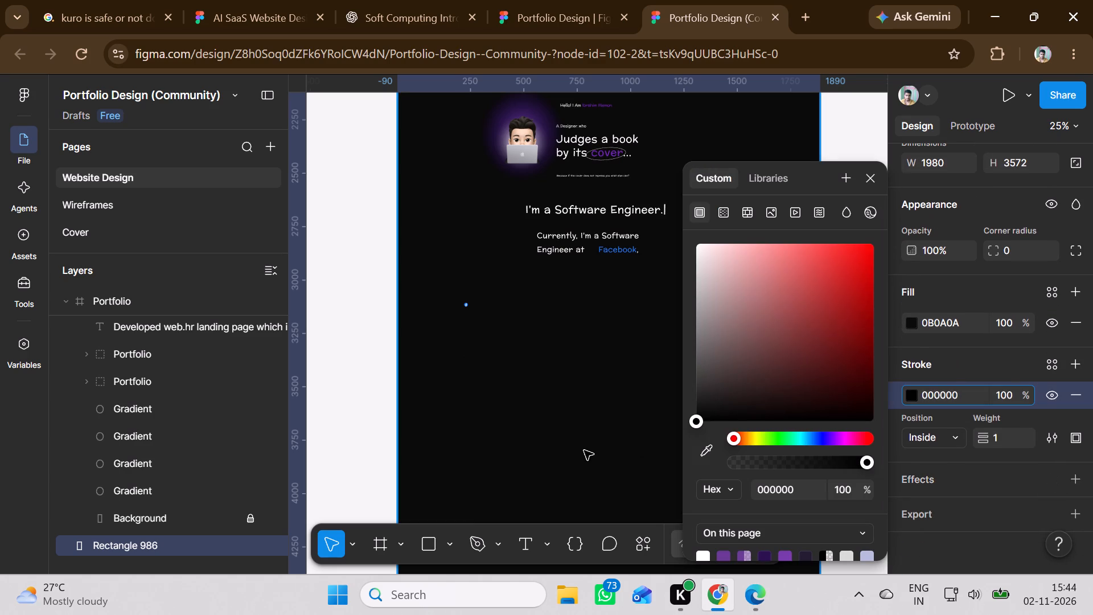
Resize the small Facebook logo image inside the Designation group to 49 × 38.
double_click(465, 306)
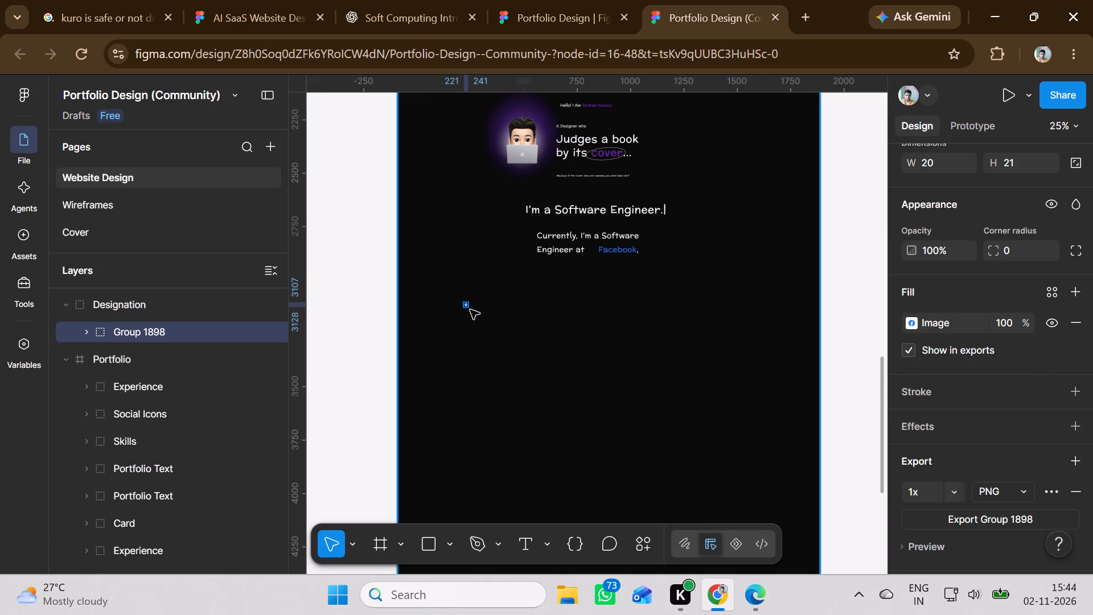
triple_click(469, 307)
click(469, 306)
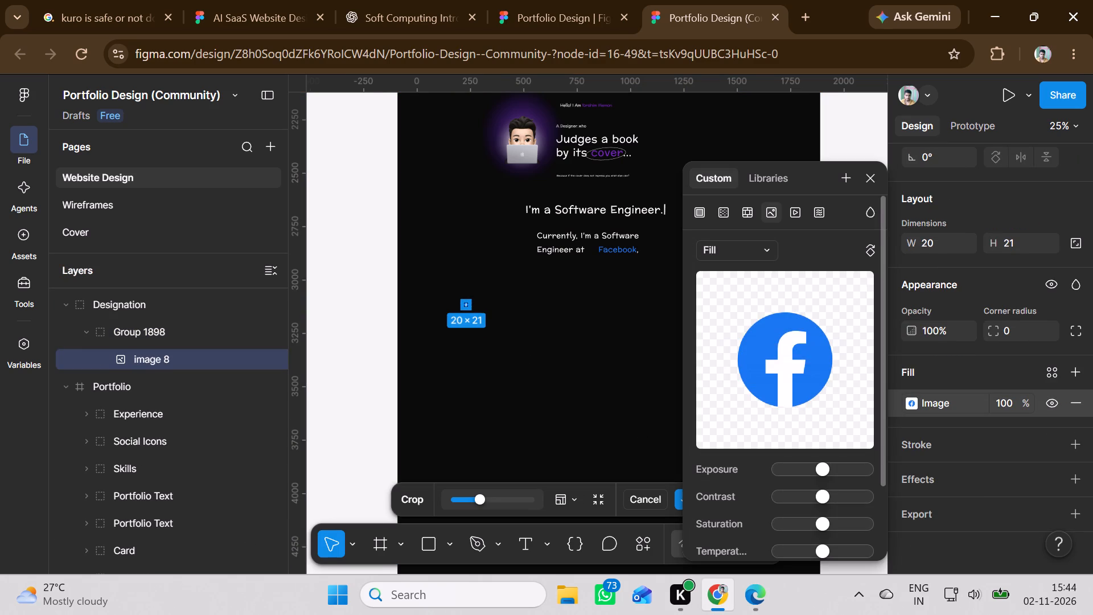
click(516, 444)
click(868, 175)
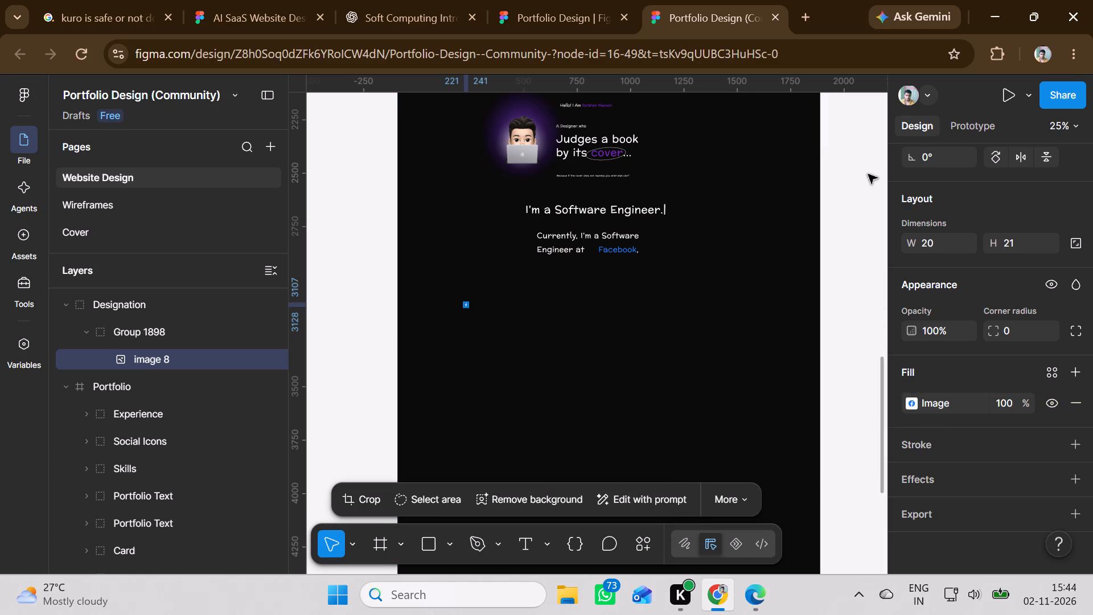
click(1032, 240)
key(Up)
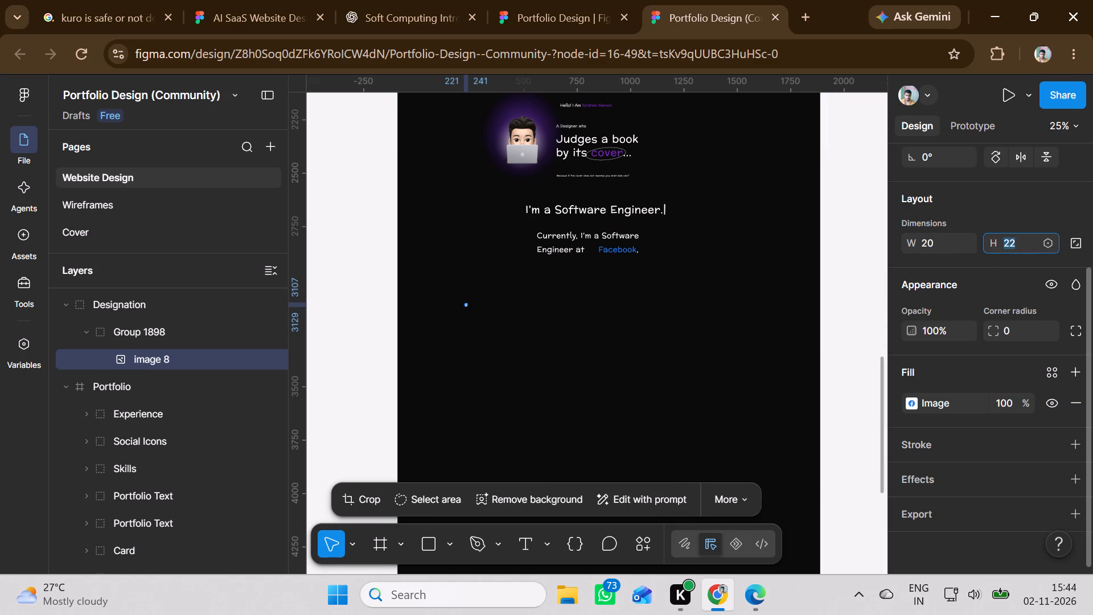
key(Up)
key(Up)
key(Up)
key(Up)
key(Up)
key(Up)
key(Up)
key(Up)
key(Up)
key(Up)
key(Up)
key(Up)
key(Up)
key(Up)
key(Up)
key(Up)
key(Up)
click(950, 246)
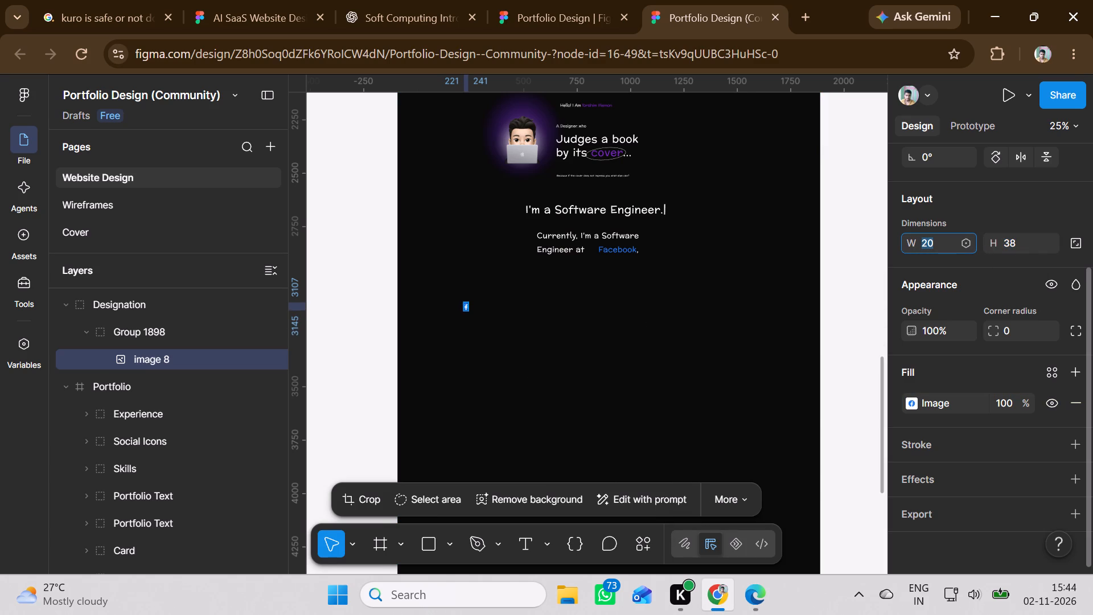
key(Up)
key(Up)
key(Up)
key(Up)
key(Up)
key(Up)
key(Up)
key(Up)
key(Up)
key(Up)
key(Up)
key(Up)
key(Up)
key(Up)
key(Up)
key(Up)
key(Up)
key(Up)
key(Up)
key(Up)
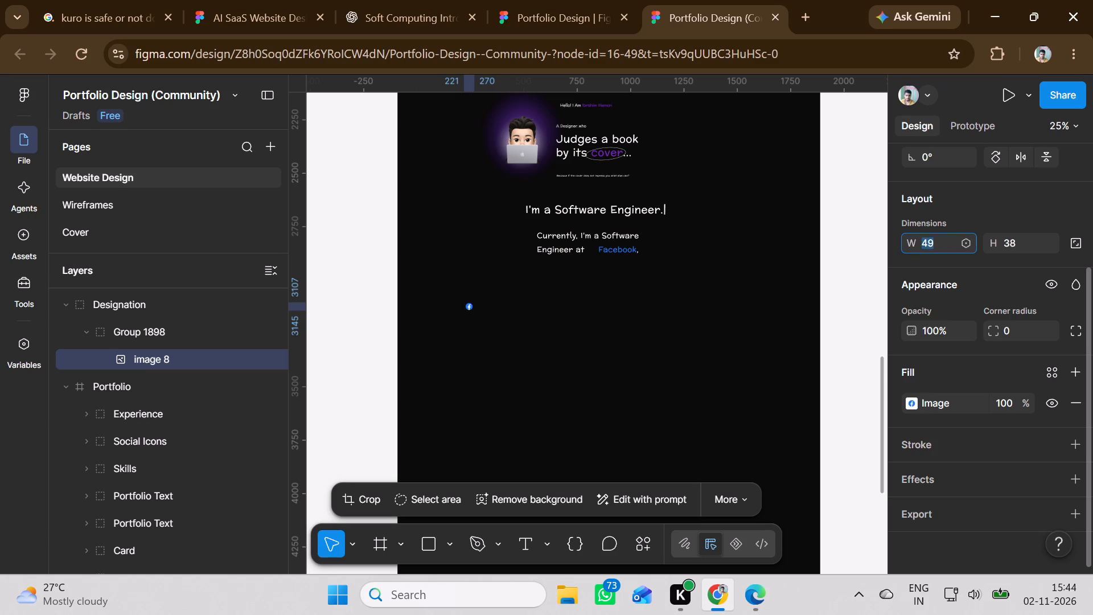
Enlarge the Facebook logo image to 80 × 84.
click(1036, 240)
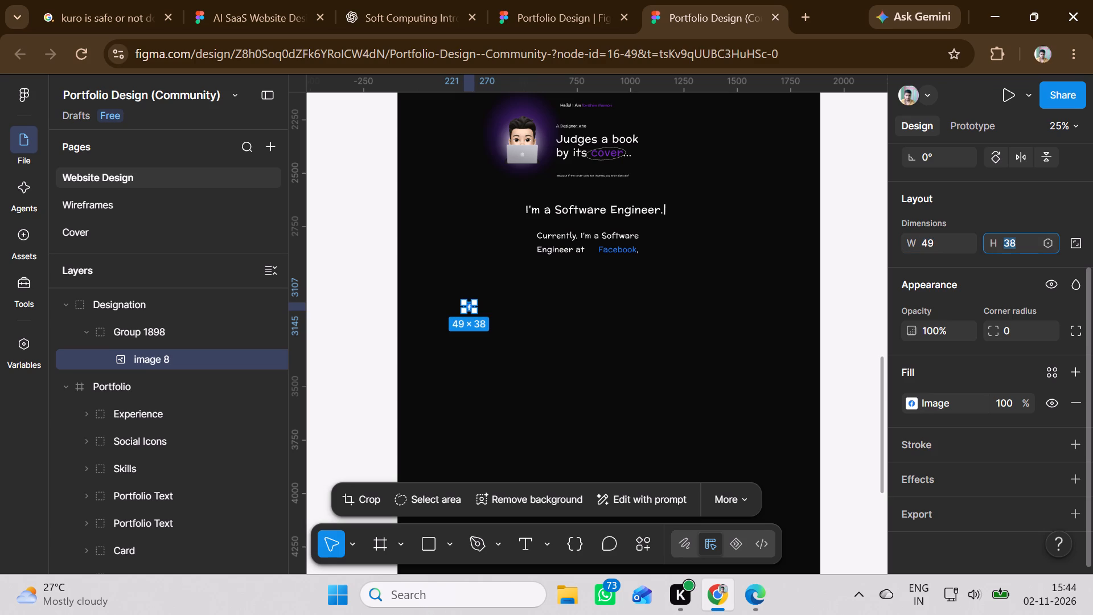
key(Up)
key(Up)
key(Up)
key(Up)
key(Up)
key(Up)
key(Up)
key(Up)
key(Up)
key(Up)
key(Up)
key(Up)
key(Up)
key(Up)
key(Up)
key(Up)
key(Up)
key(Up)
key(Up)
key(Up)
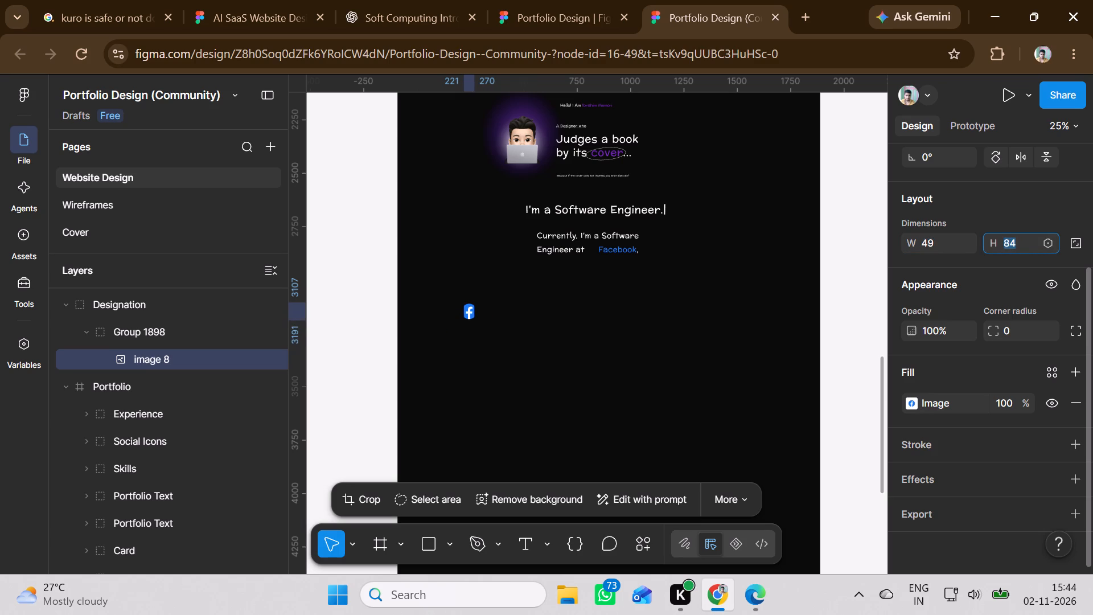
click(956, 239)
key(Up)
key(Up)
key(Up)
key(Up)
key(Up)
key(Up)
key(Up)
key(Up)
key(Up)
key(Up)
key(Up)
key(Up)
key(Up)
key(Up)
key(Up)
key(Up)
key(Up)
key(Up)
key(Up)
key(Up)
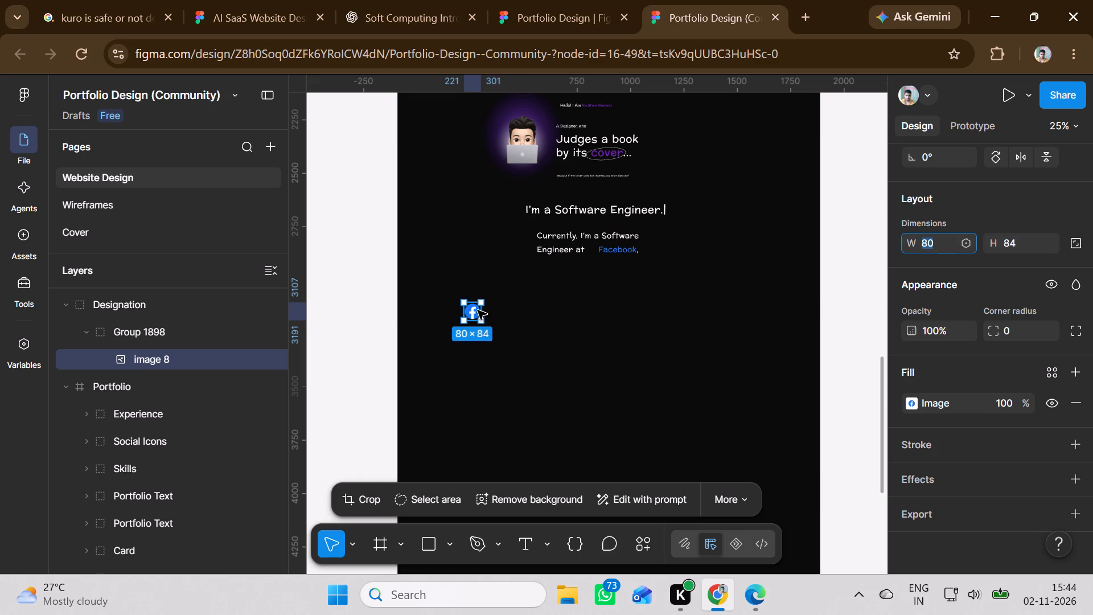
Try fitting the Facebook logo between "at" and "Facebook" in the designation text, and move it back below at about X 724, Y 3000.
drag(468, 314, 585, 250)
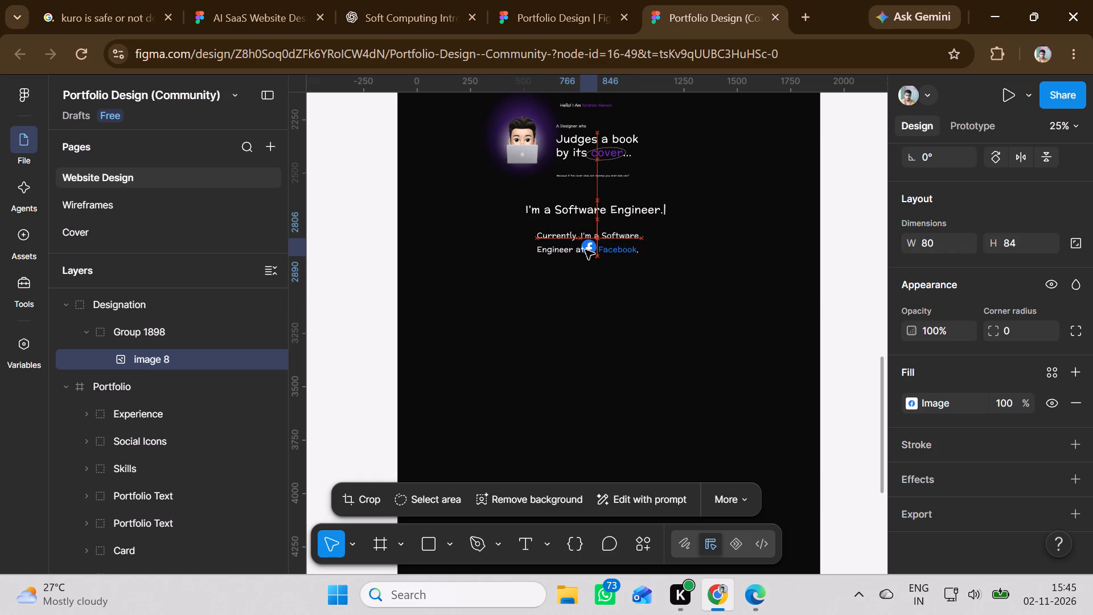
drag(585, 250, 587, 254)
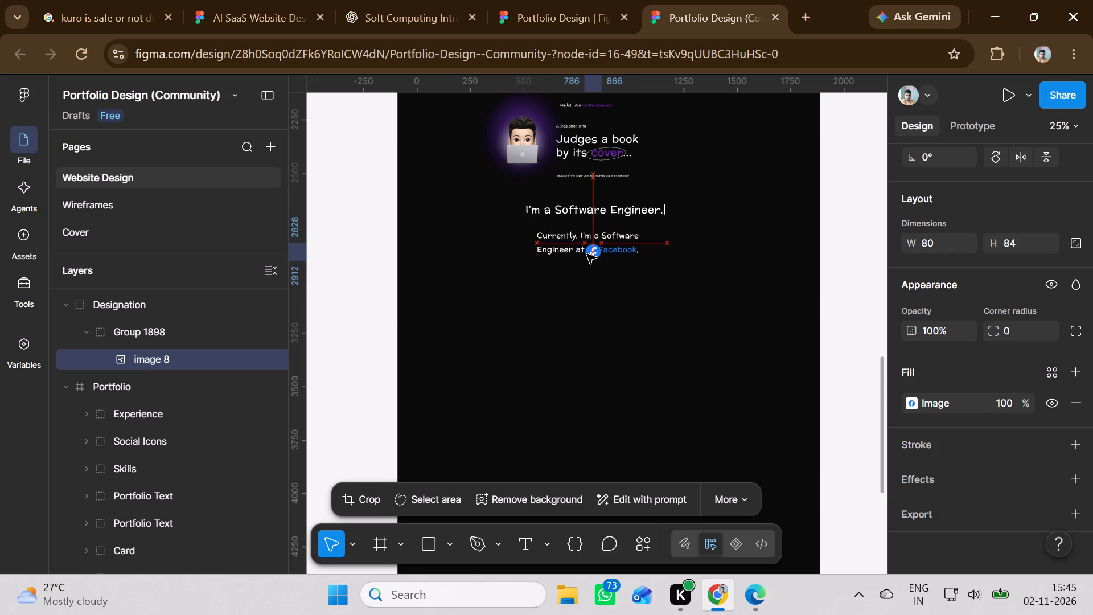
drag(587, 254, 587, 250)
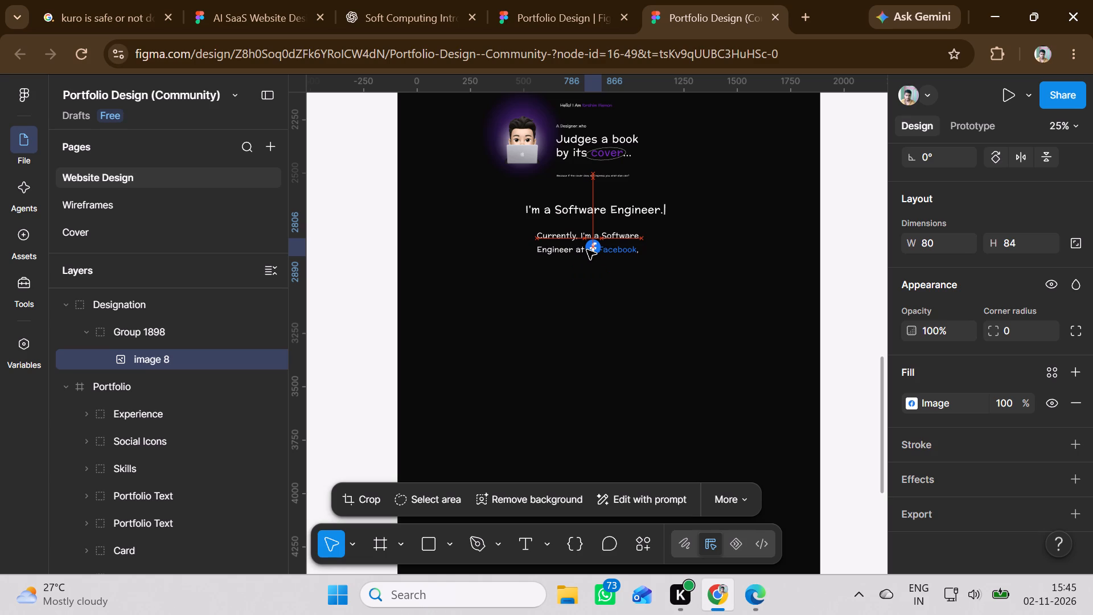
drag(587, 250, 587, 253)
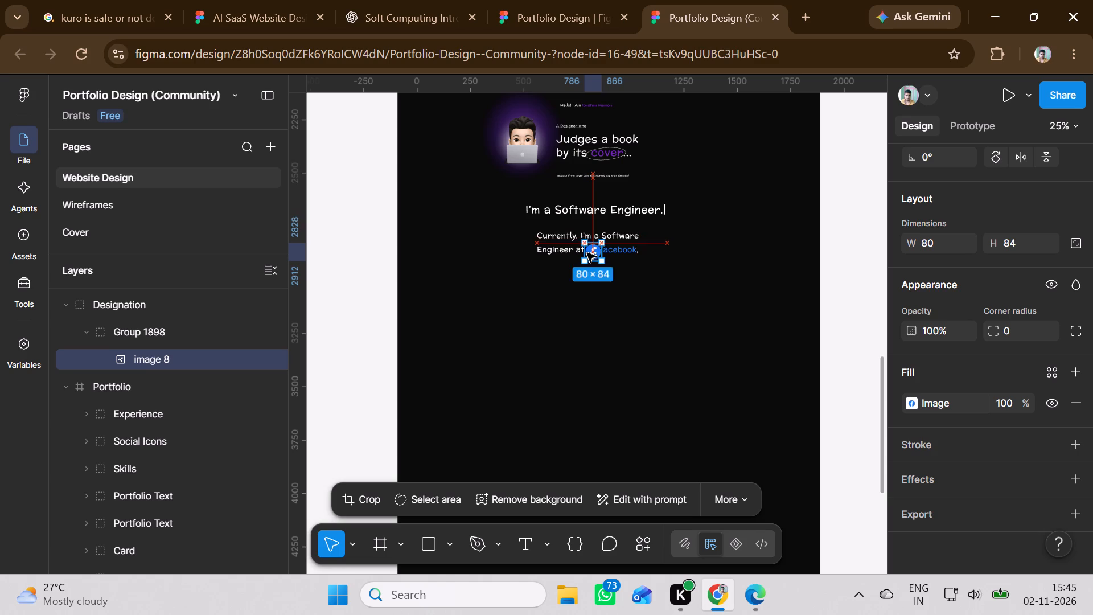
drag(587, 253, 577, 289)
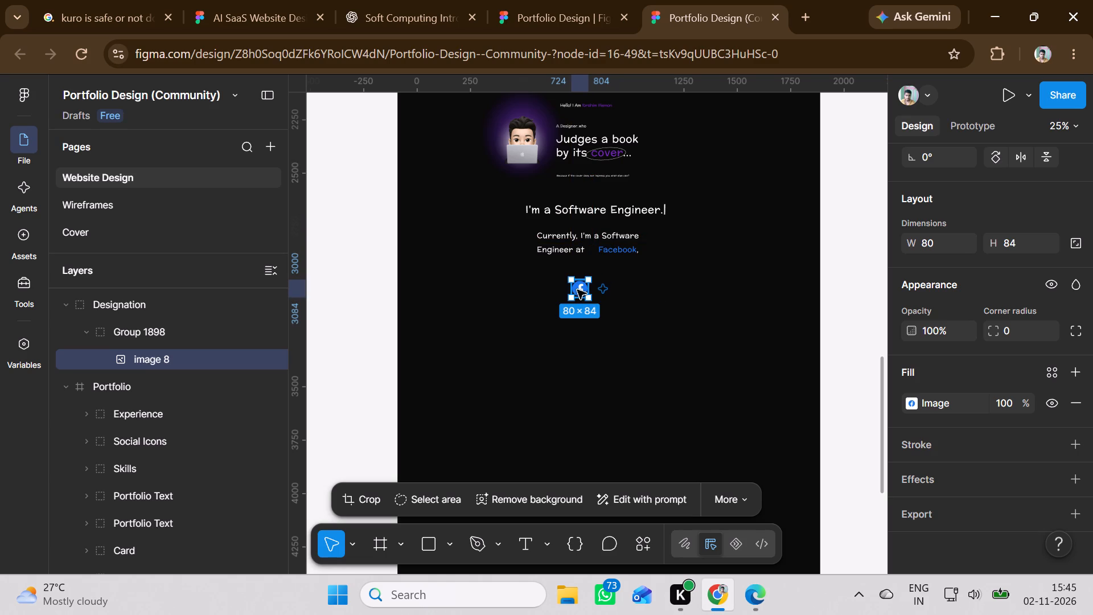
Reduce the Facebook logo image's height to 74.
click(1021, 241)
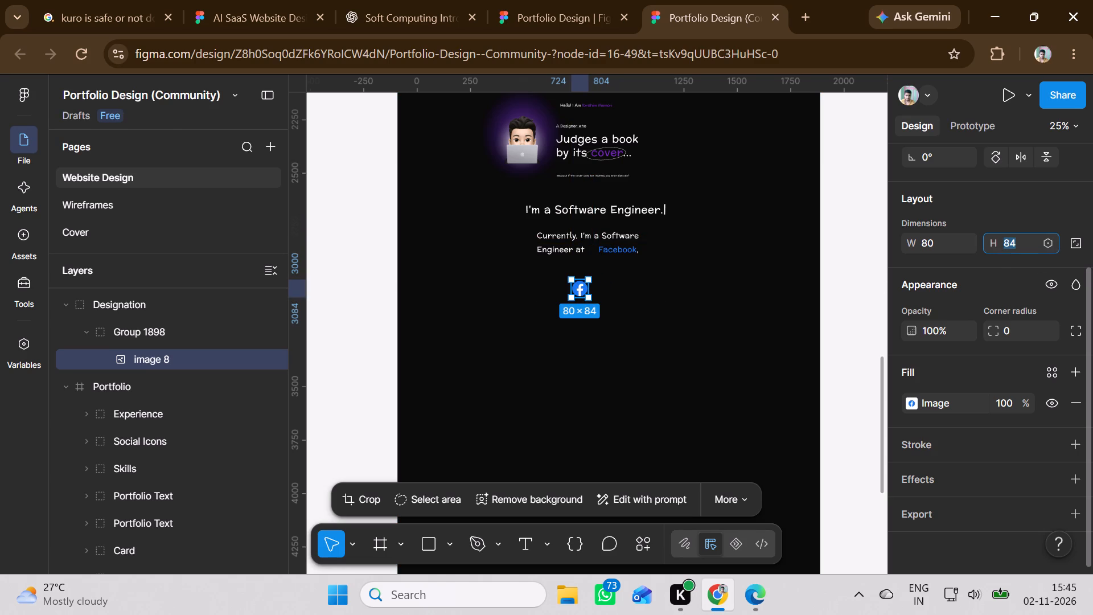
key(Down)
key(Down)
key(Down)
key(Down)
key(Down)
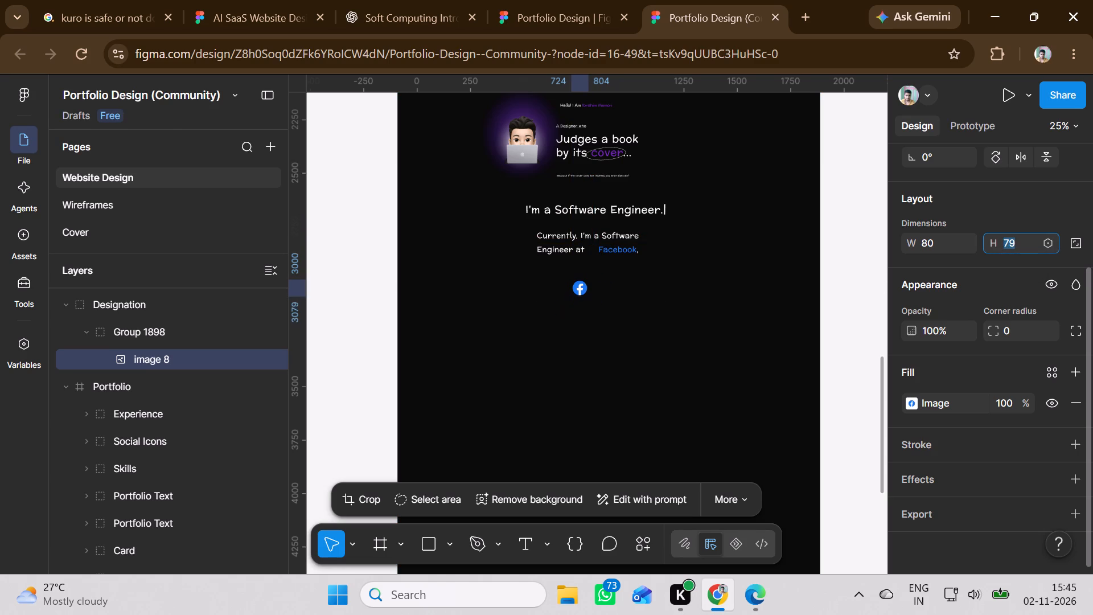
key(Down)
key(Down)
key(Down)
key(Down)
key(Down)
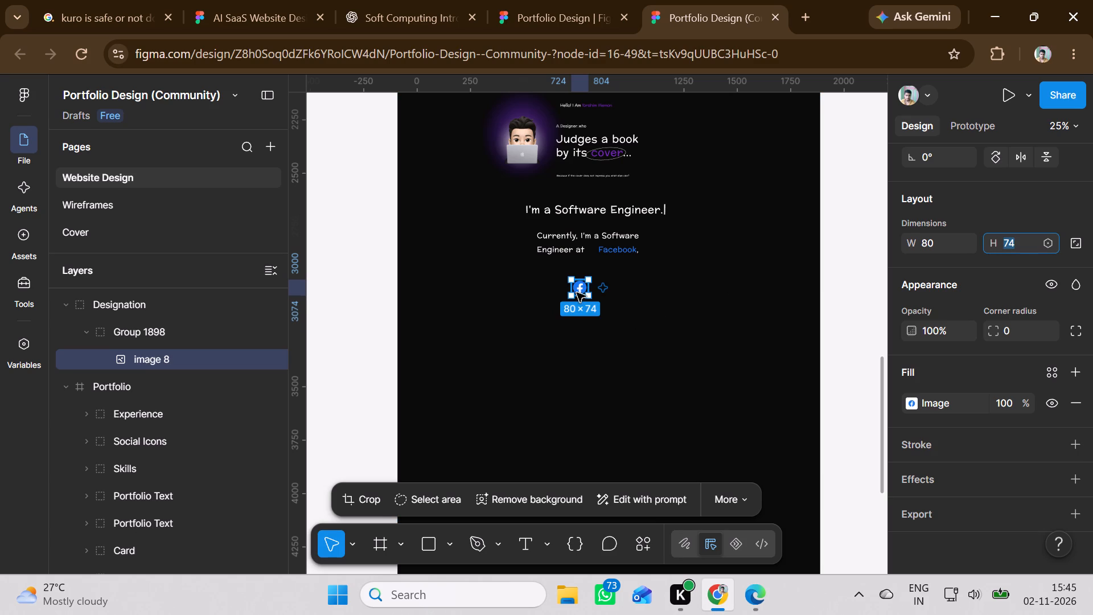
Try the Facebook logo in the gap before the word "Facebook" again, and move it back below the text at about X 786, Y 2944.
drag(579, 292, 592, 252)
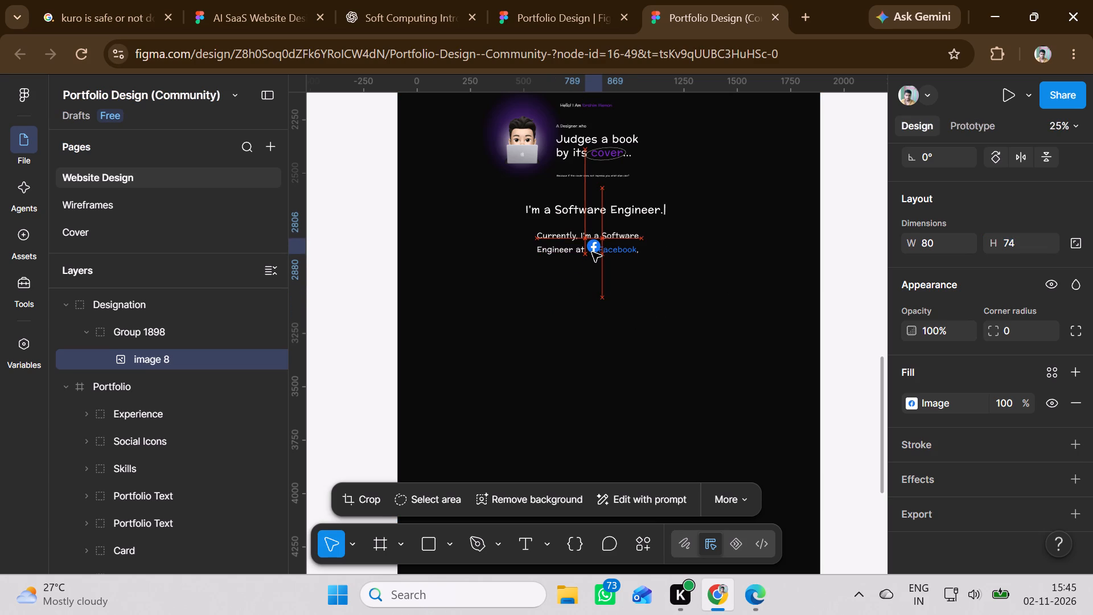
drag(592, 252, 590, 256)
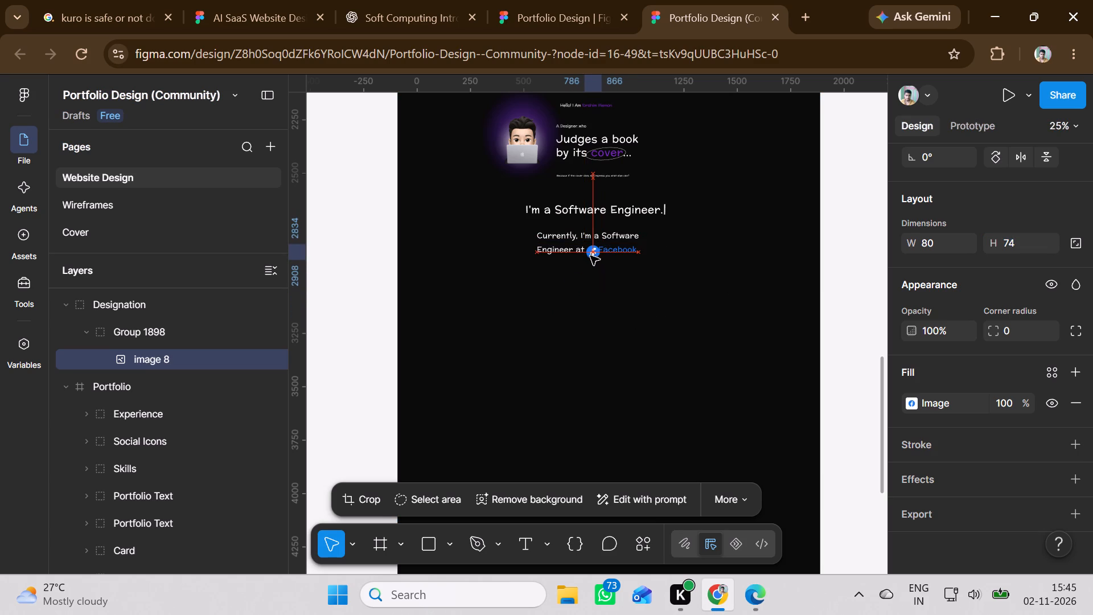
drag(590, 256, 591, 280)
Reduce the Facebook logo image's height to 51.
click(1026, 241)
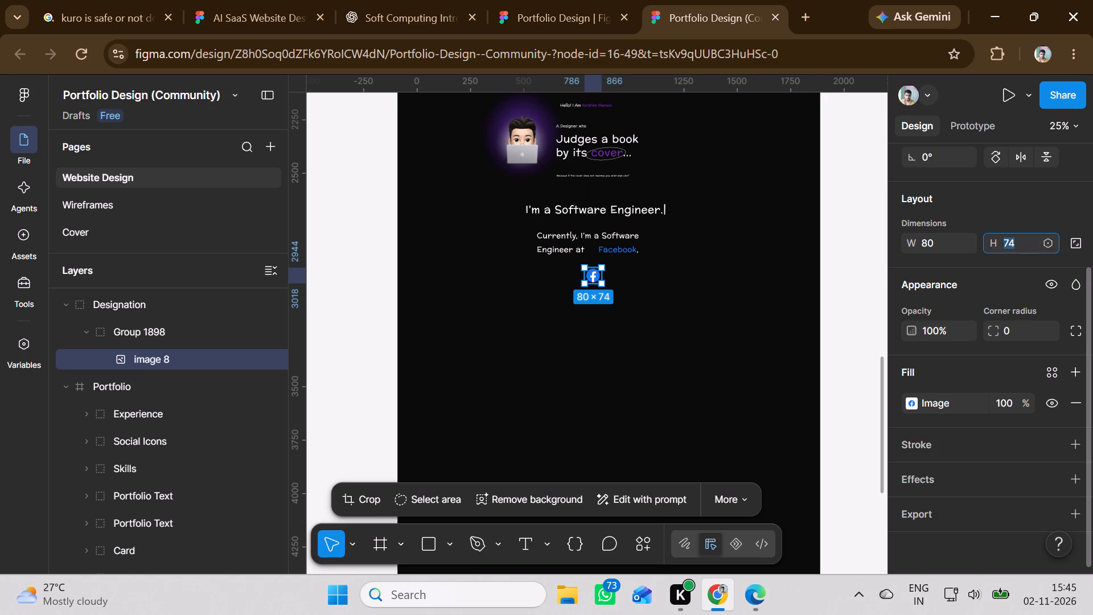
key(Up)
key(Down)
key(Down)
key(Down)
key(Down)
key(Down)
key(Down)
key(Down)
key(Down)
key(Down)
key(Down)
key(Down)
key(Down)
key(Down)
key(Down)
key(Down)
key(Down)
key(Down)
key(Down)
key(Down)
key(Down)
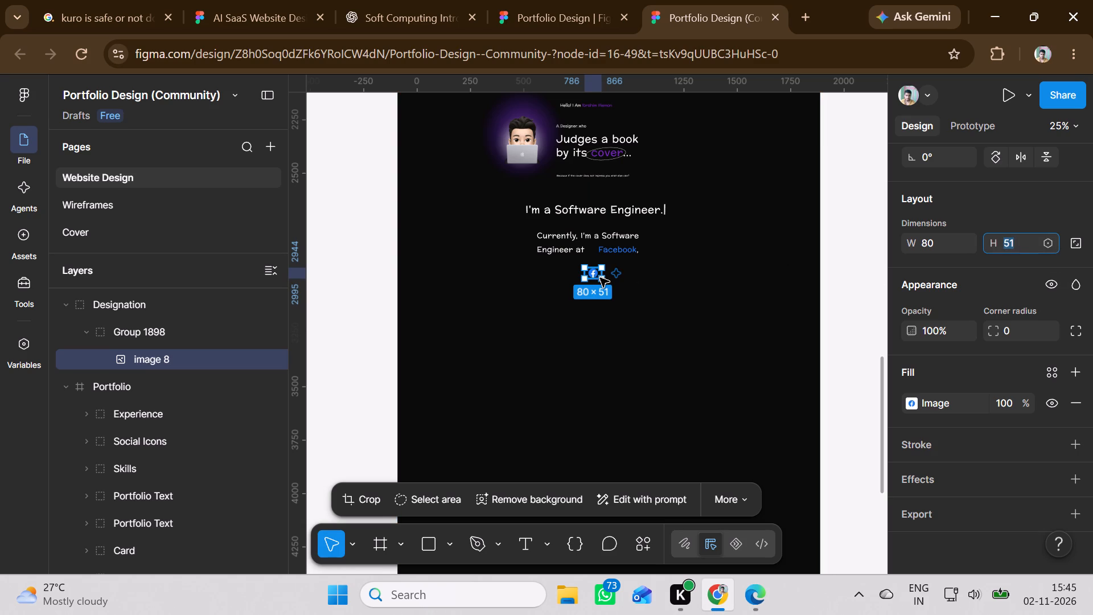
Move the Facebook logo into the gap between "Engineer at" and "Facebook", lined up with the second line of the designation text.
drag(594, 274, 591, 251)
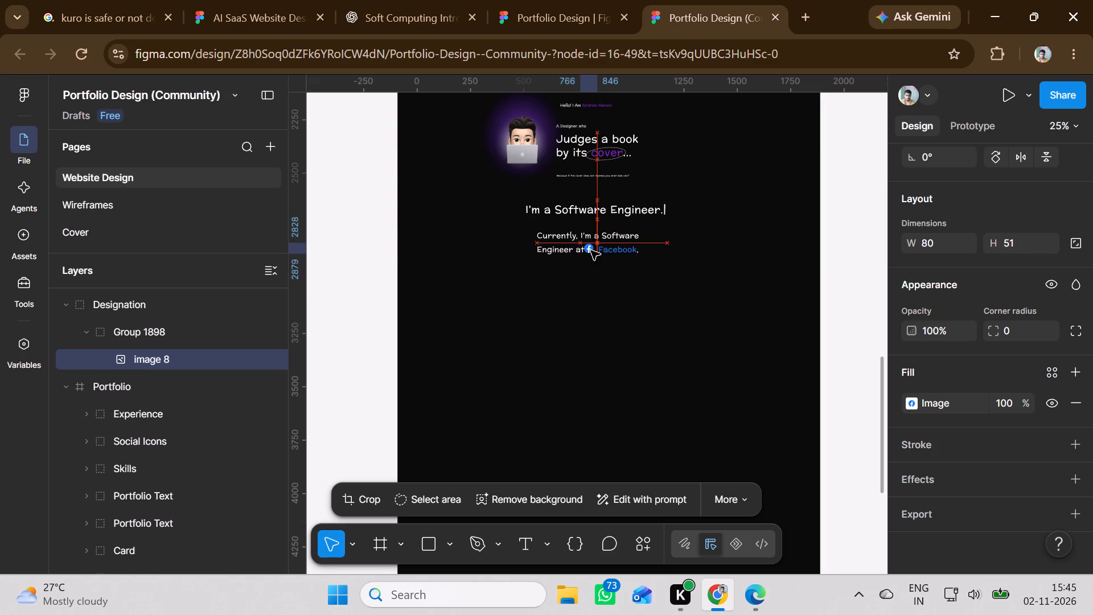
drag(591, 251, 590, 252)
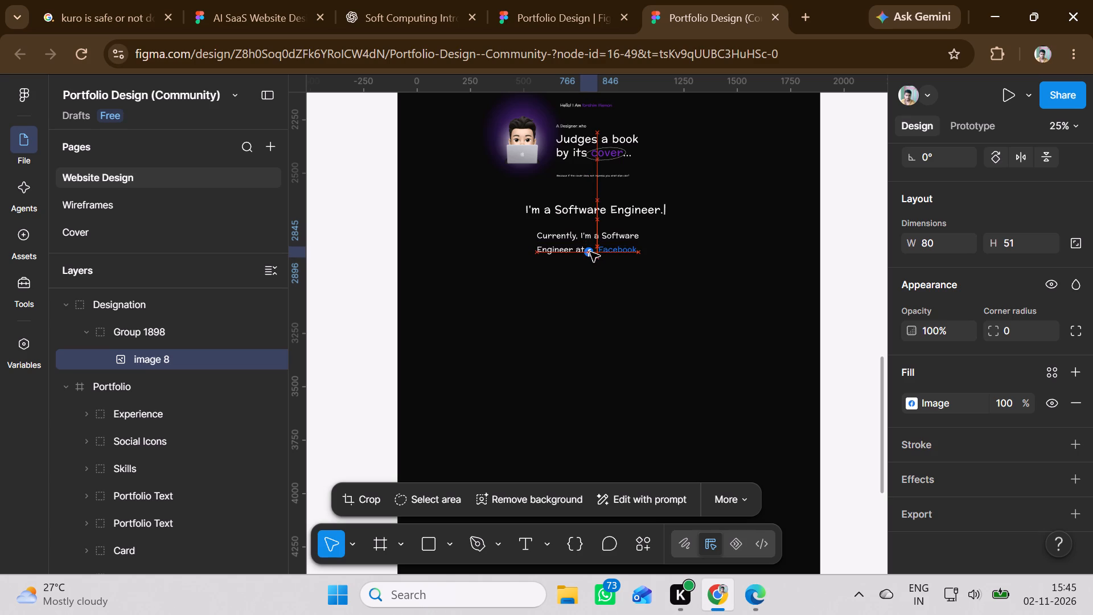
drag(590, 252, 594, 252)
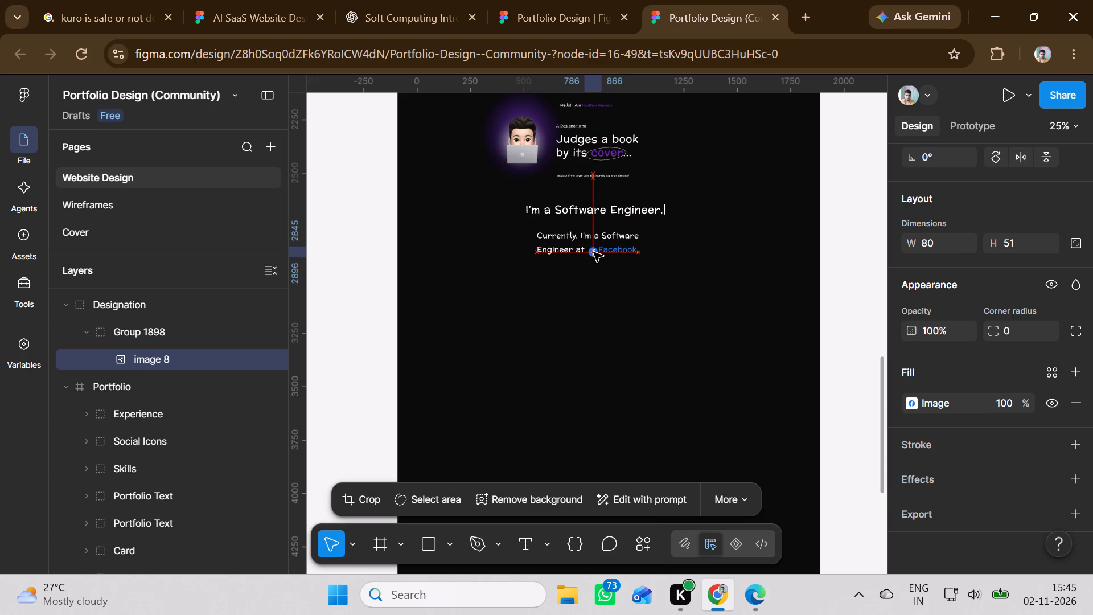
drag(594, 252, 594, 251)
click(586, 327)
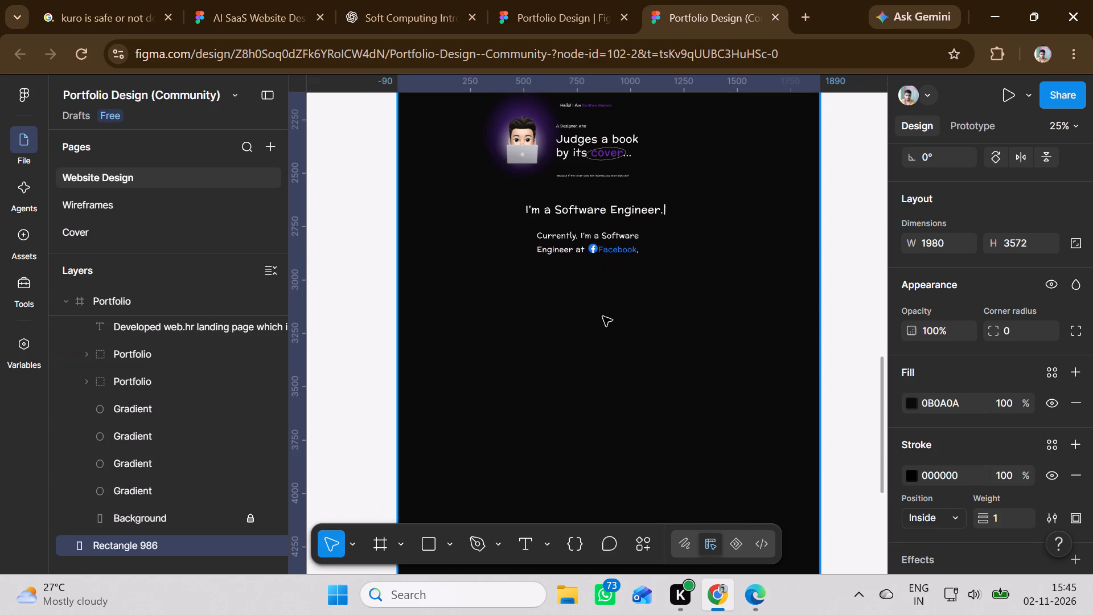
click(606, 321)
Move the "A self-taught UI/UX designer..." paragraph from the Portfolio frame to below the Facebook line, at about X 397, Y 3020.
scroll(573, 294, up, 1)
scroll(573, 294, down, 2)
scroll(573, 294, up, 14)
scroll(573, 296, down, 1)
scroll(573, 296, up, 3)
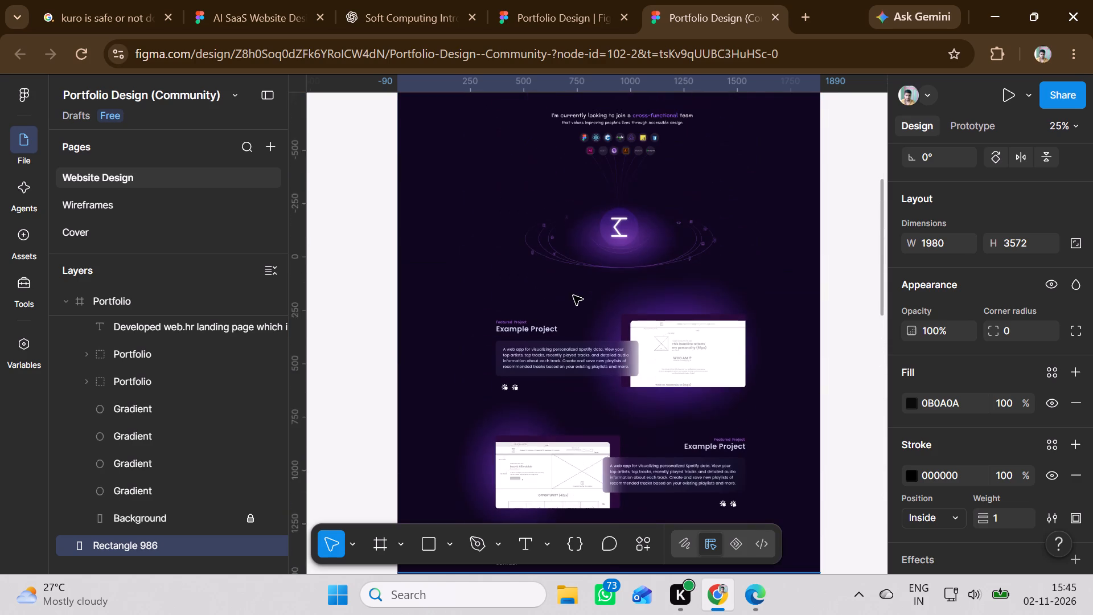
scroll(573, 296, up, 11)
scroll(573, 296, down, 2)
double_click(541, 311)
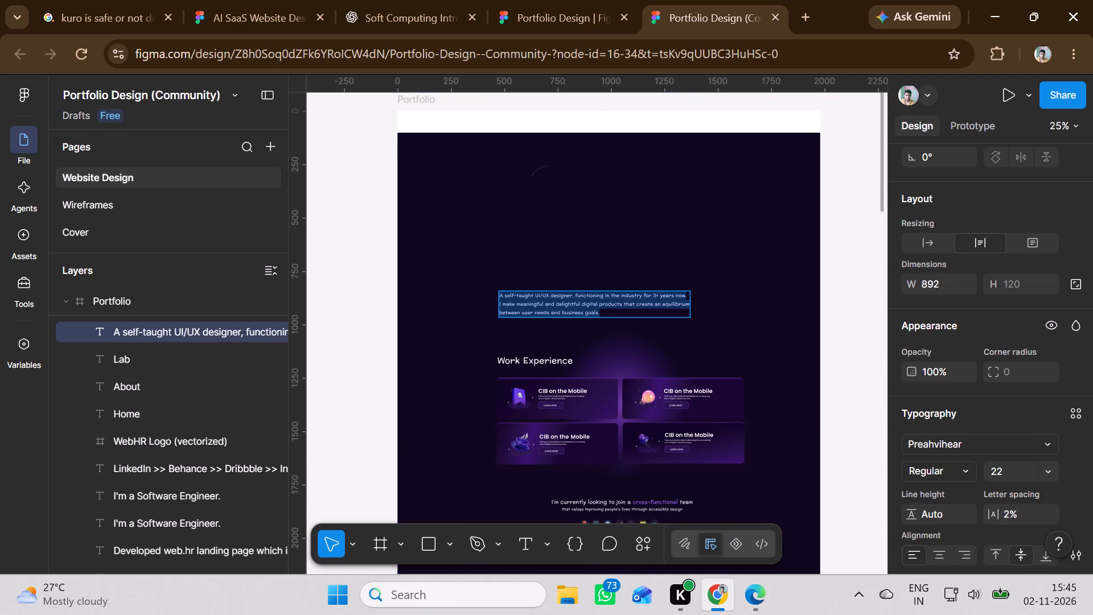
click(627, 227)
drag(590, 306, 590, 409)
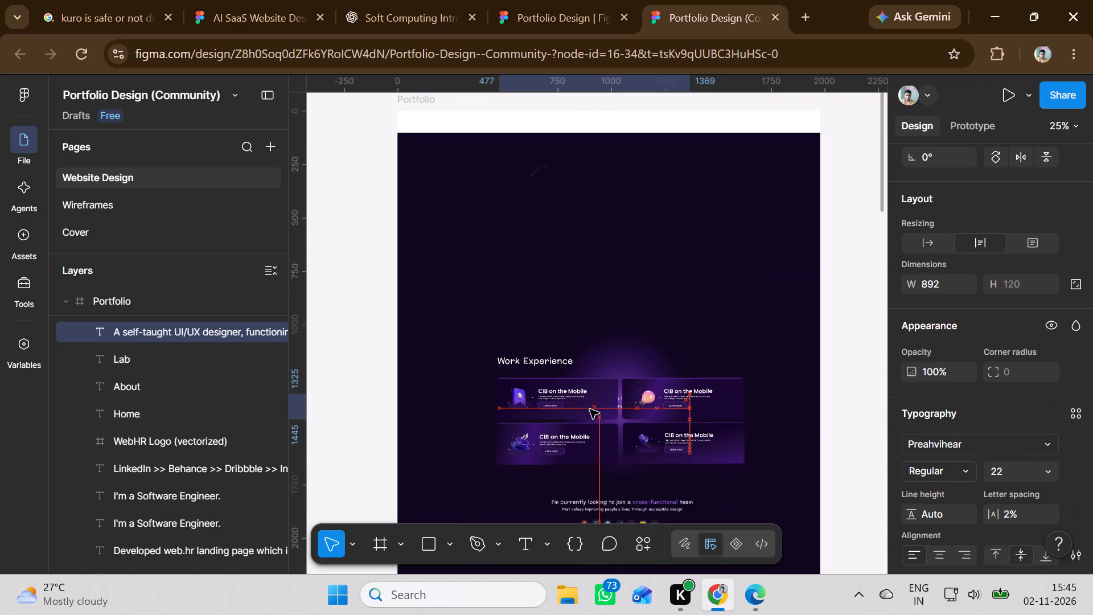
drag(590, 409, 595, 407)
scroll(590, 409, down, 16)
scroll(595, 407, down, 5)
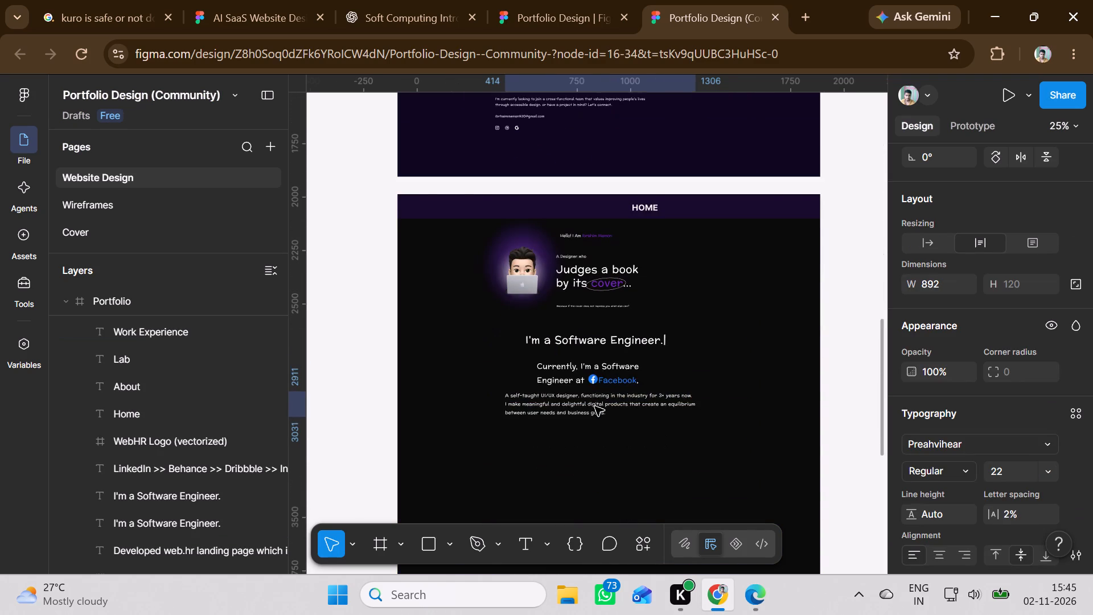
drag(595, 407, 590, 420)
scroll(595, 407, down, 1)
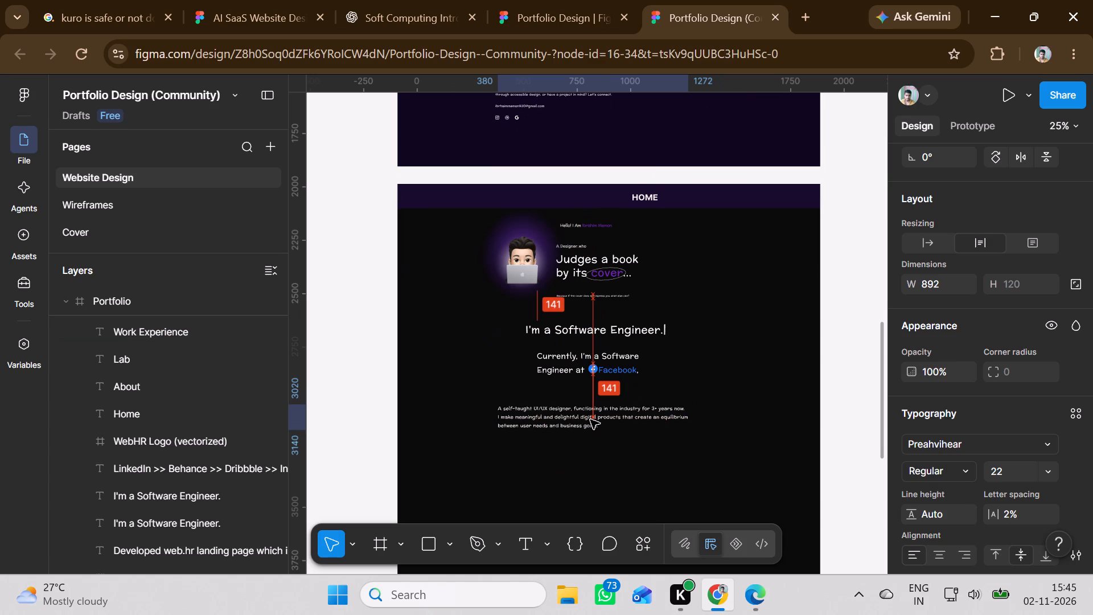
drag(590, 420, 591, 420)
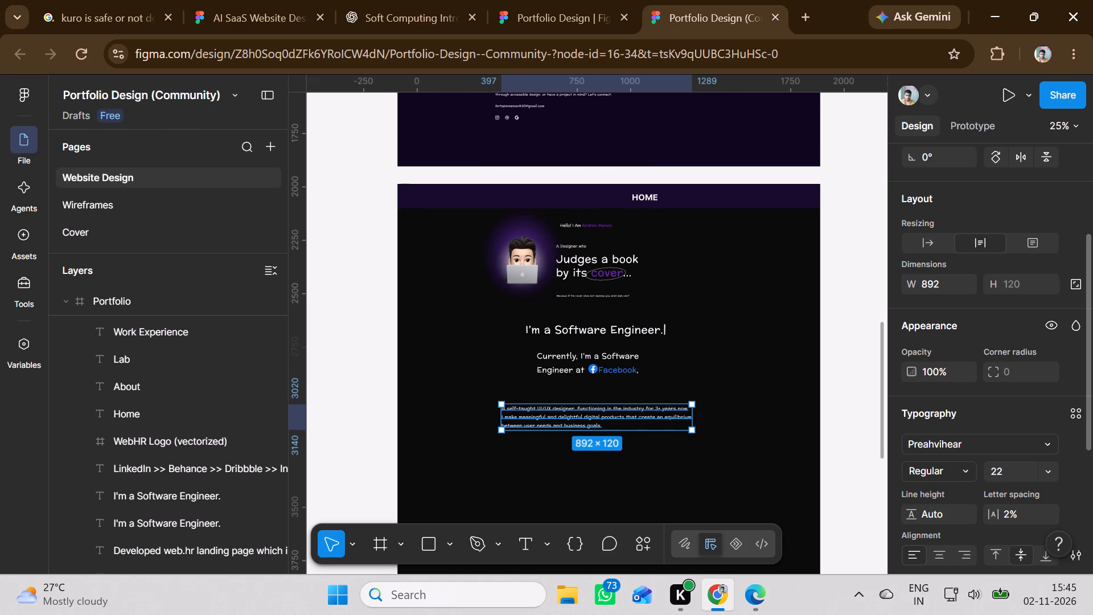
Set the font size of the "A self-taught UI/UX designer..." paragraph to 20.
scroll(1025, 469, down, 2)
click(1046, 301)
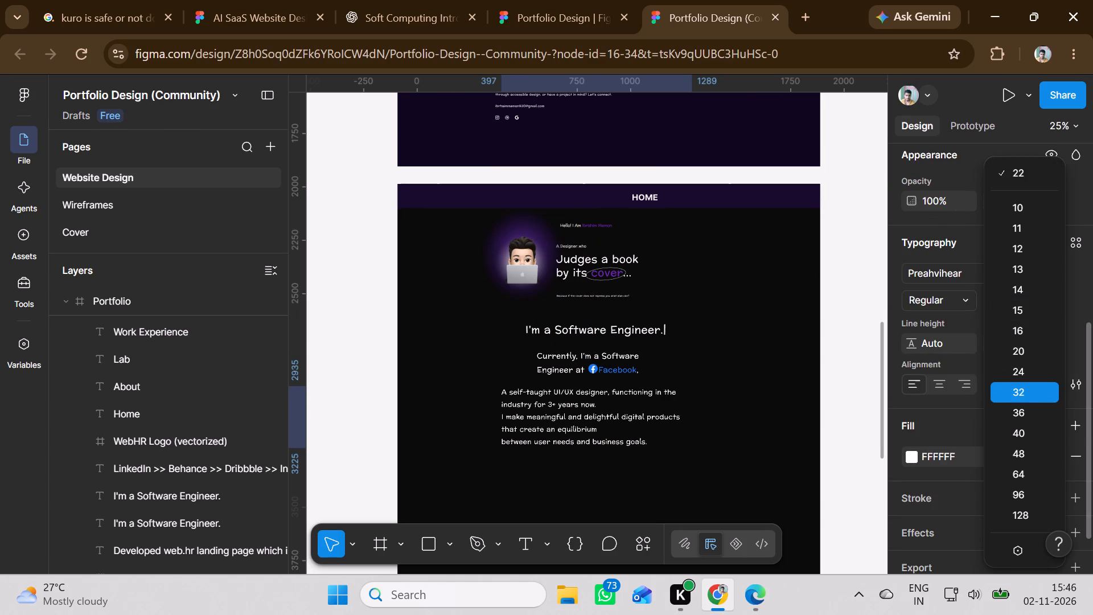
click(1015, 352)
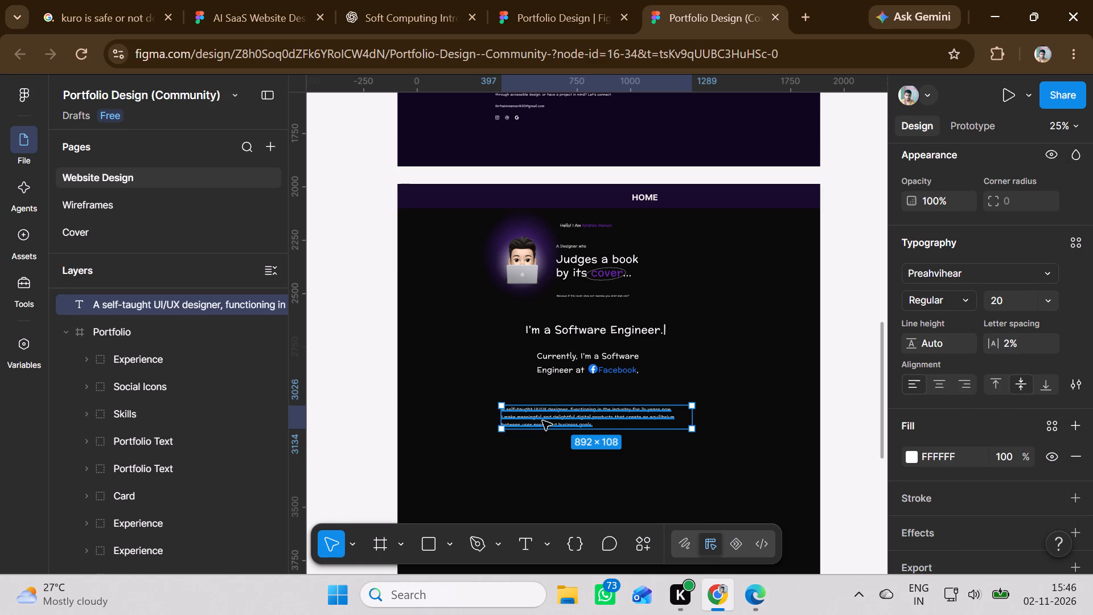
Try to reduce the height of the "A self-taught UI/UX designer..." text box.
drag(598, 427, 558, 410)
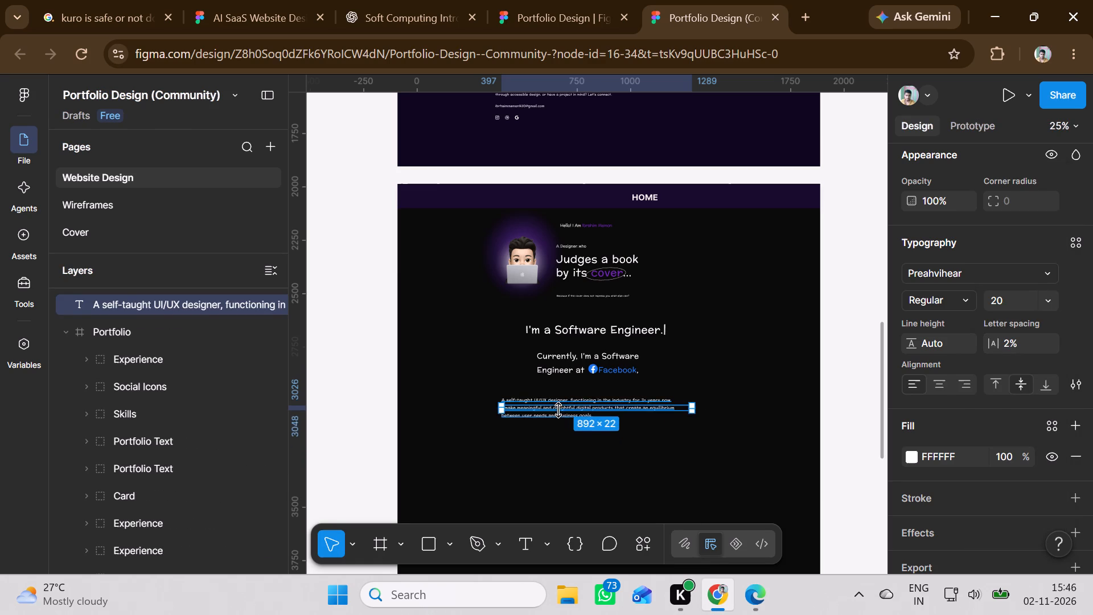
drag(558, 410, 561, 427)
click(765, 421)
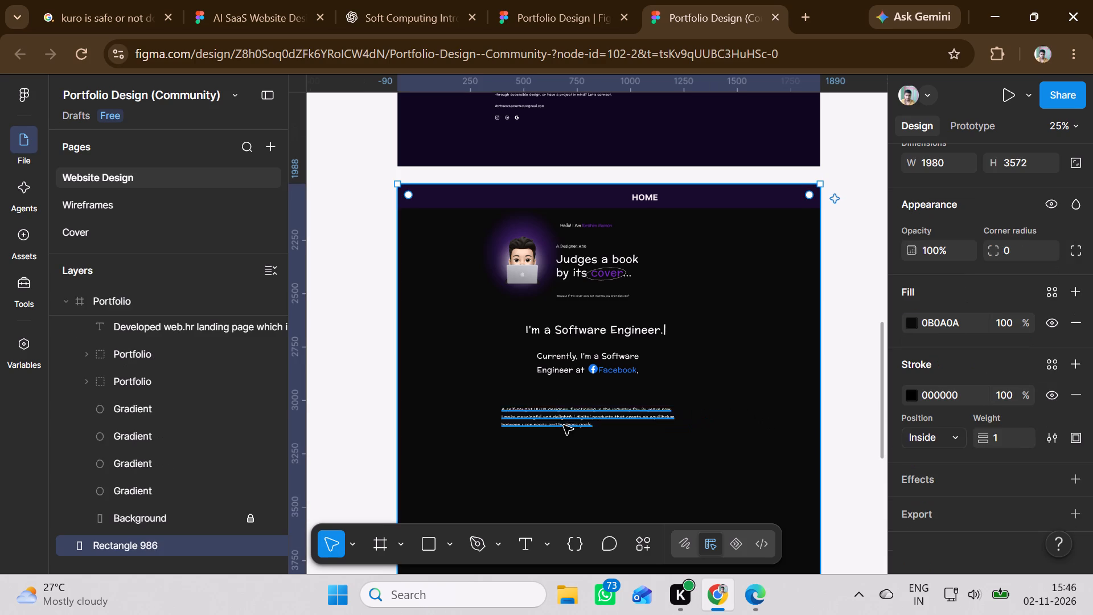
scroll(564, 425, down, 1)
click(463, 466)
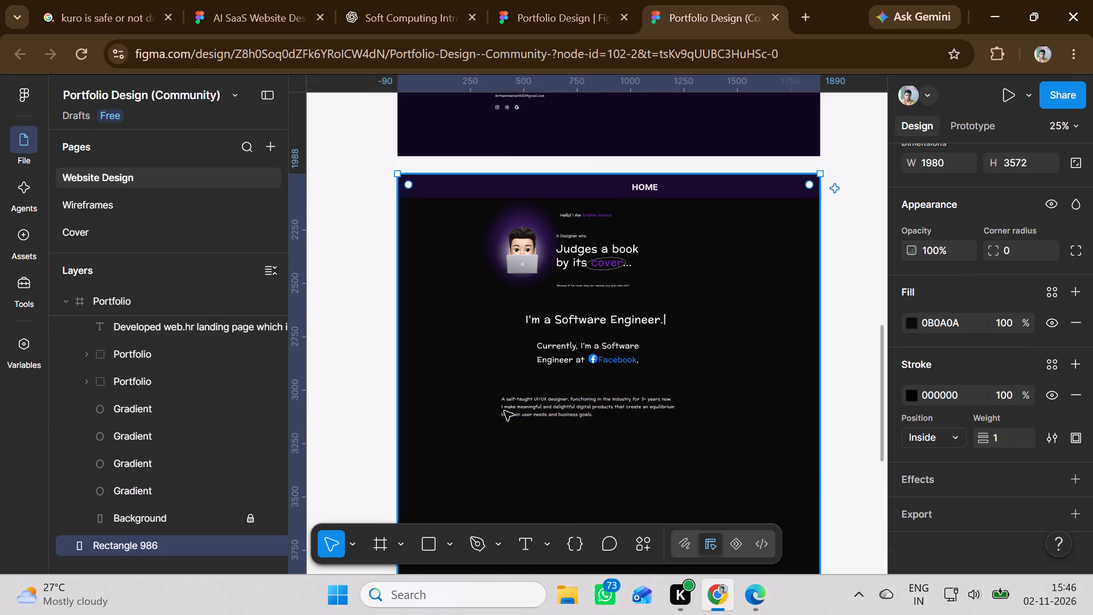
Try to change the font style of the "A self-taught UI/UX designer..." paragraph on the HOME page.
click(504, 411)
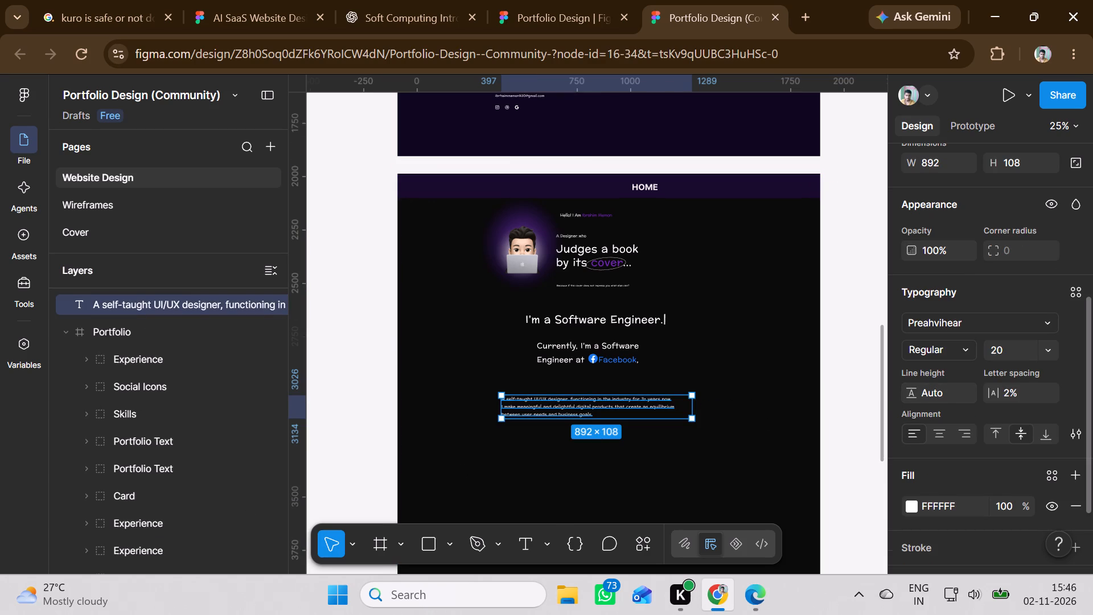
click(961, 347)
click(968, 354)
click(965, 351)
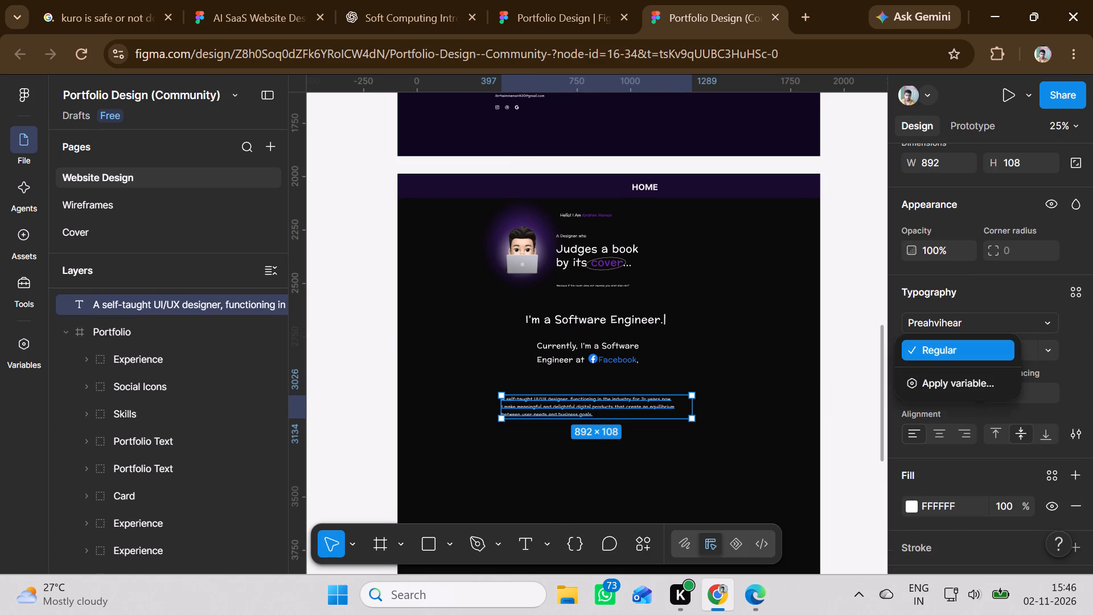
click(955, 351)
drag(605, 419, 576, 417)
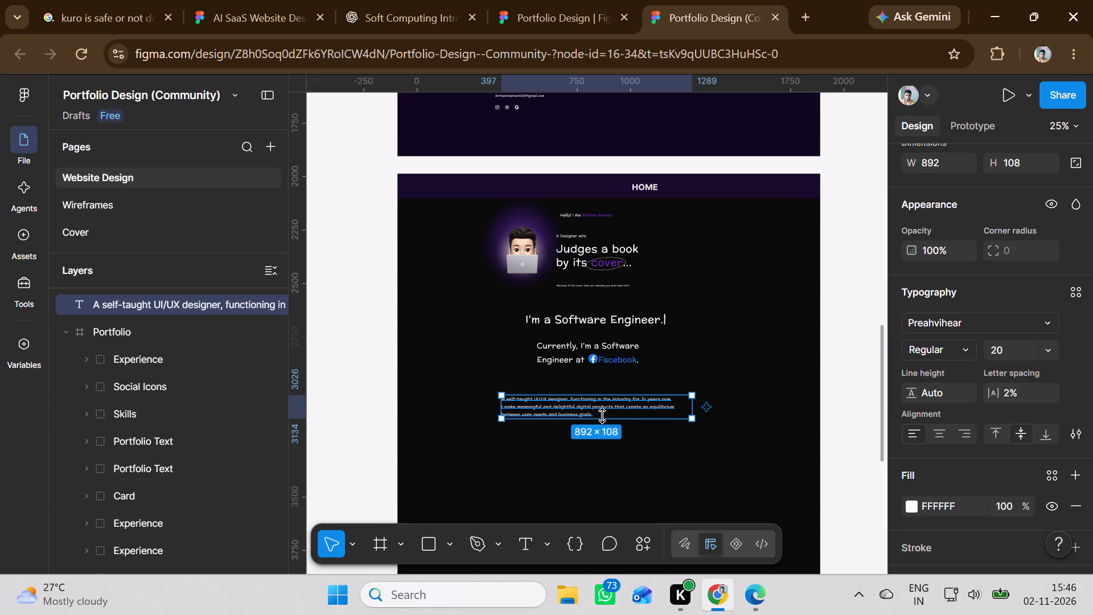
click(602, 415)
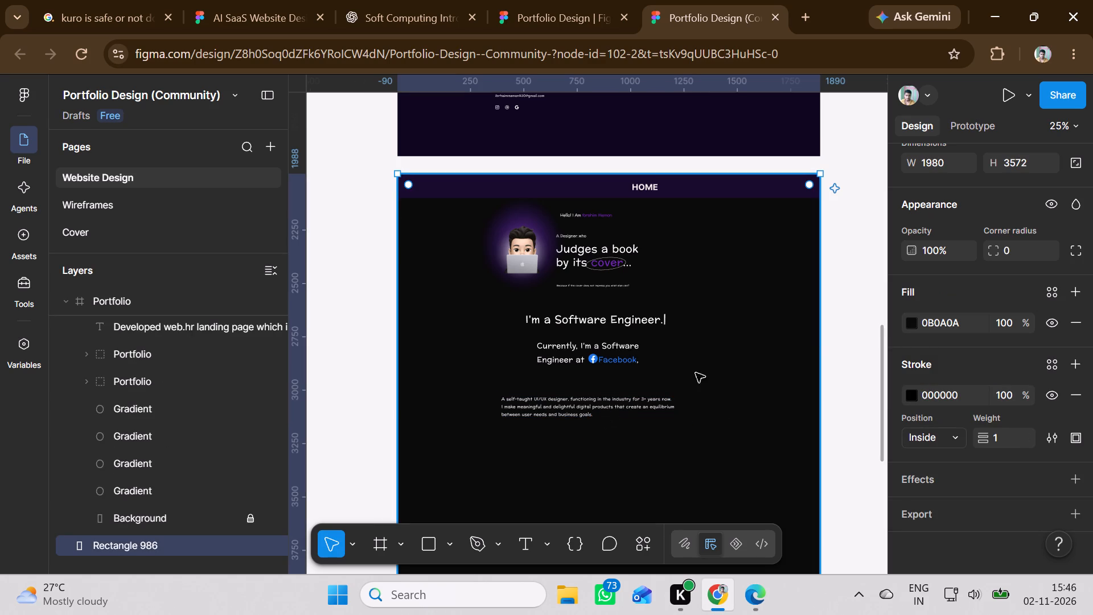
Set the font of the whole "A self-taught UI/UX designer..." paragraph to Potta One.
double_click(580, 409)
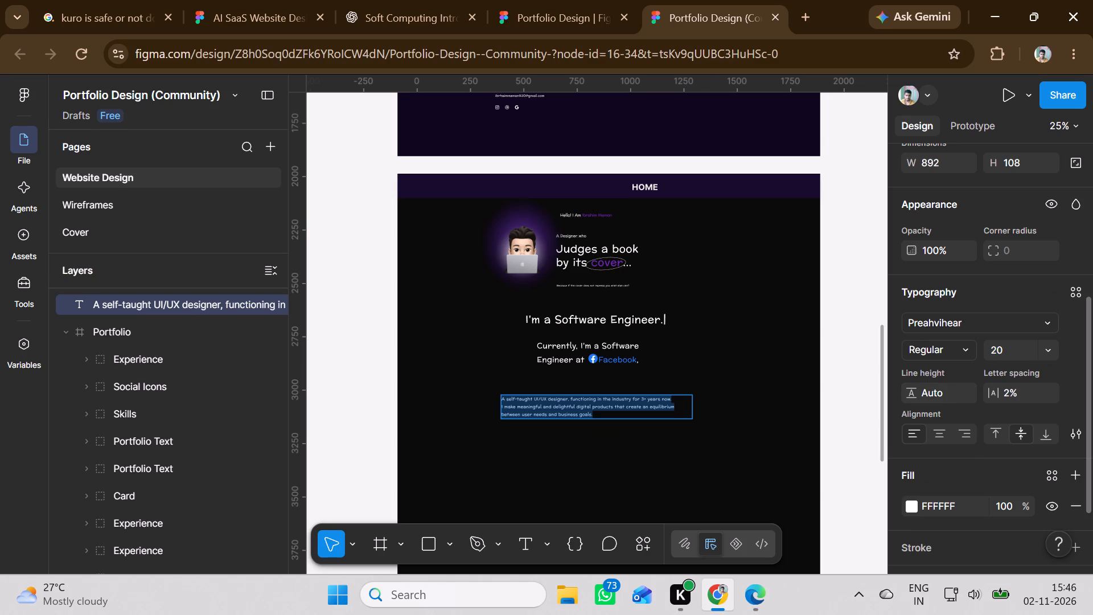
click(965, 351)
click(965, 351)
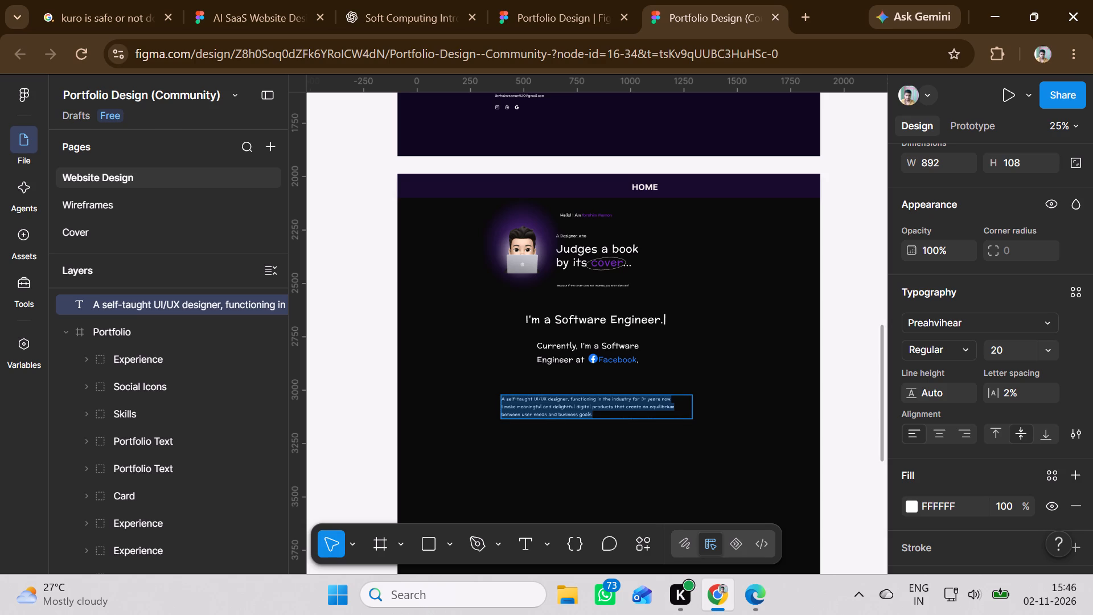
click(591, 411)
drag(591, 411, 520, 405)
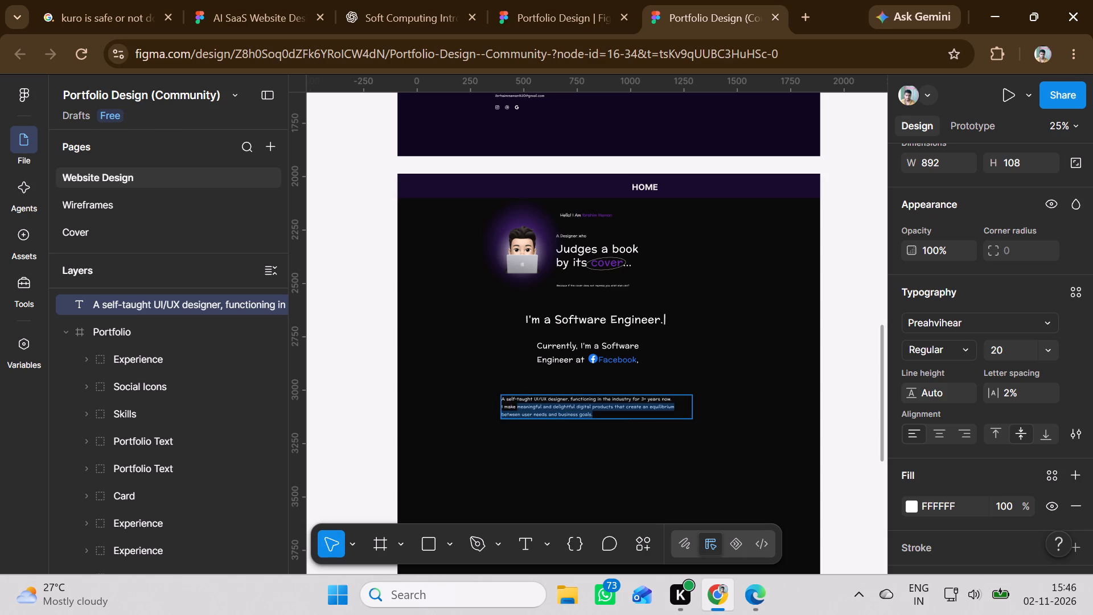
drag(520, 405, 499, 400)
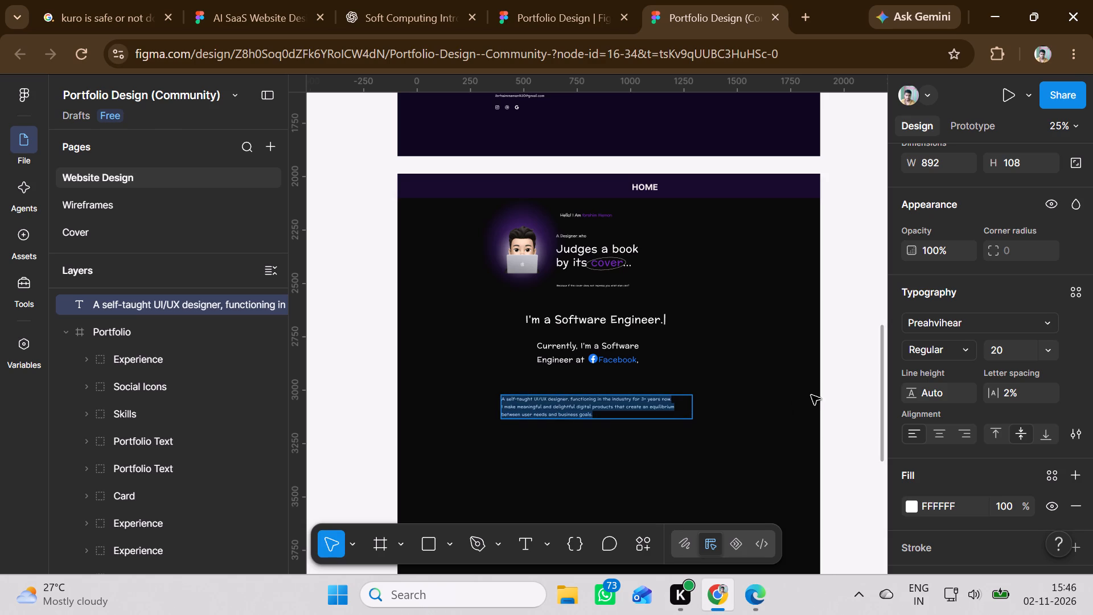
click(965, 345)
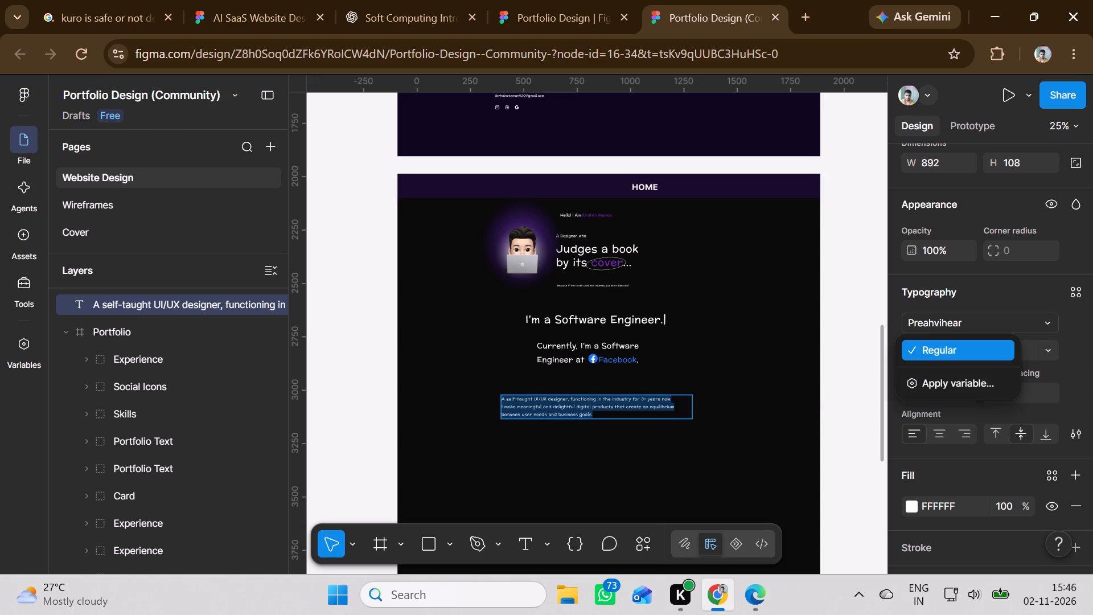
click(965, 345)
click(985, 323)
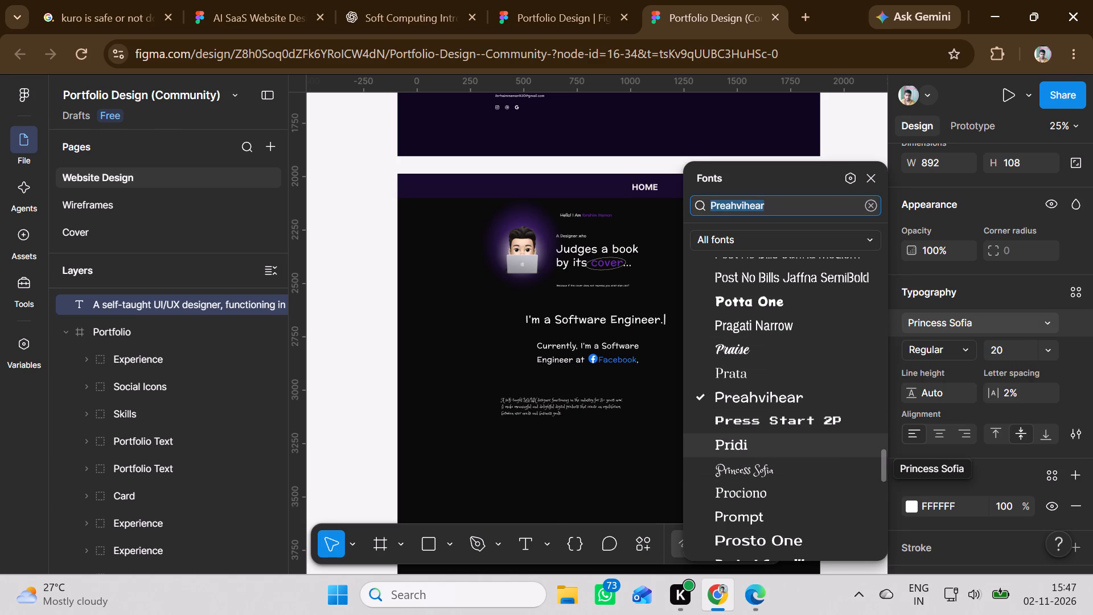
click(734, 307)
Move the "A self-taught UI/UX designer..." paragraph closer below the Facebook line, centred on the HOME page at about X 454, Y 2989.
scroll(615, 456, down, 1)
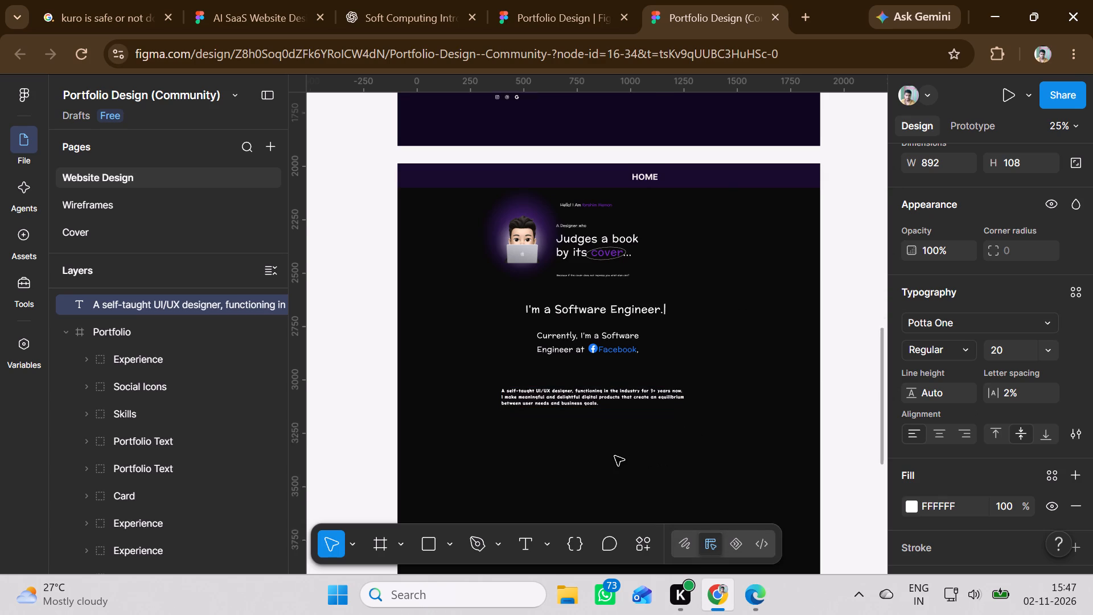
scroll(615, 456, down, 1)
click(631, 381)
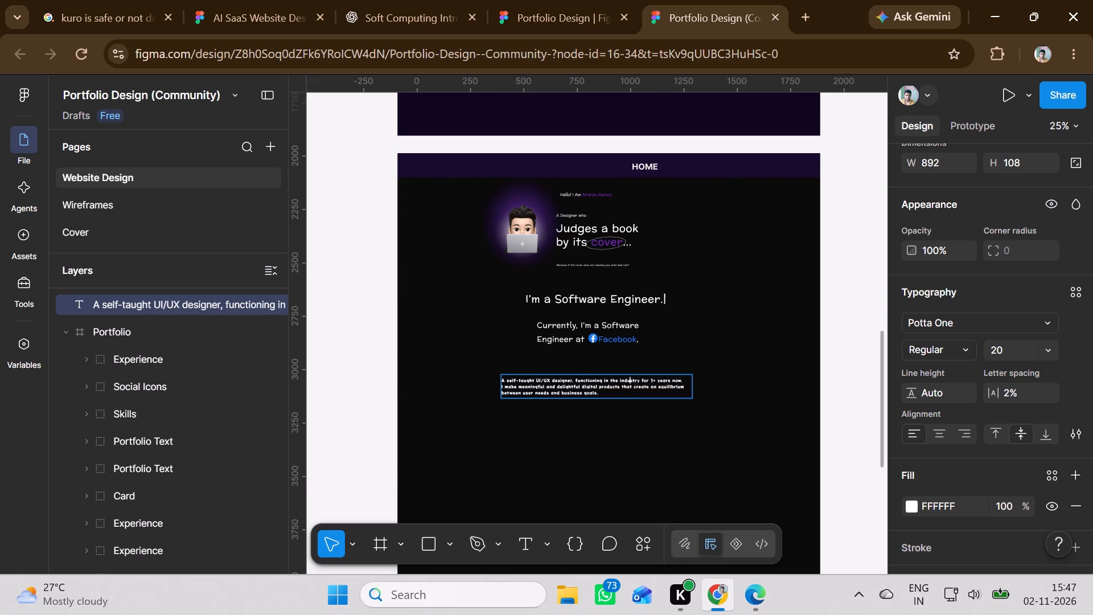
click(585, 421)
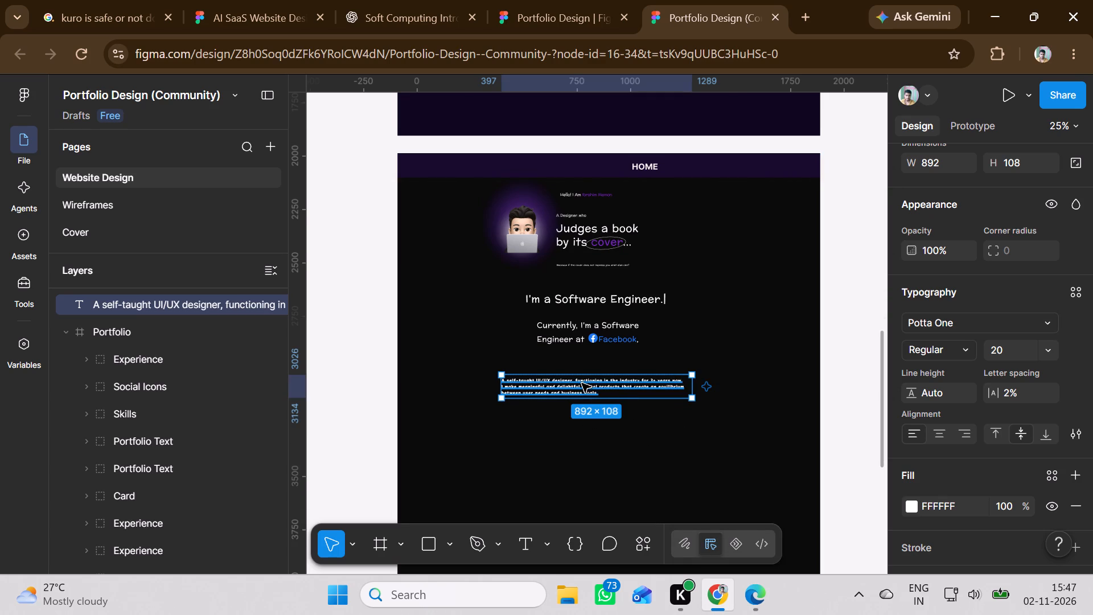
drag(581, 384, 596, 368)
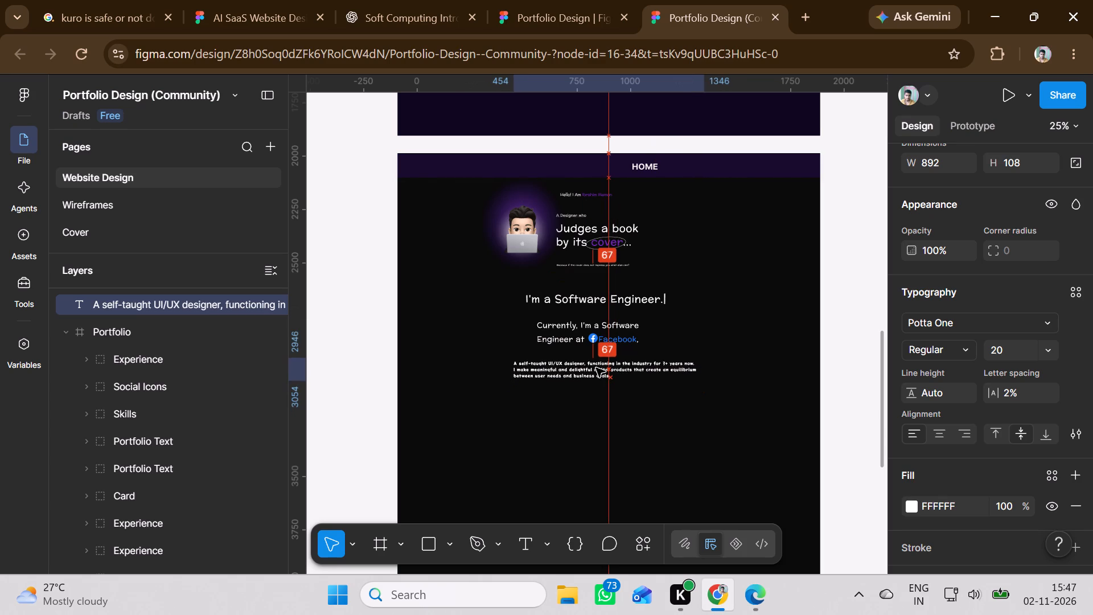
drag(596, 368, 595, 376)
Move the "Work Experience" heading from the Portfolio frame to below the self-taught designer paragraph, at about X 363, Y 3222.
scroll(595, 430, up, 1)
scroll(595, 430, down, 1)
scroll(595, 430, up, 3)
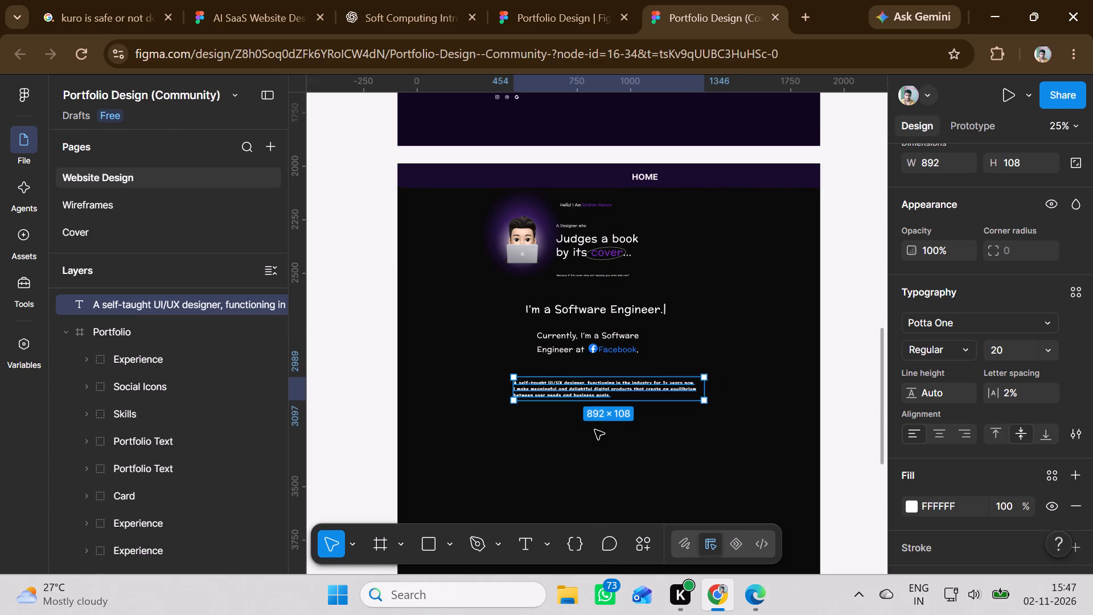
scroll(595, 430, up, 19)
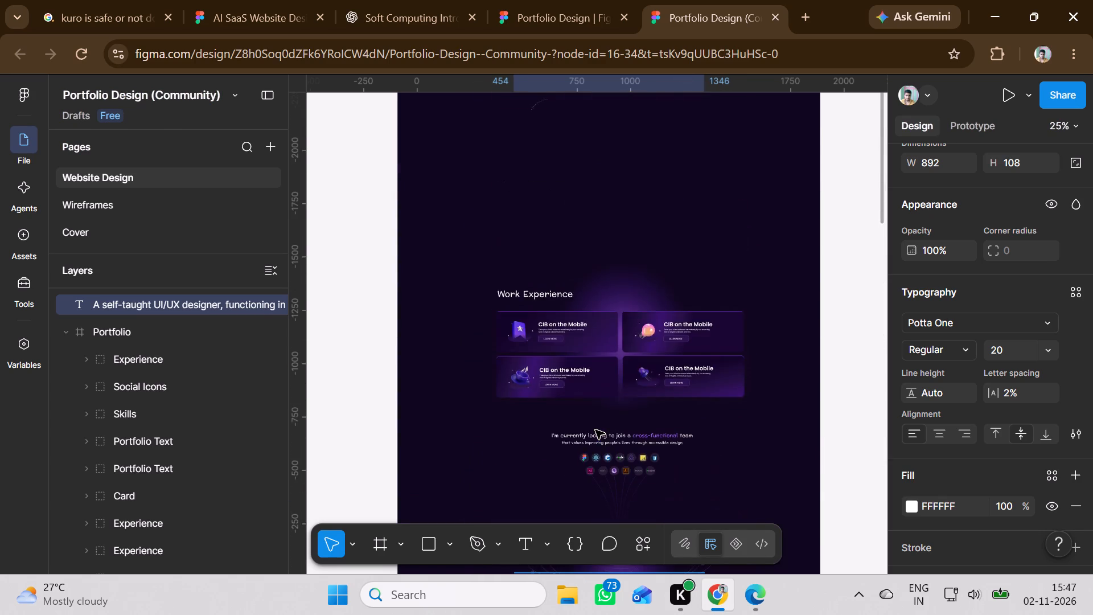
scroll(595, 430, up, 4)
double_click(597, 273)
scroll(624, 371, down, 2)
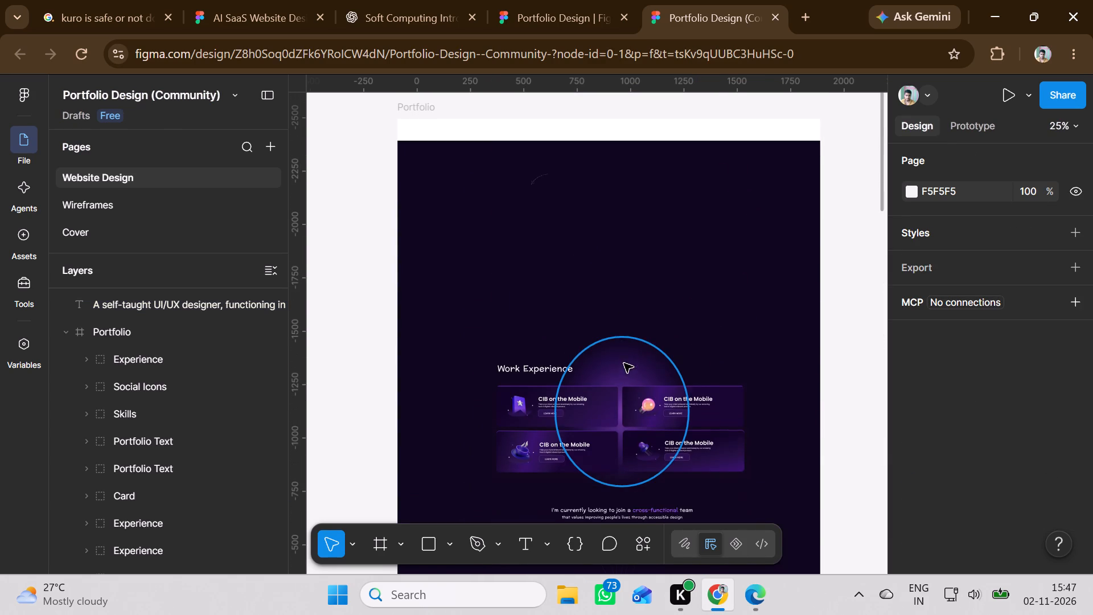
scroll(618, 341, down, 2)
drag(535, 333, 541, 401)
scroll(541, 401, down, 20)
scroll(541, 401, down, 2)
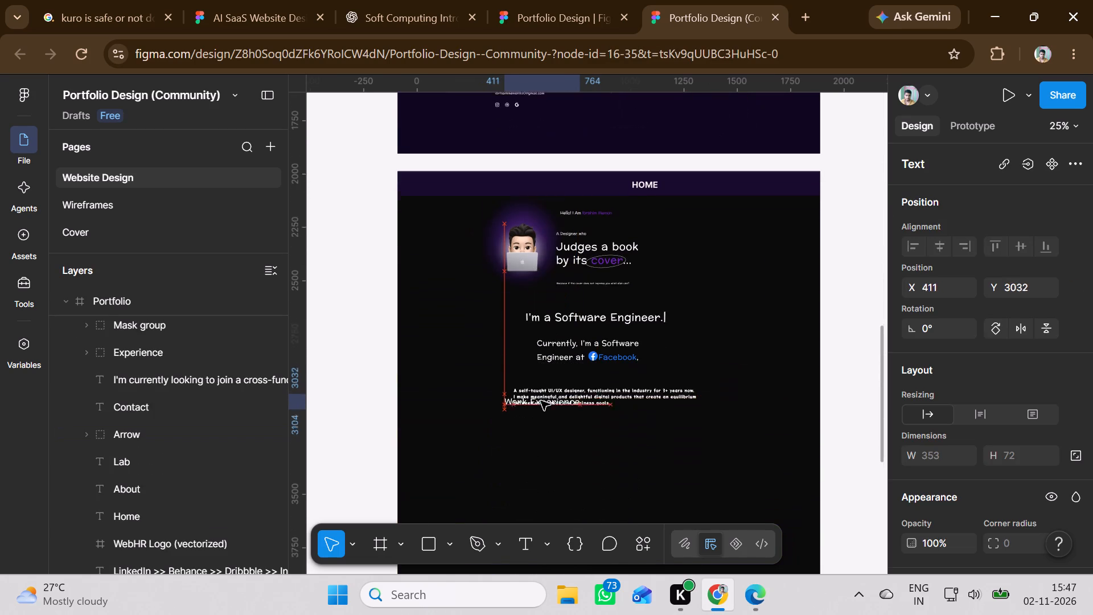
drag(541, 401, 530, 415)
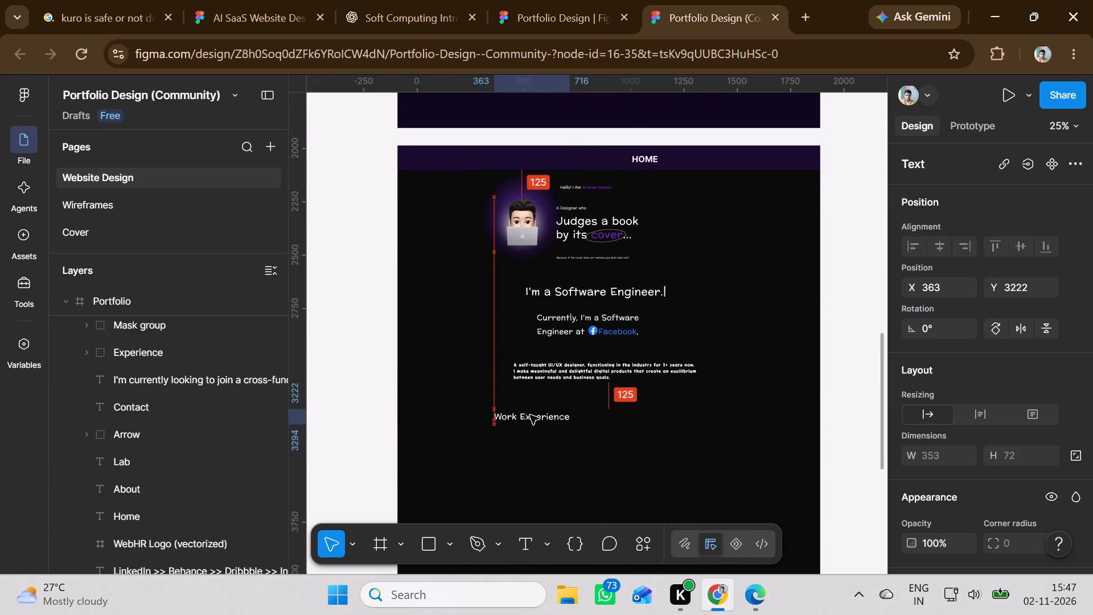
drag(530, 415, 529, 415)
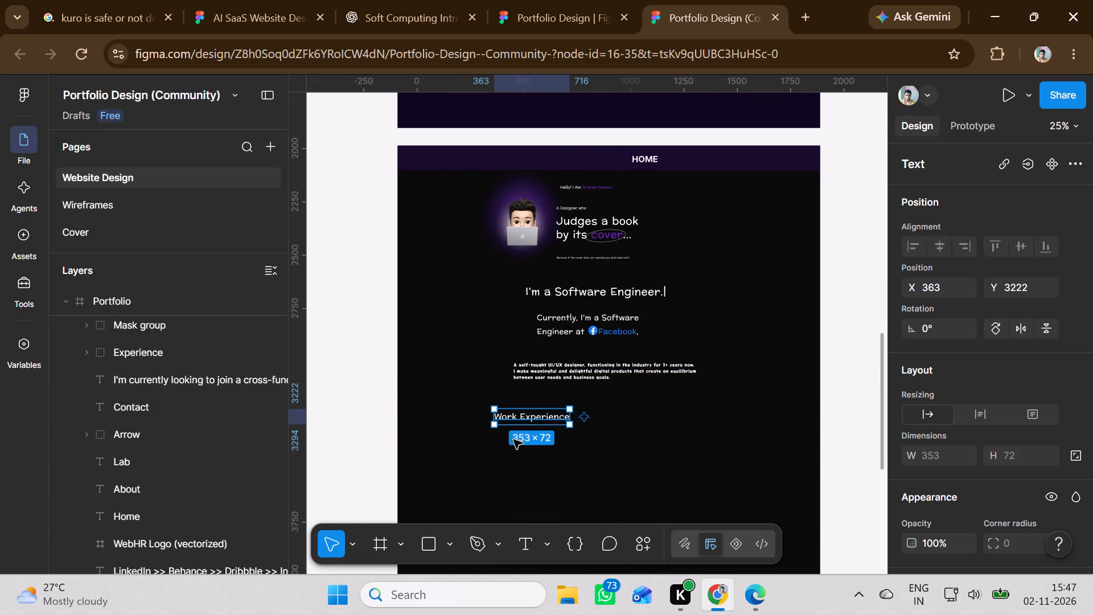
click(488, 458)
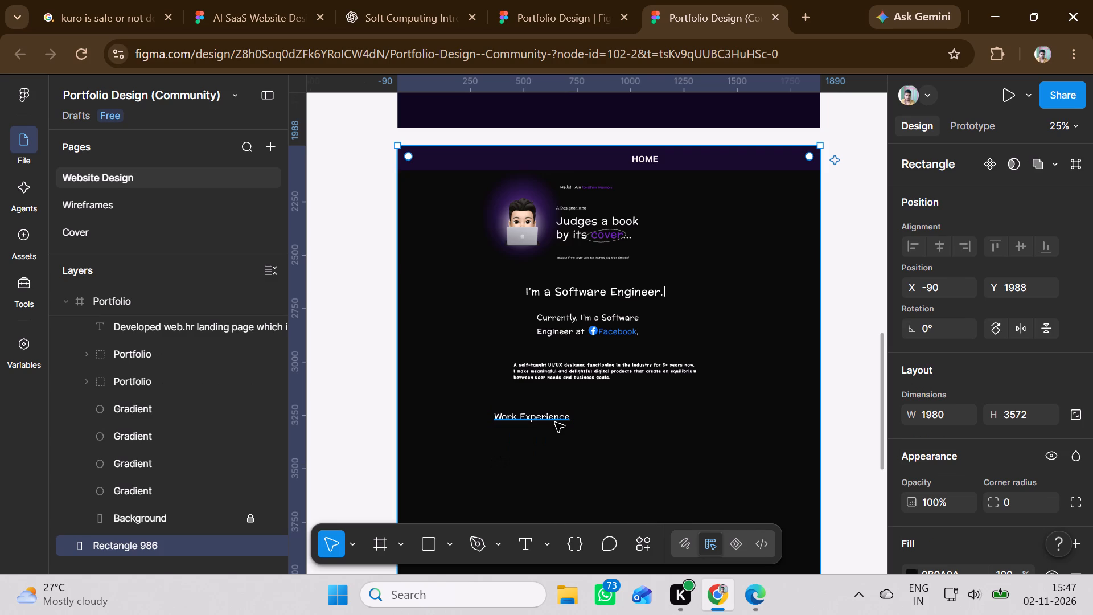
Move the upper-left "CIB on the Mobile" card from the Portfolio frame to below the Work Experience heading, at about X 412, Y 3388.
scroll(555, 423, up, 19)
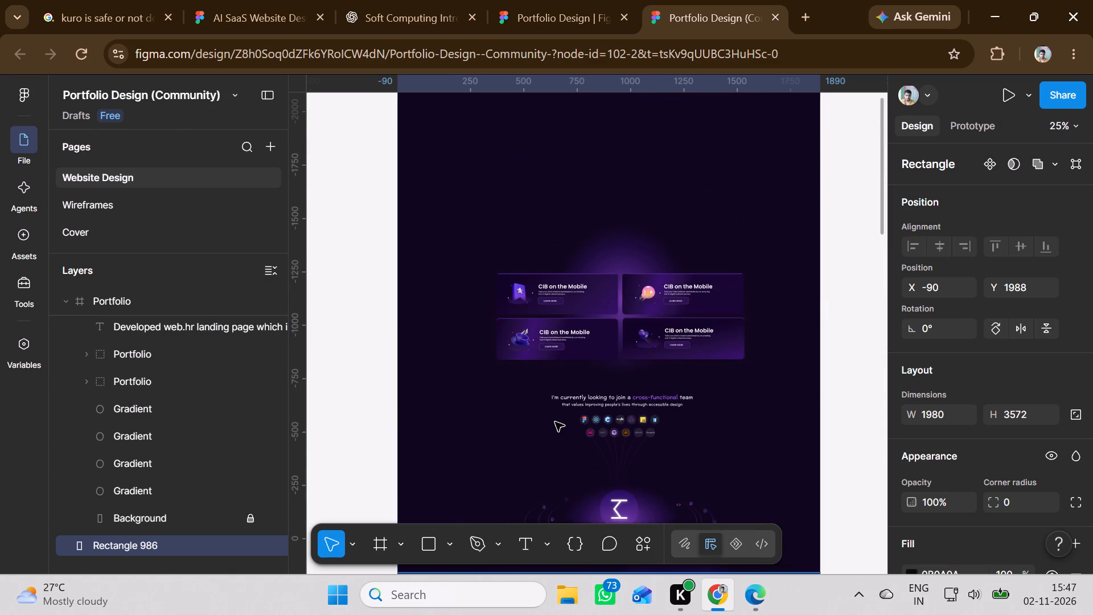
click(570, 301)
drag(570, 301, 599, 400)
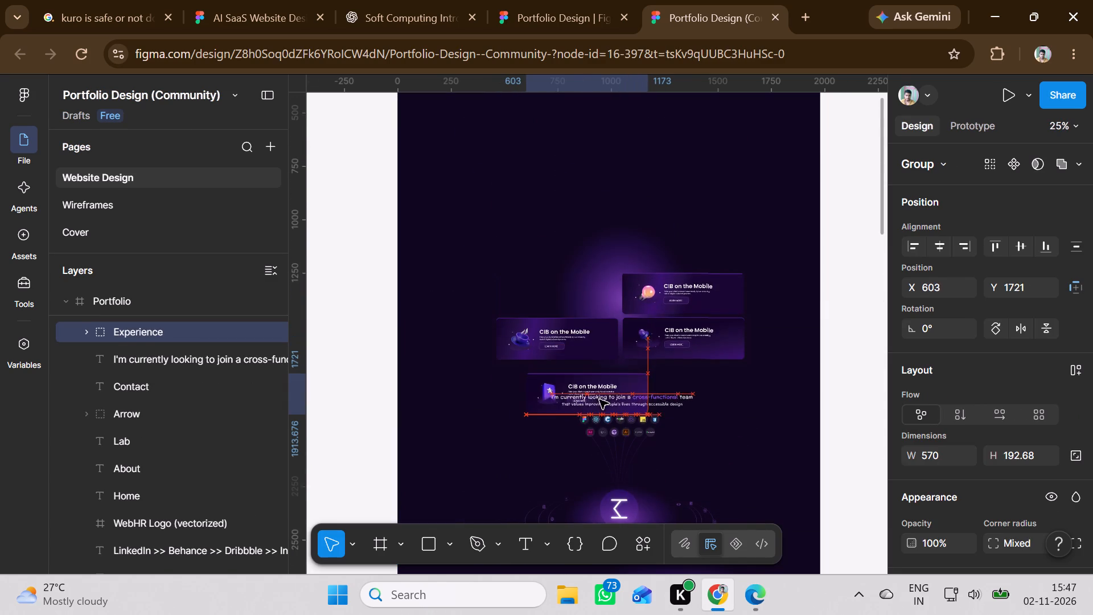
drag(599, 400, 599, 400)
scroll(599, 400, down, 2)
scroll(599, 400, up, 1)
scroll(599, 400, down, 8)
scroll(599, 400, up, 1)
scroll(599, 400, down, 14)
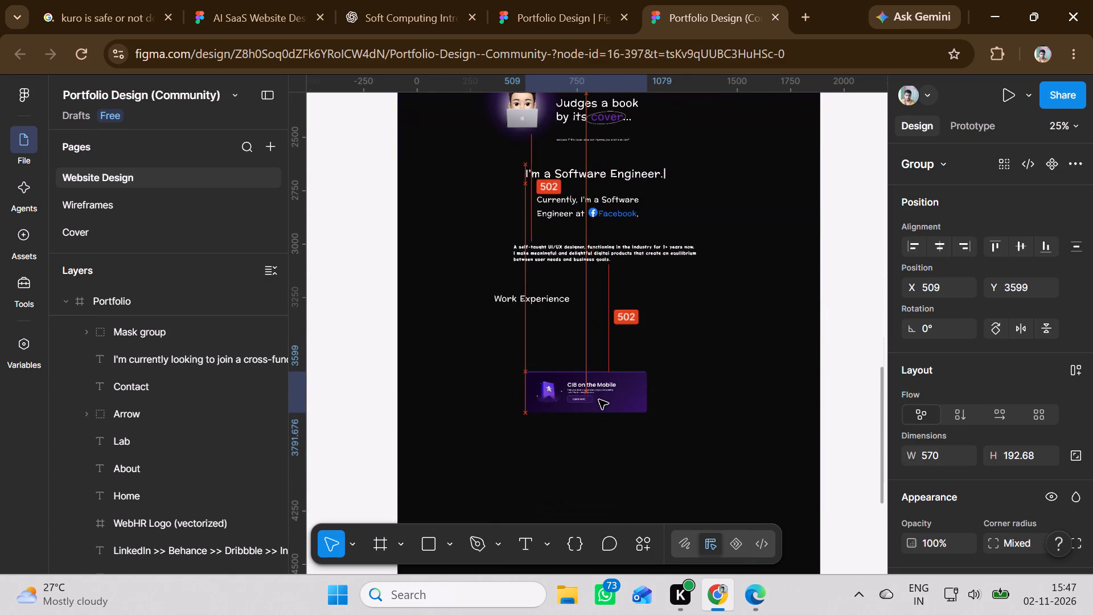
drag(599, 400, 579, 356)
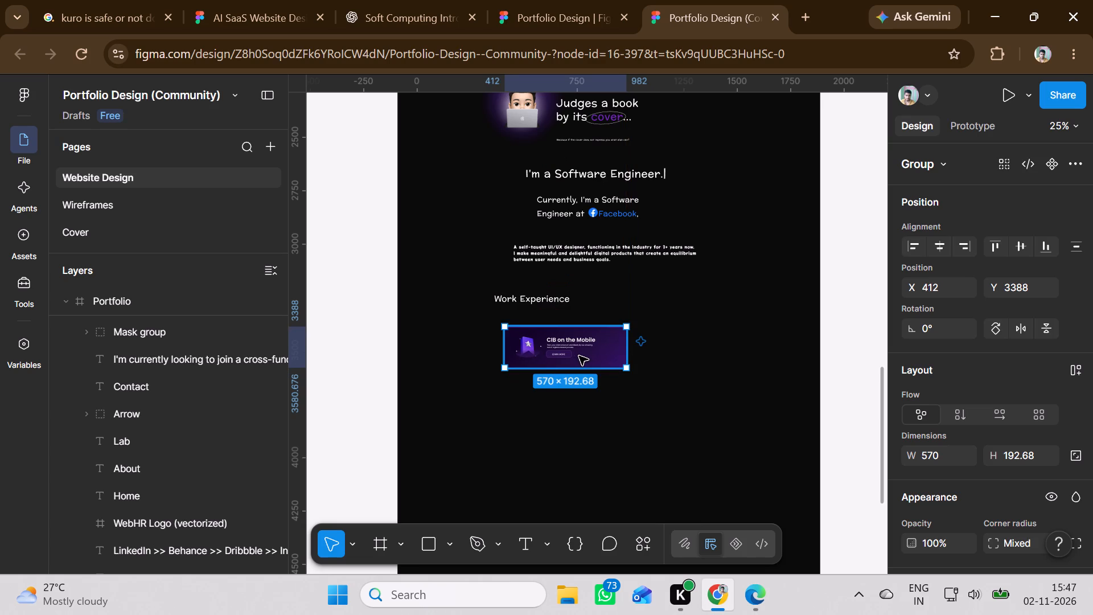
Move the "CIB on the Mobile" card with the orange sphere beside the first card, aligned with it at about X 1061, Y 3388.
scroll(568, 351, up, 11)
scroll(568, 351, down, 1)
scroll(568, 351, up, 12)
click(649, 307)
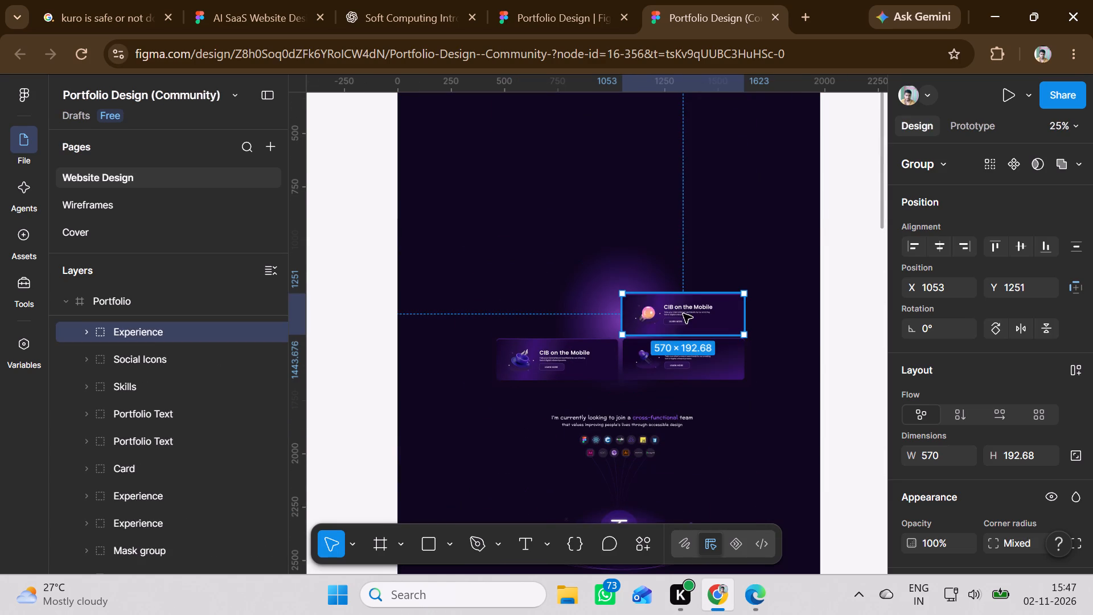
drag(683, 314, 675, 425)
scroll(689, 440, down, 13)
scroll(680, 430, up, 1)
scroll(680, 430, down, 6)
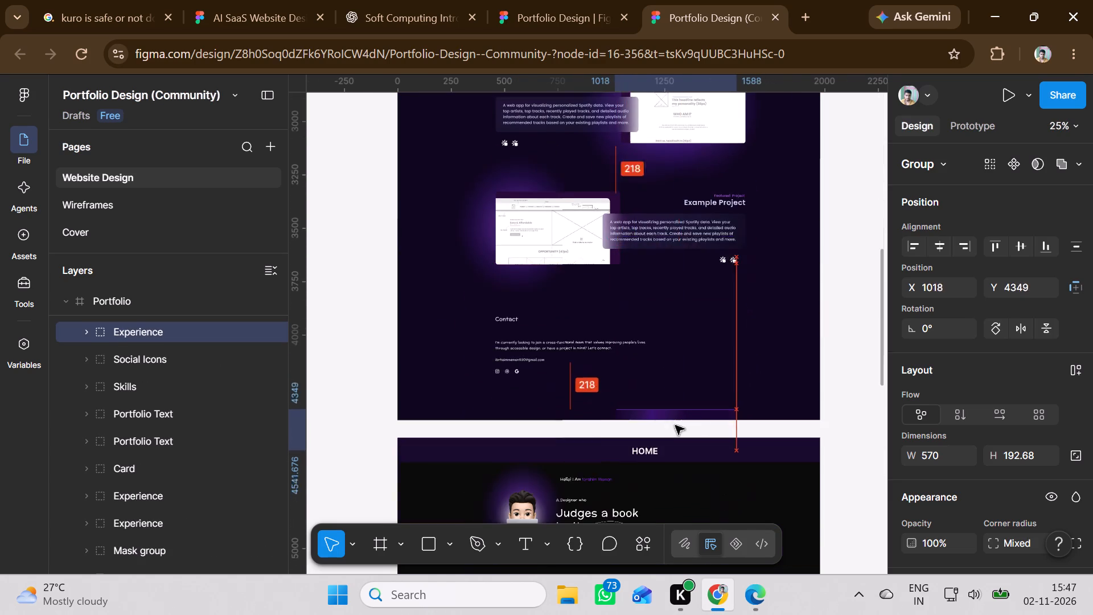
drag(675, 425, 673, 423)
scroll(674, 424, down, 11)
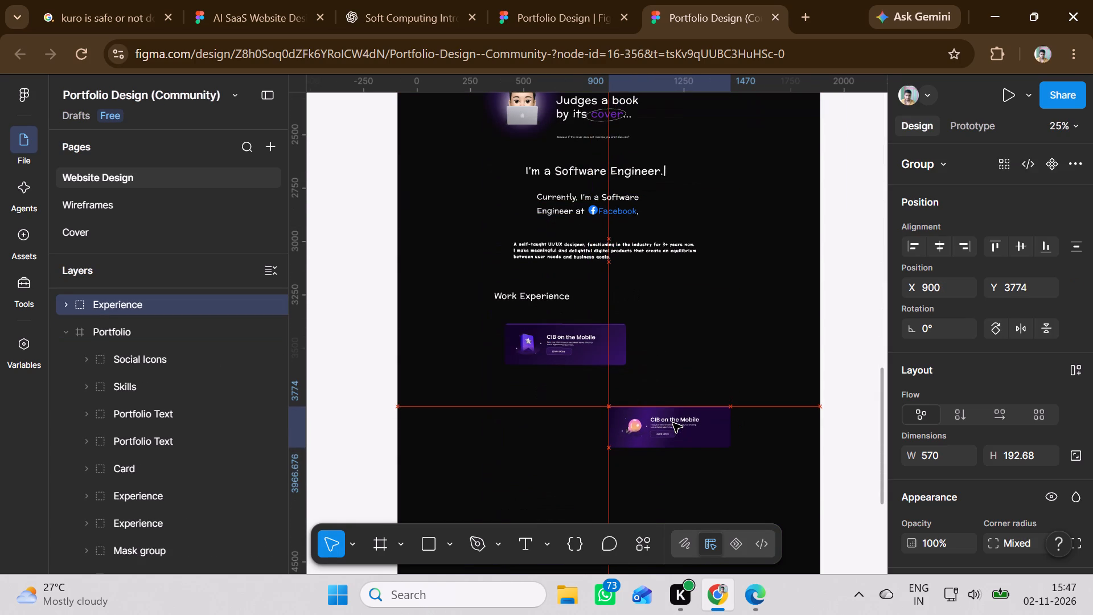
drag(673, 423, 708, 343)
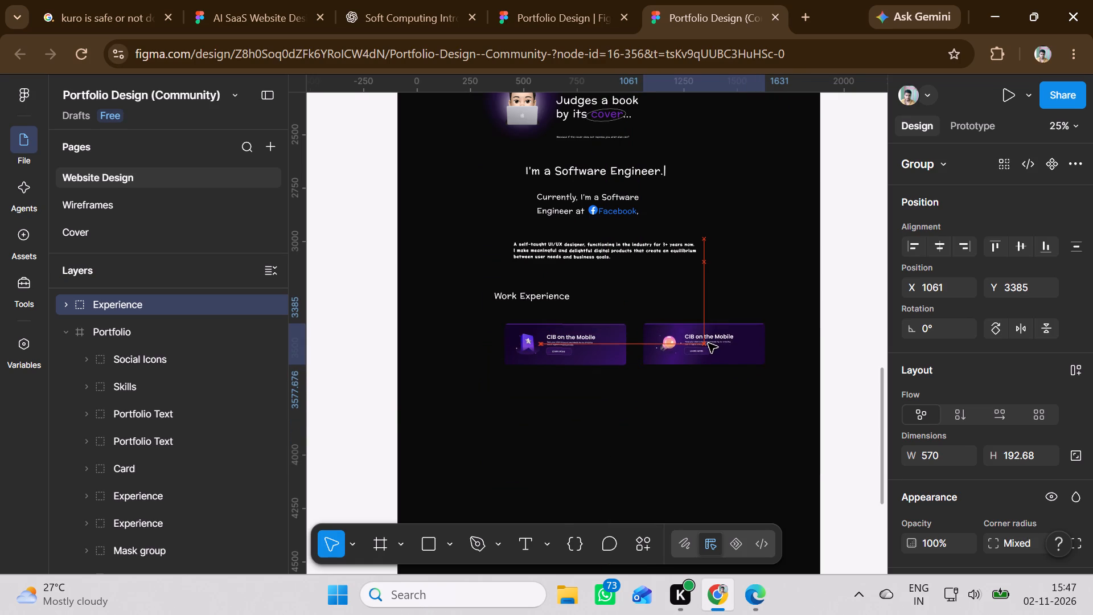
drag(708, 343, 708, 348)
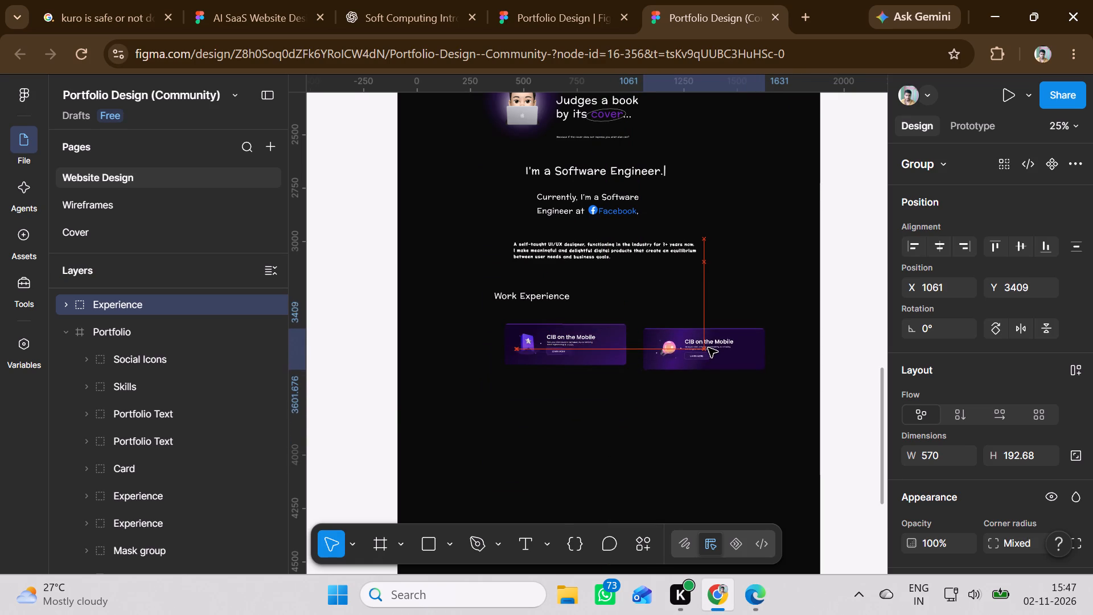
drag(708, 348, 708, 346)
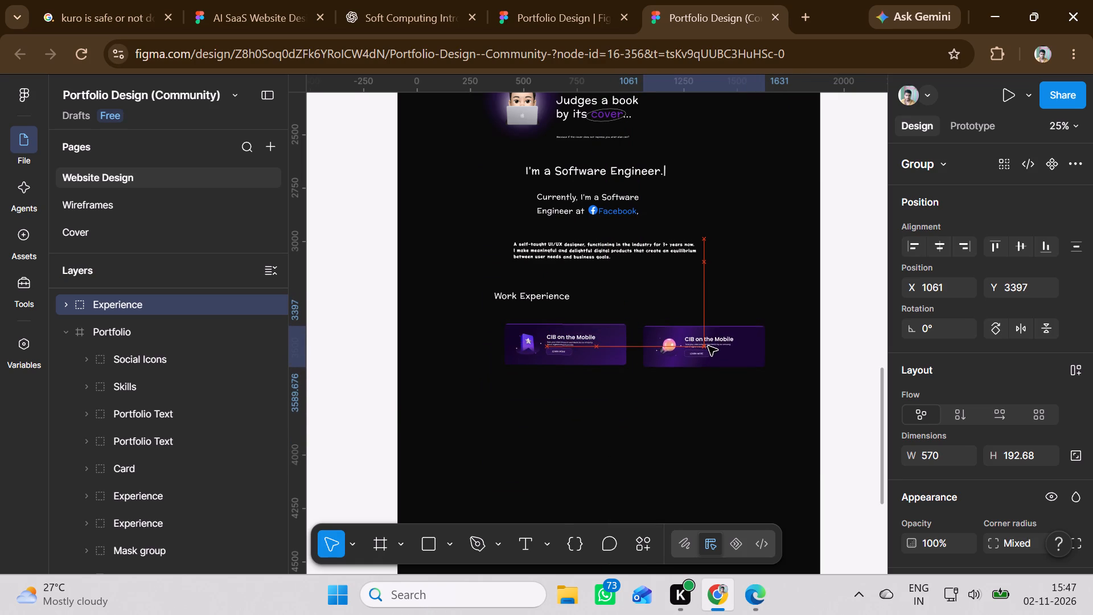
drag(708, 346, 707, 347)
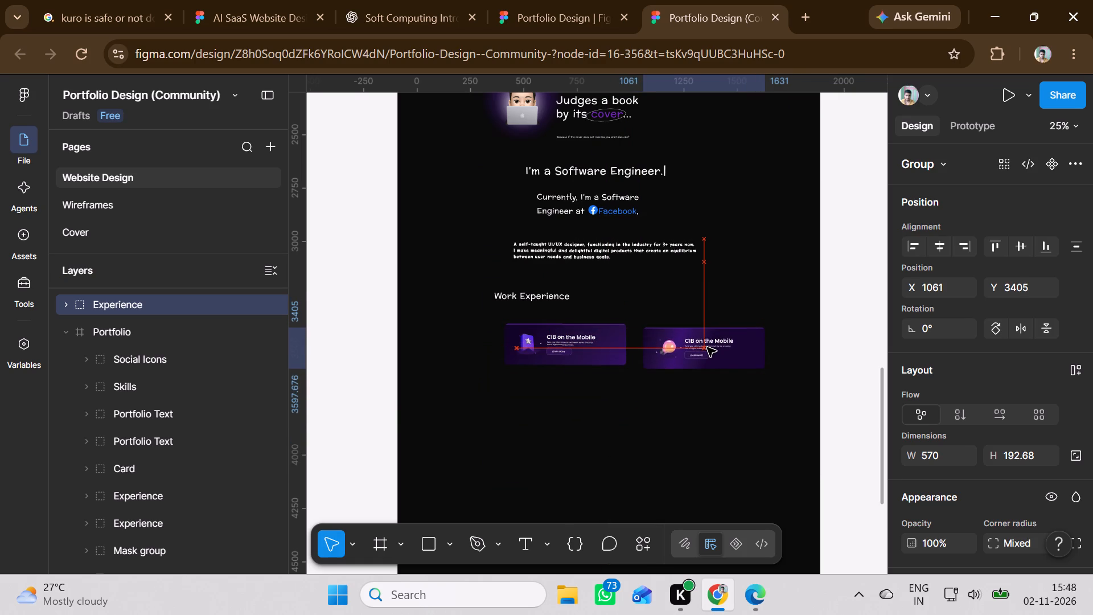
drag(707, 347, 706, 343)
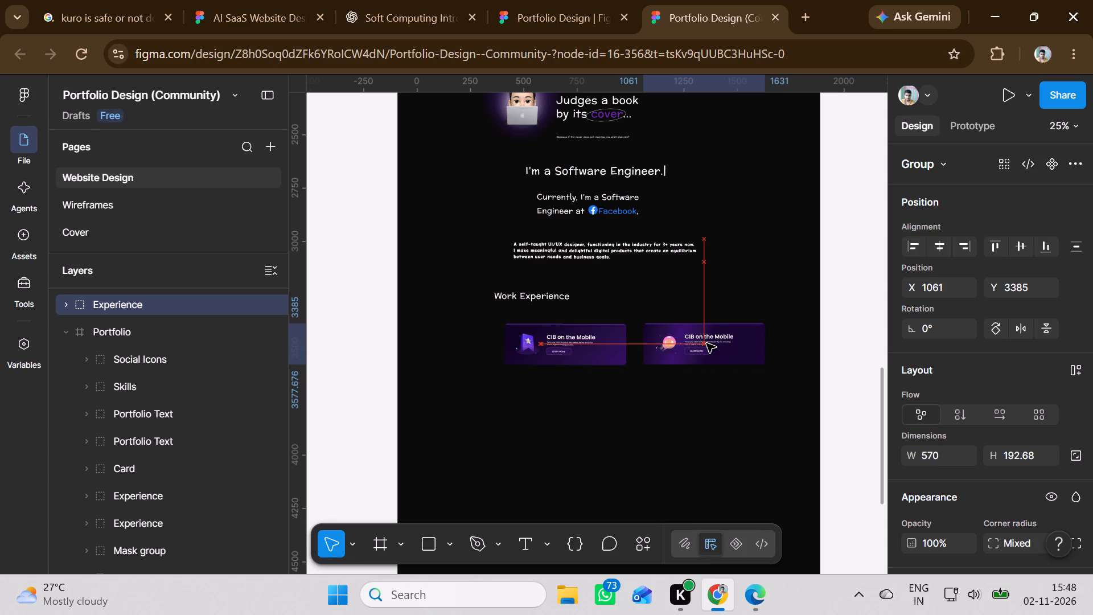
drag(706, 343, 704, 342)
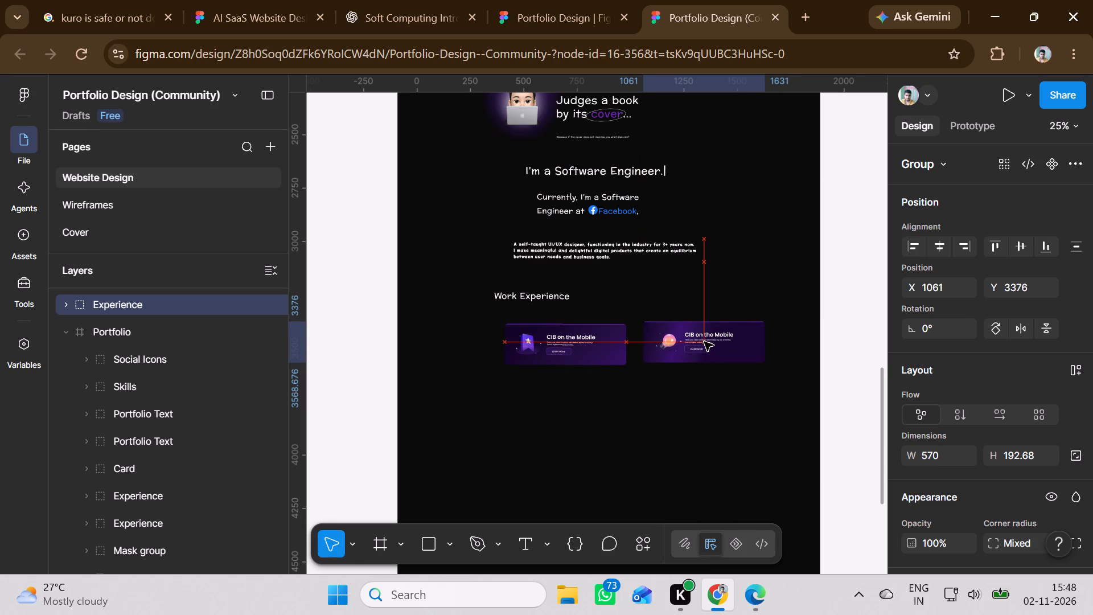
drag(704, 342, 705, 345)
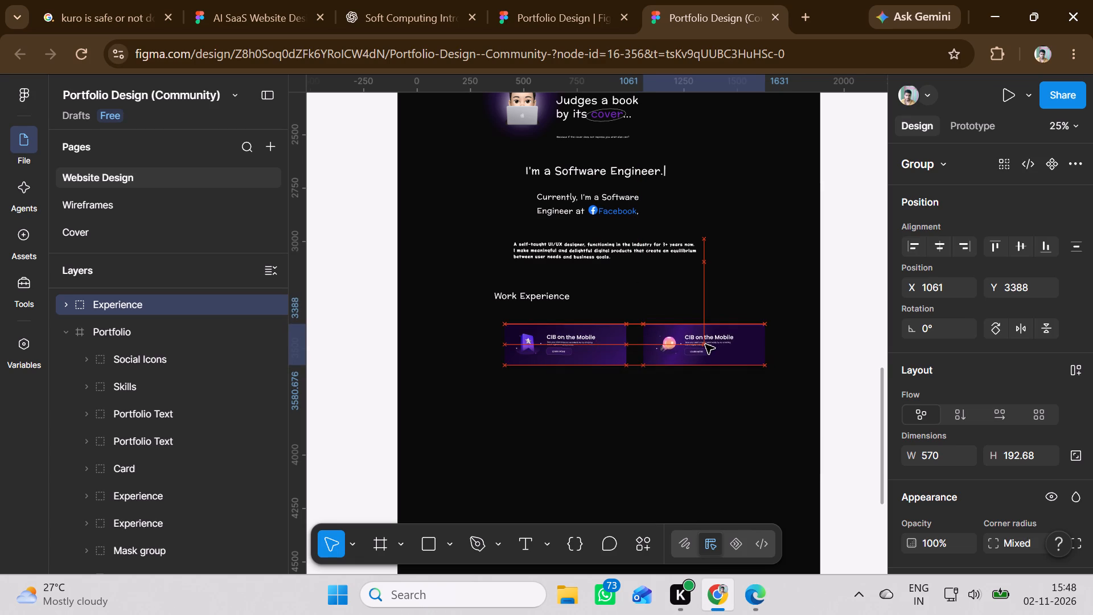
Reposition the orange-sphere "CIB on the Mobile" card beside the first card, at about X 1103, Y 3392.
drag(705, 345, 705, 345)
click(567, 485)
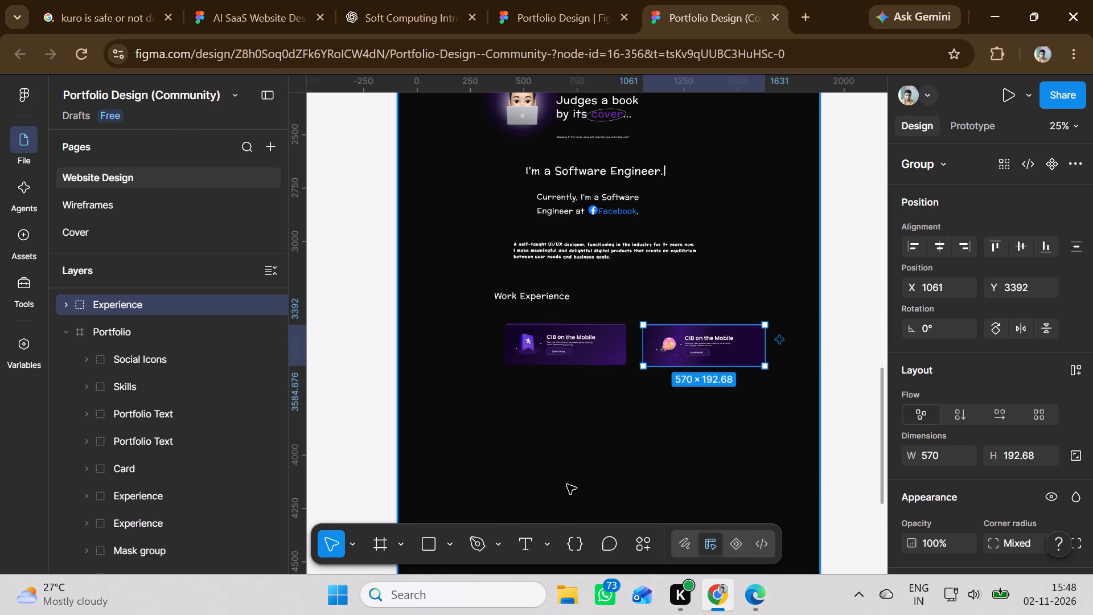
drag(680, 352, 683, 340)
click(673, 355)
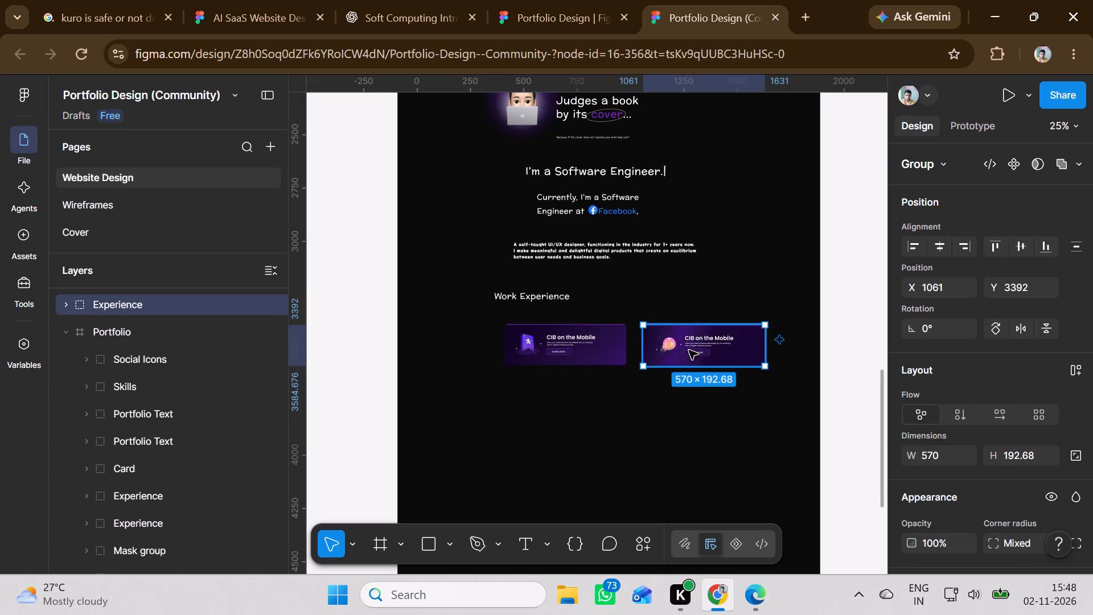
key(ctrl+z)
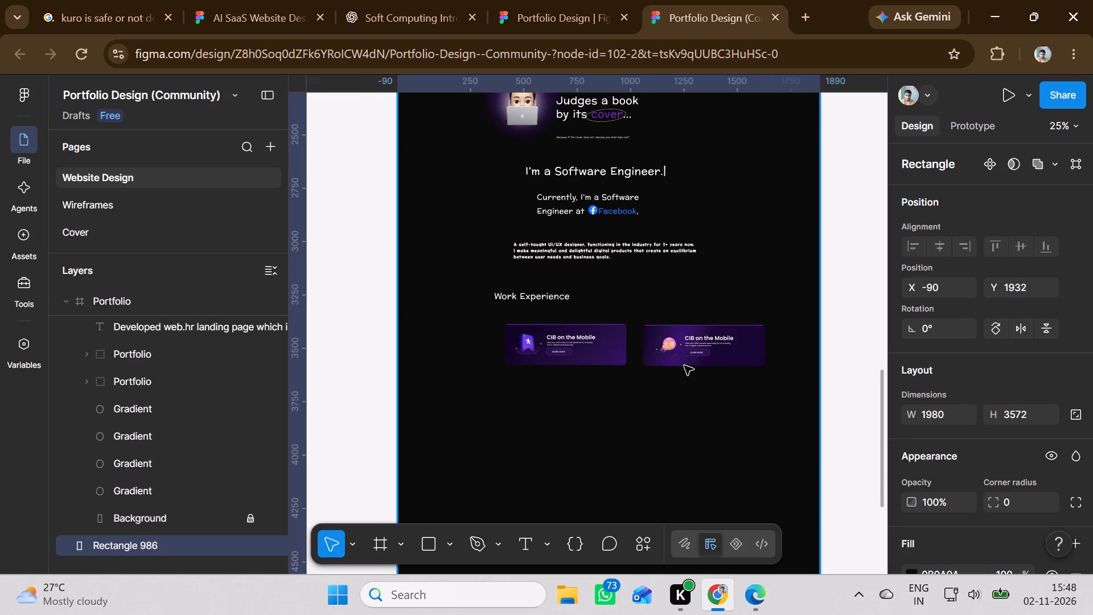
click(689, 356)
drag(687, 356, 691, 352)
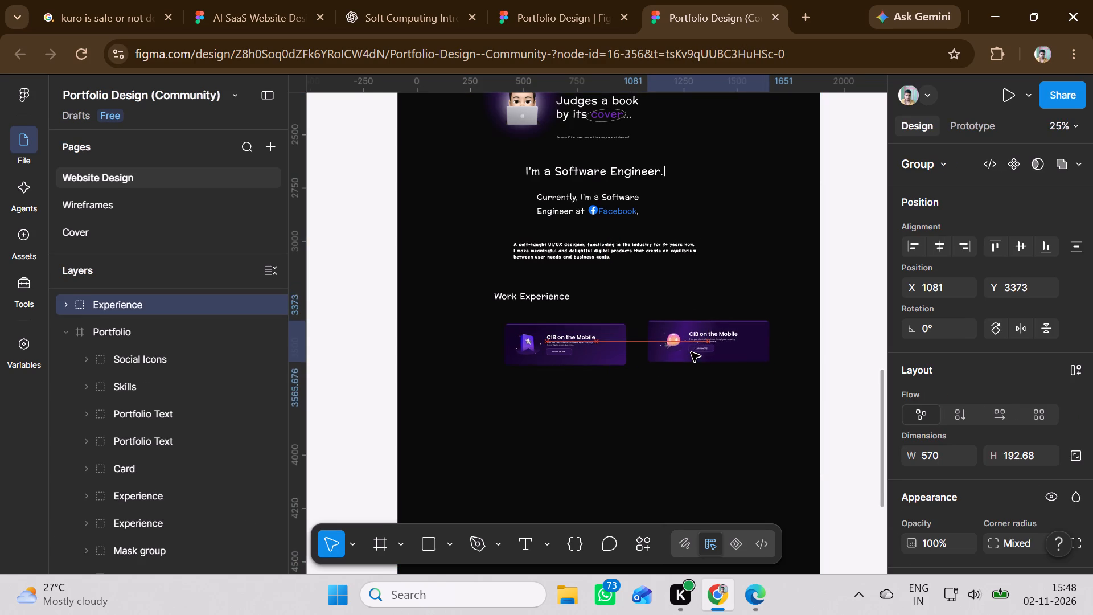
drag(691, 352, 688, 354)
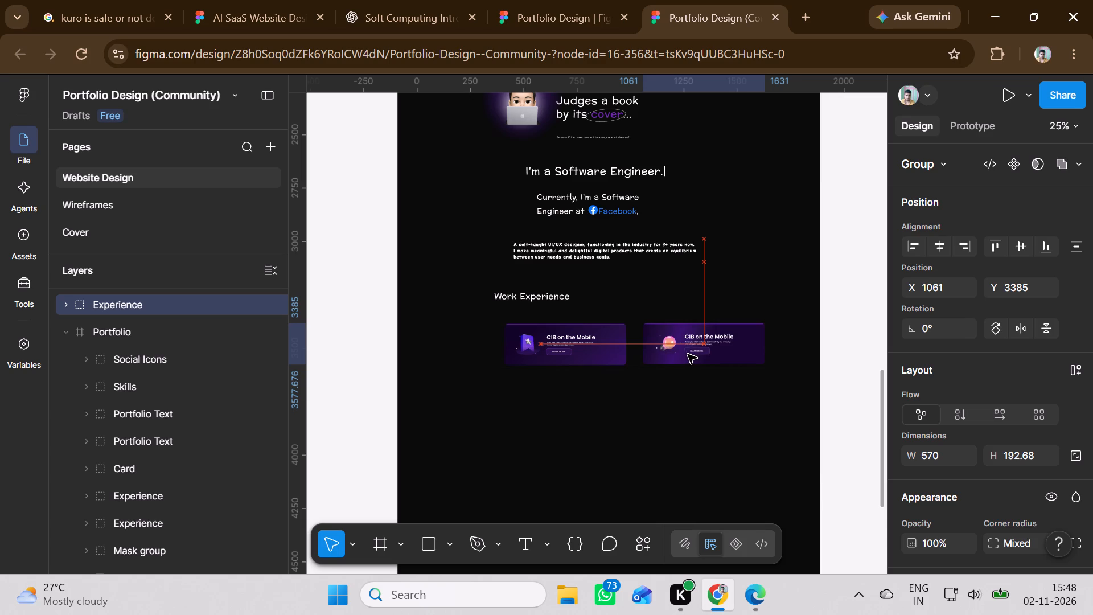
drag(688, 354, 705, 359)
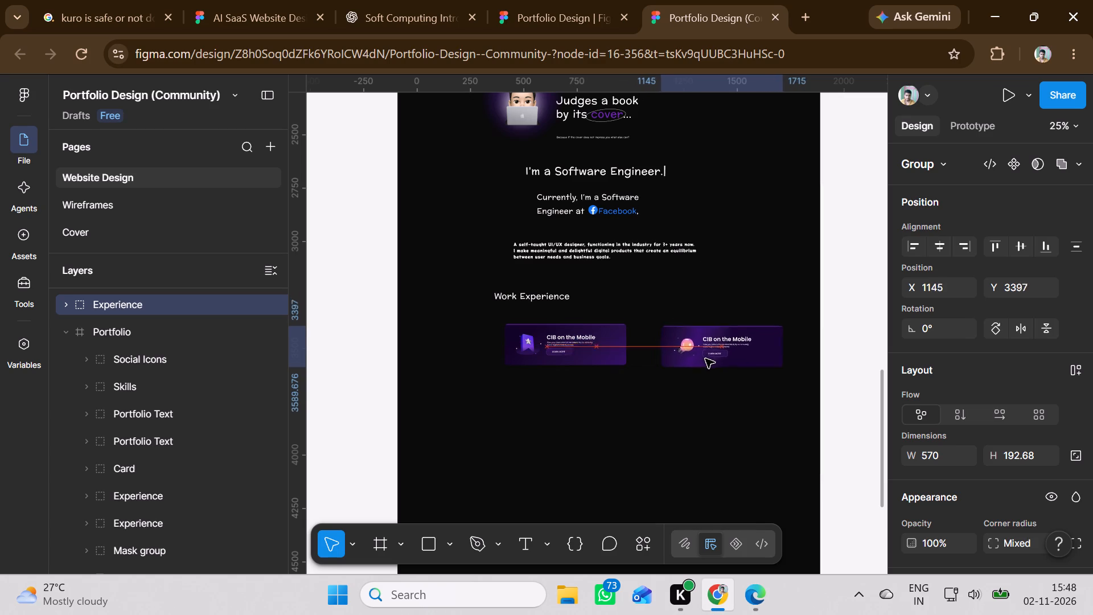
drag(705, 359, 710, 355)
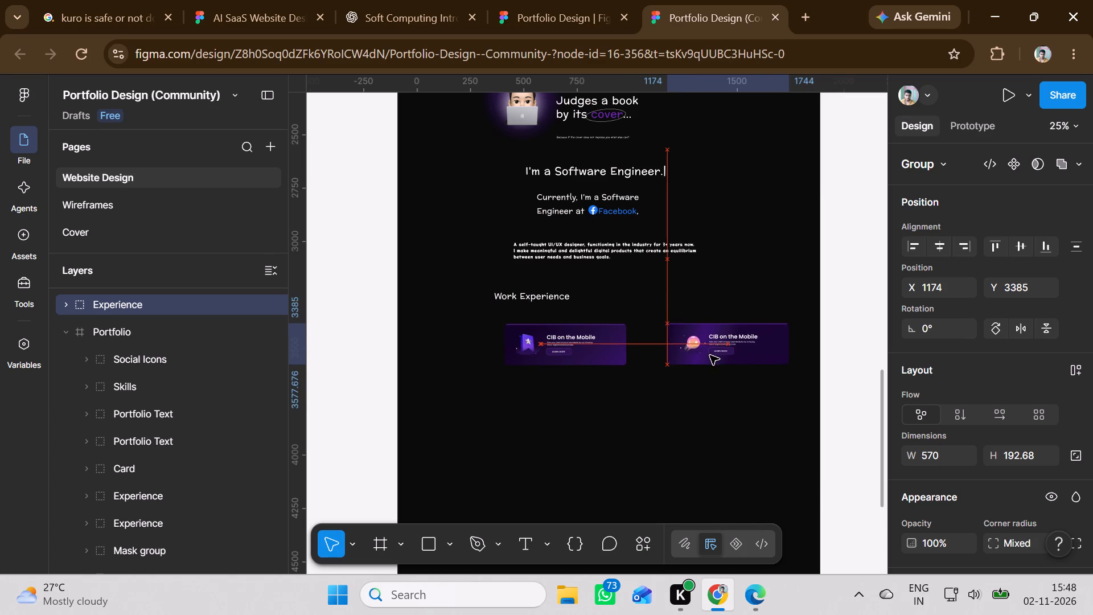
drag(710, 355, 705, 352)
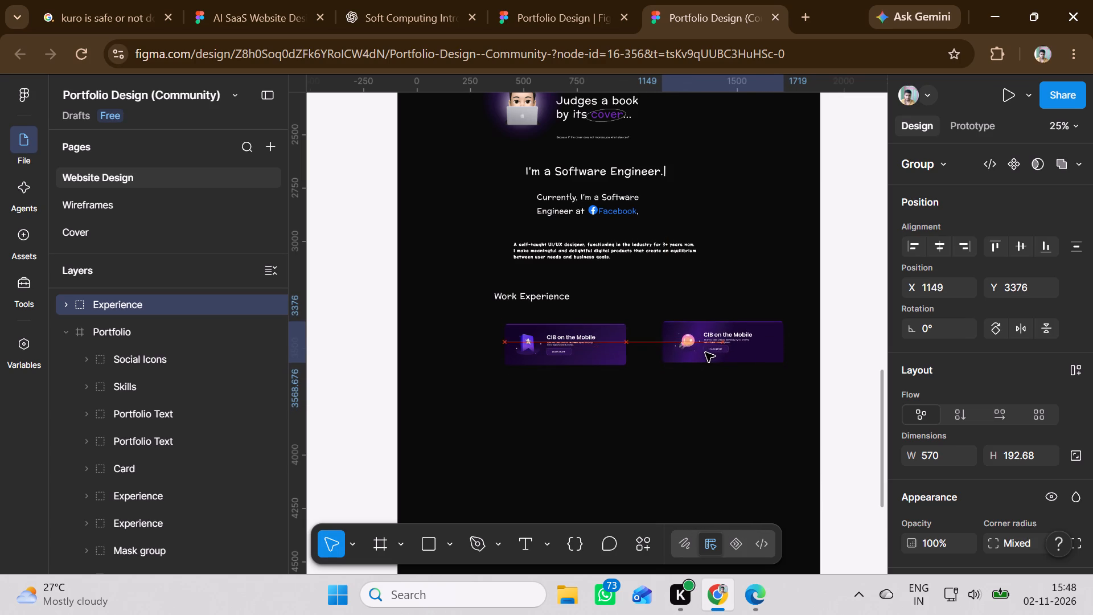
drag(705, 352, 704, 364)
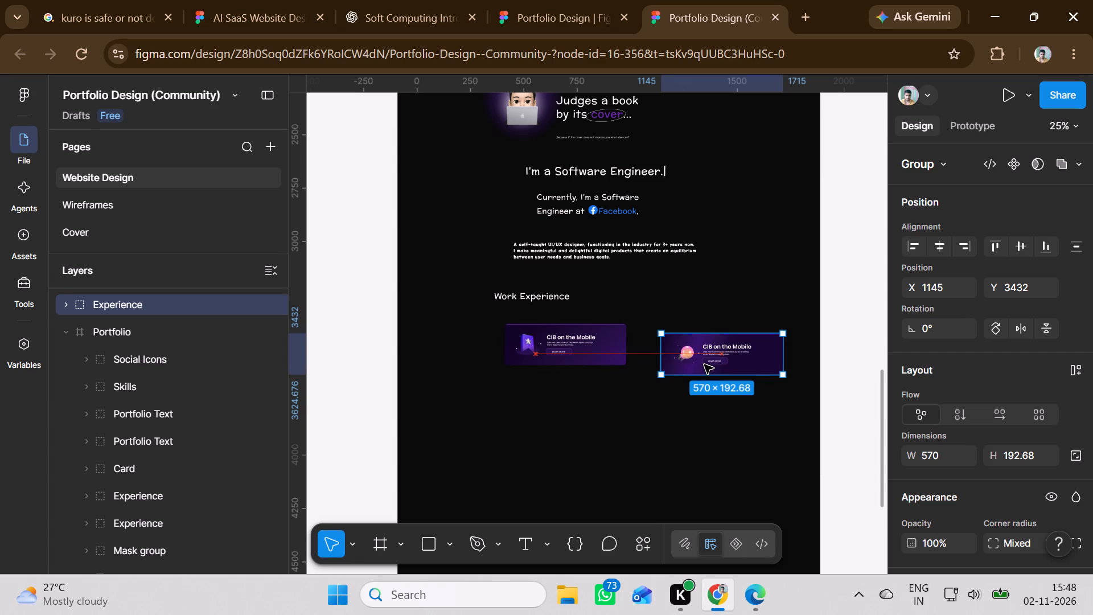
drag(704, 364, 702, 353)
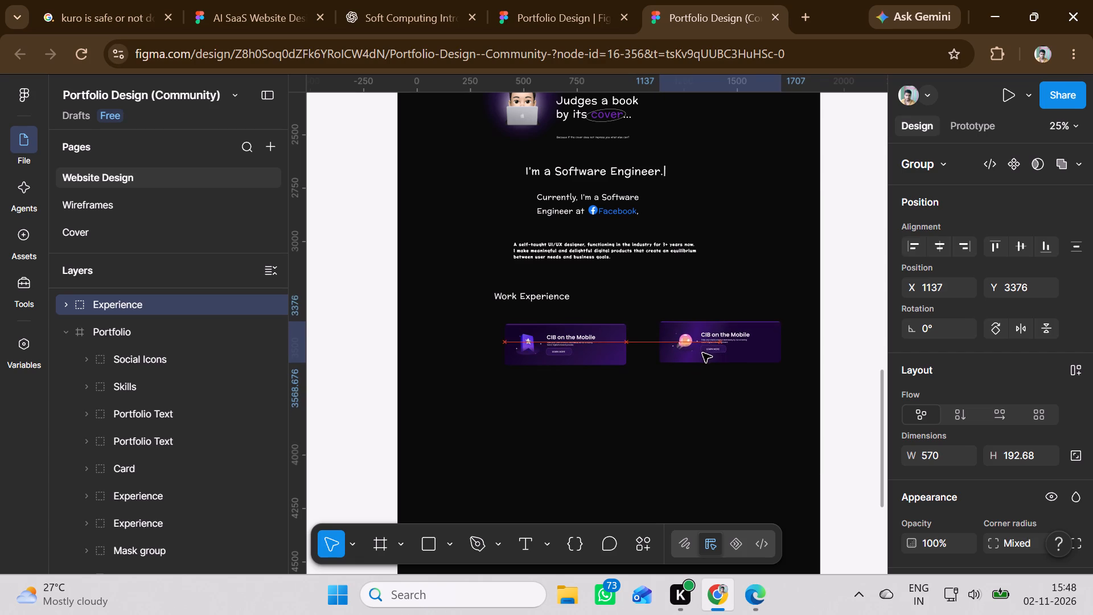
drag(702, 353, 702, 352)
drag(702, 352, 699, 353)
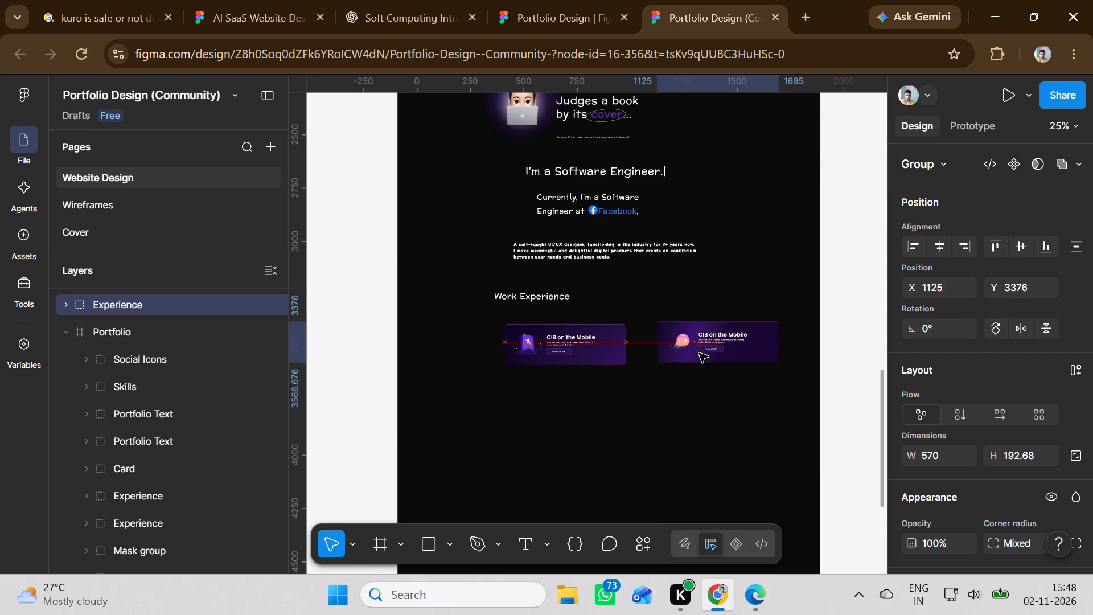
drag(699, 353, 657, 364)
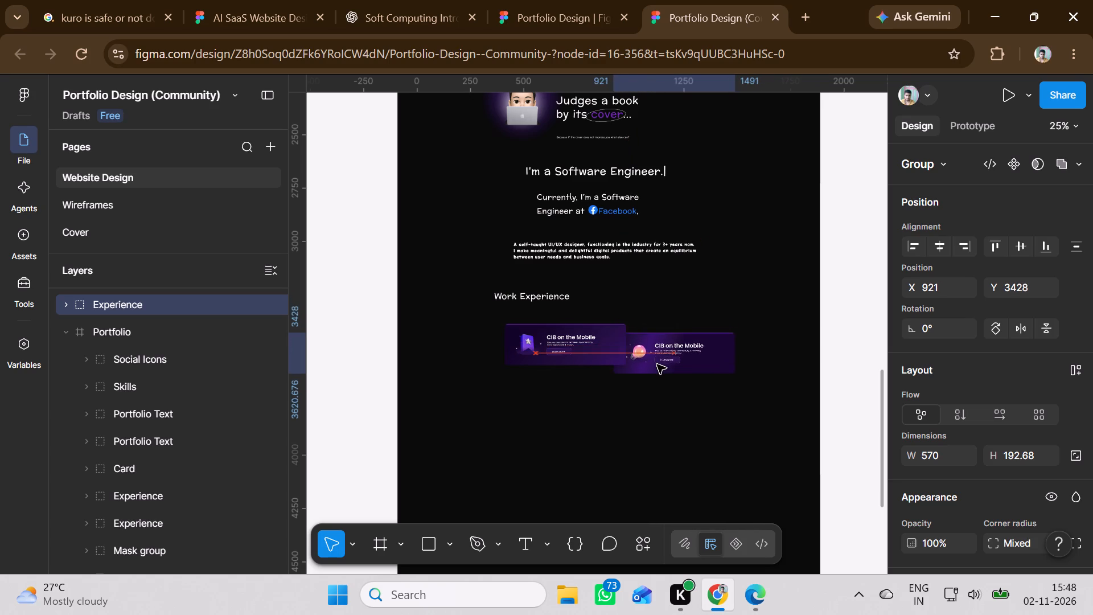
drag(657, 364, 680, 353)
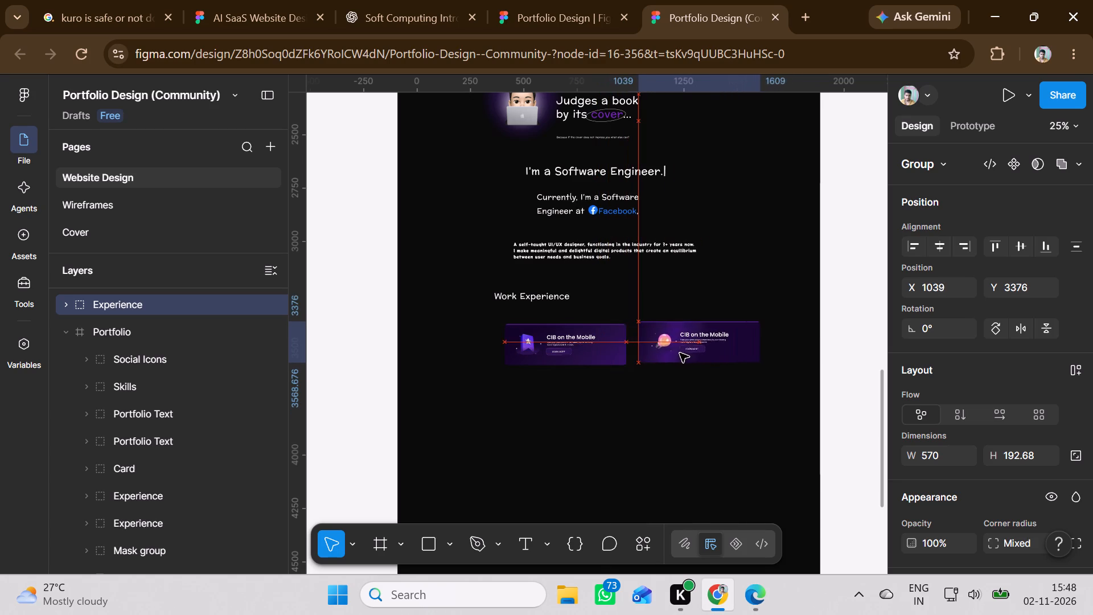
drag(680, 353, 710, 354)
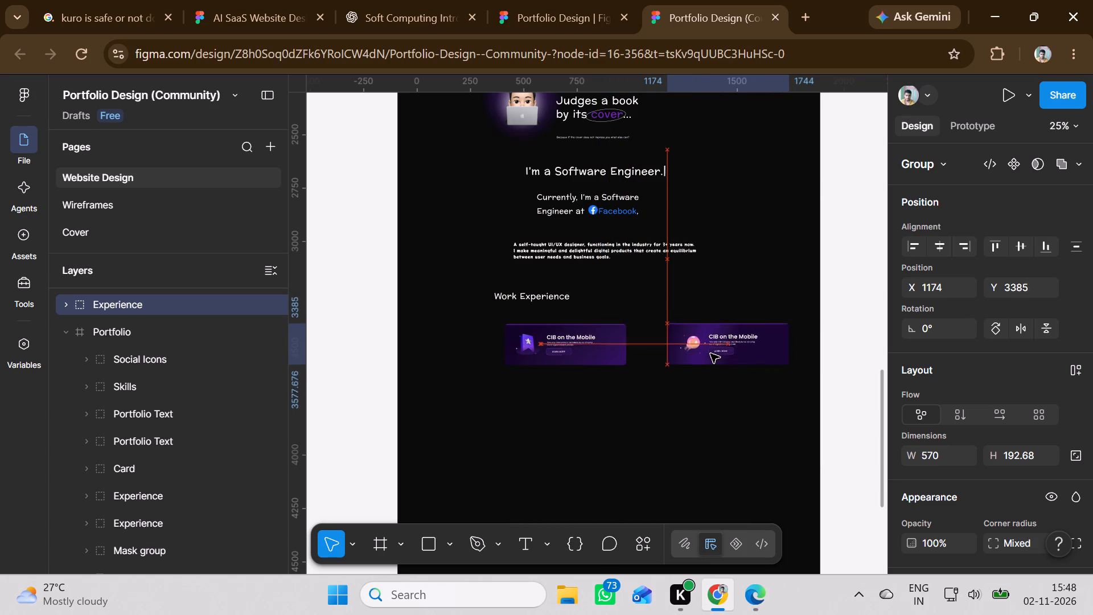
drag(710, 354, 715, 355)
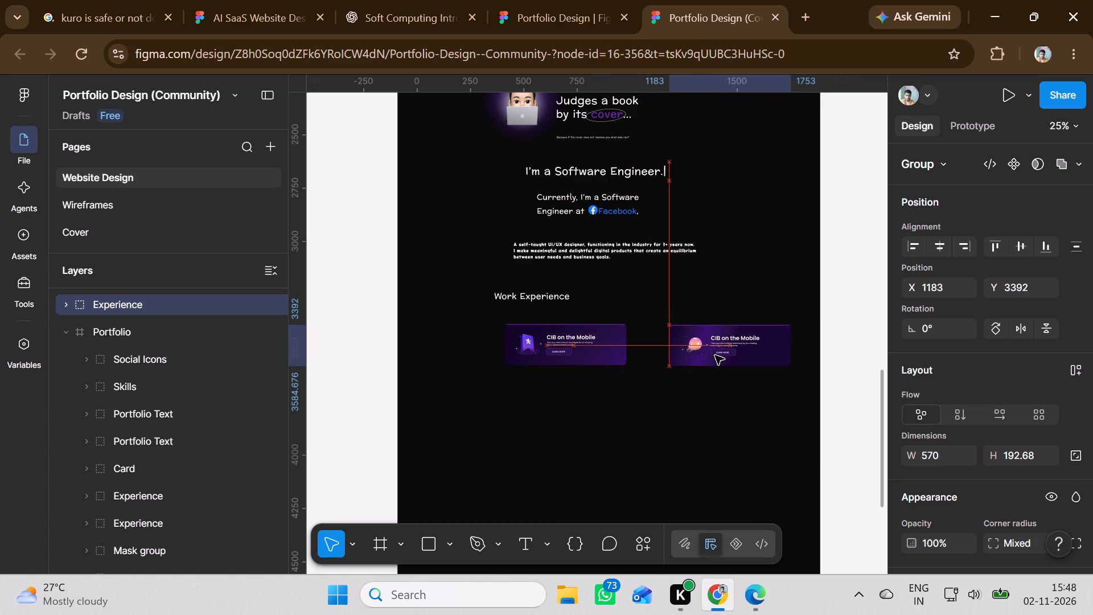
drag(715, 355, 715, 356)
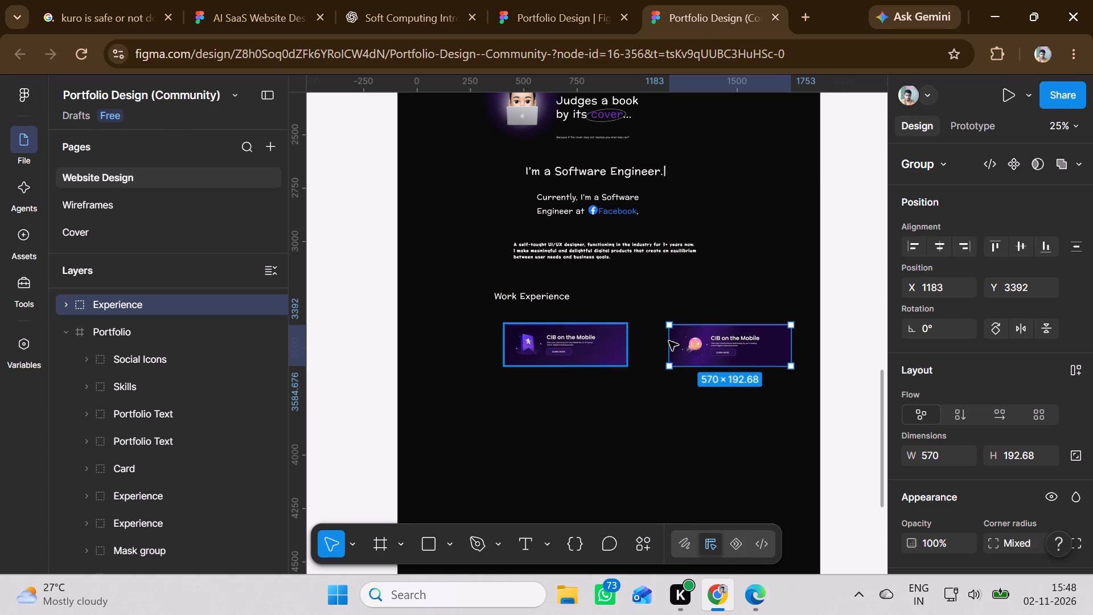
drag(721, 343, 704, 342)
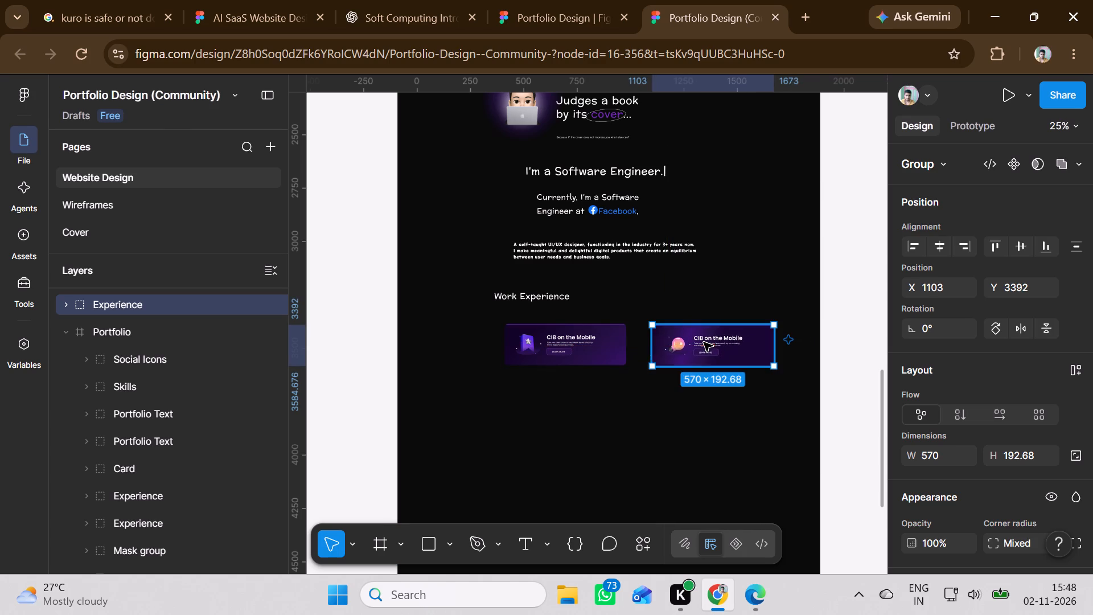
Move both "CIB on the Mobile" cards farther below the Work Experience heading to about Y 3460, with the first card at X 401.
drag(687, 347, 687, 361)
drag(567, 353, 567, 361)
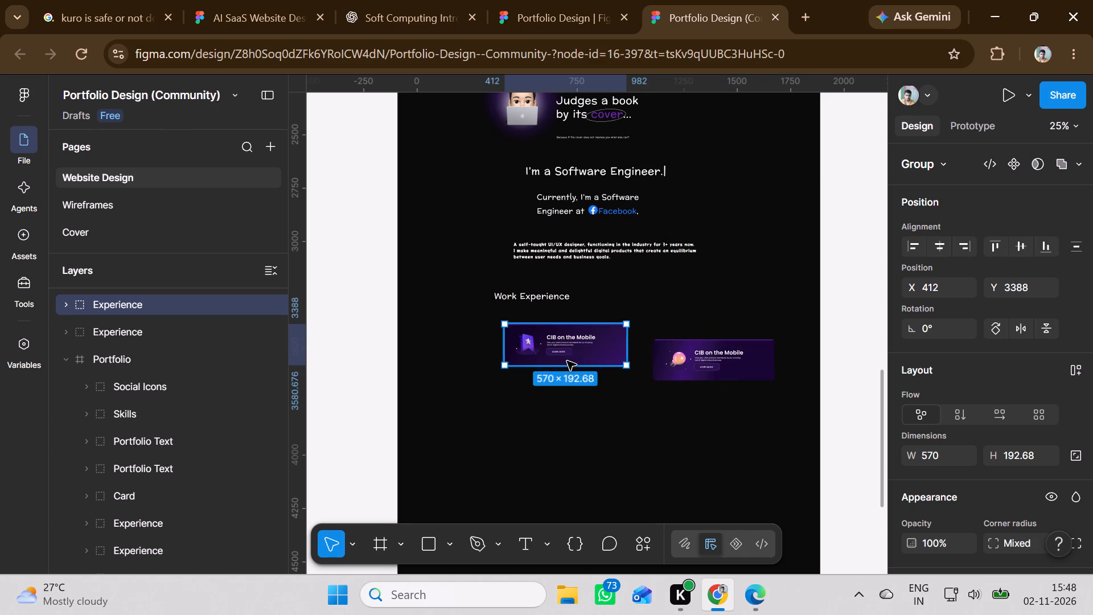
drag(567, 361, 565, 368)
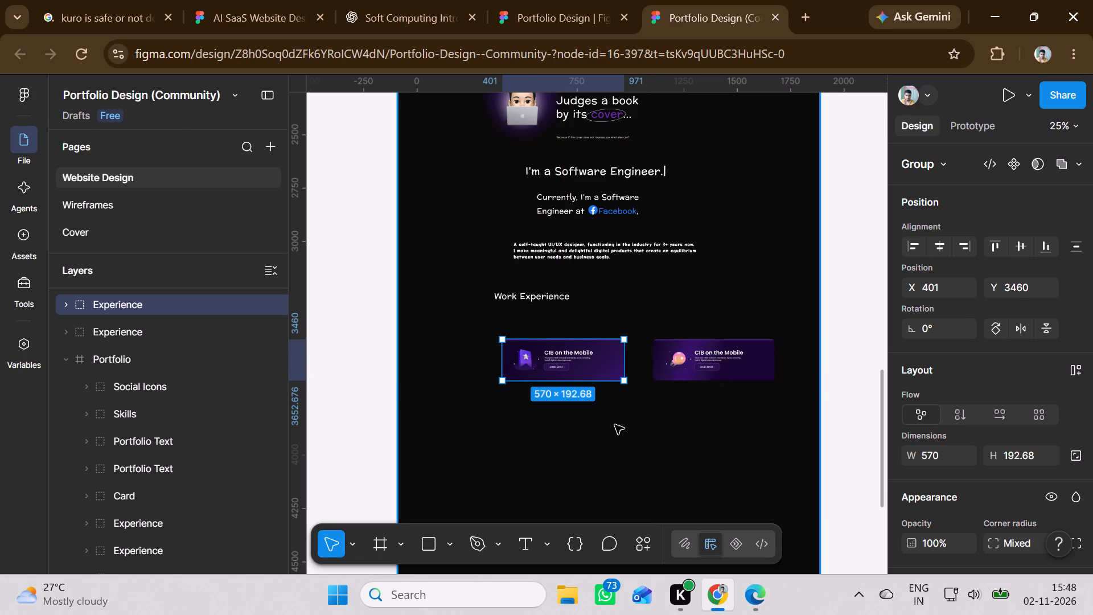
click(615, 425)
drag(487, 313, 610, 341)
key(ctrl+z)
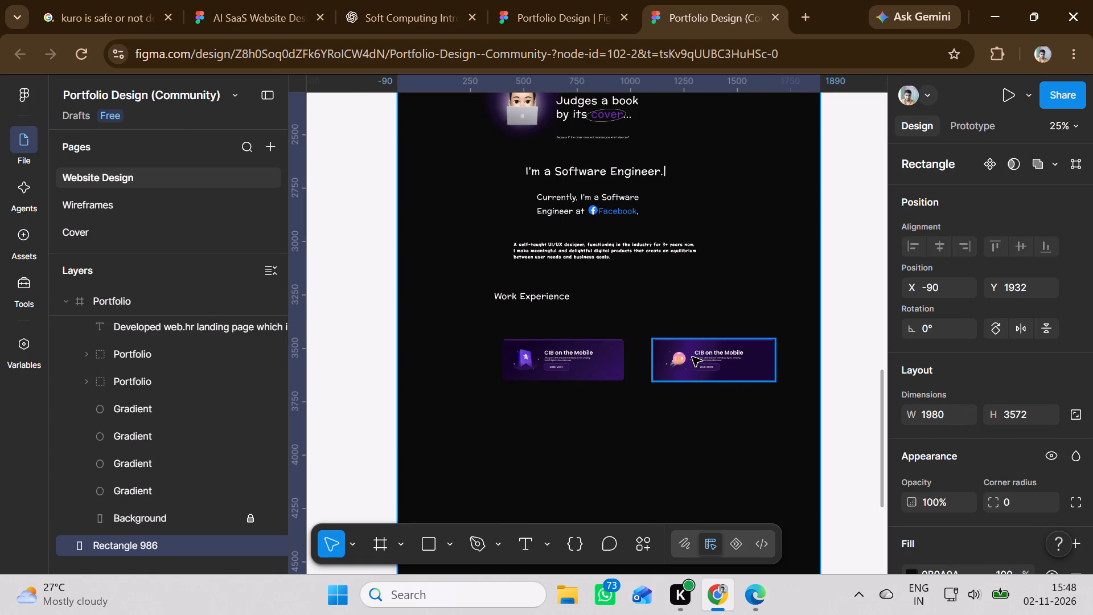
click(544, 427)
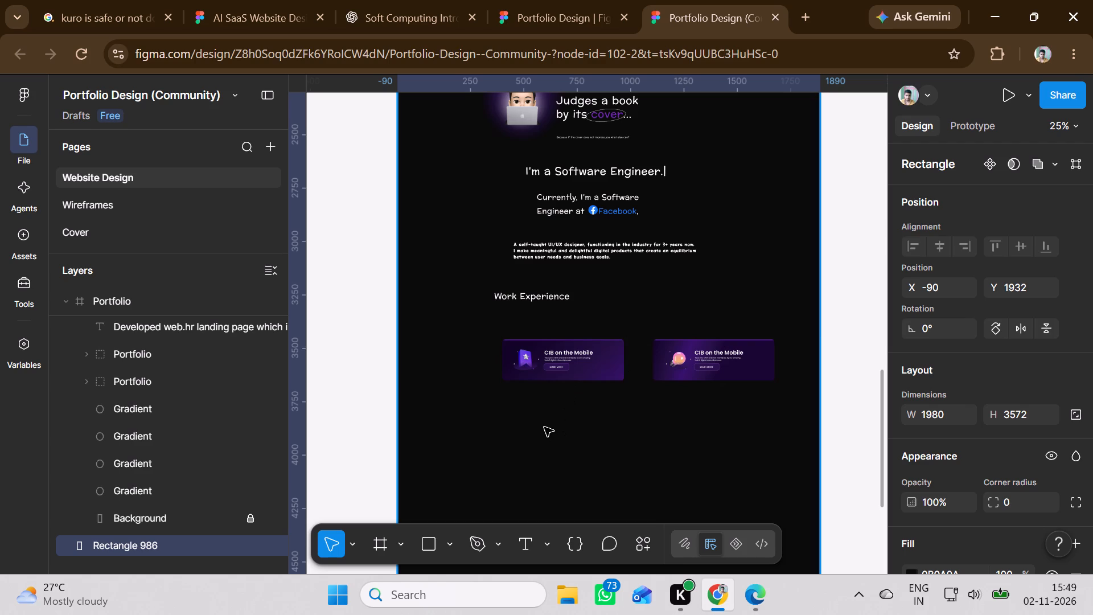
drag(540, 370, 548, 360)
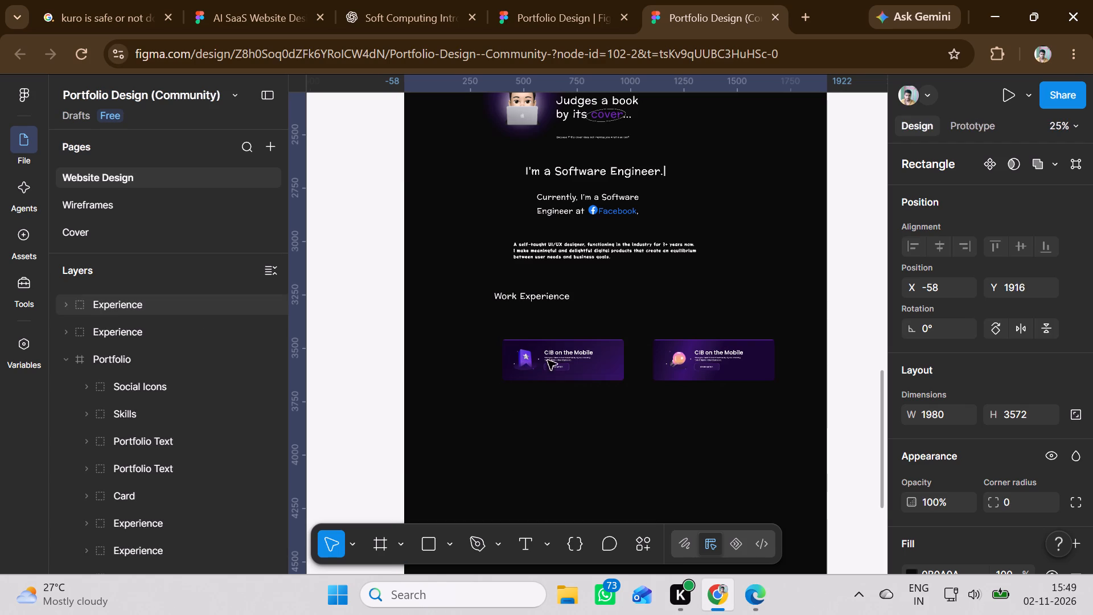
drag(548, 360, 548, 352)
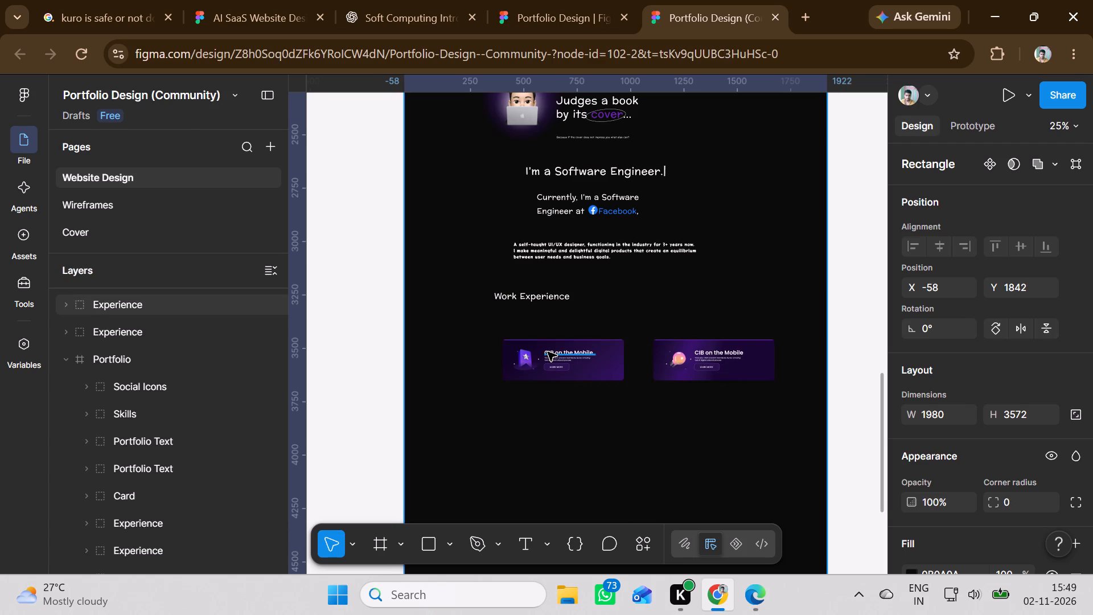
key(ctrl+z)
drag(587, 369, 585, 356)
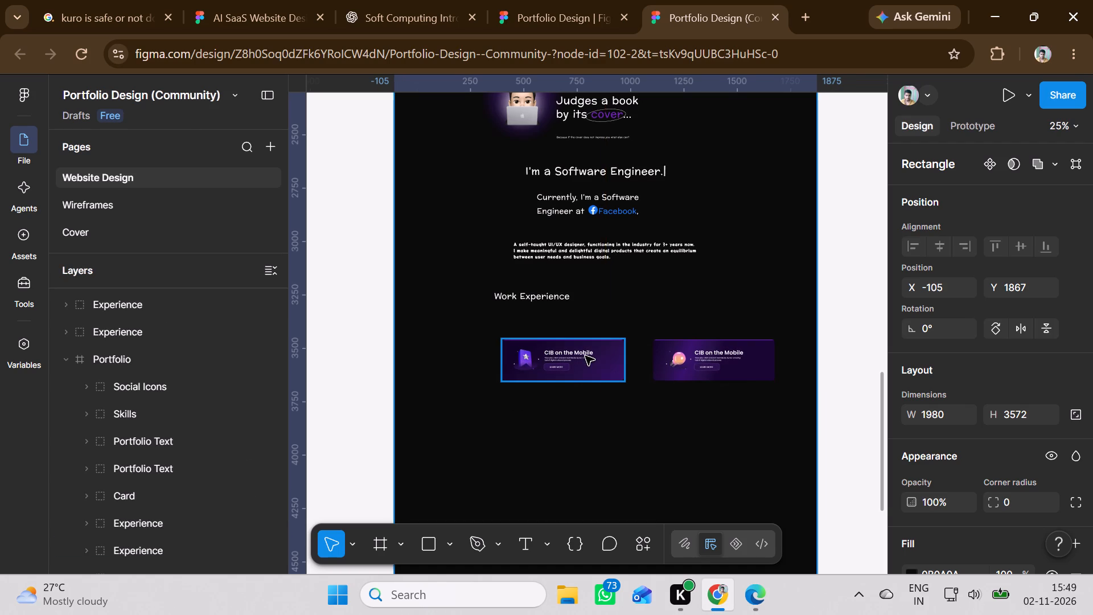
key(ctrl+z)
Raise both "CIB on the Mobile" cards into one row at Y 3400, the first at X 401 and the orange-sphere card at X 1039.
click(590, 376)
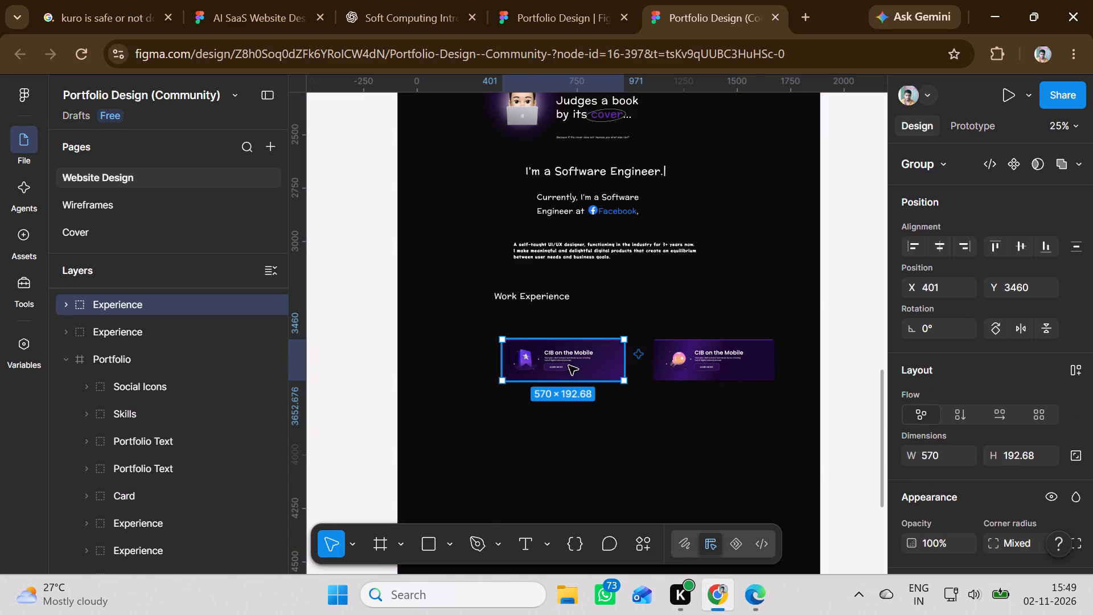
drag(569, 366, 569, 353)
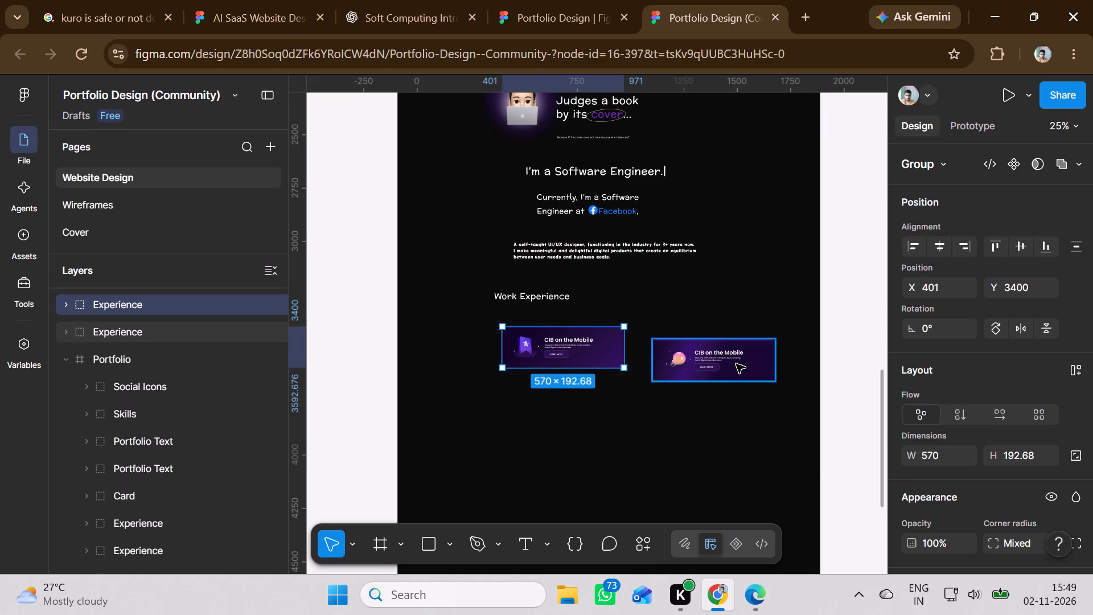
drag(727, 366, 703, 348)
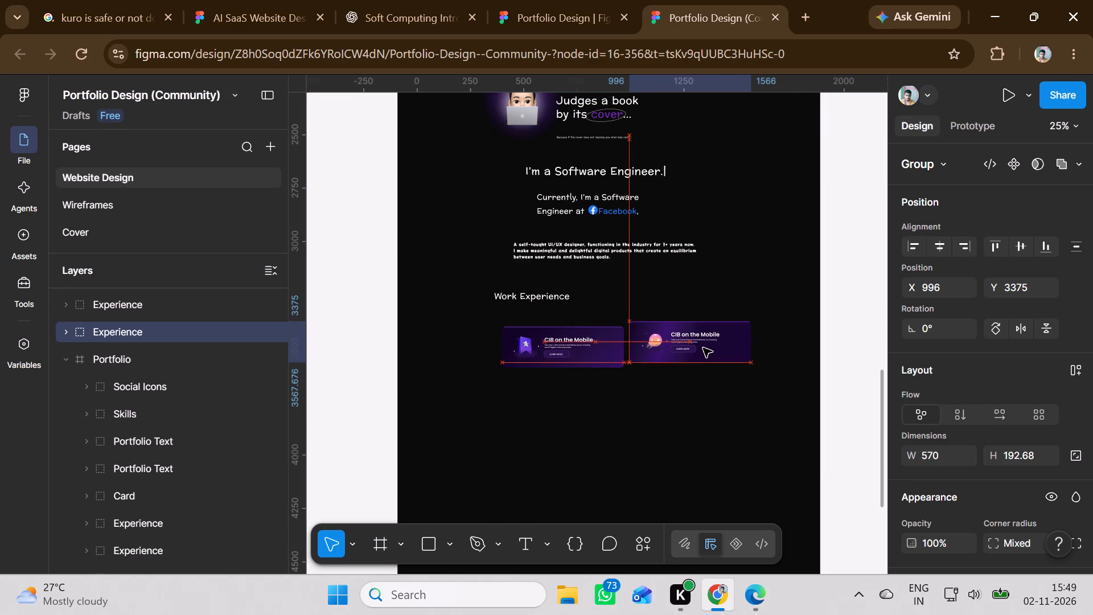
drag(703, 348, 703, 352)
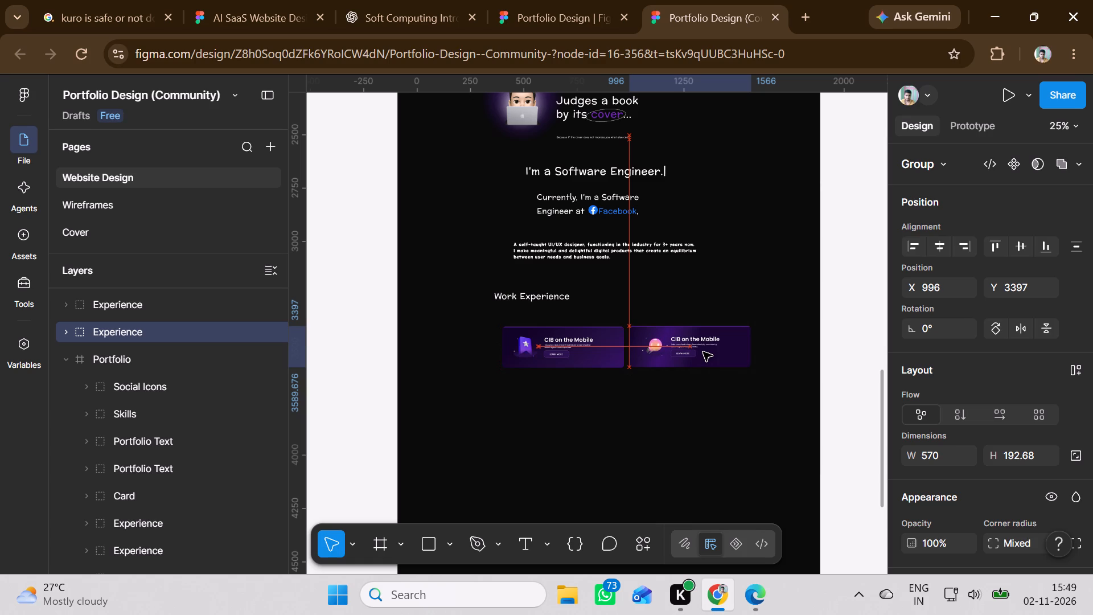
drag(703, 352, 702, 356)
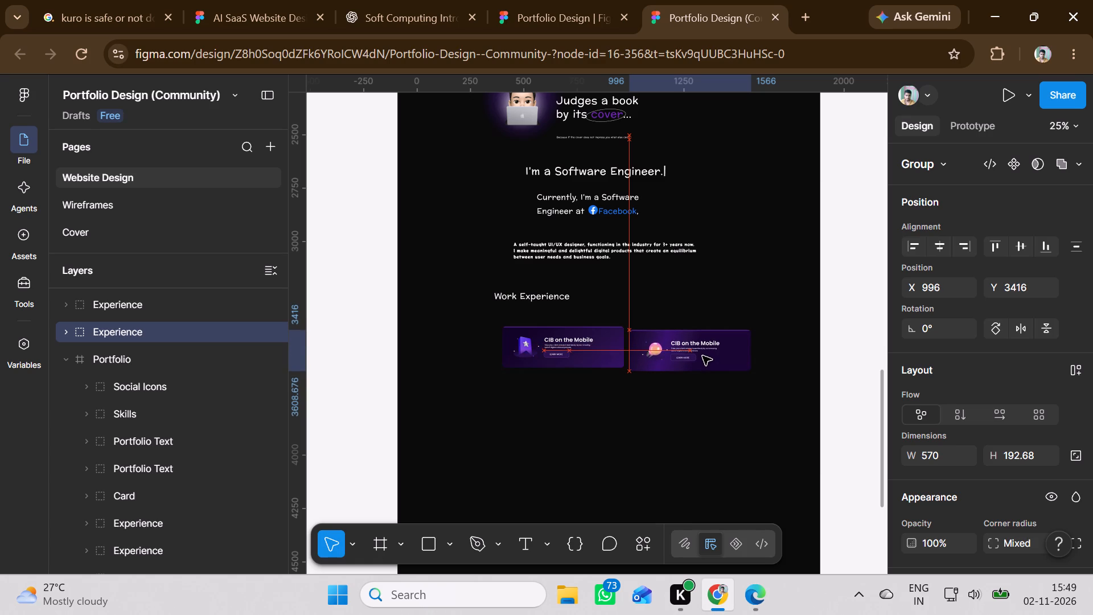
drag(702, 356, 702, 356)
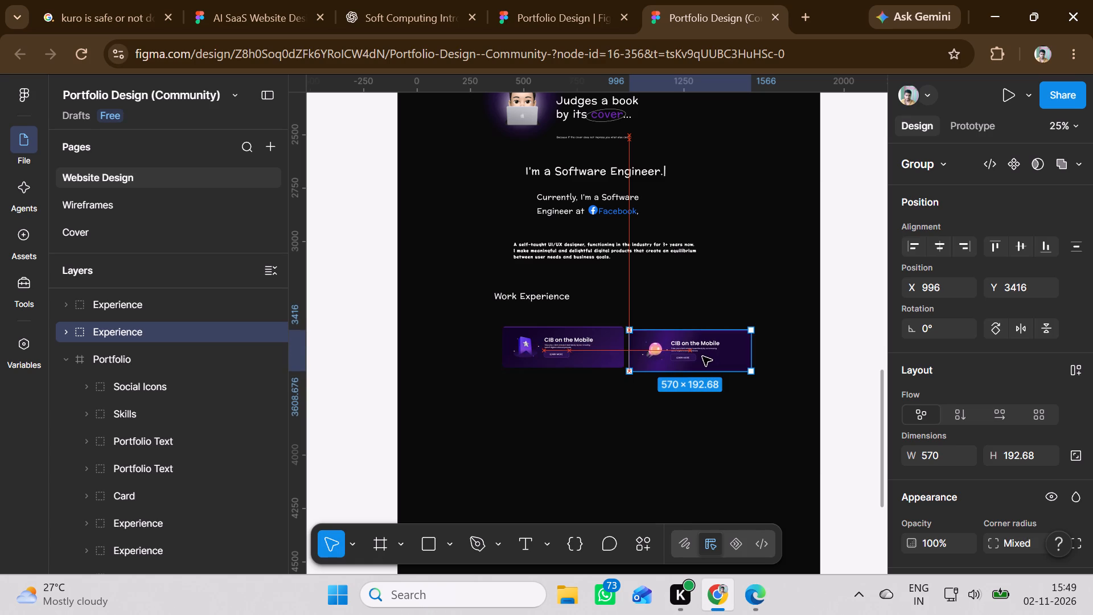
drag(702, 356, 706, 352)
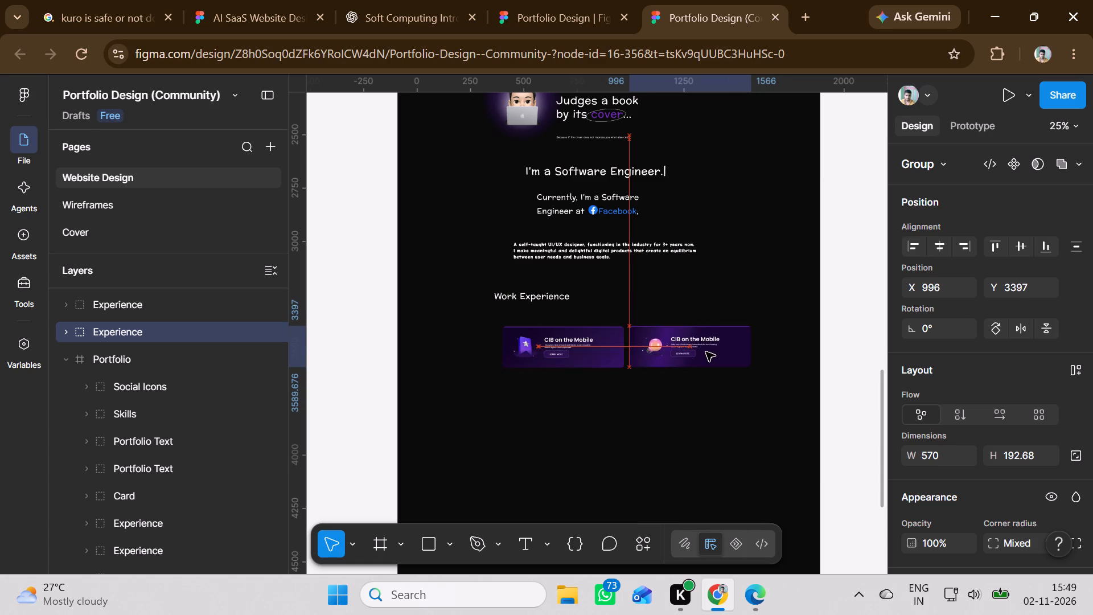
drag(706, 352, 712, 352)
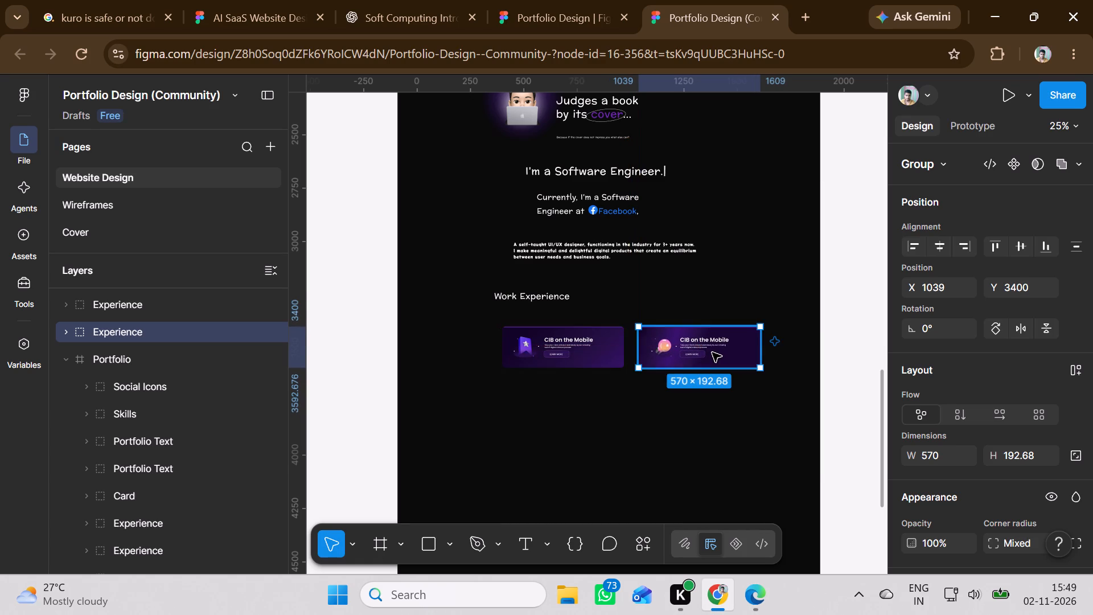
click(544, 446)
Move the next "CIB on the Mobile" card from the Portfolio frame to below the first card, at X 401, Y 3687.
scroll(544, 447, up, 14)
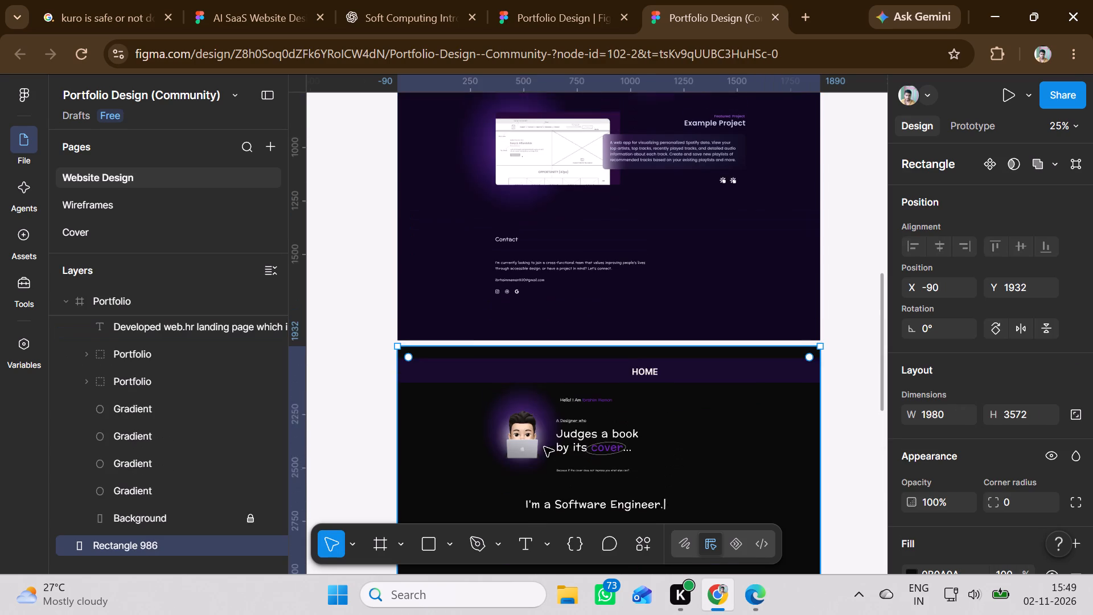
scroll(544, 447, up, 10)
drag(560, 278, 591, 373)
scroll(591, 372, down, 15)
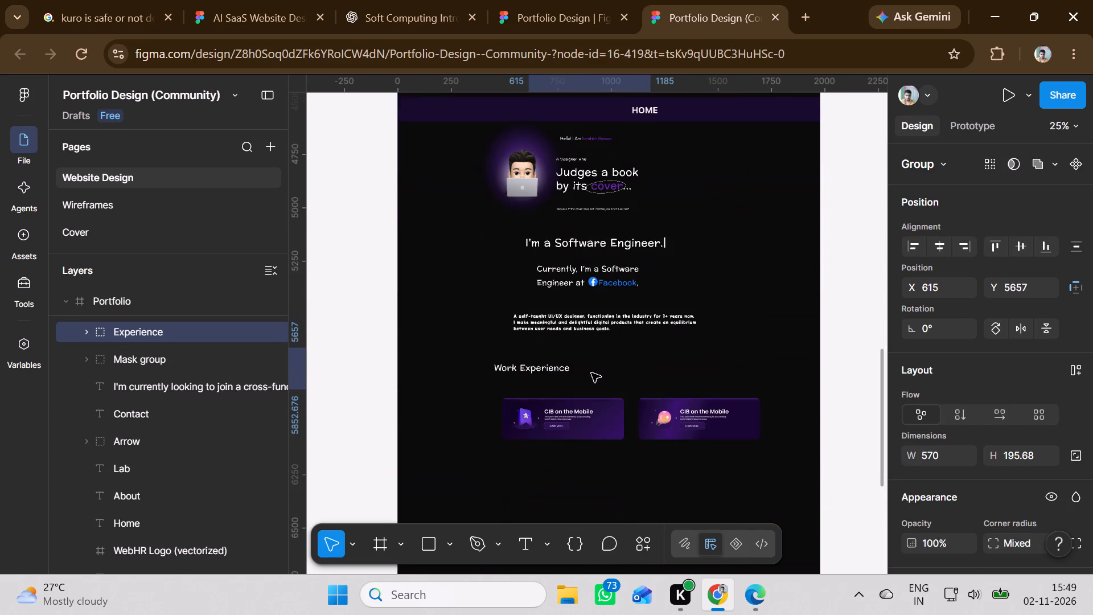
drag(591, 373, 575, 386)
scroll(591, 373, down, 4)
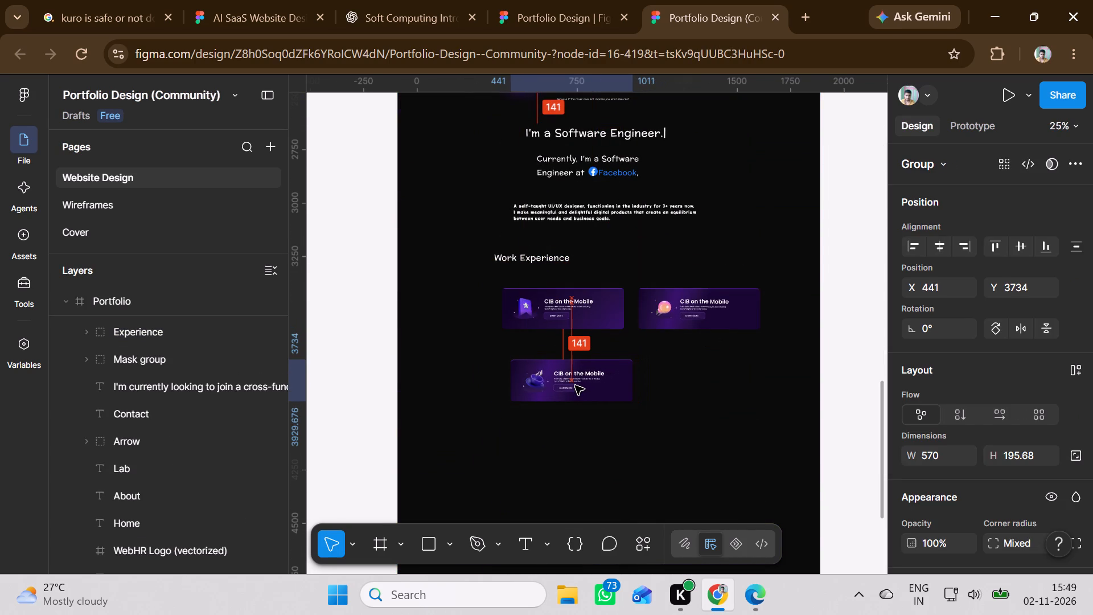
drag(575, 386, 575, 386)
drag(575, 386, 566, 387)
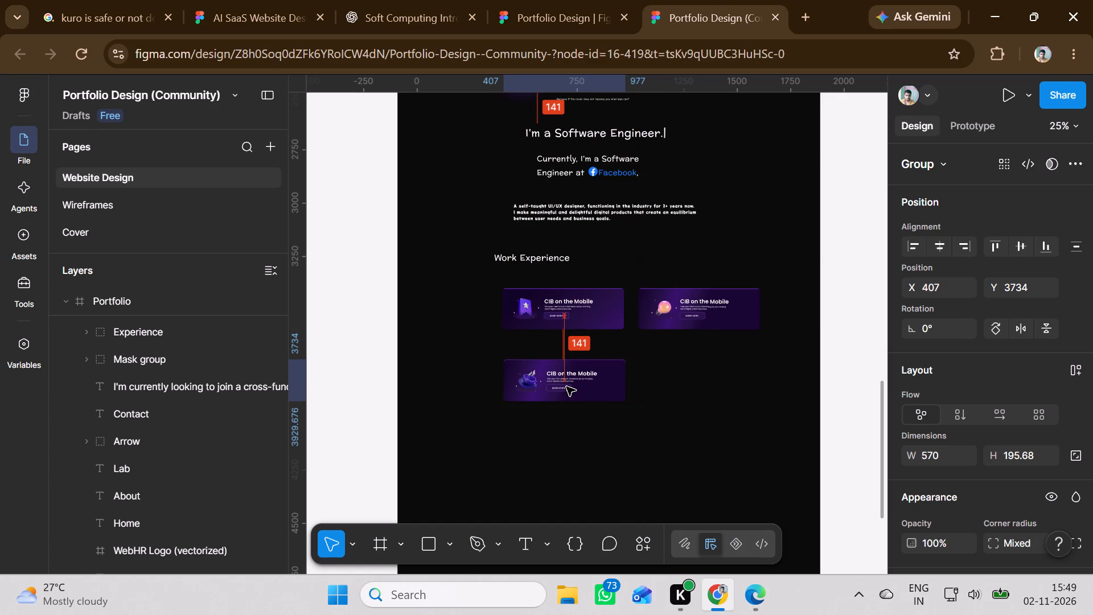
drag(566, 387, 566, 375)
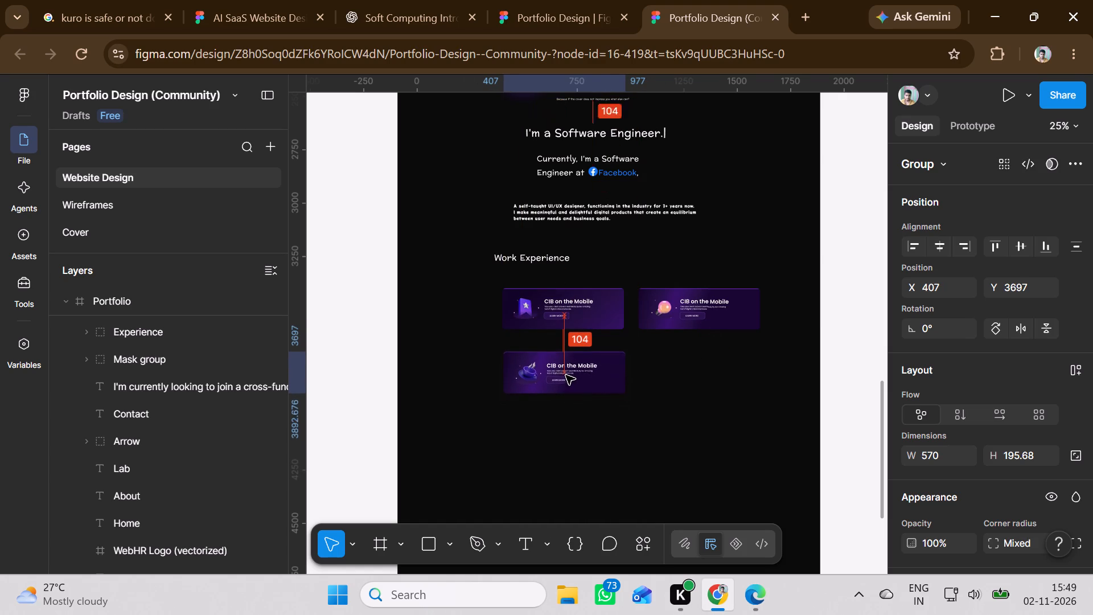
drag(566, 375, 565, 375)
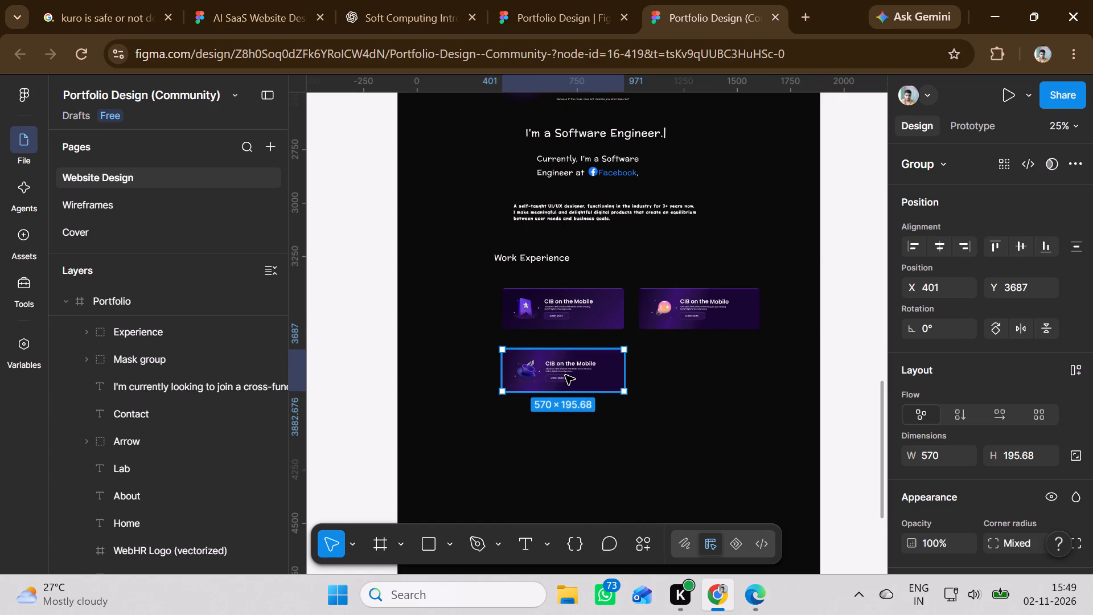
Move the remaining "CIB on the Mobile" card from the Portfolio frame to directly below the orange-sphere card, aligned with its edges.
scroll(565, 375, up, 14)
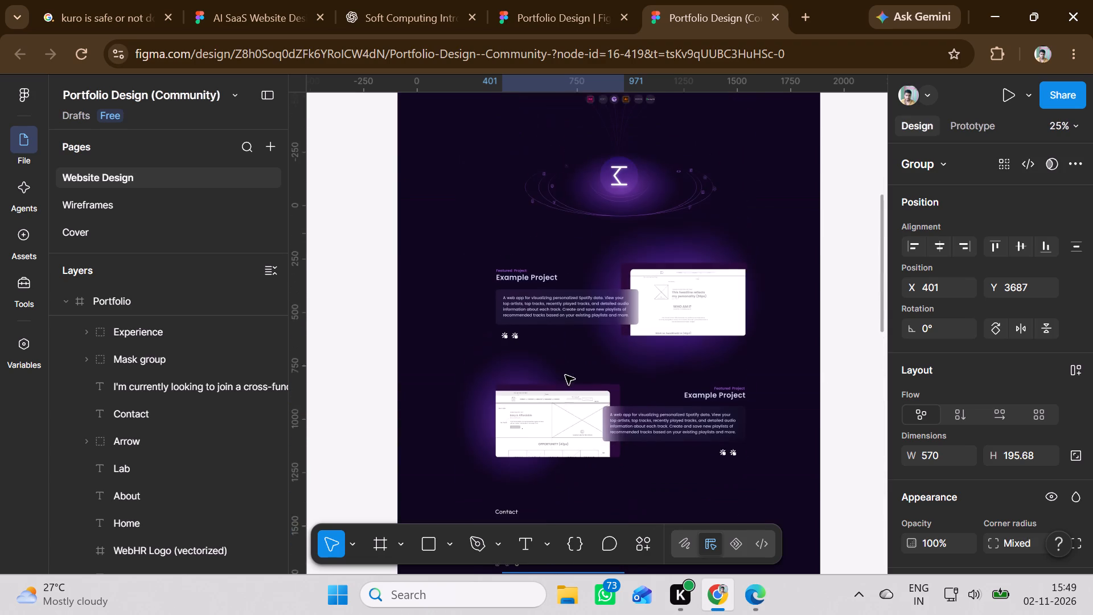
scroll(565, 375, up, 4)
drag(674, 182, 685, 355)
scroll(685, 355, down, 2)
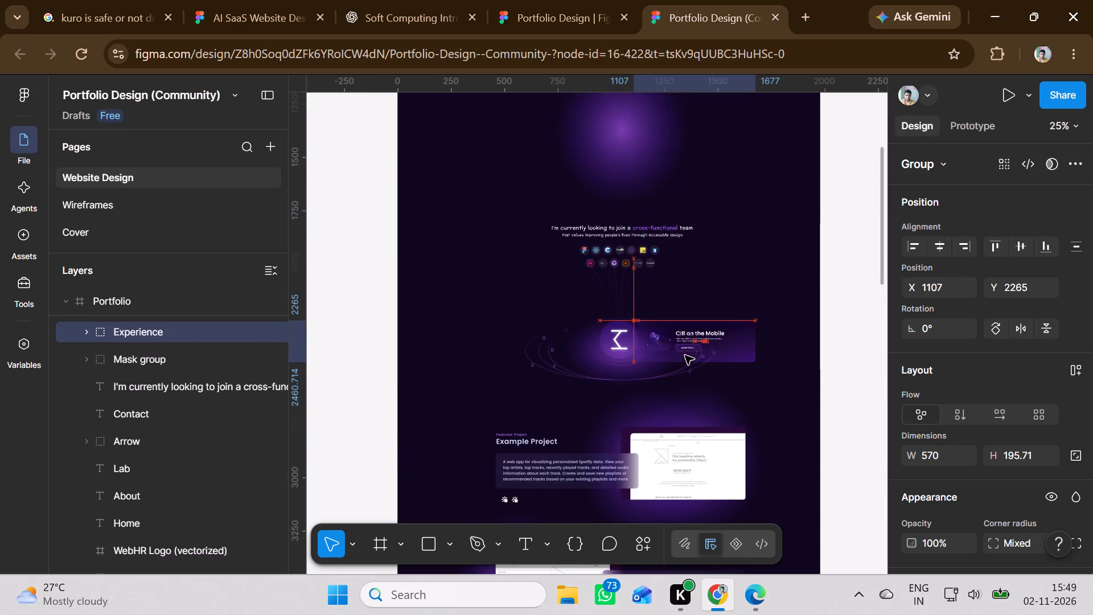
scroll(685, 355, down, 7)
drag(685, 355, 663, 349)
scroll(682, 351, up, 1)
scroll(681, 351, down, 14)
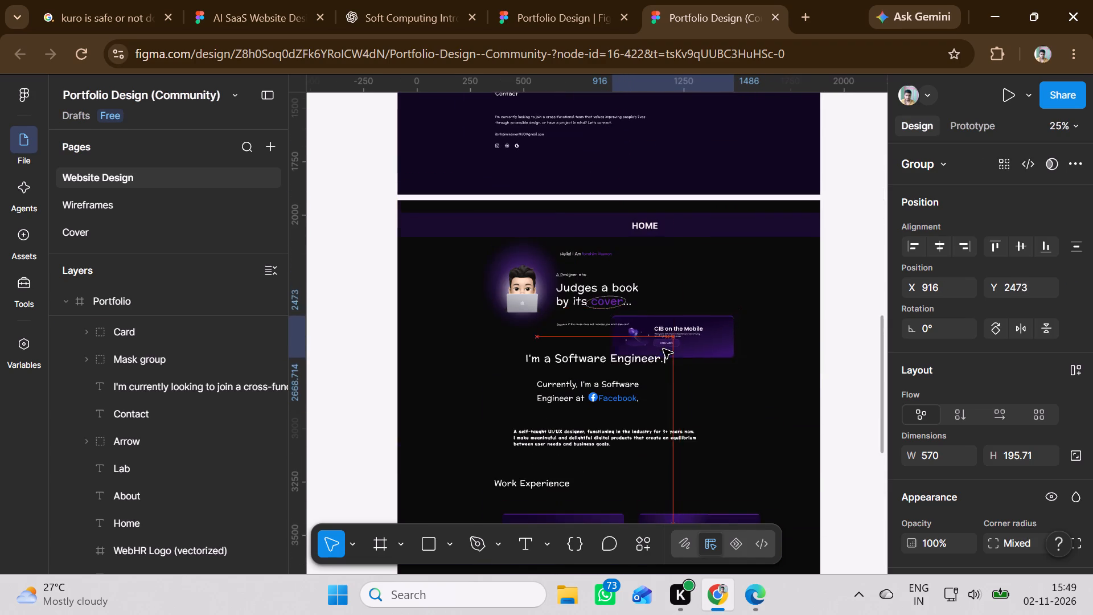
scroll(663, 349, down, 5)
drag(663, 349, 695, 415)
scroll(663, 349, up, 1)
scroll(663, 349, down, 2)
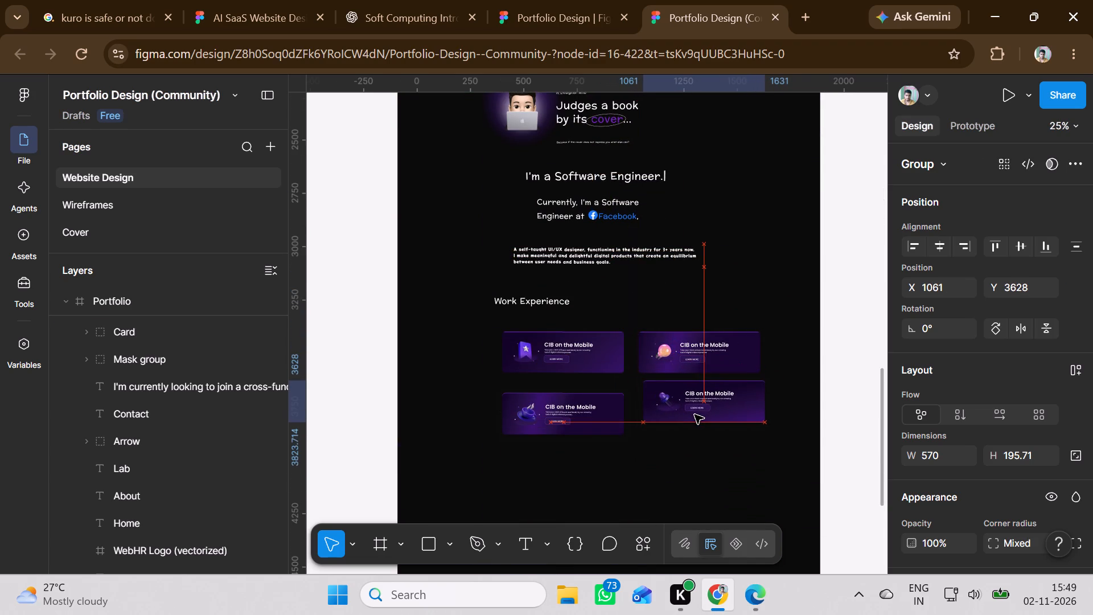
drag(695, 415, 694, 425)
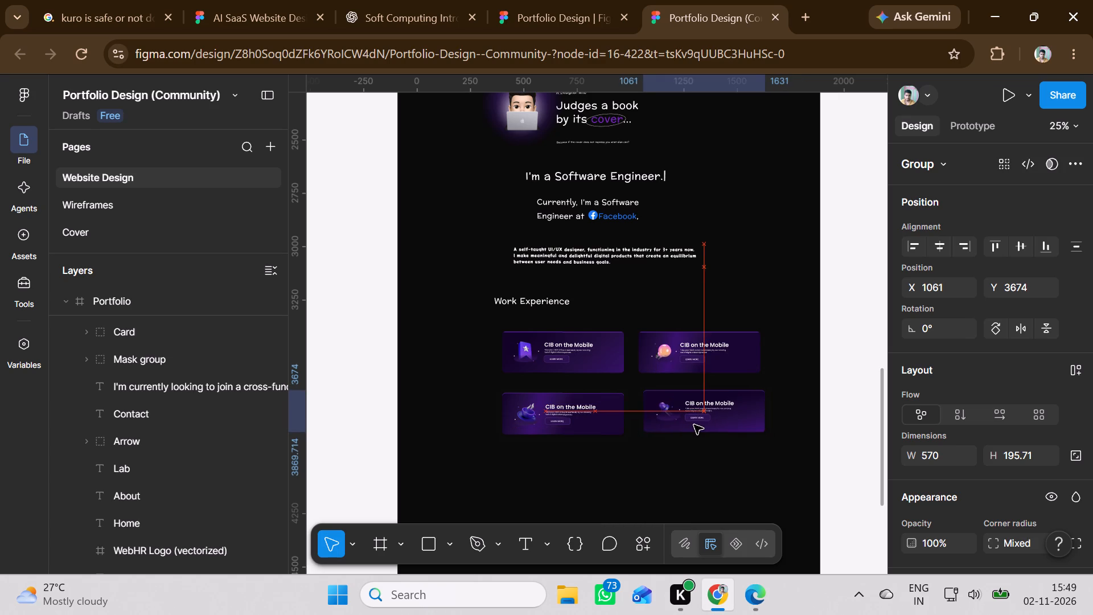
drag(694, 425, 689, 420)
Shift the dark HOME page background rectangle up to Y 1868.
click(597, 485)
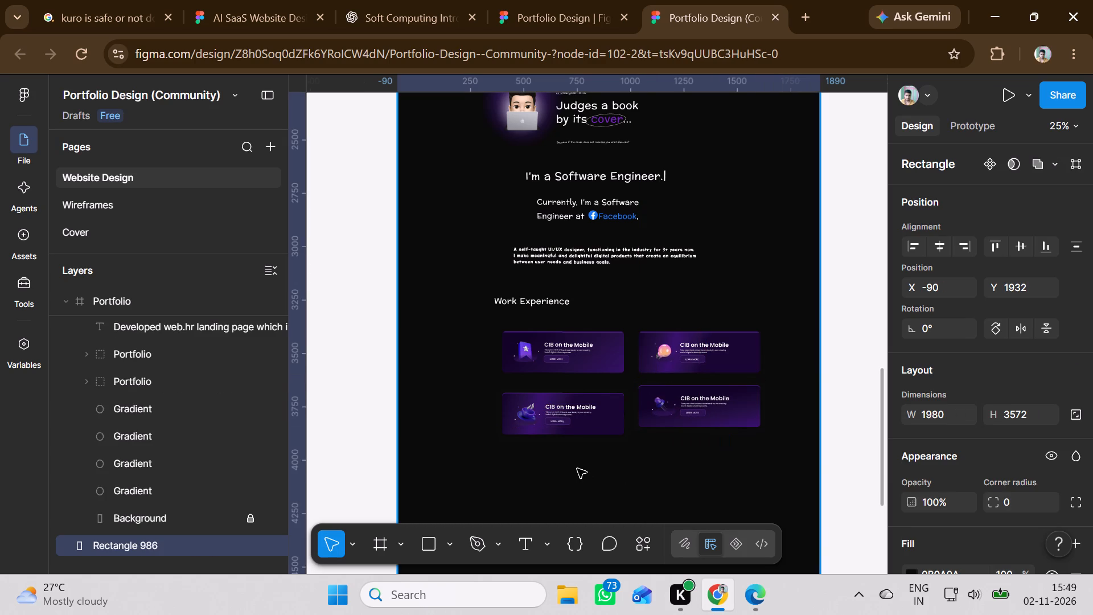
drag(577, 411, 577, 400)
Raise the card below the first one level with its row neighbour, at X 407, Y 3651.
click(576, 422)
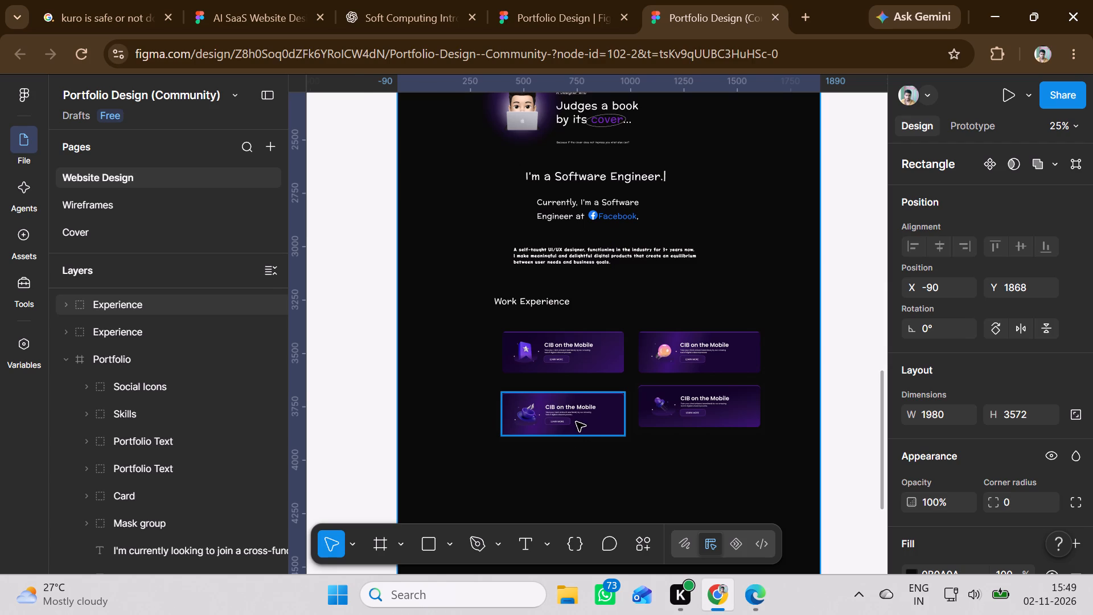
drag(569, 422, 569, 418)
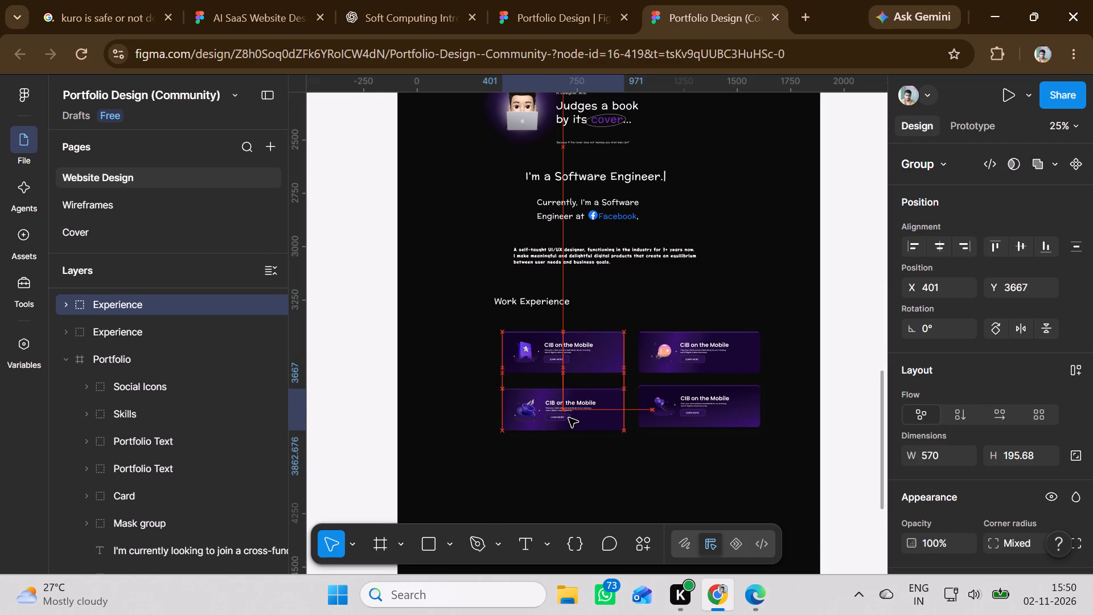
drag(569, 418, 570, 414)
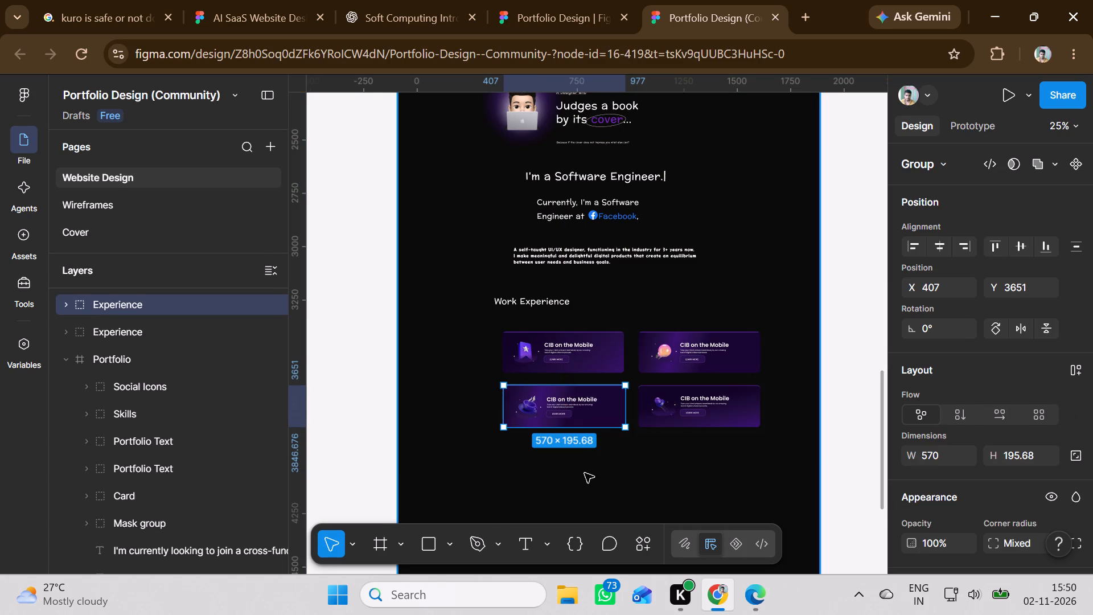
click(636, 490)
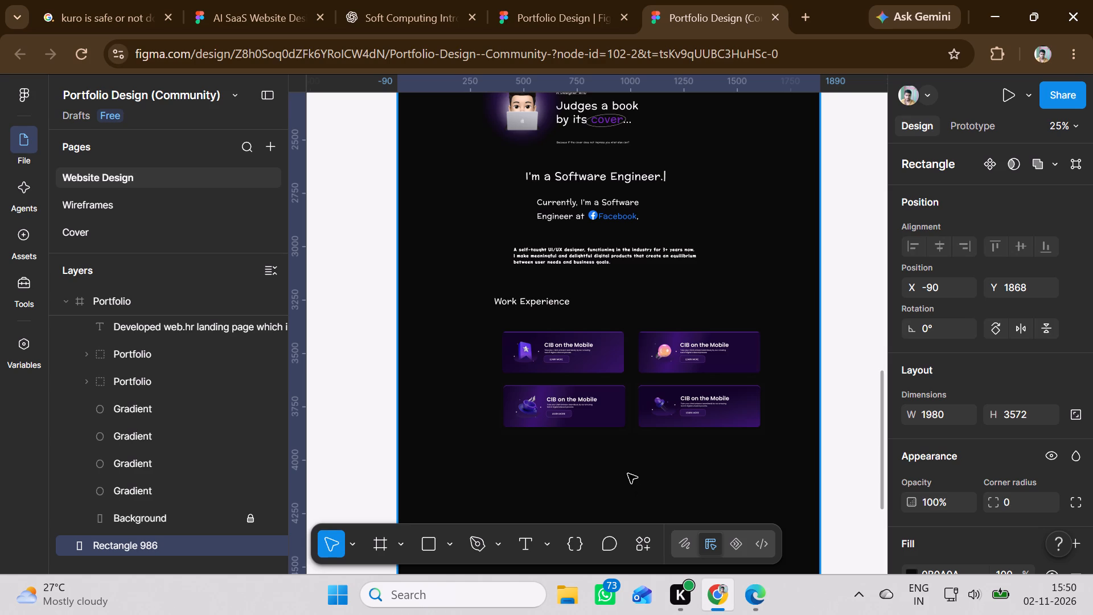
Move the purple gradient ellipse from the Portfolio frame to behind the four experience cards, at X 793, Y 3304.
scroll(580, 406, up, 8)
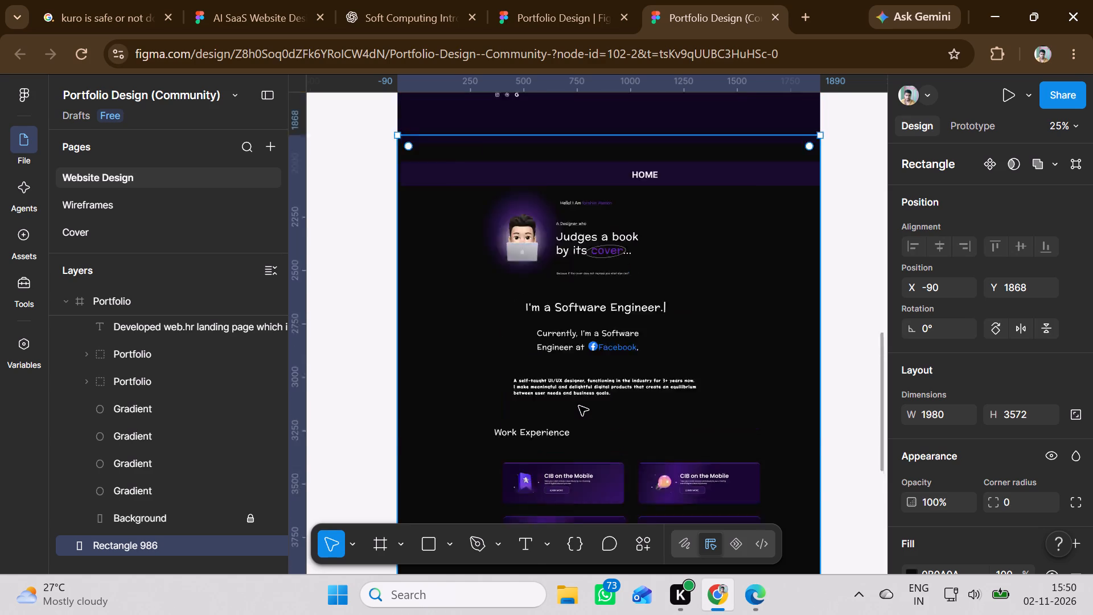
scroll(579, 406, up, 11)
drag(628, 224, 647, 350)
scroll(647, 350, down, 2)
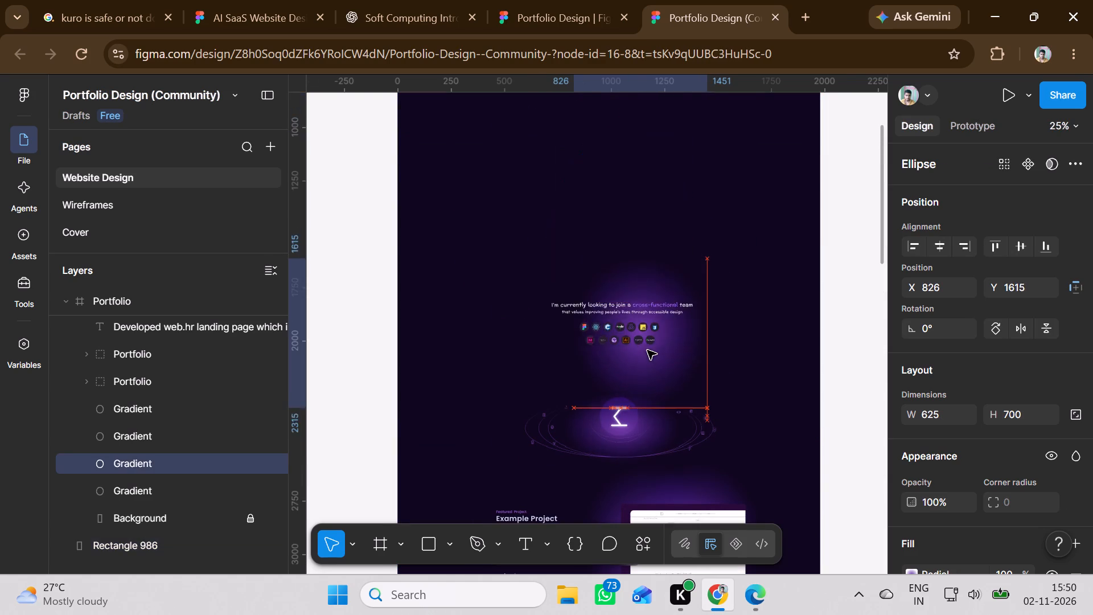
scroll(647, 350, down, 2)
drag(647, 350, 647, 348)
scroll(647, 350, up, 1)
scroll(647, 350, down, 19)
scroll(648, 349, up, 1)
scroll(647, 348, down, 5)
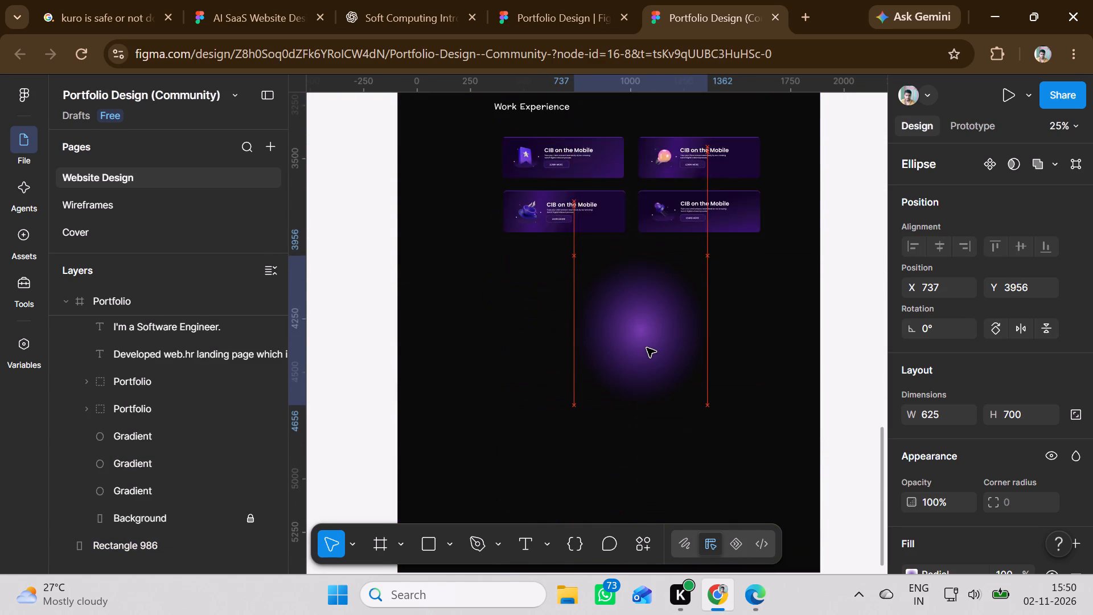
drag(647, 348, 647, 347)
scroll(647, 348, down, 4)
scroll(647, 347, up, 7)
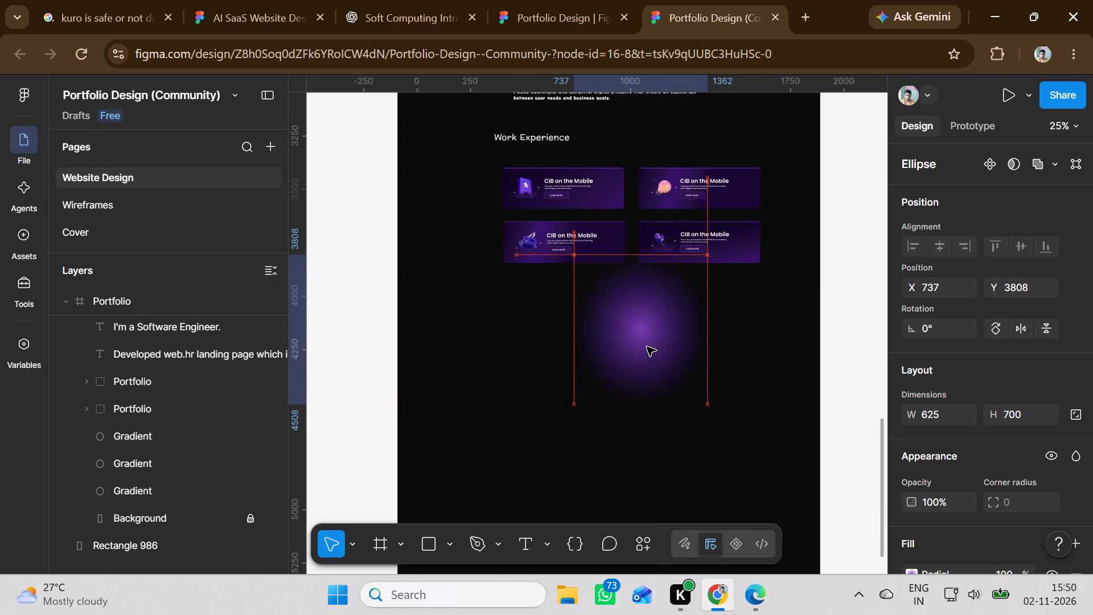
drag(647, 347, 657, 247)
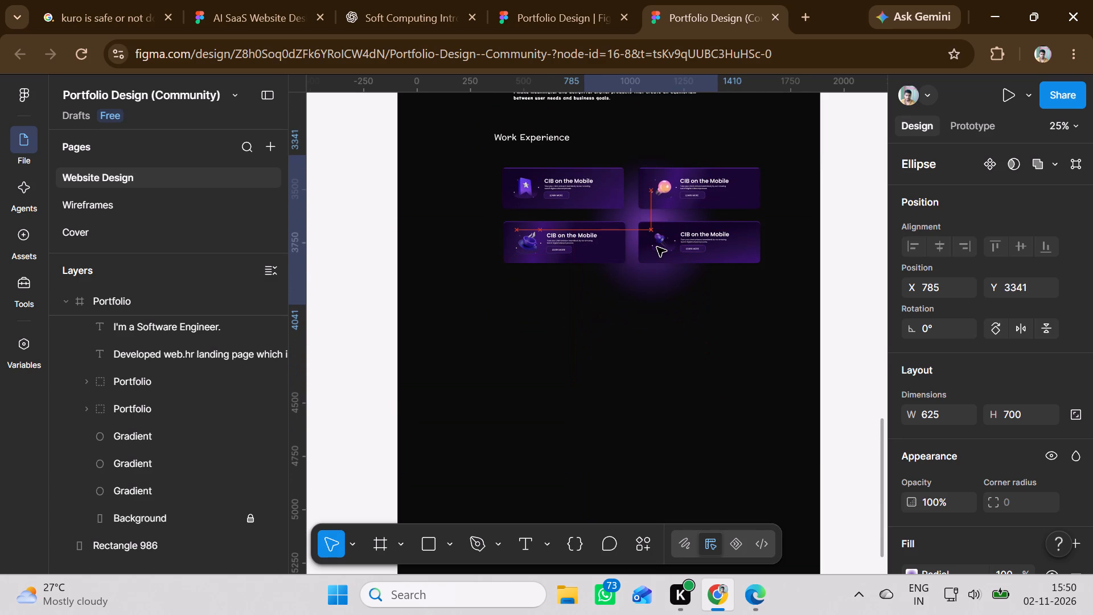
drag(657, 247, 658, 239)
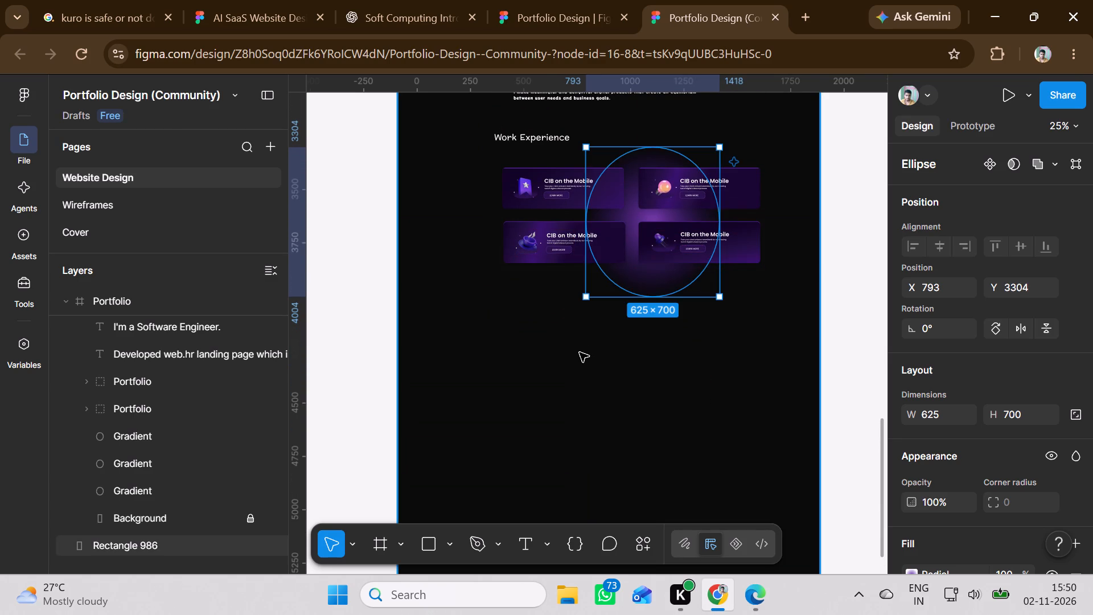
click(576, 355)
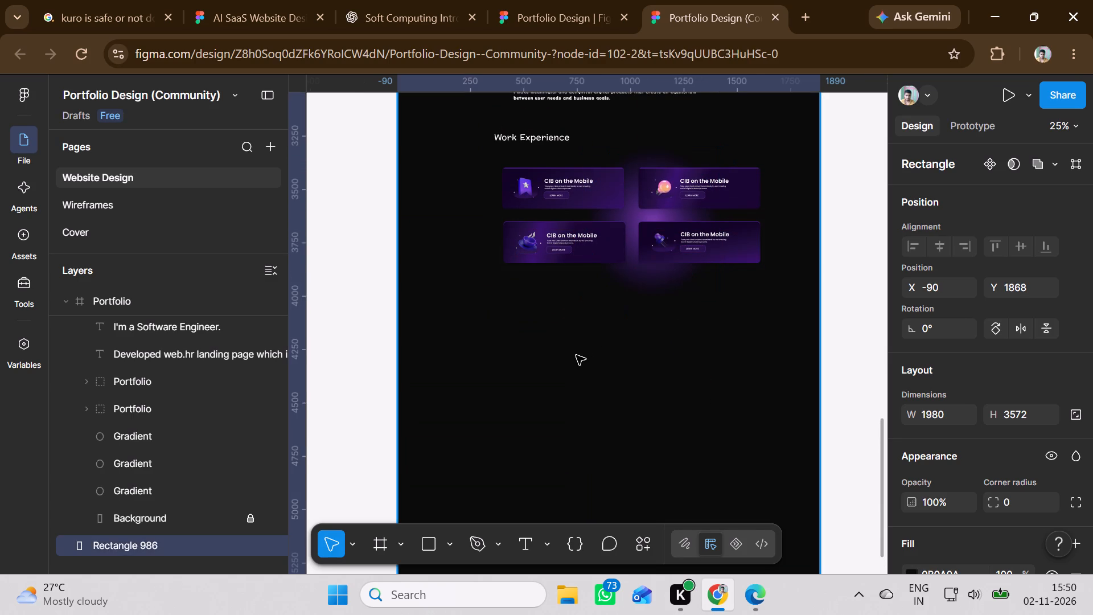
Change the Work Experience heading's font to Abhaya Libre Medium.
scroll(576, 355, up, 5)
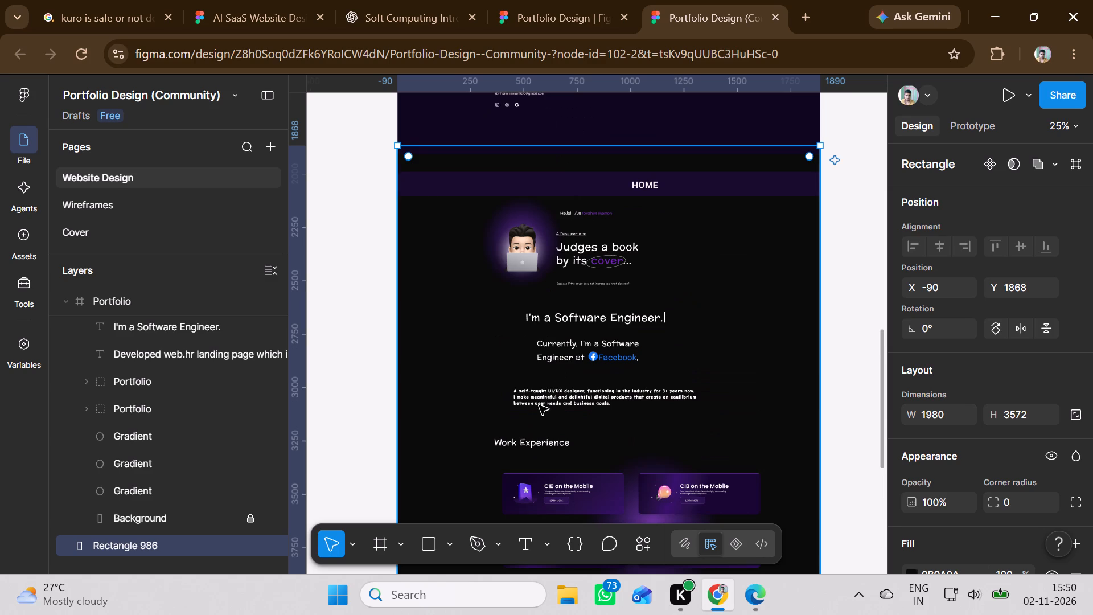
click(547, 438)
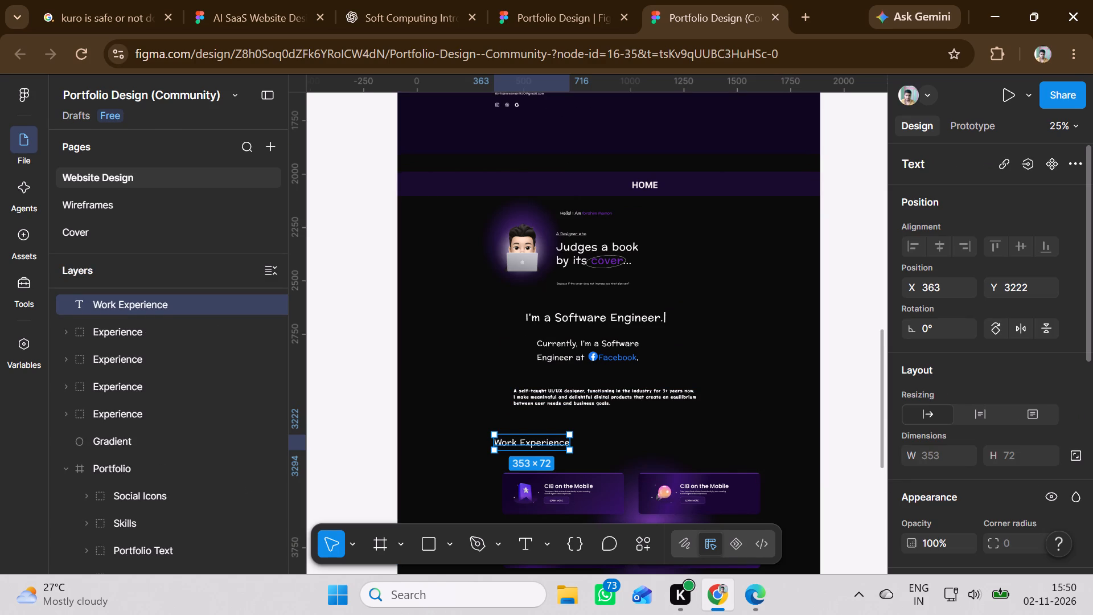
scroll(995, 478, up, 2)
double_click(524, 448)
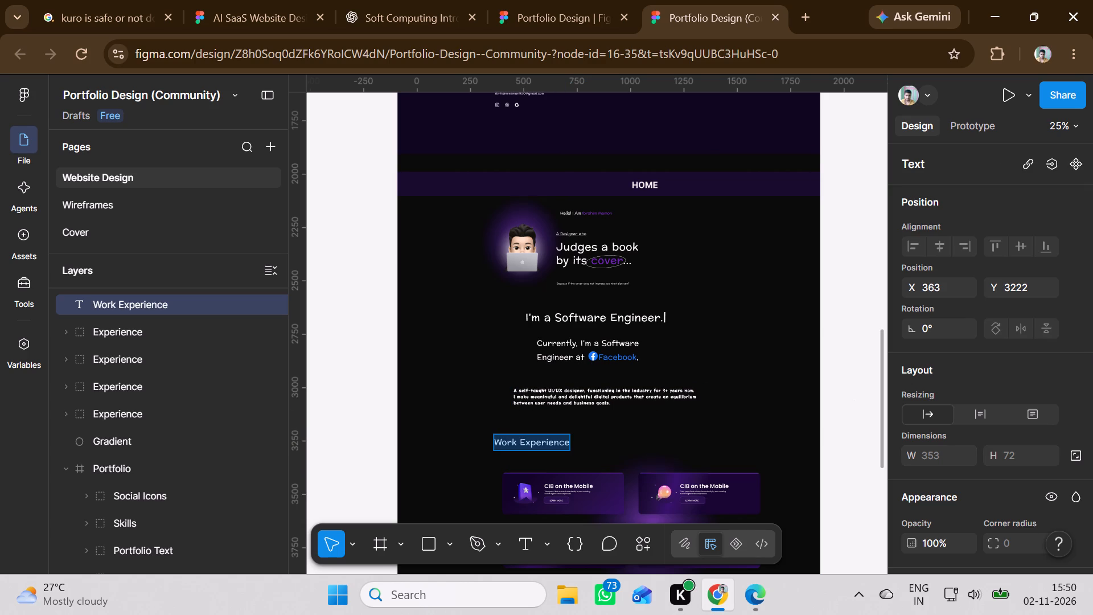
scroll(1012, 415, down, 2)
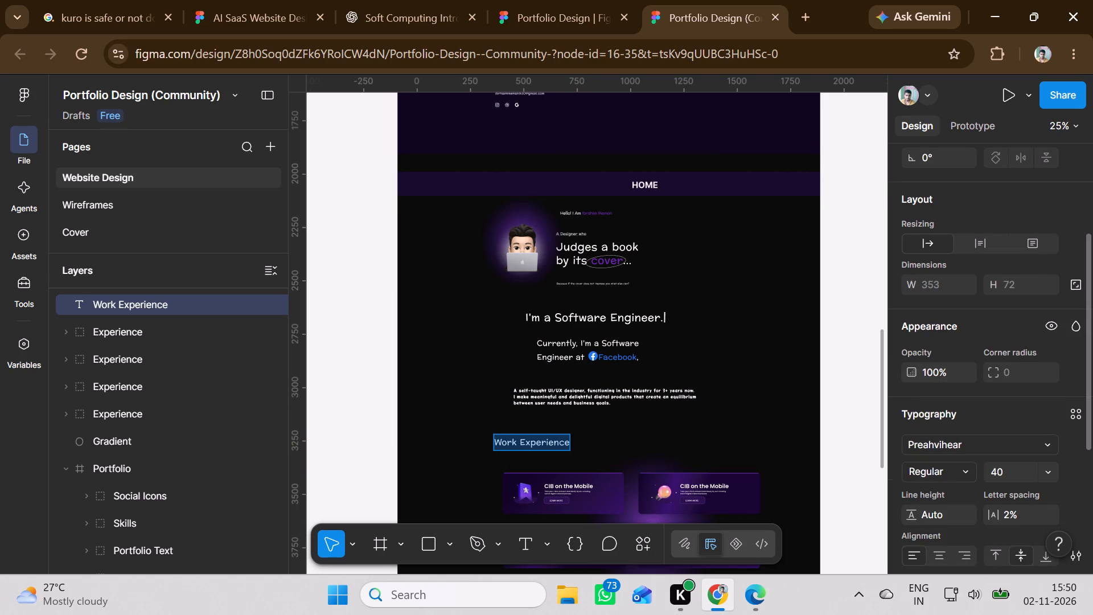
scroll(944, 420, up, 2)
scroll(944, 420, down, 4)
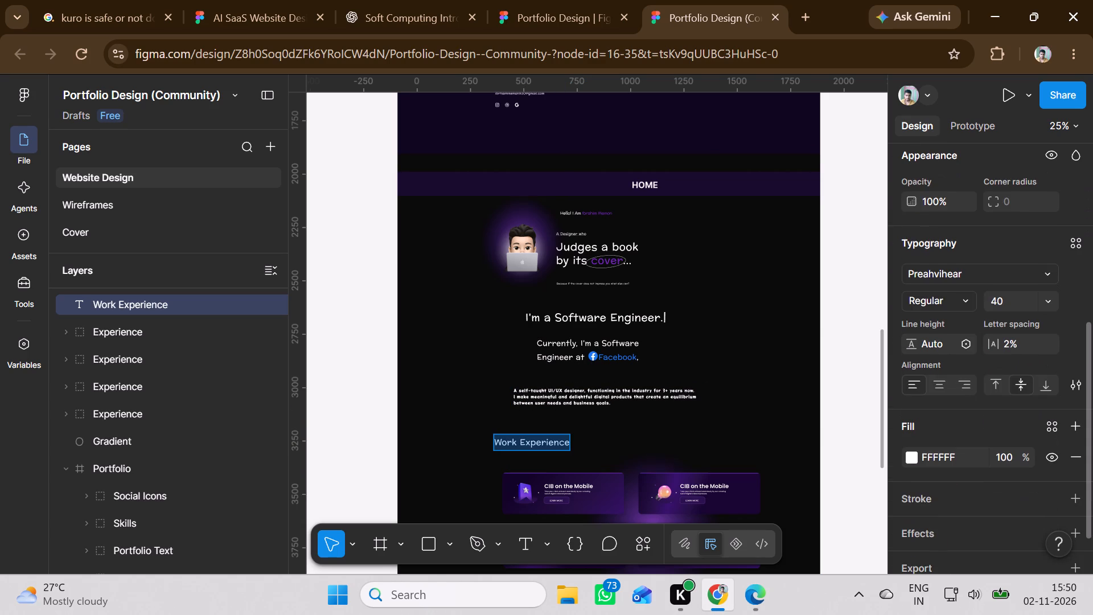
click(966, 273)
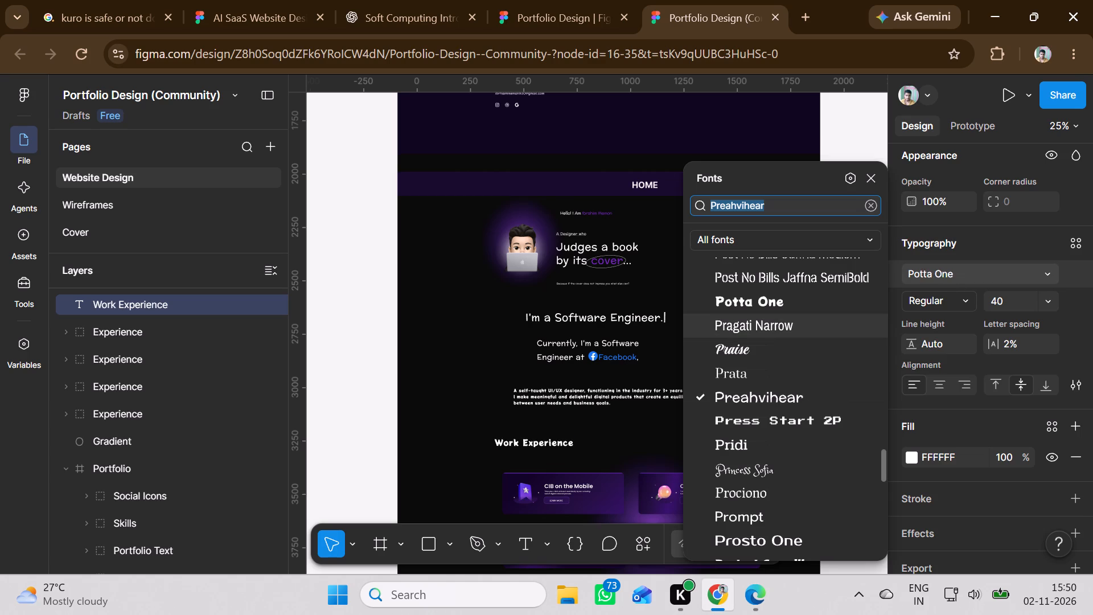
scroll(732, 356, up, 6)
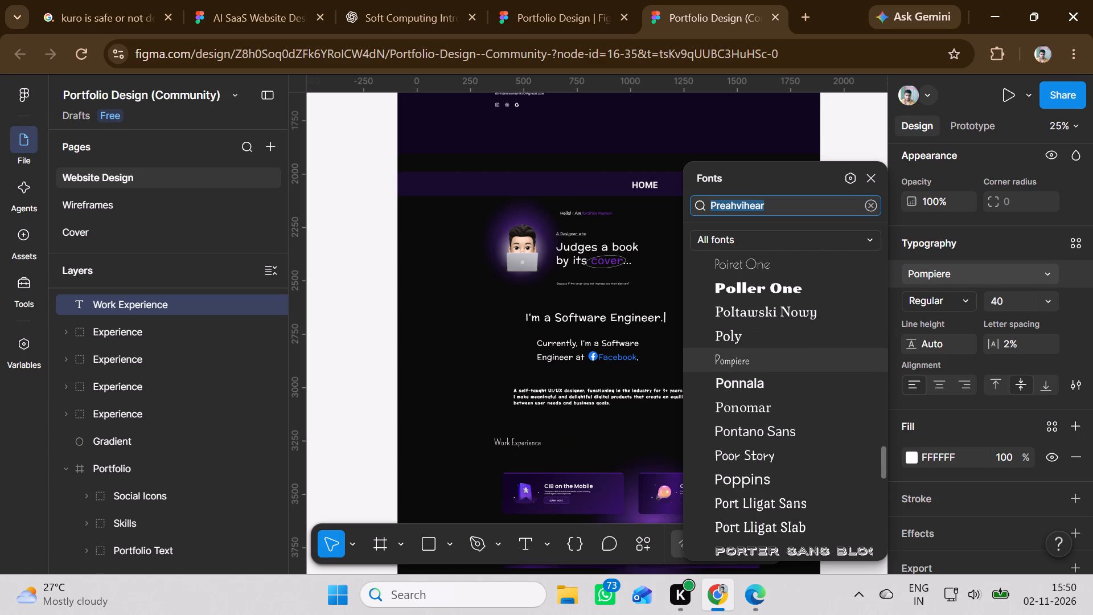
scroll(732, 356, up, 14)
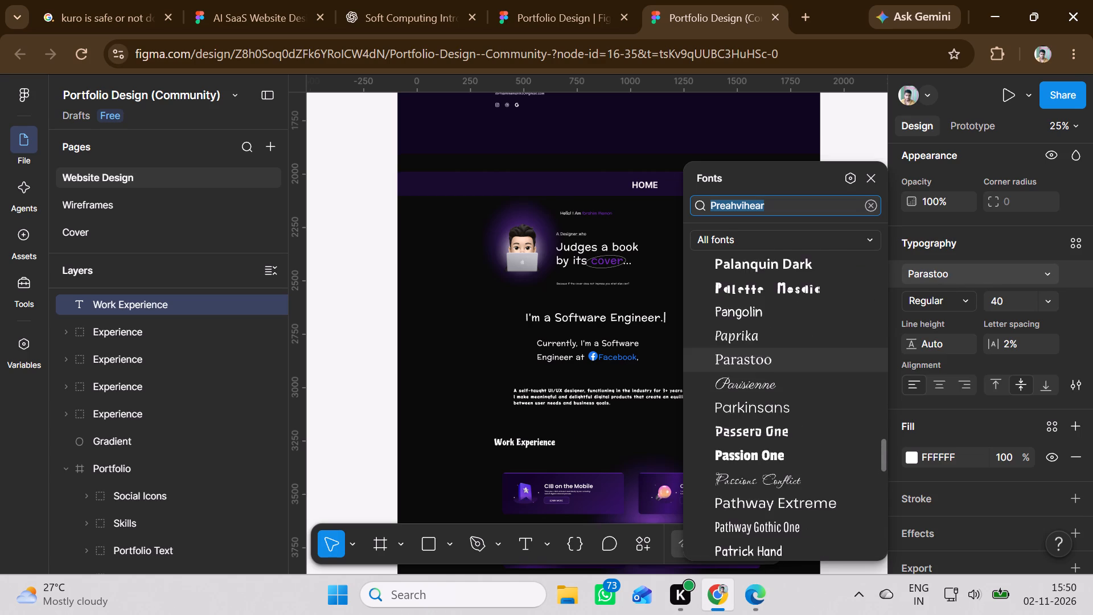
scroll(732, 356, up, 4)
scroll(732, 356, down, 1)
scroll(732, 356, up, 13)
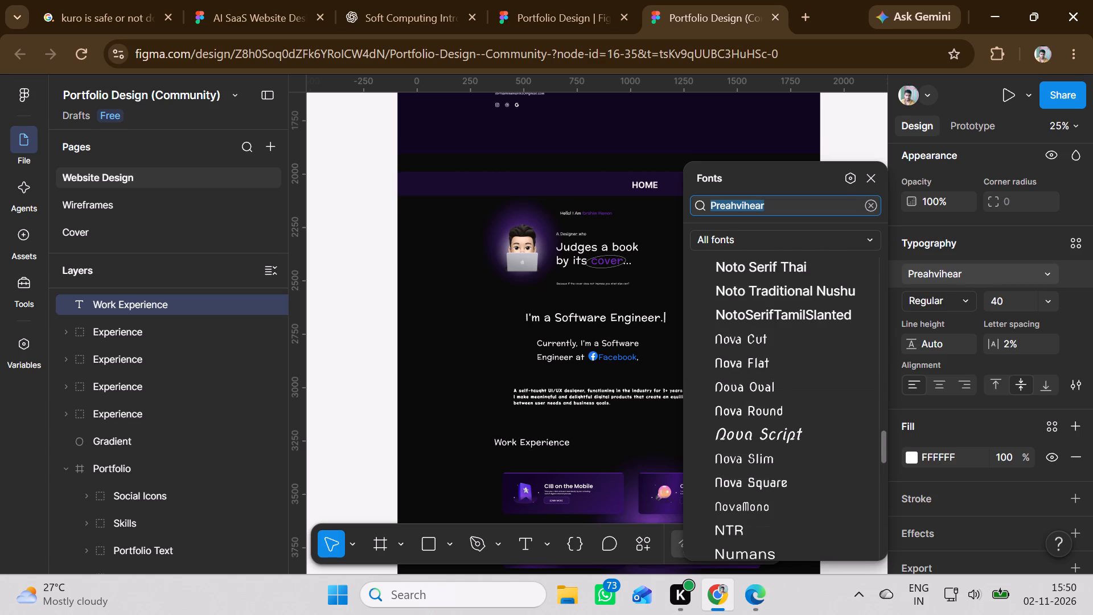
drag(884, 451, 884, 252)
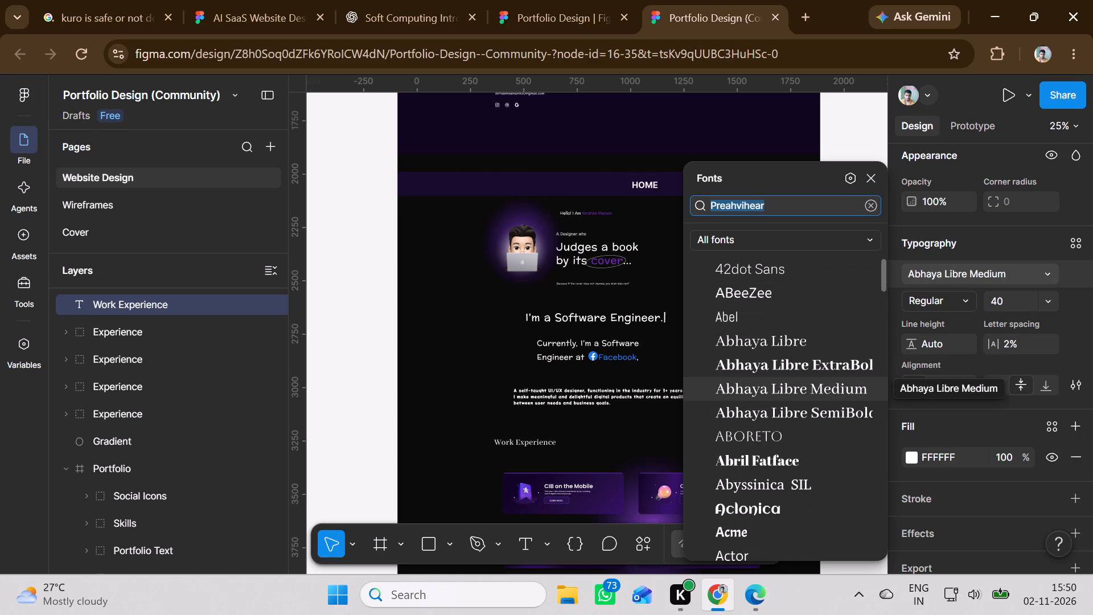
click(733, 391)
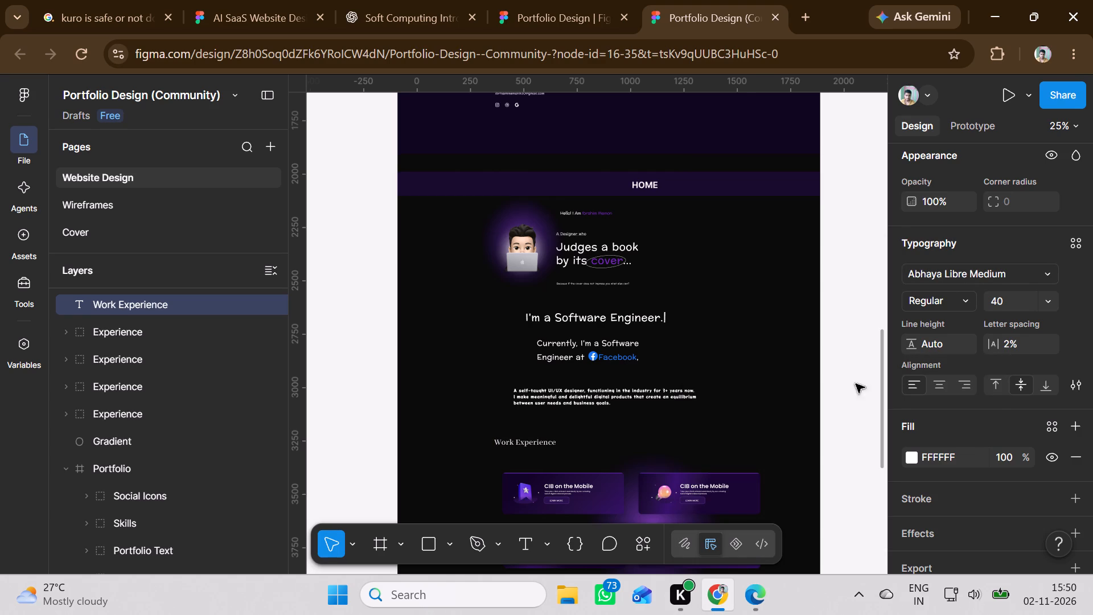
Set the Work Experience heading's font size to 96.
click(1051, 301)
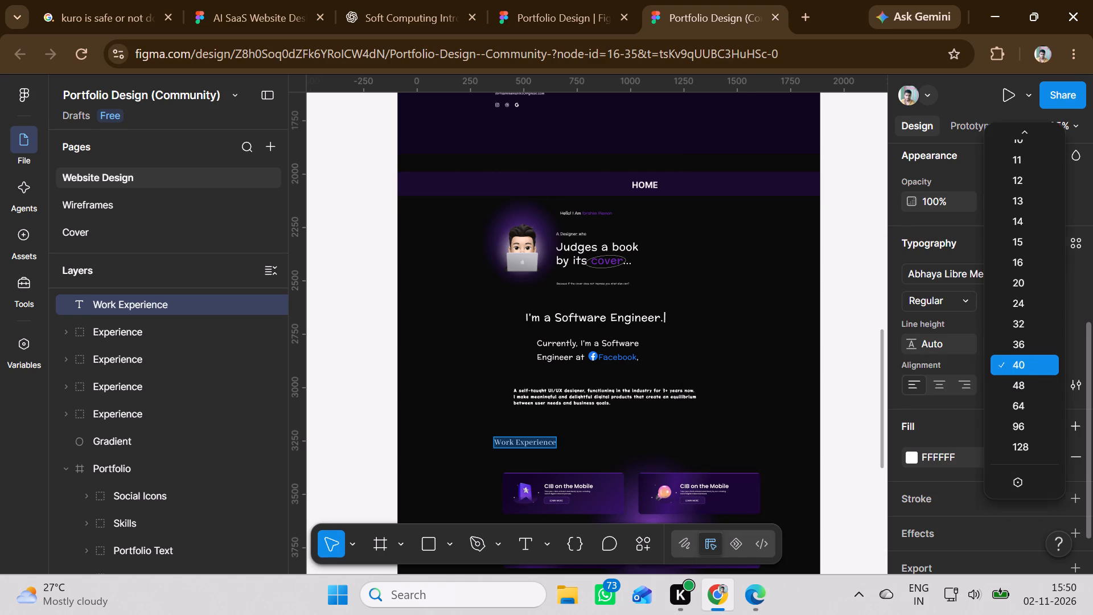
click(1029, 424)
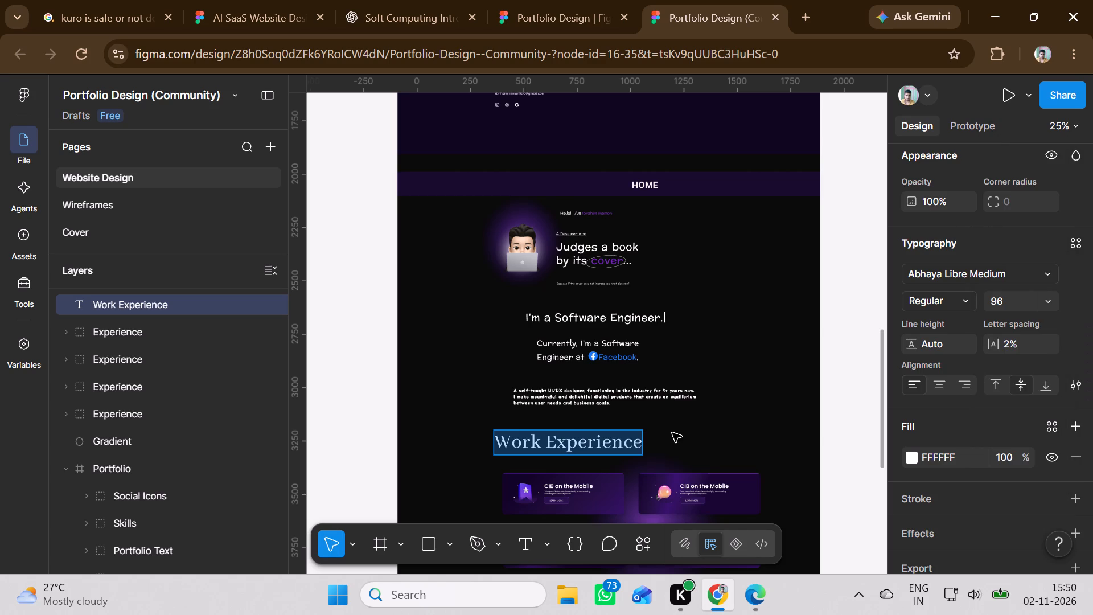
scroll(672, 433, down, 9)
click(537, 408)
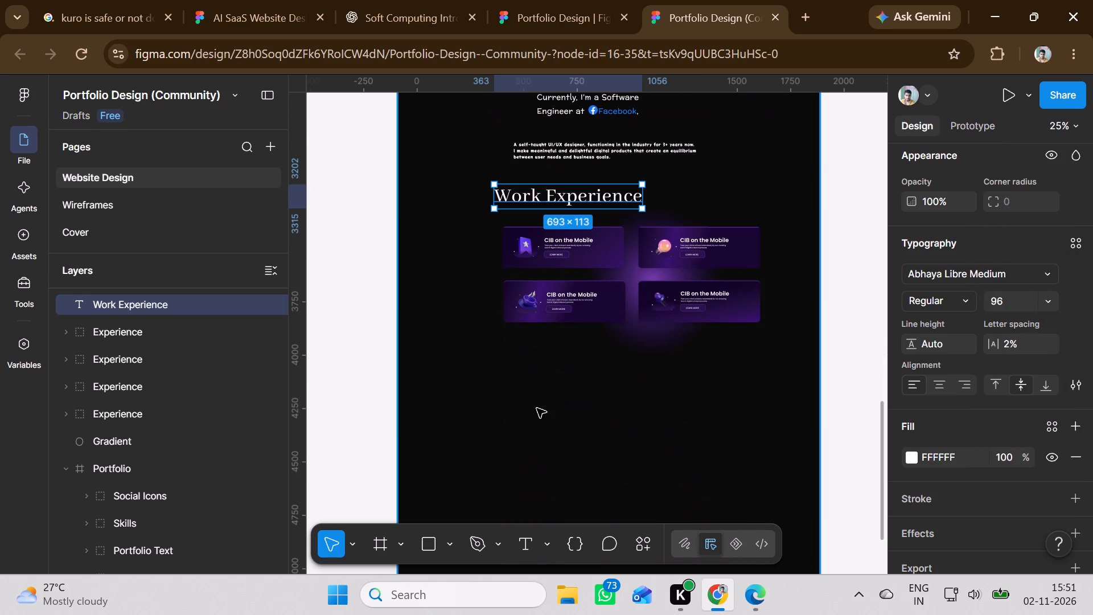
click(428, 366)
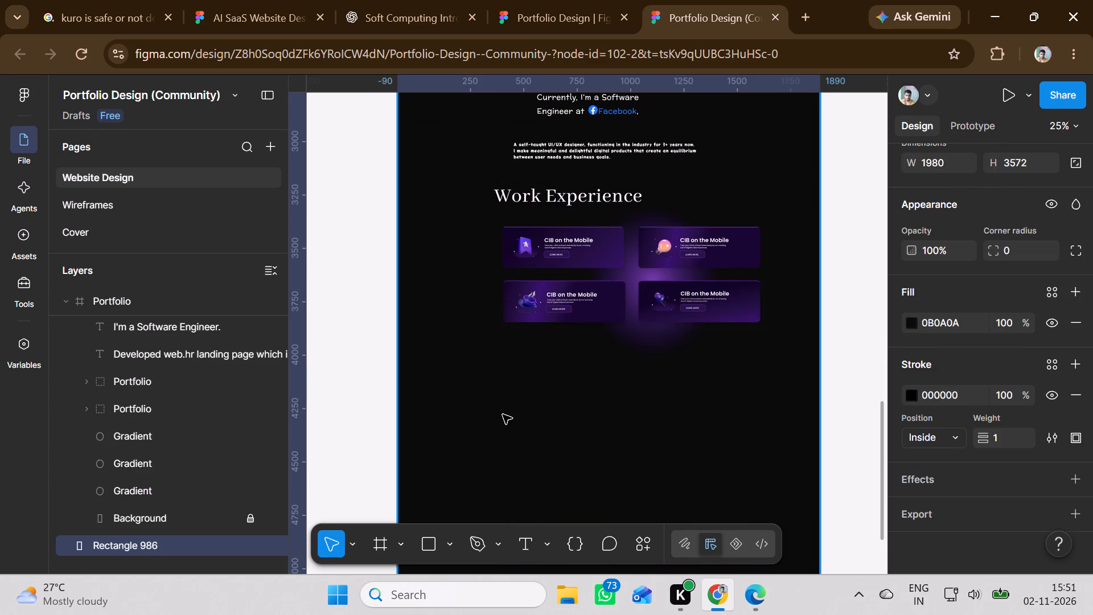
Move the skills graphic with the cross-functional team text and tool icons from the Portfolio frame to below the four experience cards.
scroll(527, 417, up, 9)
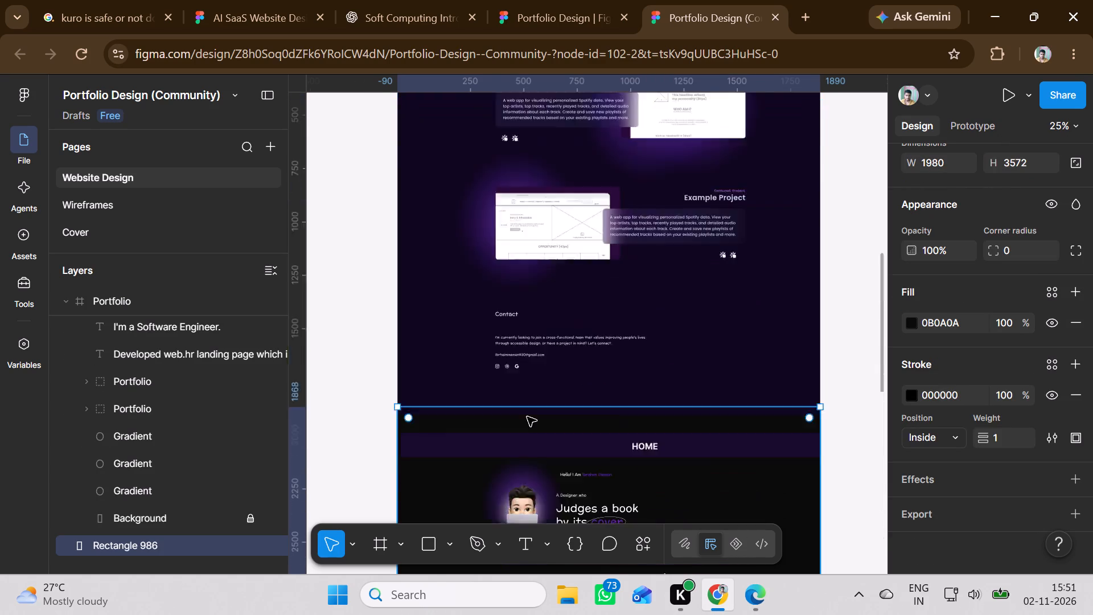
scroll(527, 417, up, 6)
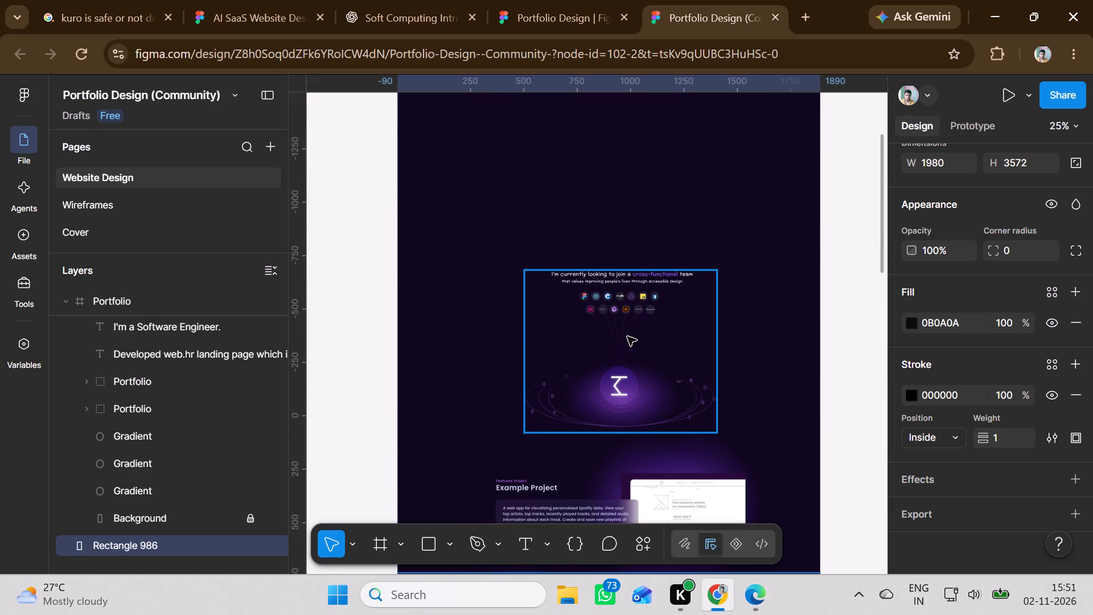
click(640, 284)
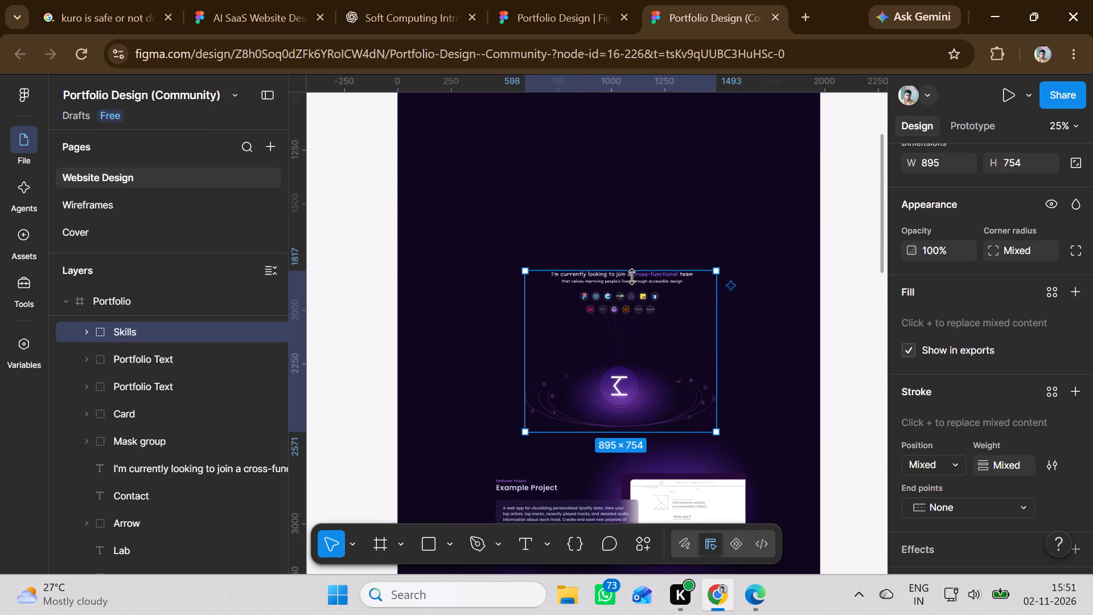
double_click(621, 297)
double_click(653, 277)
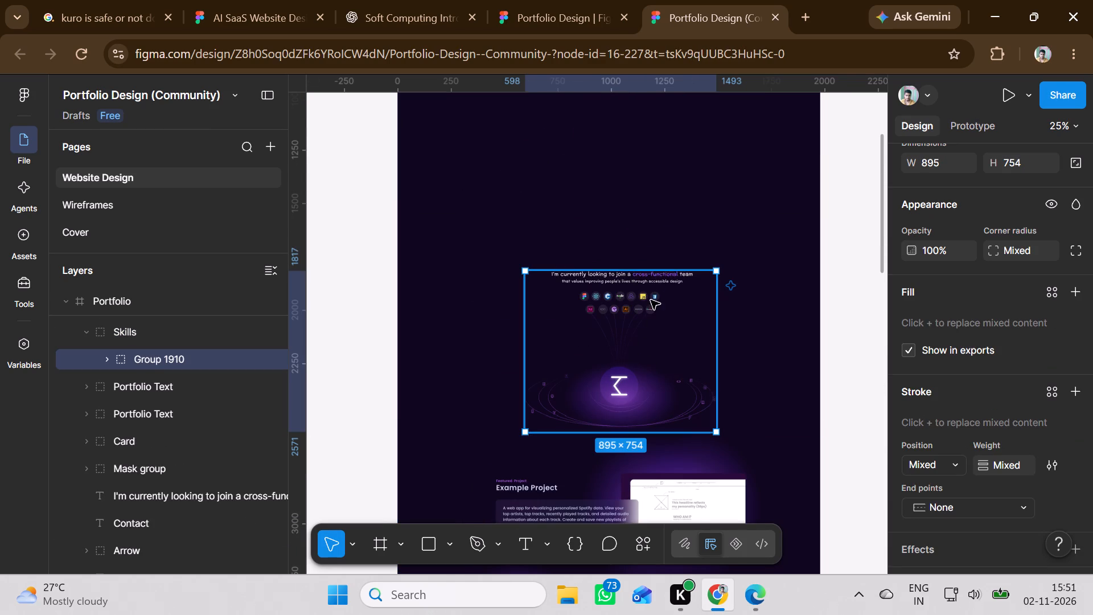
drag(648, 337, 648, 401)
scroll(648, 401, down, 6)
scroll(648, 401, up, 1)
scroll(648, 401, down, 1)
scroll(648, 401, up, 1)
scroll(648, 401, down, 1)
scroll(648, 401, up, 1)
scroll(648, 401, down, 8)
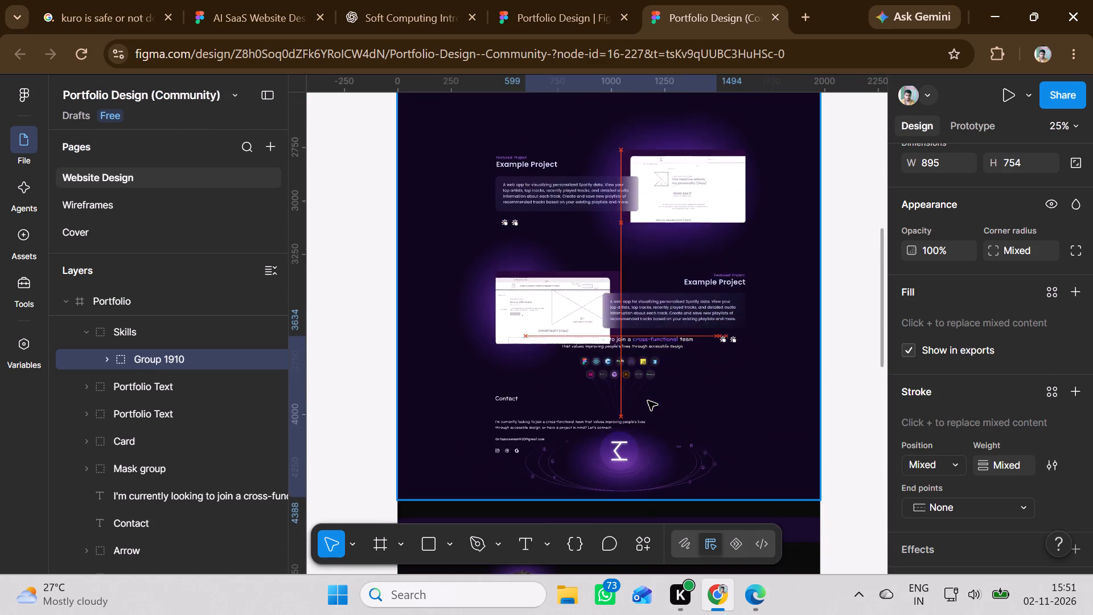
scroll(648, 401, down, 6)
drag(648, 401, 643, 355)
scroll(648, 401, down, 14)
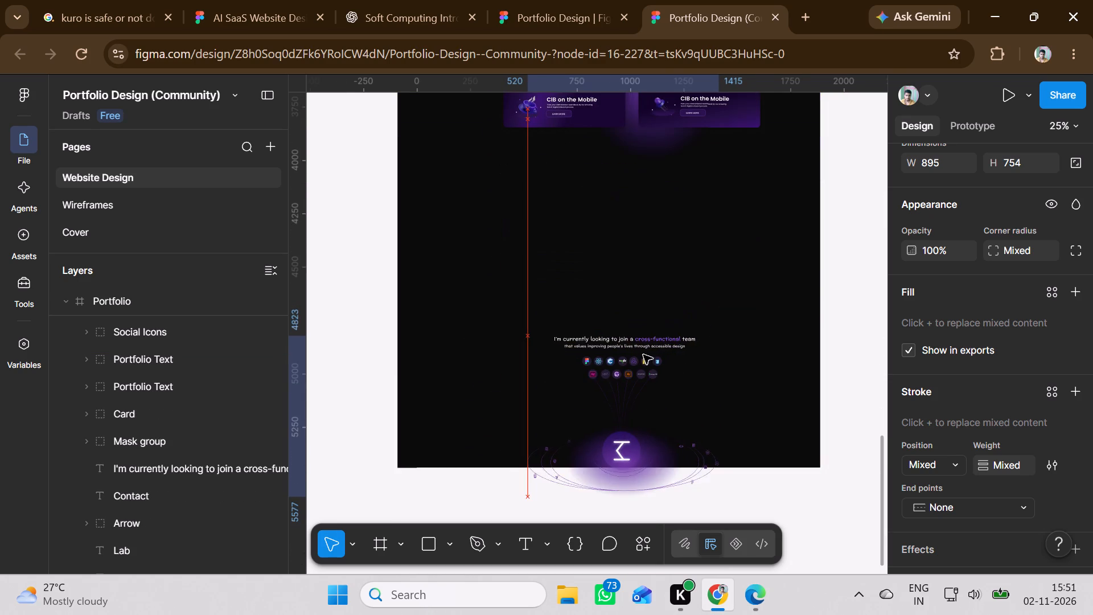
drag(643, 355, 659, 261)
scroll(624, 435, down, 1)
Extend the dark HOME page background rectangle downward to a height of 4076.
click(621, 456)
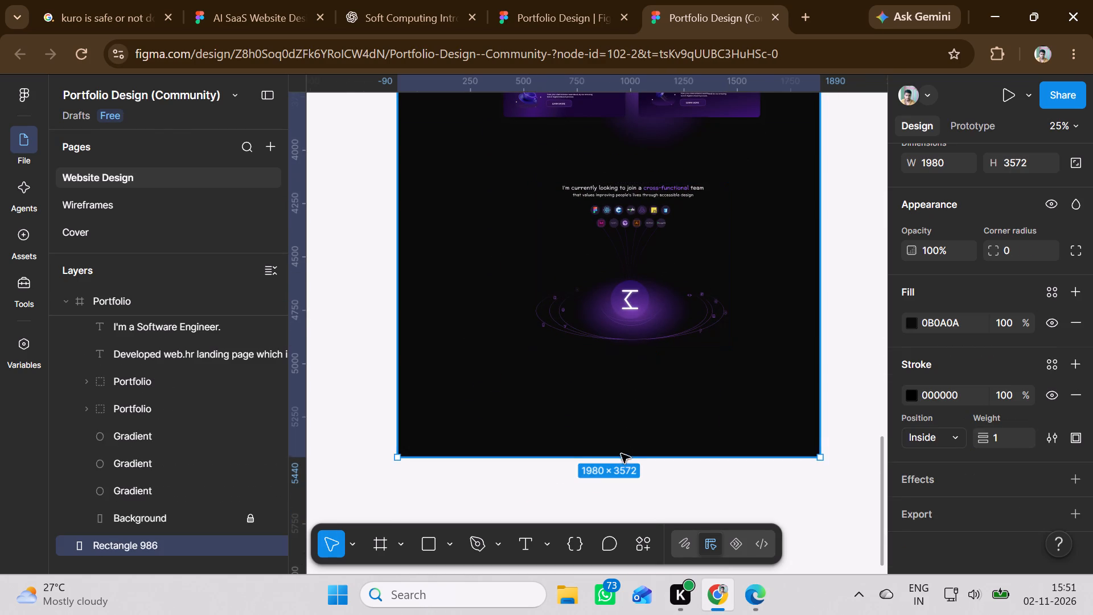
scroll(626, 436, down, 2)
drag(621, 421, 622, 518)
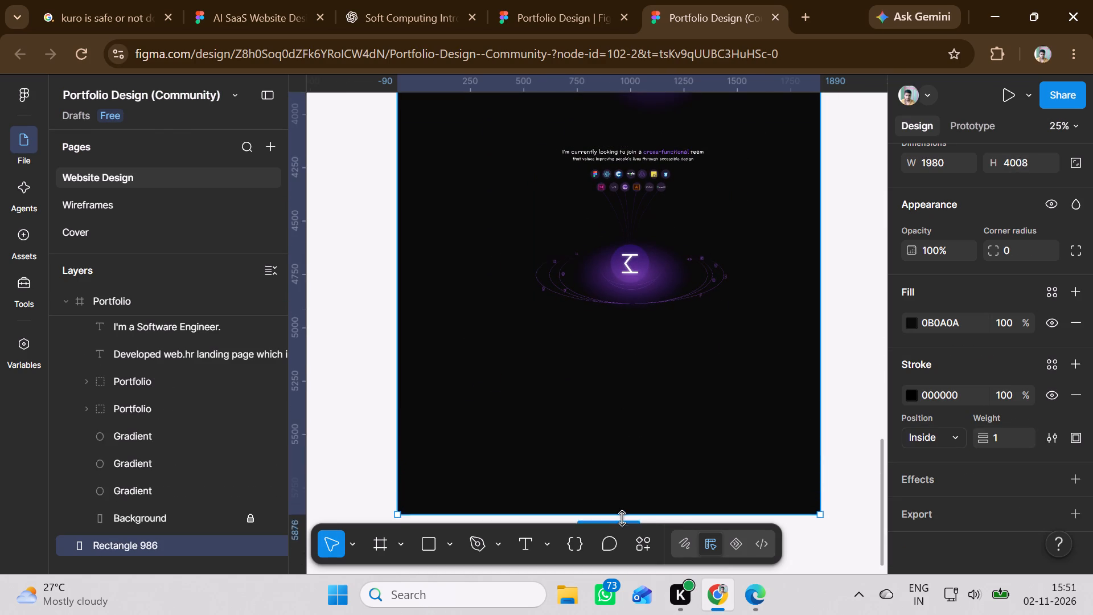
drag(622, 518, 622, 528)
Move the dark HOME background rectangle down to Y 2027, so its top edge sits behind the HOME header bar.
scroll(643, 403, up, 6)
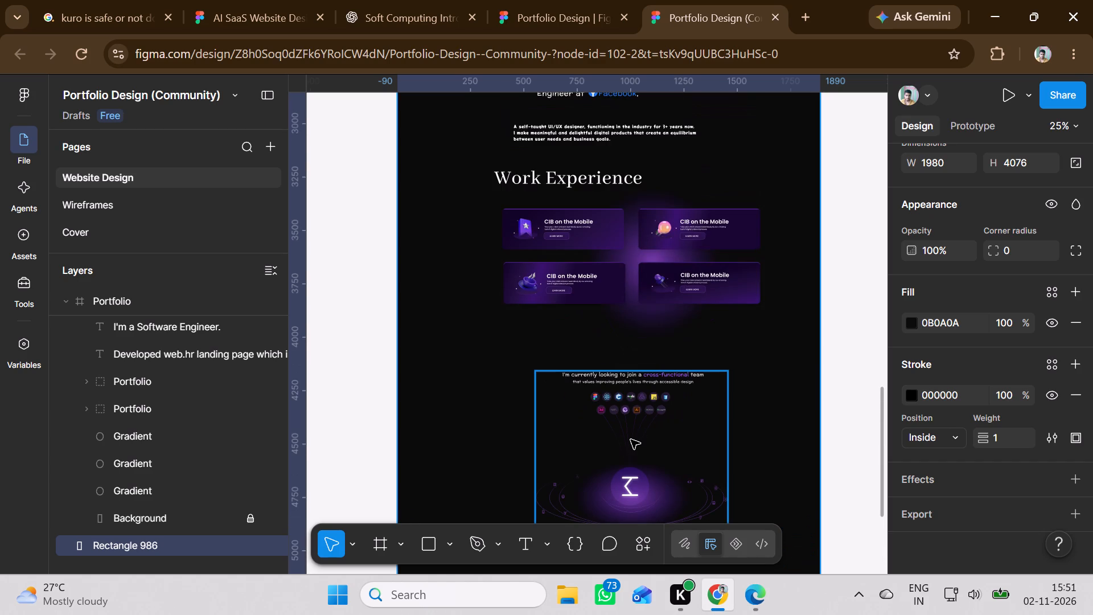
scroll(636, 438, up, 10)
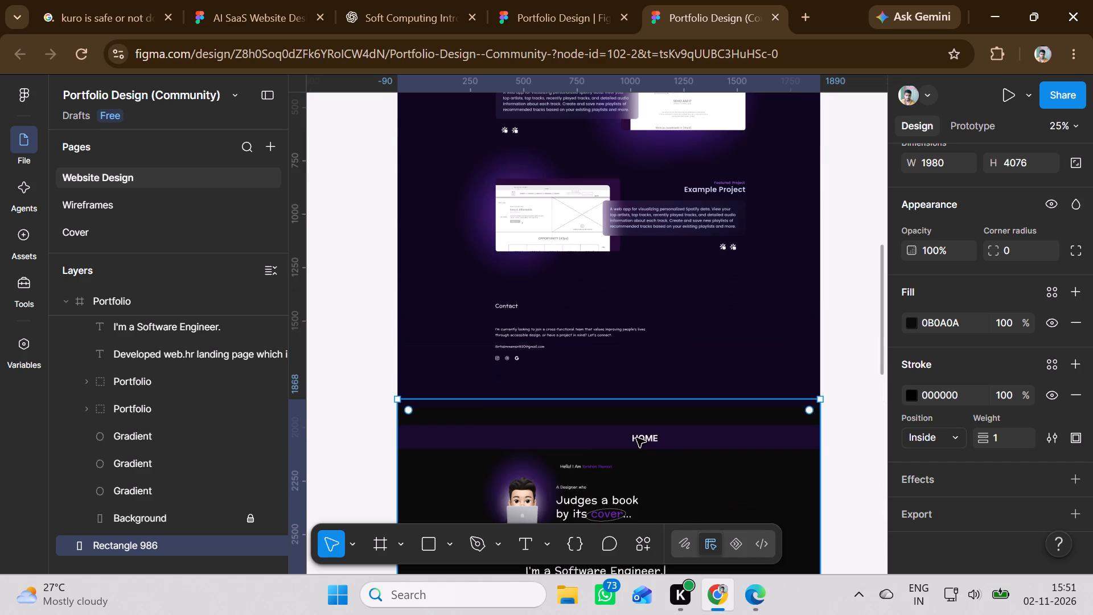
drag(447, 416, 446, 449)
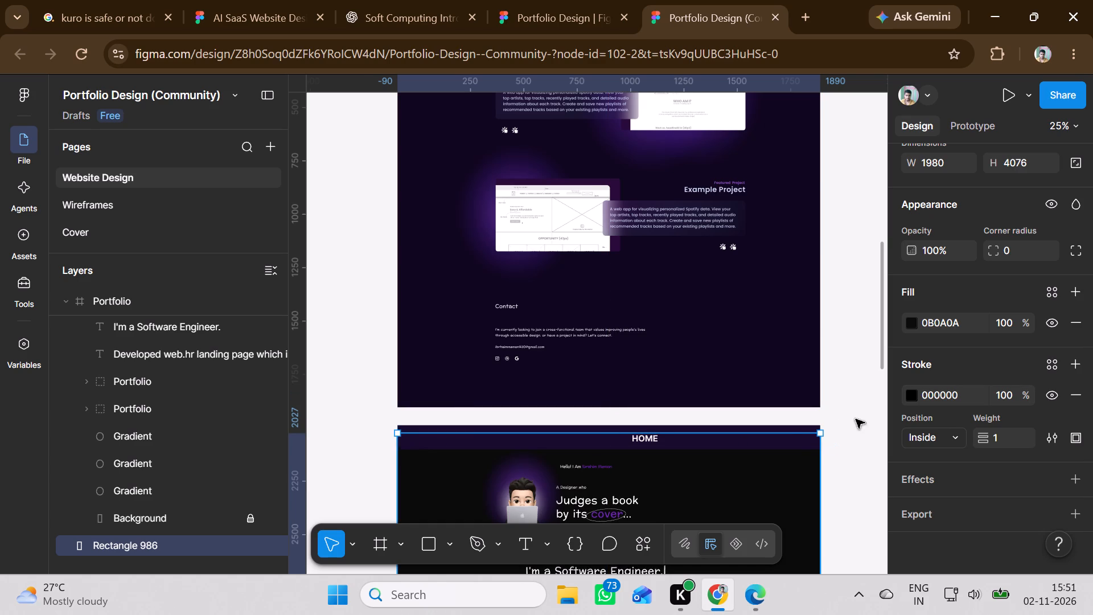
click(850, 420)
Review the HOME page layout and the remaining project and contact sections of the Portfolio frame above it.
scroll(735, 427, down, 8)
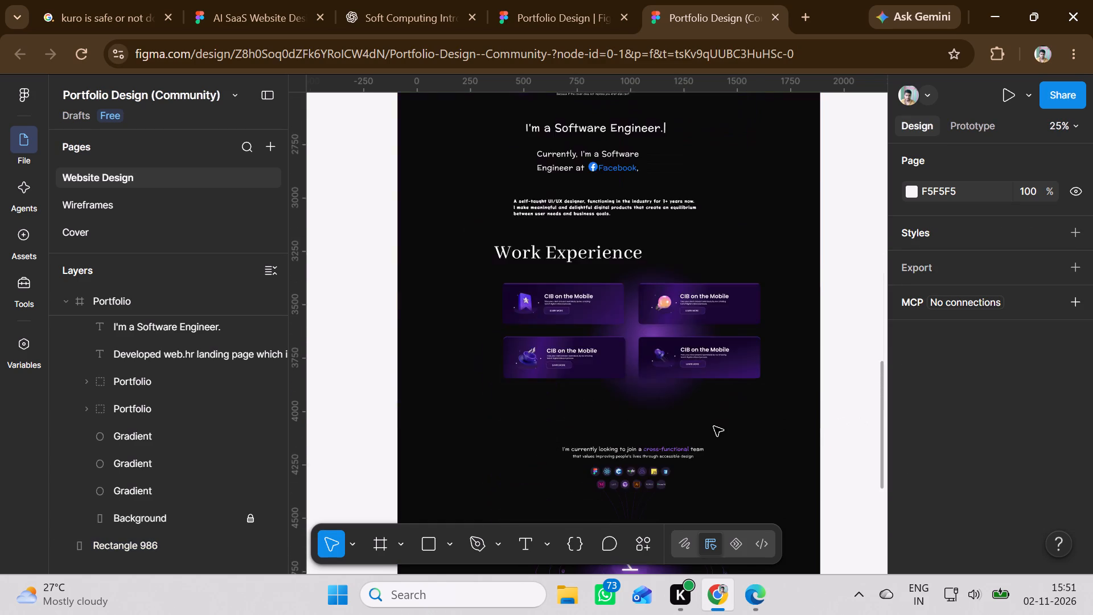
scroll(714, 427, down, 5)
scroll(714, 427, up, 11)
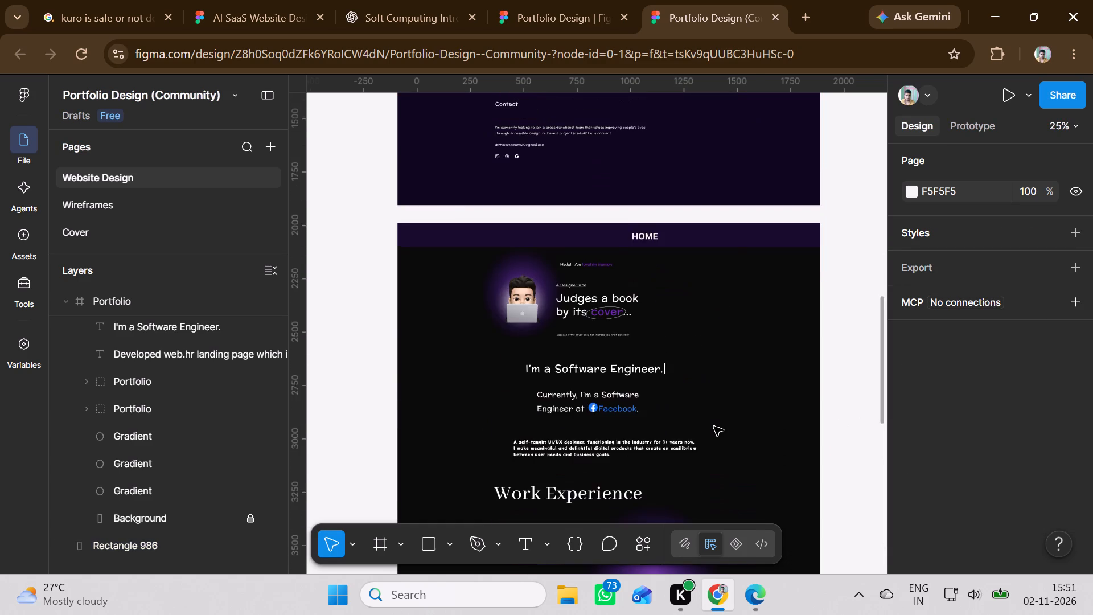
scroll(714, 427, up, 3)
scroll(714, 427, down, 1)
scroll(714, 427, up, 1)
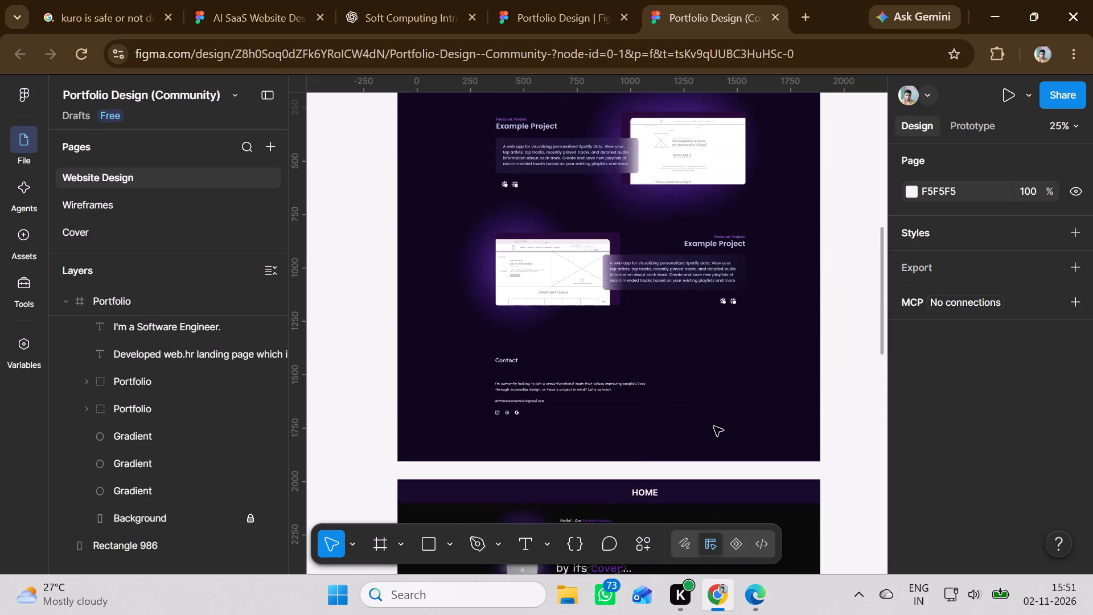
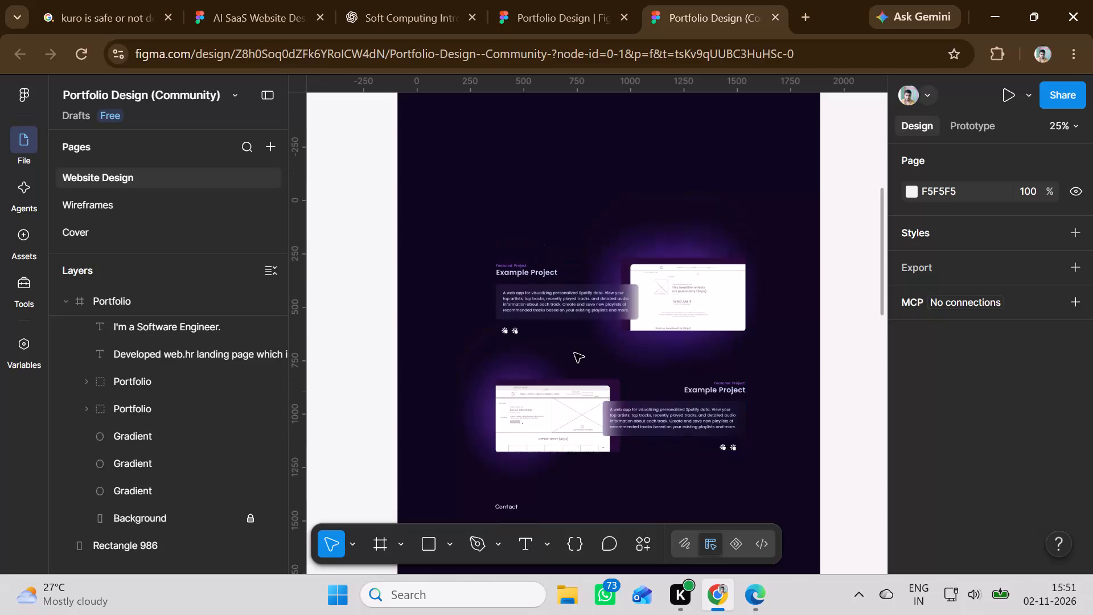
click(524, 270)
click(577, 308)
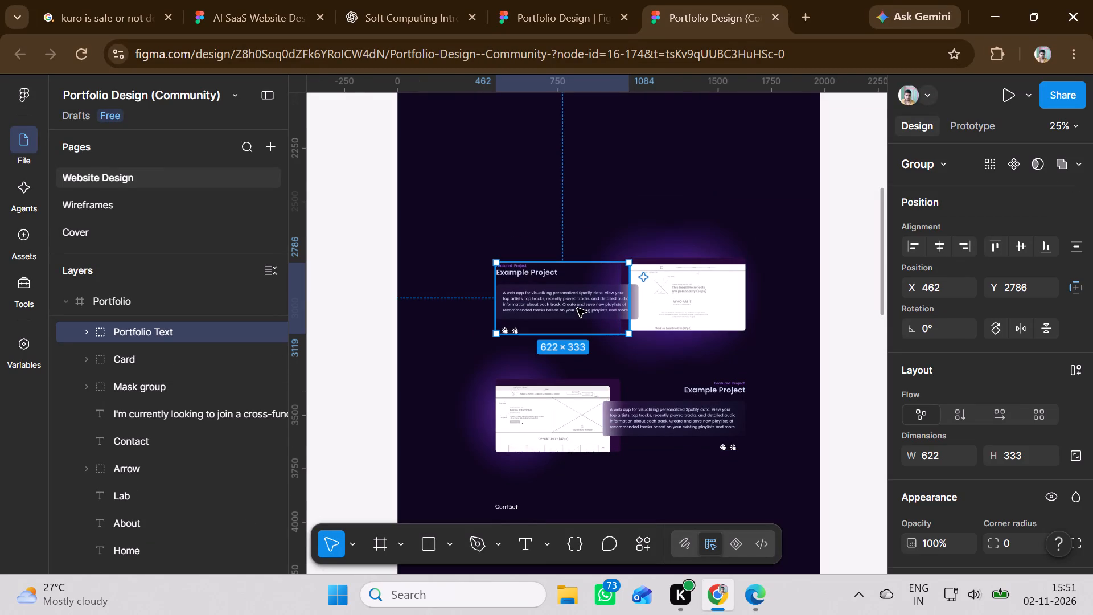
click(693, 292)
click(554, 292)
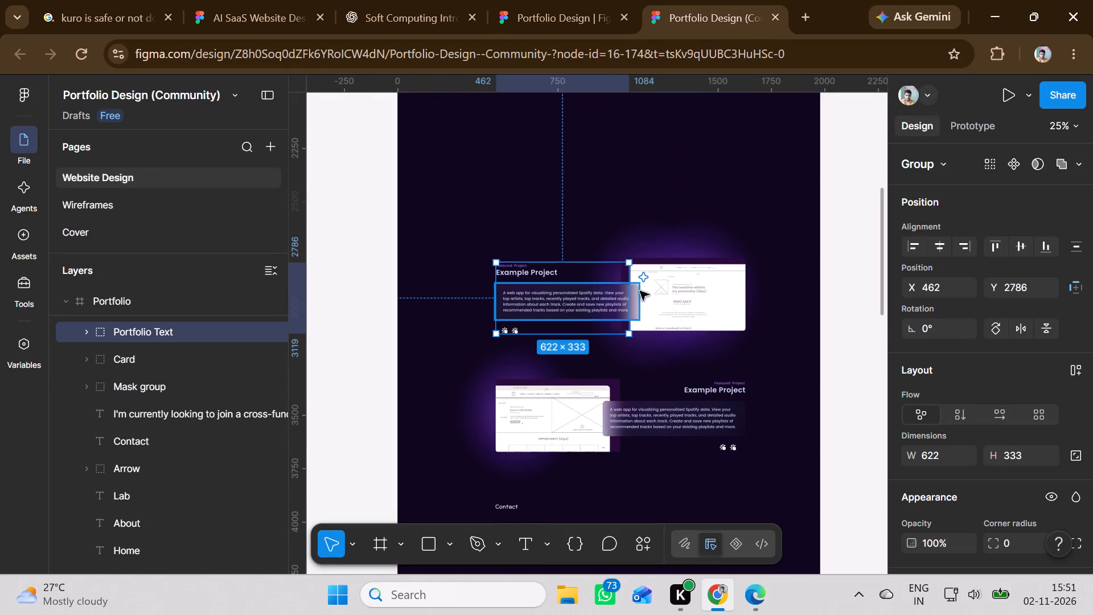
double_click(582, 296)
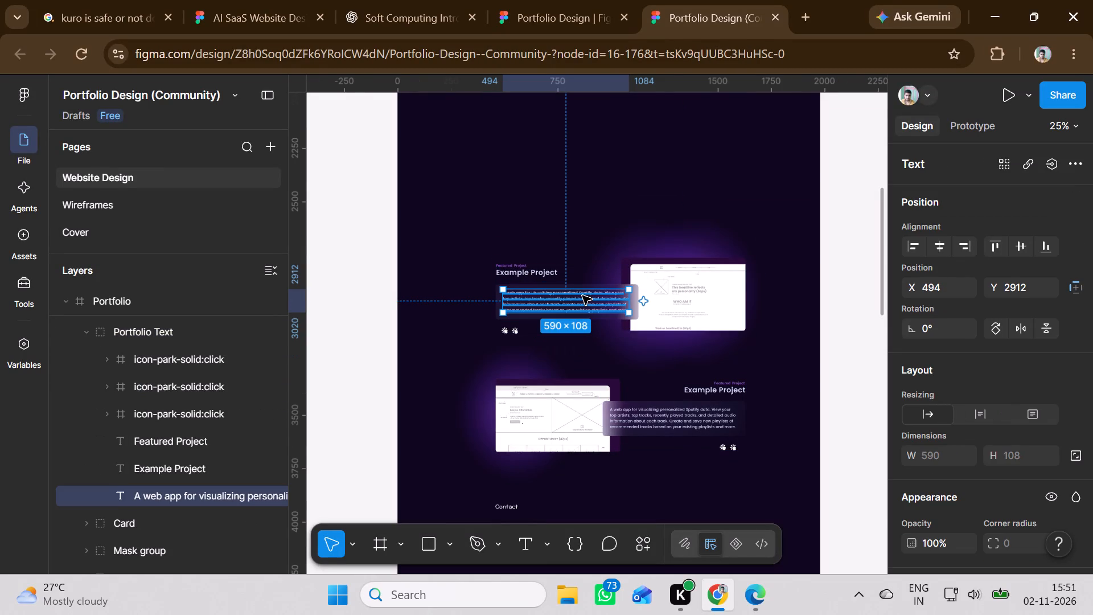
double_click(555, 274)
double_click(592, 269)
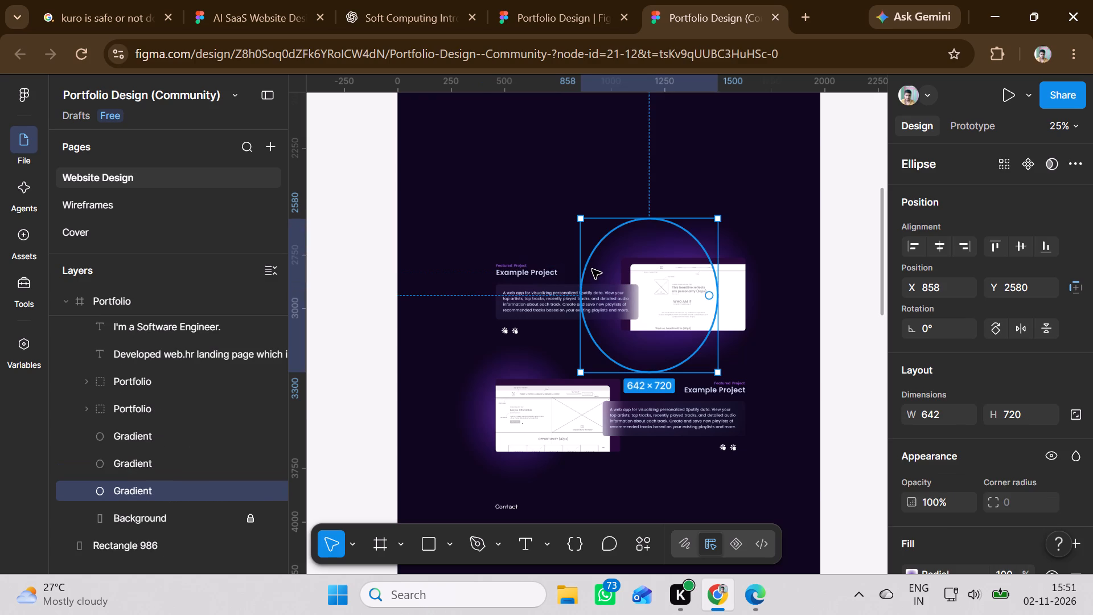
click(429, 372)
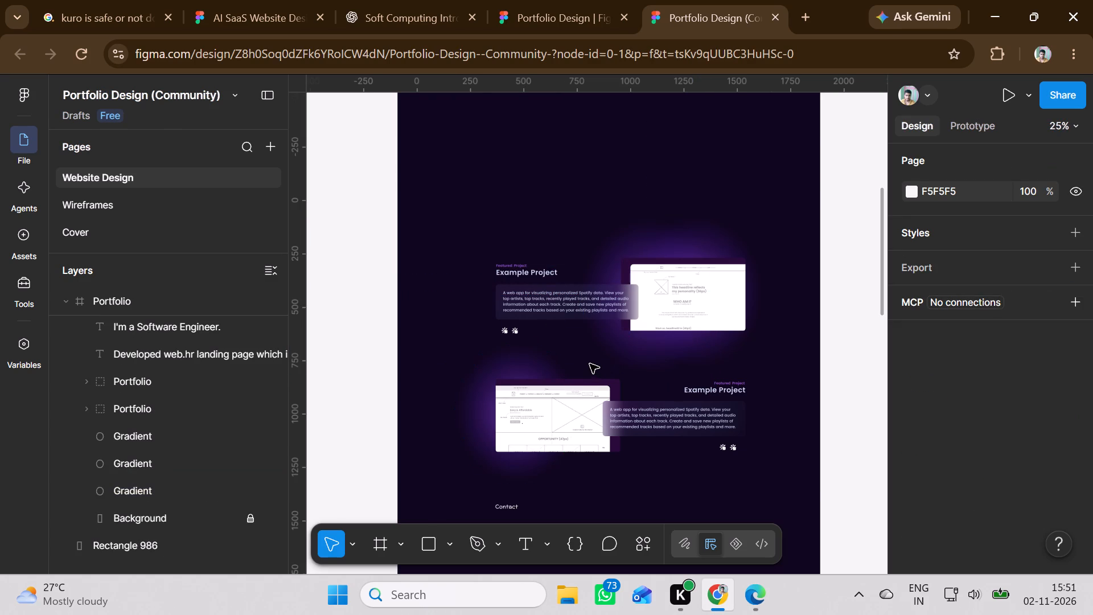
Move the first project's "Example Project" heading down to X 462, Y 2849, just above its description.
click(541, 280)
double_click(532, 271)
drag(536, 273, 535, 228)
scroll(531, 362, down, 4)
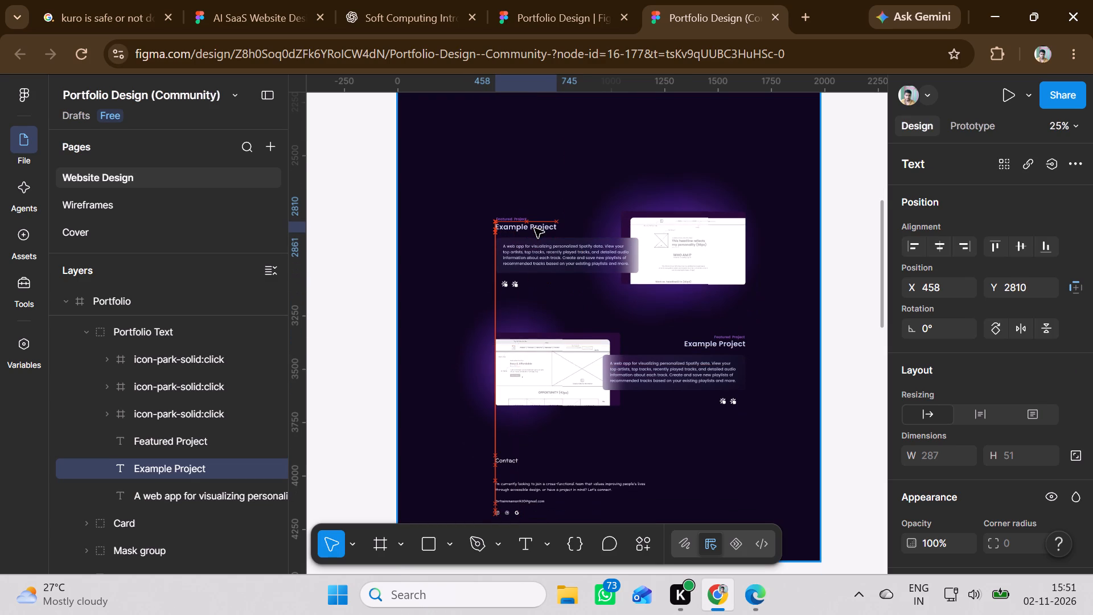
drag(535, 228, 536, 235)
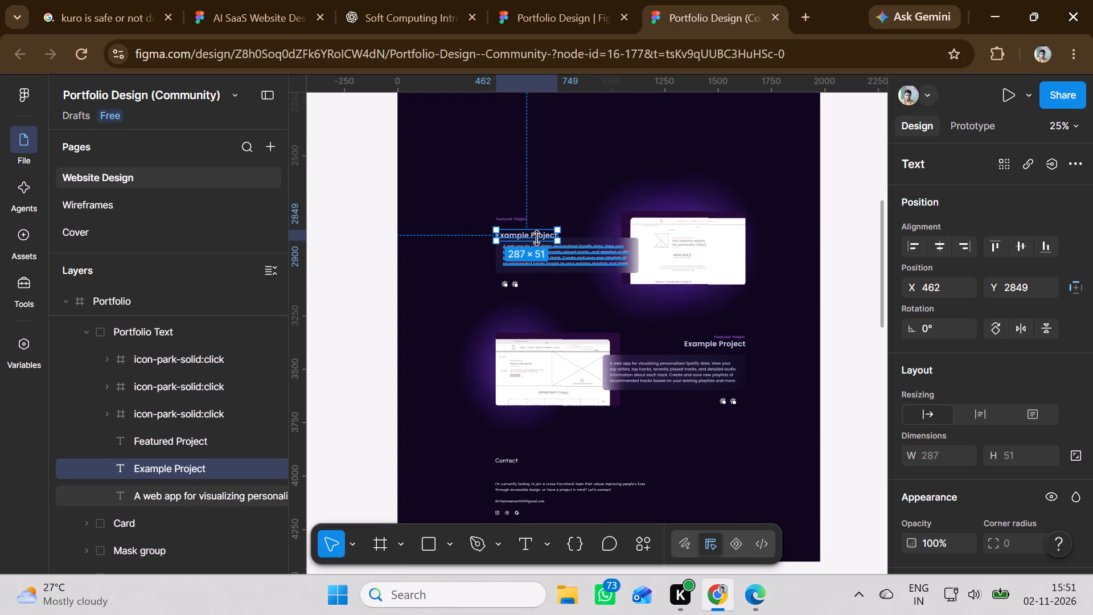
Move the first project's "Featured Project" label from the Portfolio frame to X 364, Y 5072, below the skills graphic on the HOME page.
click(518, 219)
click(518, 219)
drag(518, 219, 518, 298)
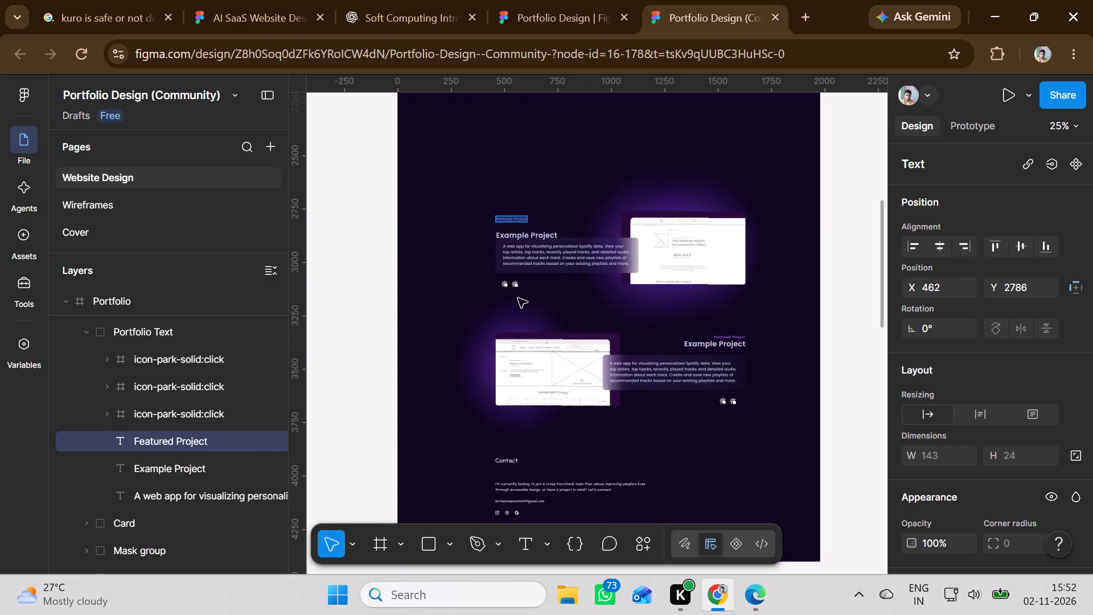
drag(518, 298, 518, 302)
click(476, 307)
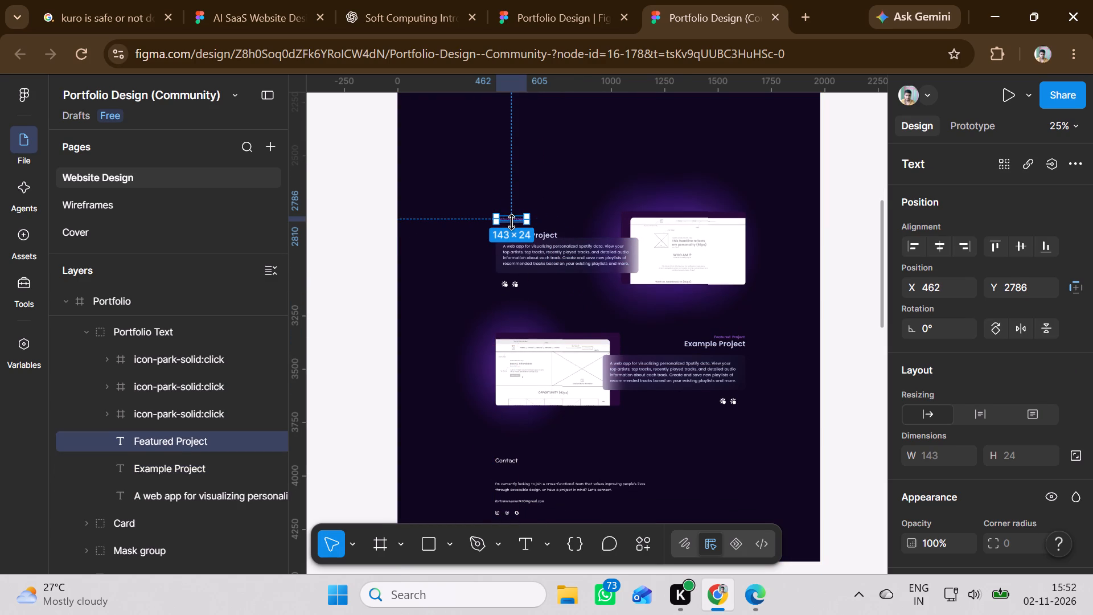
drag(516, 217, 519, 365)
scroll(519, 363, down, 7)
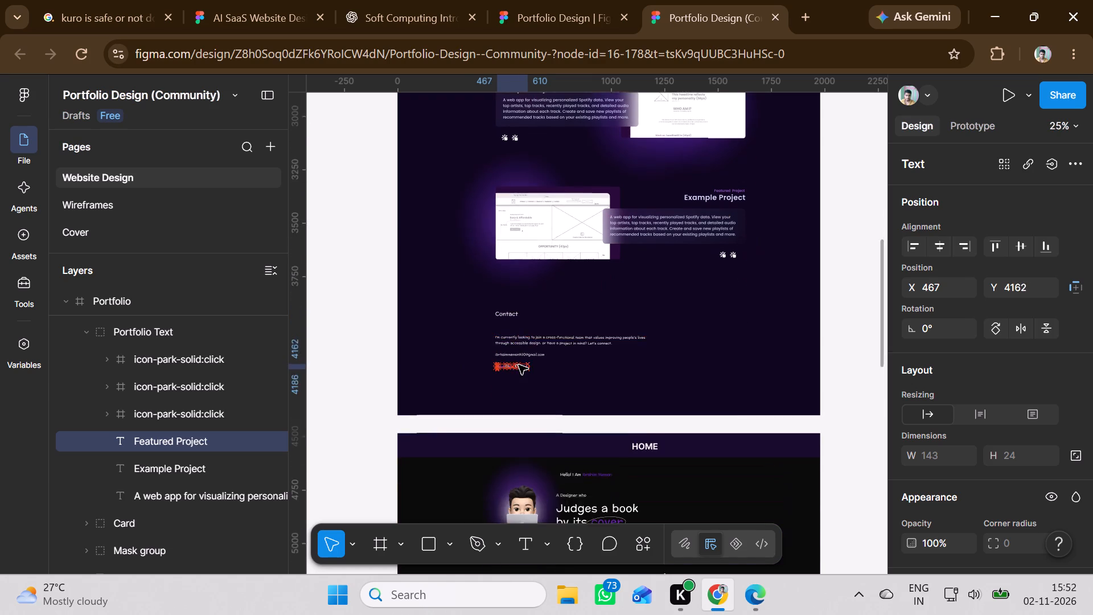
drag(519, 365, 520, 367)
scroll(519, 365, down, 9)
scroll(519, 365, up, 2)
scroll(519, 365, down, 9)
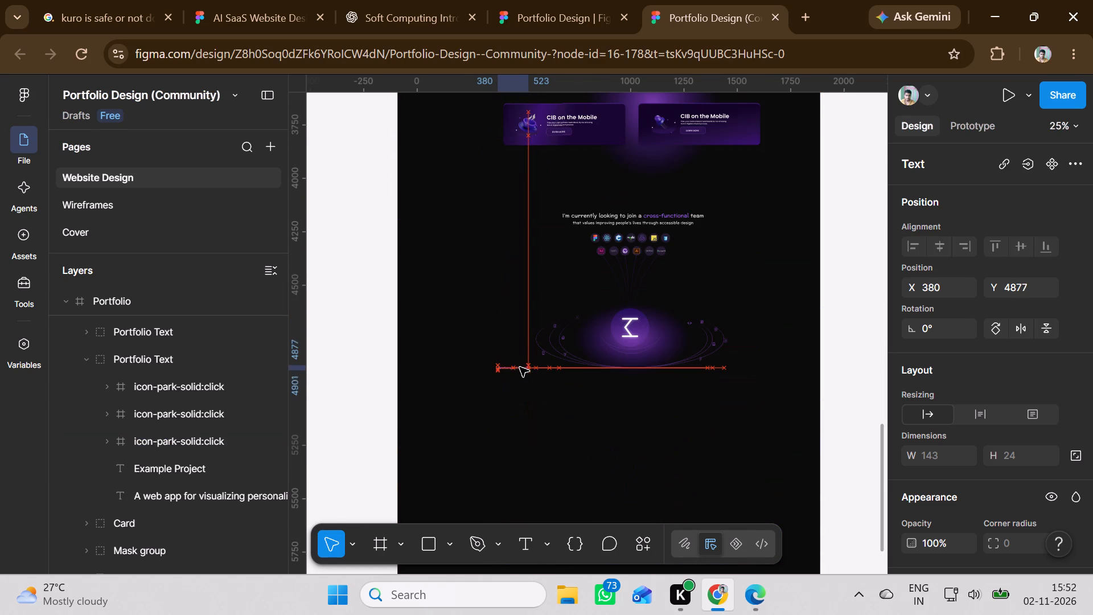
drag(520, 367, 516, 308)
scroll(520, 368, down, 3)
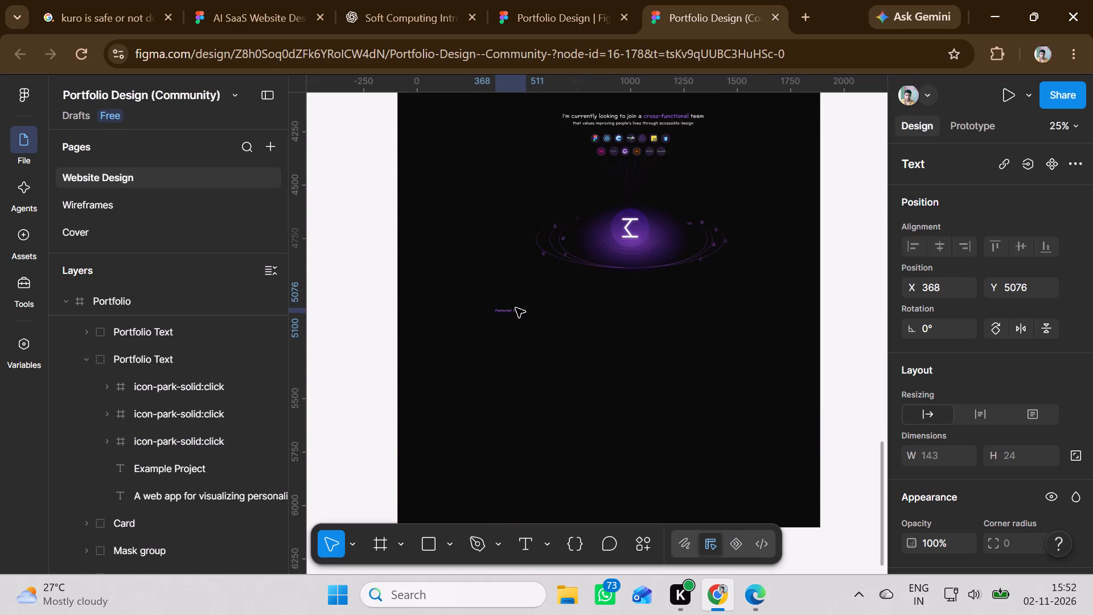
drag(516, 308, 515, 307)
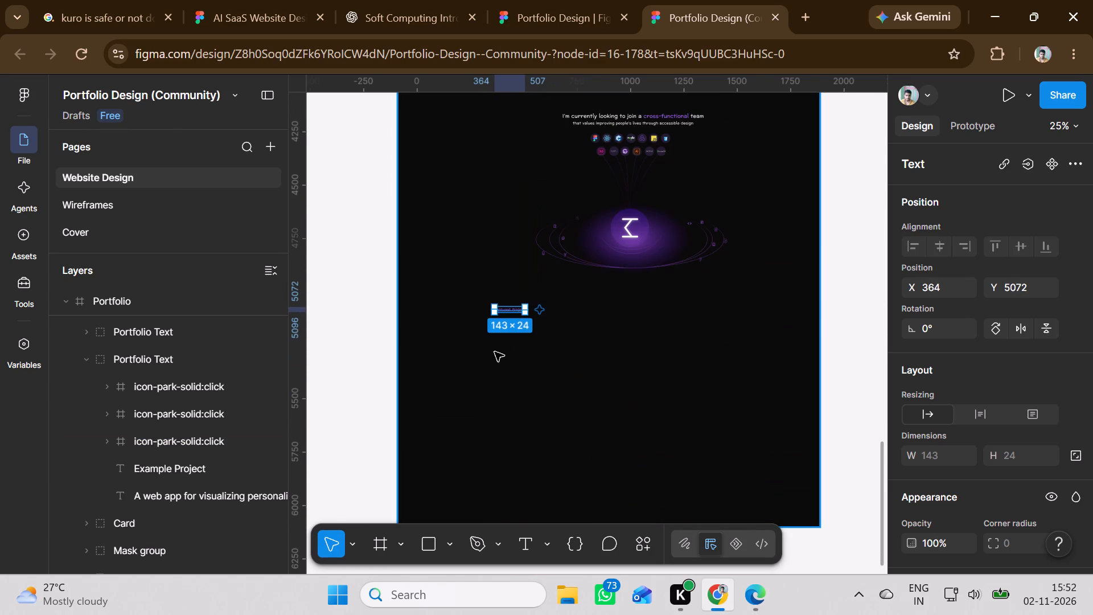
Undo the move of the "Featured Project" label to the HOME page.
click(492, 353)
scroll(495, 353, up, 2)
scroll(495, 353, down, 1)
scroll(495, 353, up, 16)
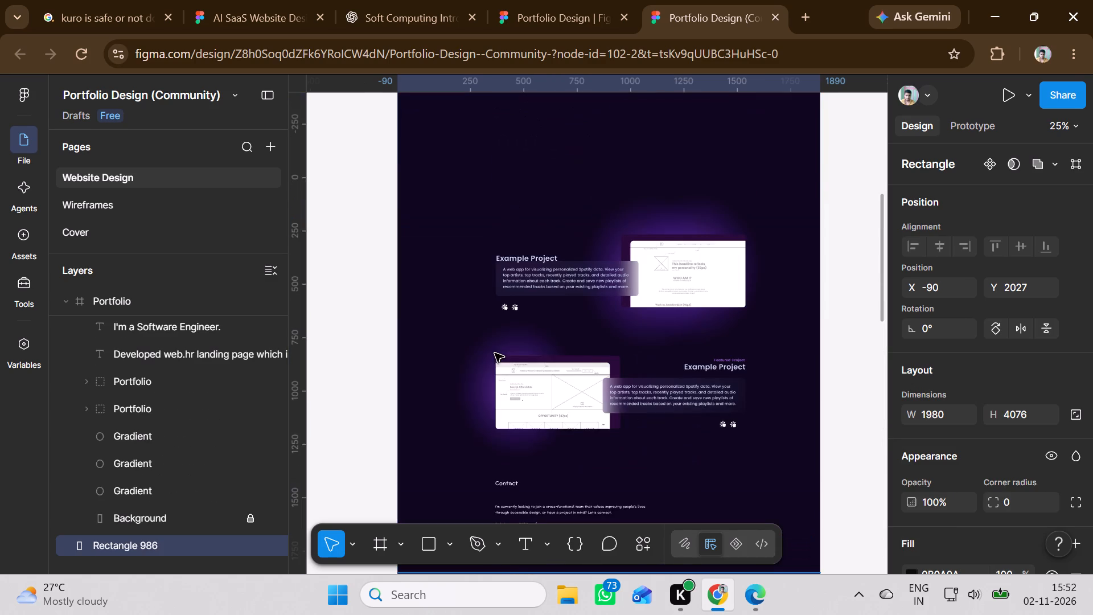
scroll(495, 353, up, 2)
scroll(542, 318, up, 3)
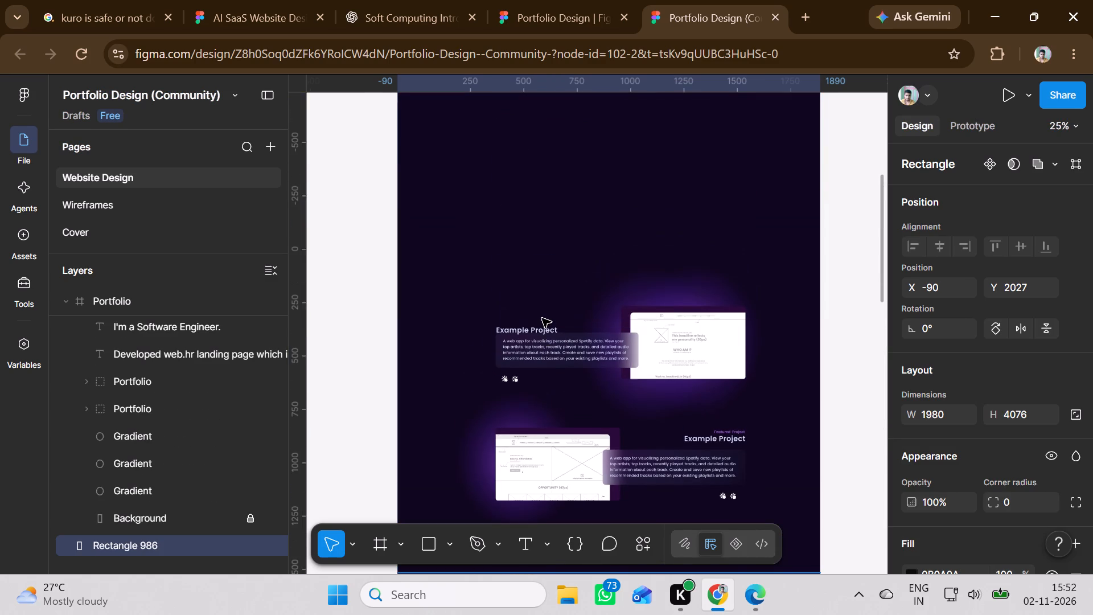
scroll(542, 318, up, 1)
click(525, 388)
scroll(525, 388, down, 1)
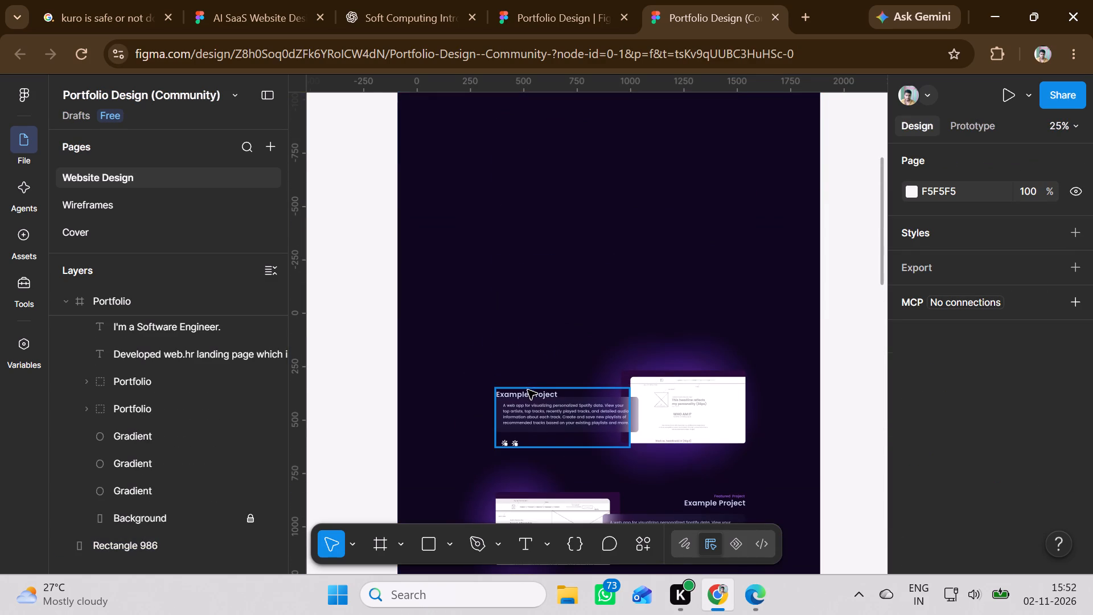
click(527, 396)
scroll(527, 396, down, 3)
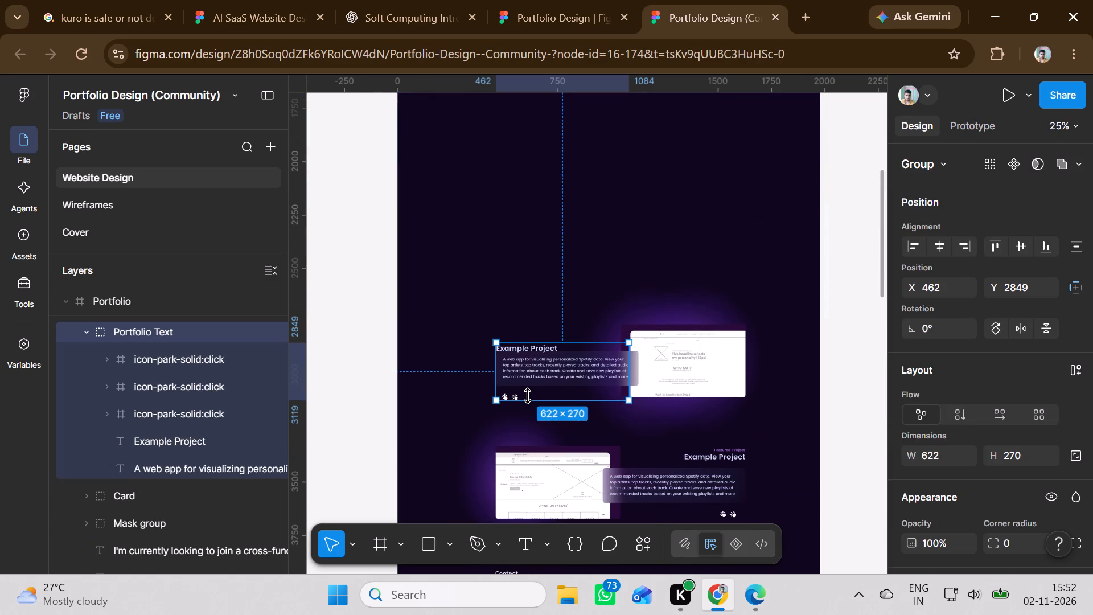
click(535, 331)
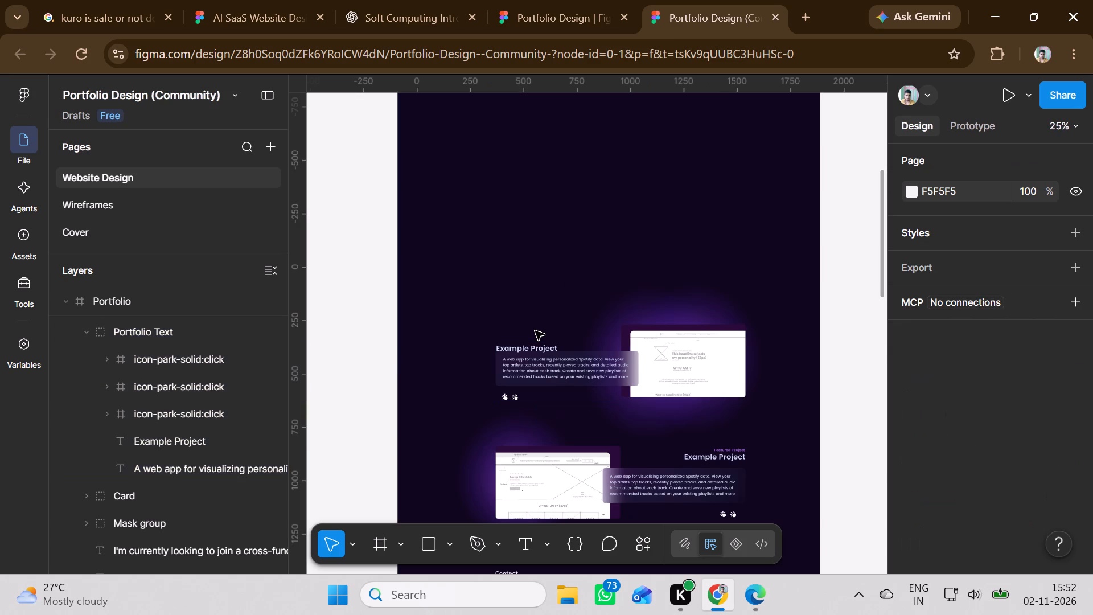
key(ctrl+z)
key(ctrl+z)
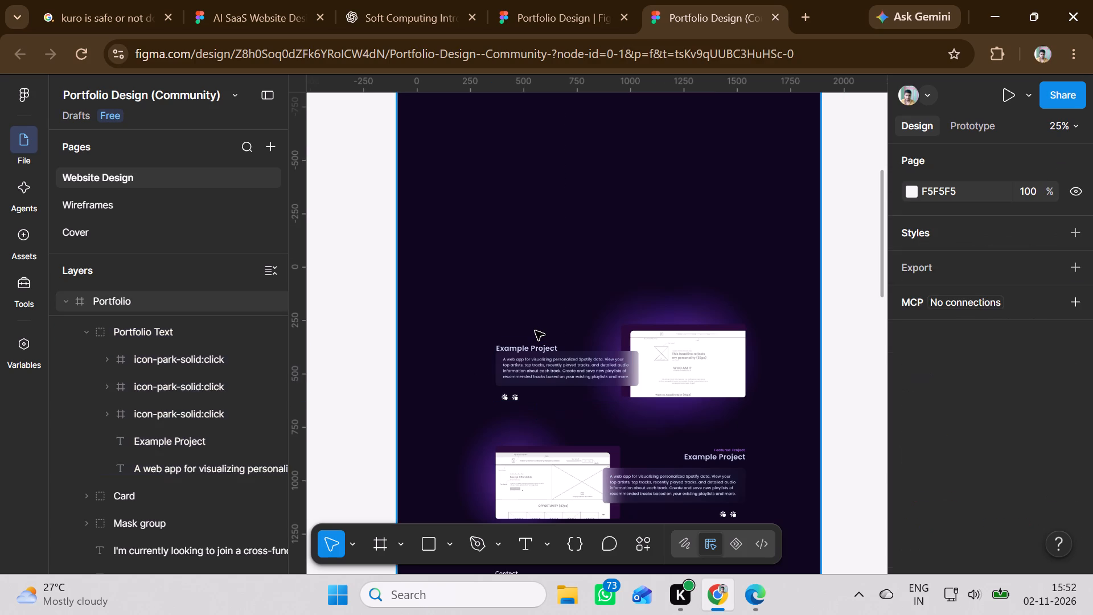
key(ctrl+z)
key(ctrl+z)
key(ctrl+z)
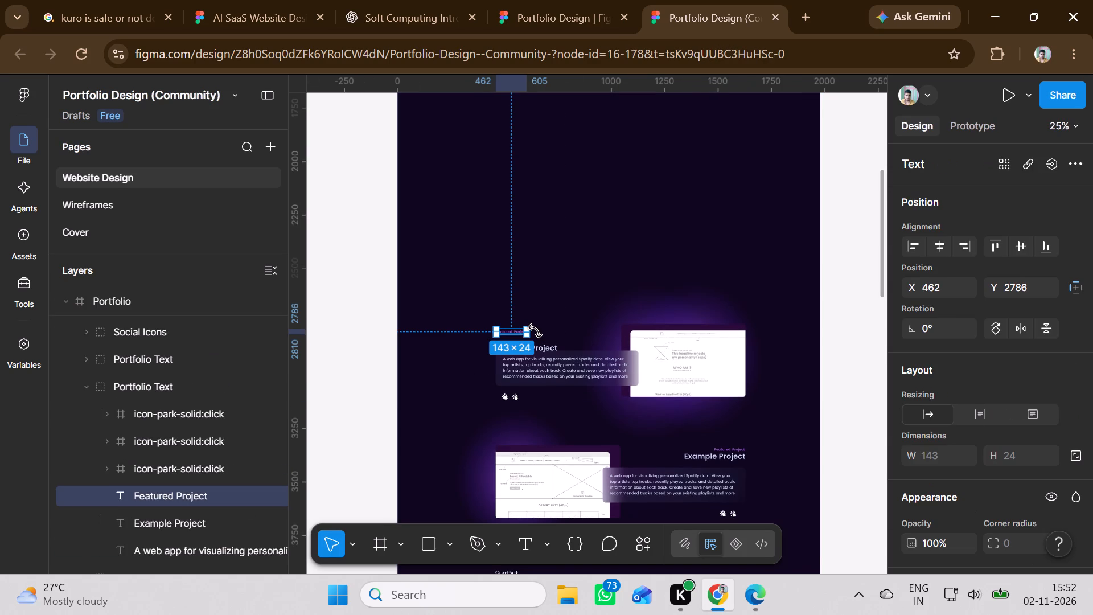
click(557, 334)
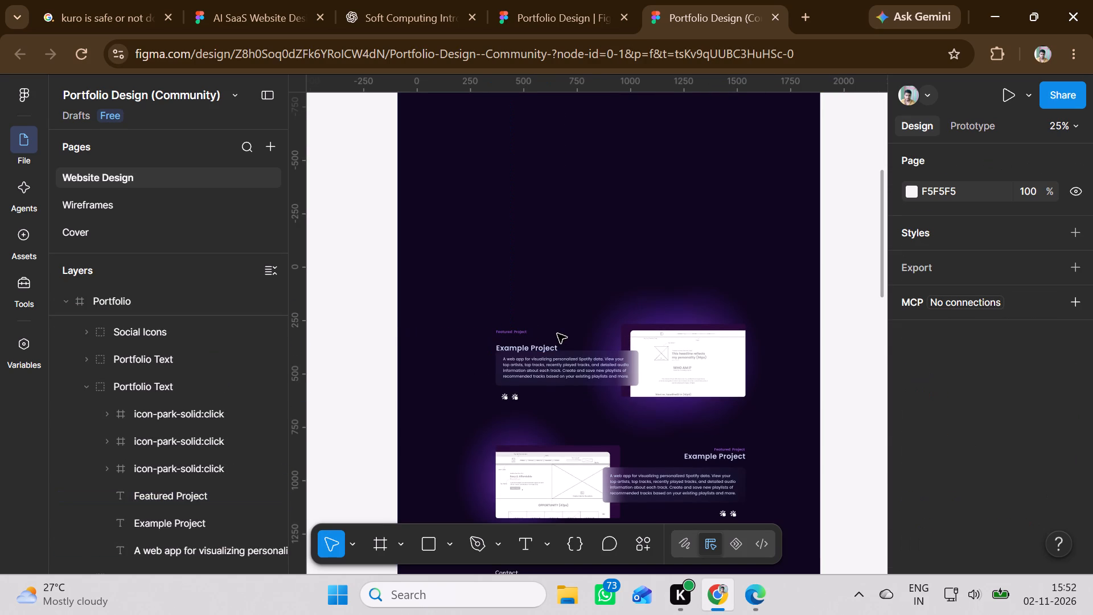
Move the first project's "Featured Project" label out of the Portfolio frame to X 424, Y 5052, below the HOME page's skills graphic.
double_click(513, 331)
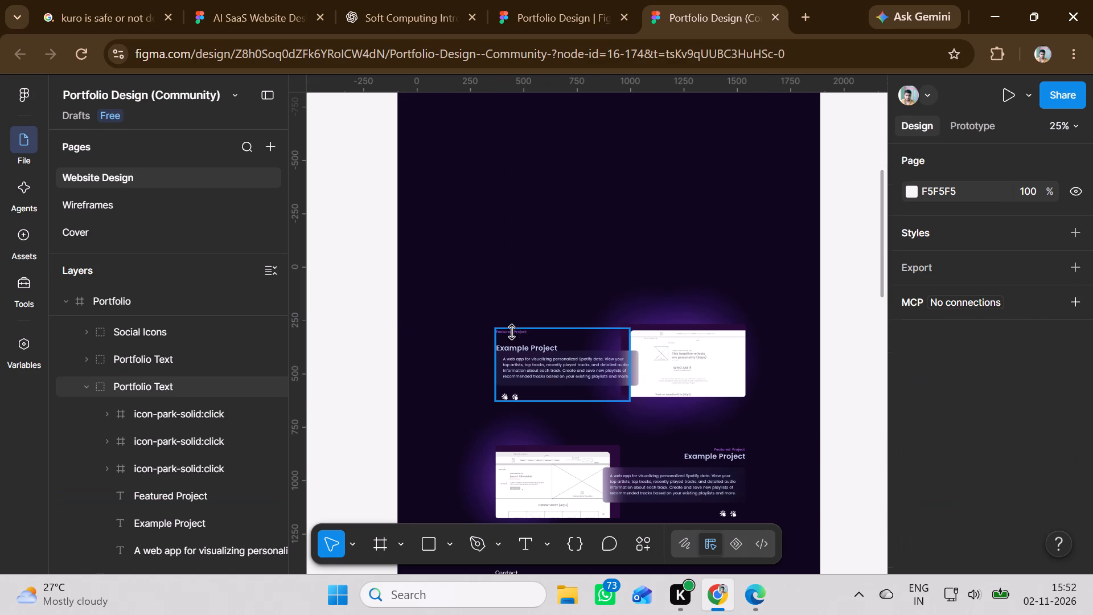
click(467, 302)
triple_click(517, 335)
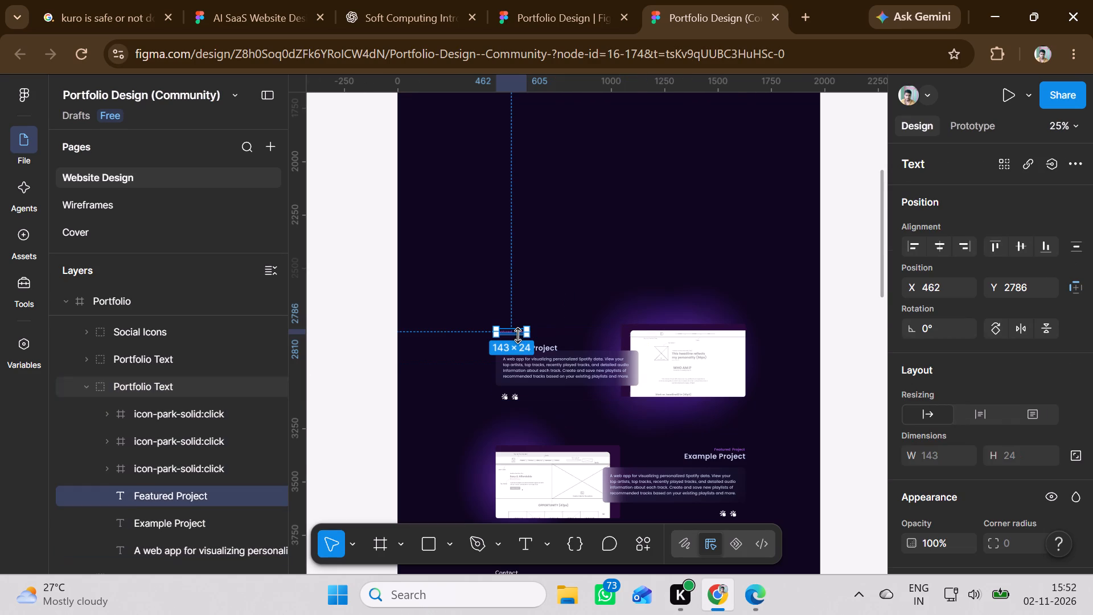
drag(511, 329, 518, 421)
scroll(518, 421, down, 18)
scroll(518, 421, down, 6)
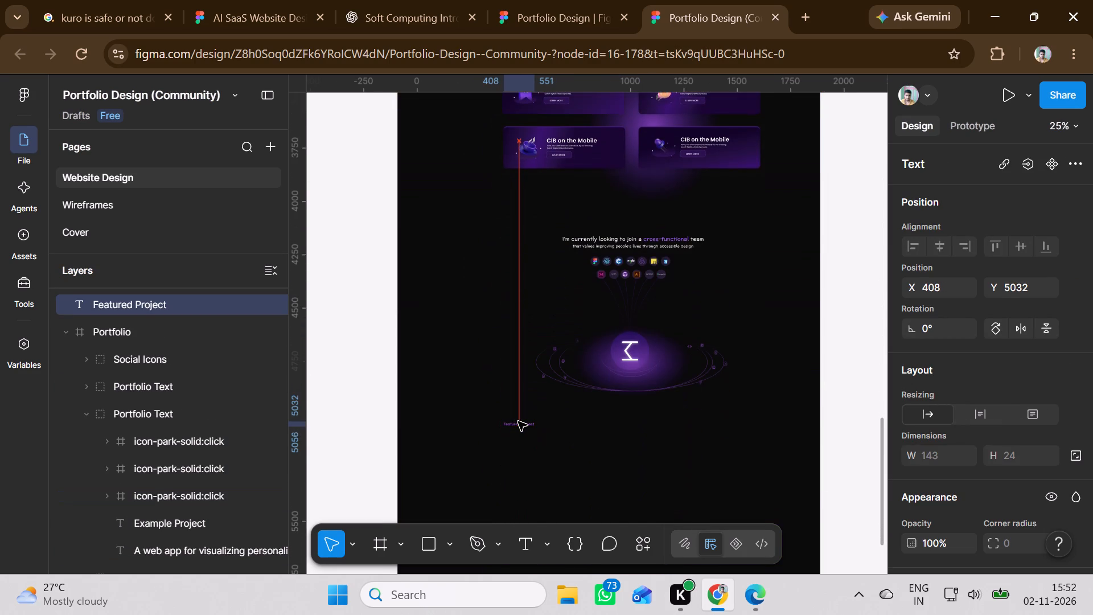
drag(518, 421, 521, 420)
scroll(518, 421, down, 2)
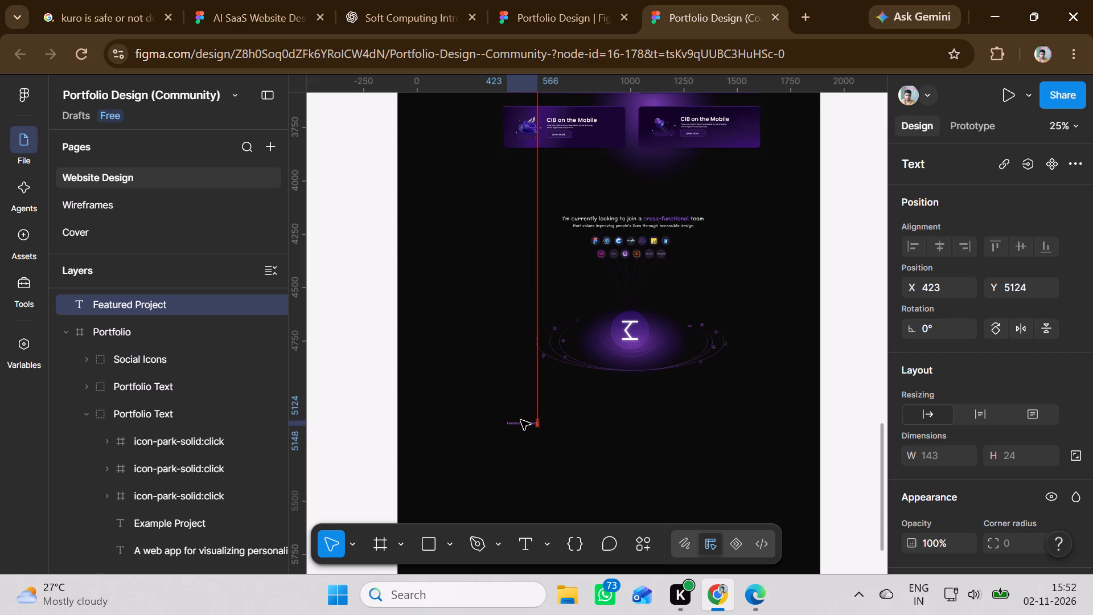
drag(521, 420, 524, 408)
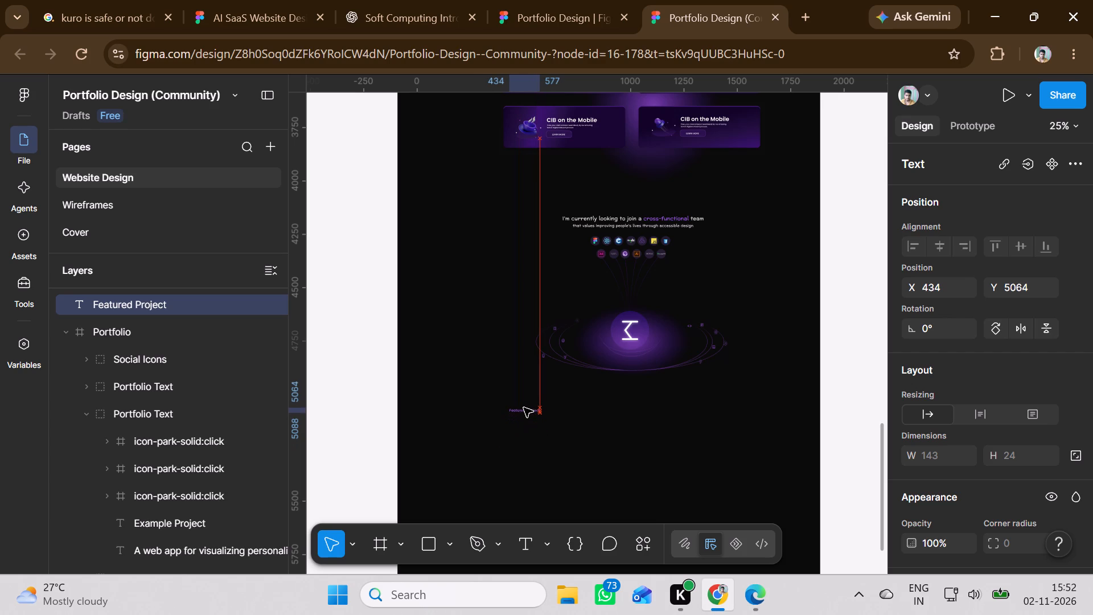
drag(524, 408, 522, 405)
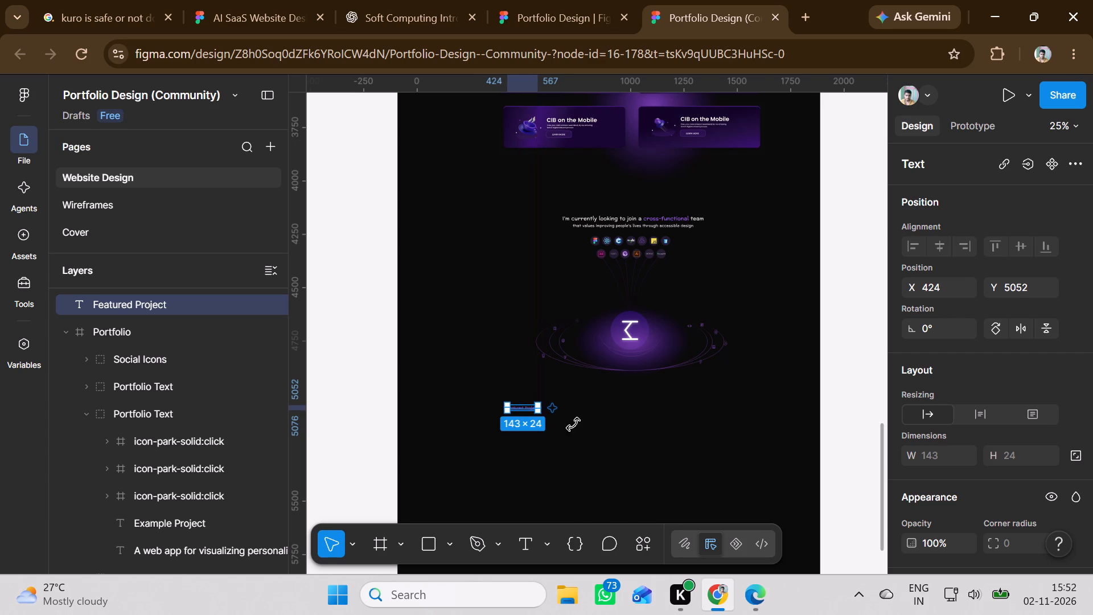
Move the first project's text group with heading, description and icons to X 421, Y 5076, directly under the moved "Featured Project" label.
scroll(572, 380, up, 17)
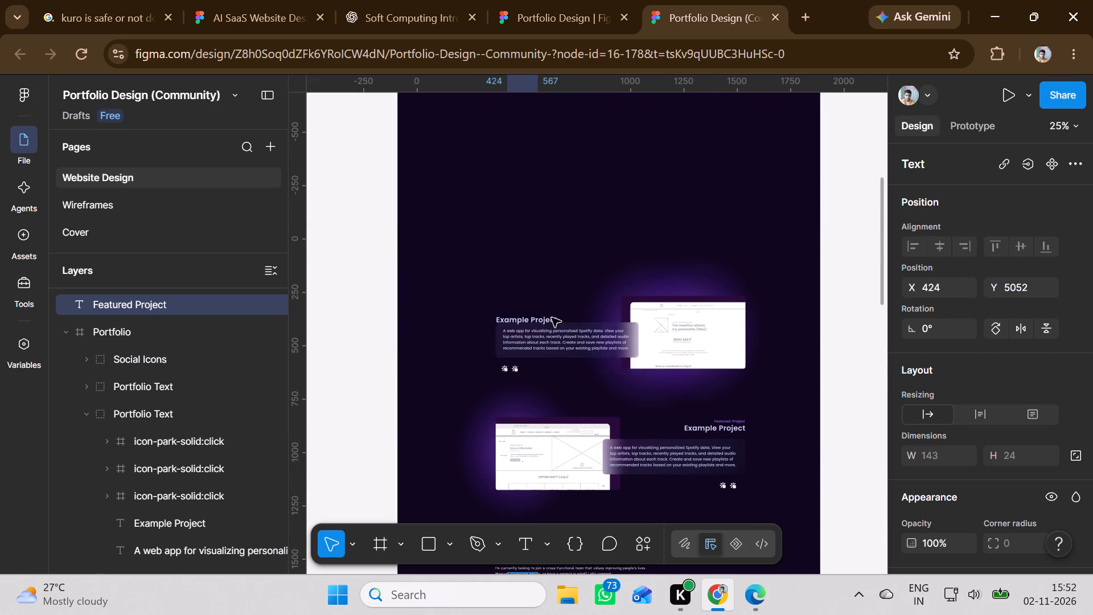
drag(552, 330, 561, 376)
scroll(561, 376, down, 7)
scroll(561, 376, up, 1)
scroll(561, 376, down, 6)
scroll(561, 376, up, 1)
scroll(561, 376, down, 3)
scroll(561, 376, up, 1)
scroll(561, 376, down, 2)
scroll(561, 376, up, 1)
scroll(561, 376, down, 11)
scroll(561, 376, up, 4)
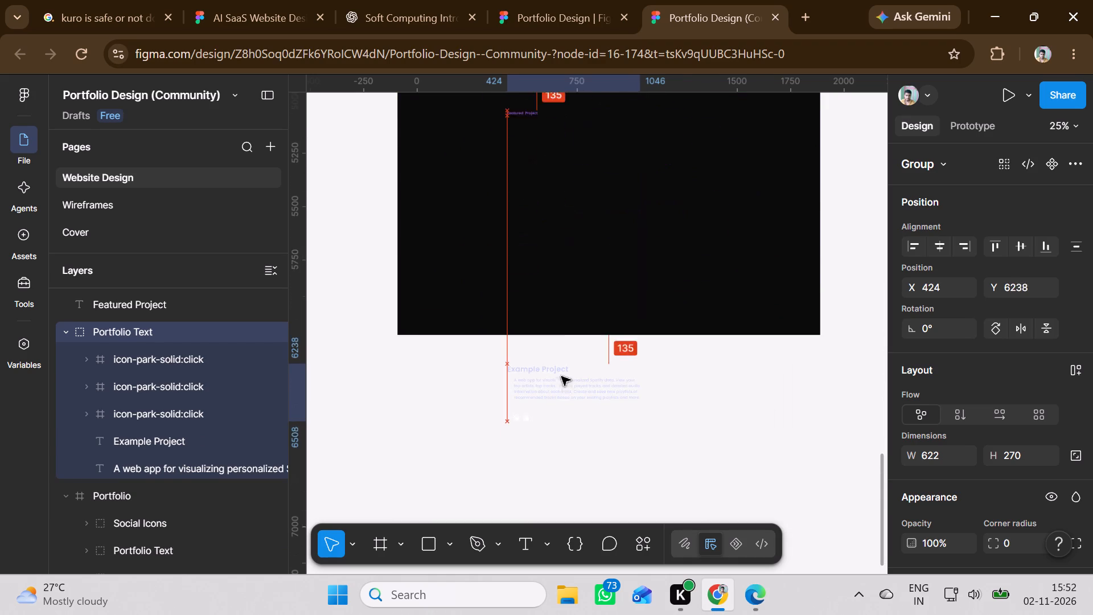
scroll(561, 376, up, 1)
drag(561, 376, 561, 429)
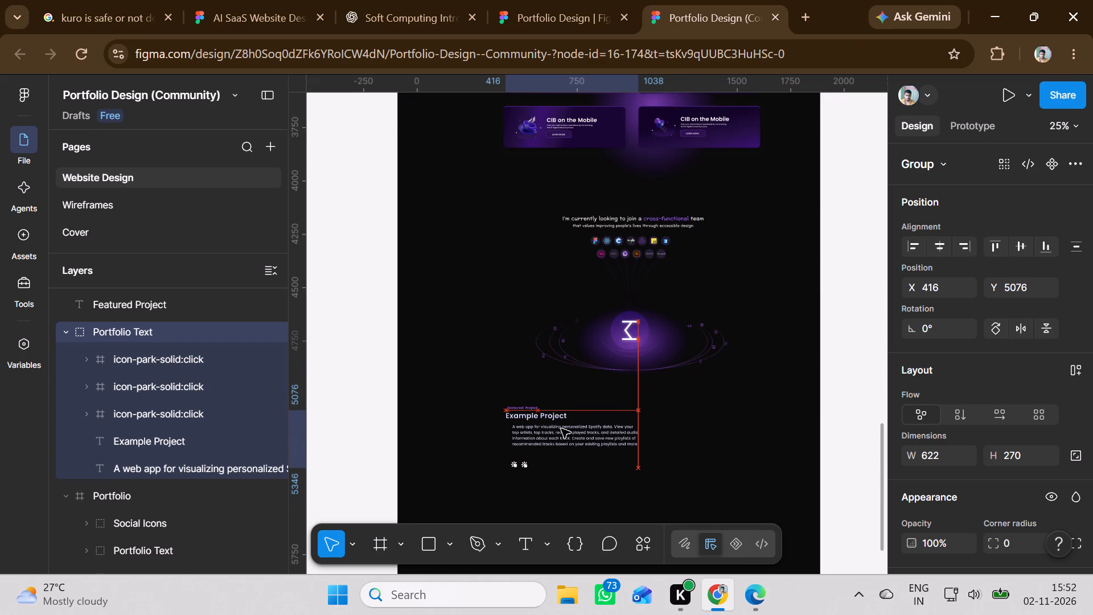
drag(561, 429, 562, 426)
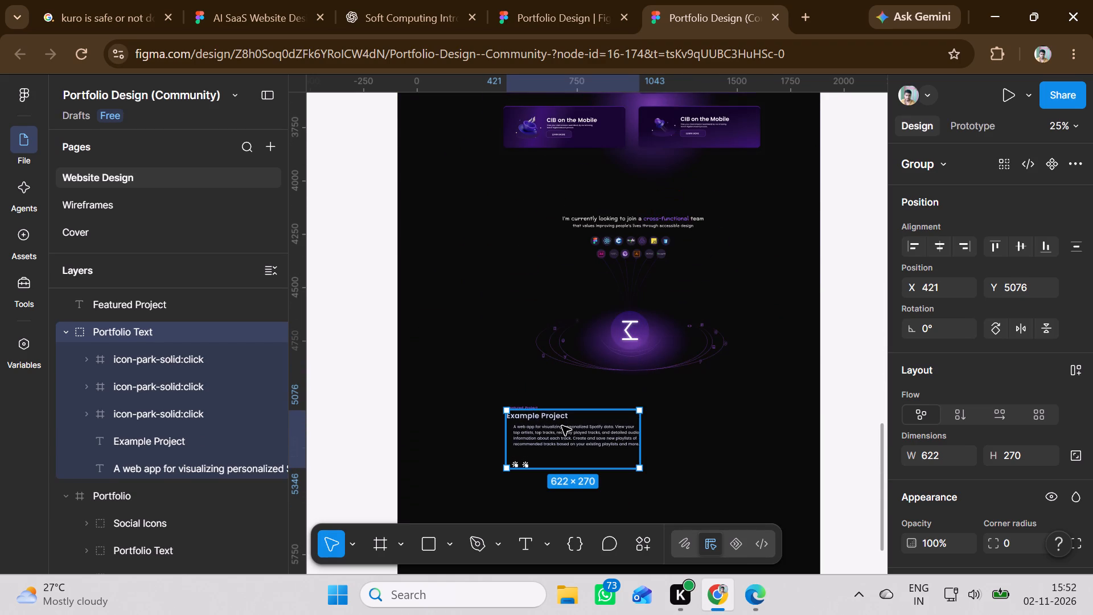
Move the first project's translucent card from the Portfolio frame to X 424, Y 5127, behind the Example Project description on the HOME page.
click(499, 363)
scroll(543, 341, up, 3)
scroll(543, 341, down, 1)
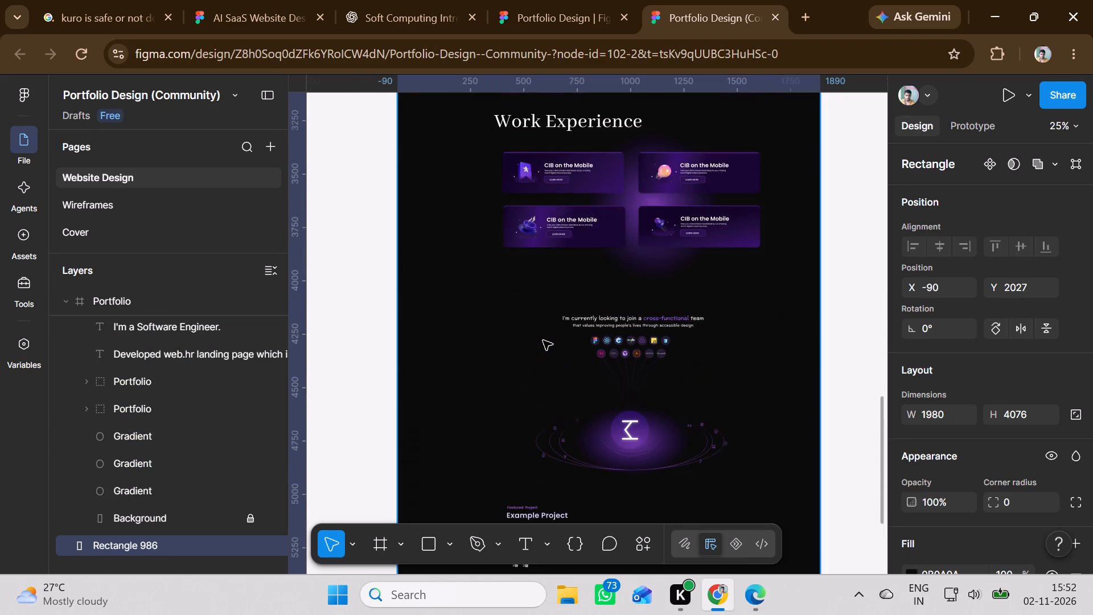
scroll(543, 341, up, 5)
scroll(543, 341, down, 1)
scroll(543, 341, up, 14)
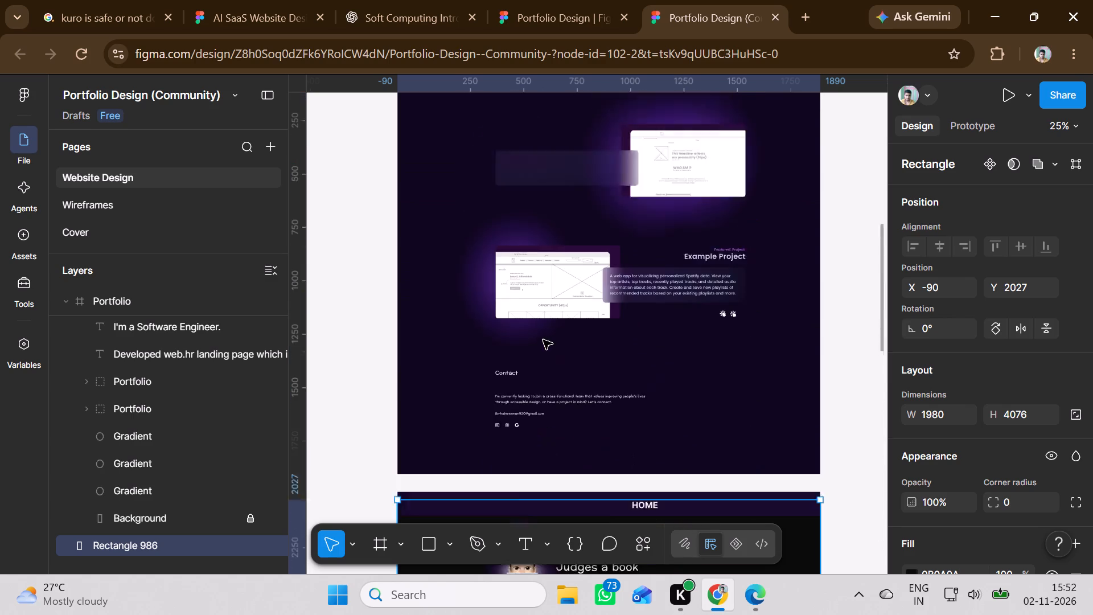
drag(563, 275, 572, 434)
scroll(572, 434, down, 14)
scroll(572, 434, up, 1)
scroll(572, 434, down, 7)
scroll(572, 434, up, 1)
scroll(572, 434, down, 7)
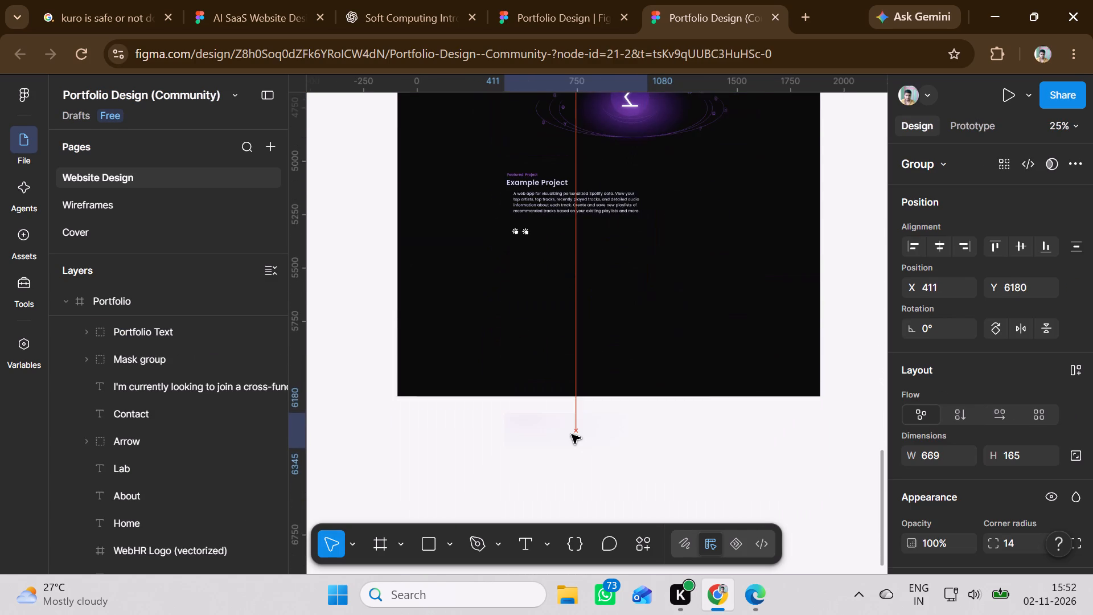
drag(572, 434, 575, 293)
scroll(572, 431, up, 5)
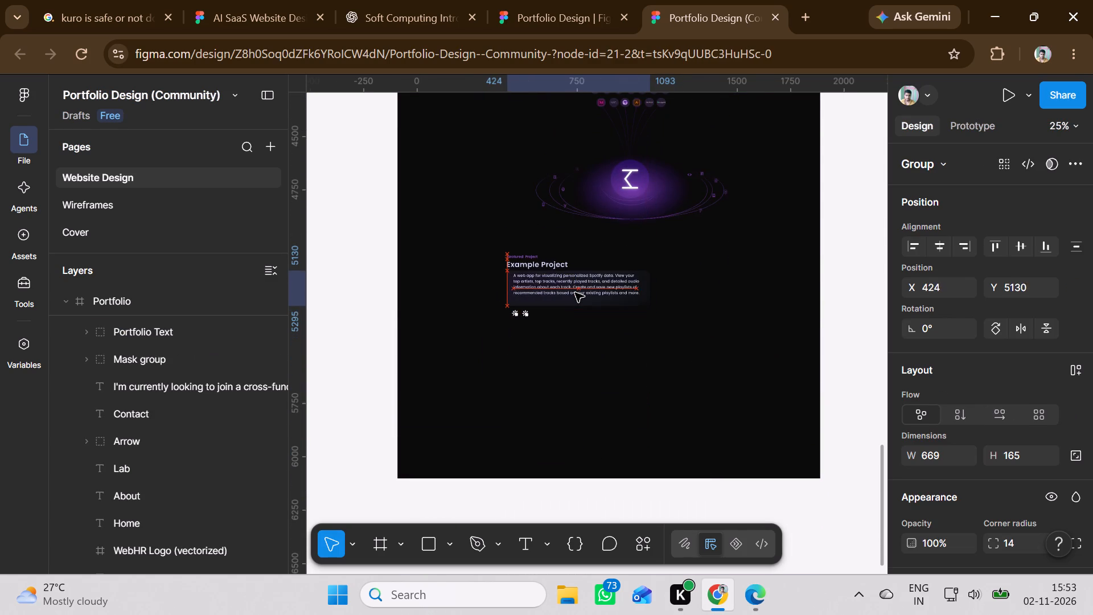
drag(575, 293, 575, 292)
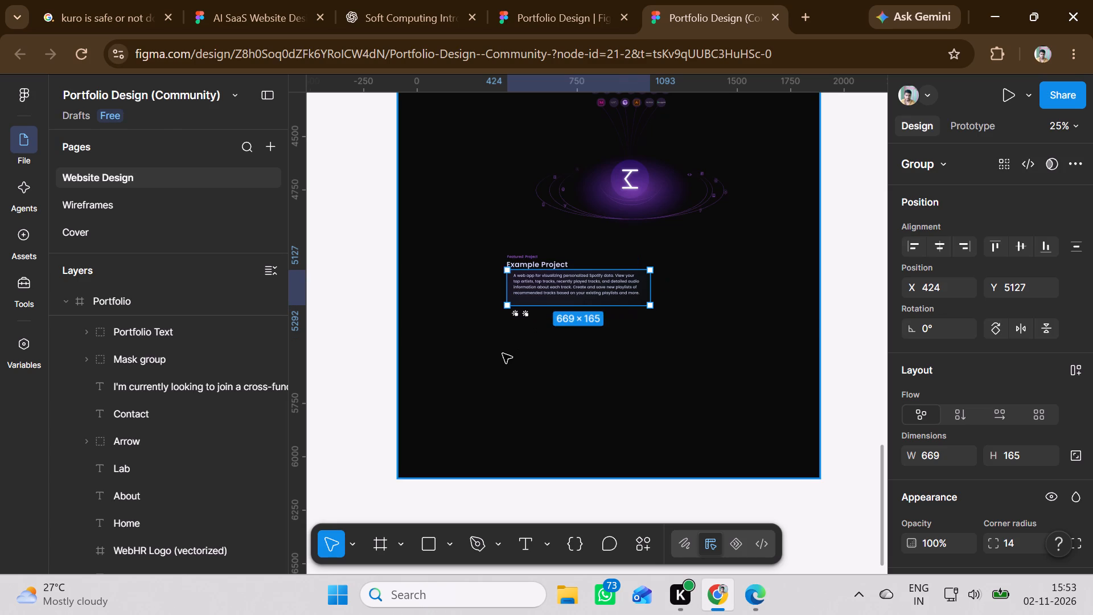
Extend the HOME page's dark background rectangle downward to a height of 5925.
click(496, 358)
drag(589, 483, 581, 614)
Move the first project's website mockup image from the Portfolio frame to X 1179, Y 5052, beside the Example Project text on the HOME page.
scroll(578, 393, up, 10)
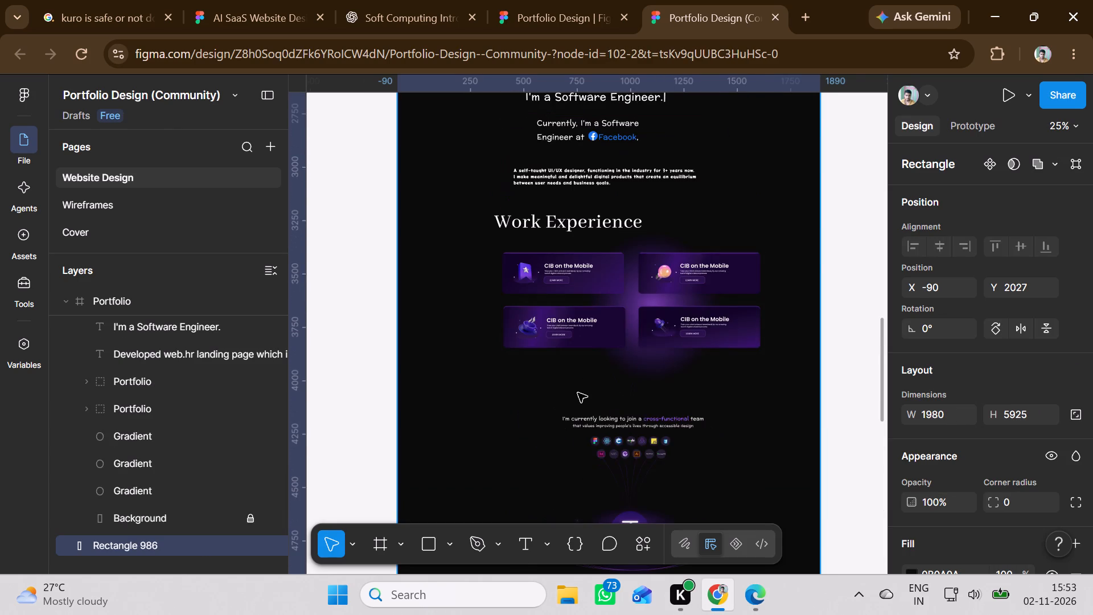
scroll(578, 393, down, 5)
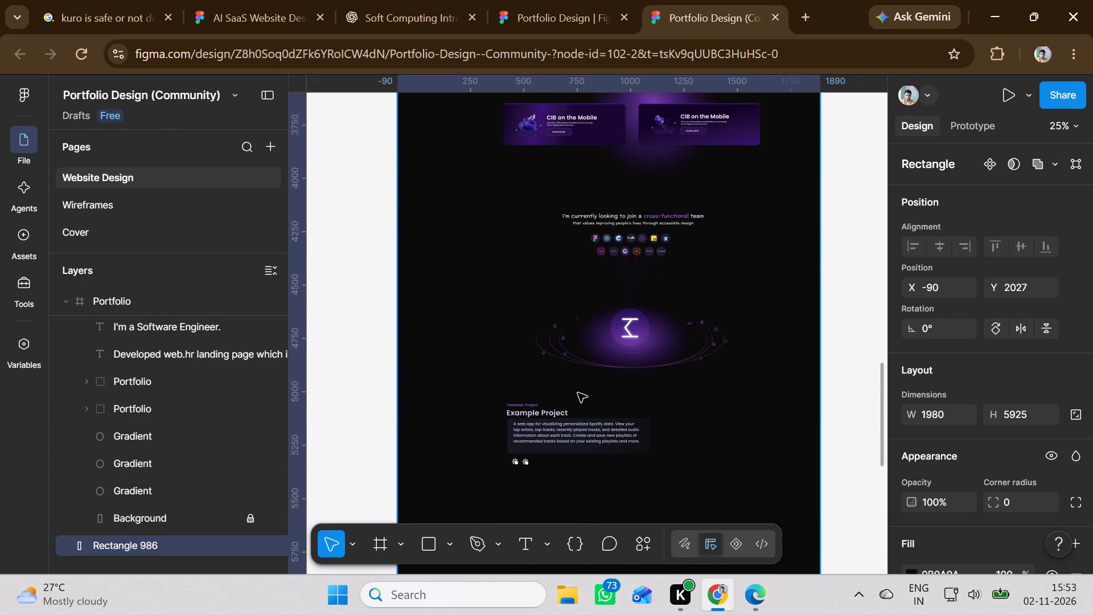
scroll(578, 393, up, 16)
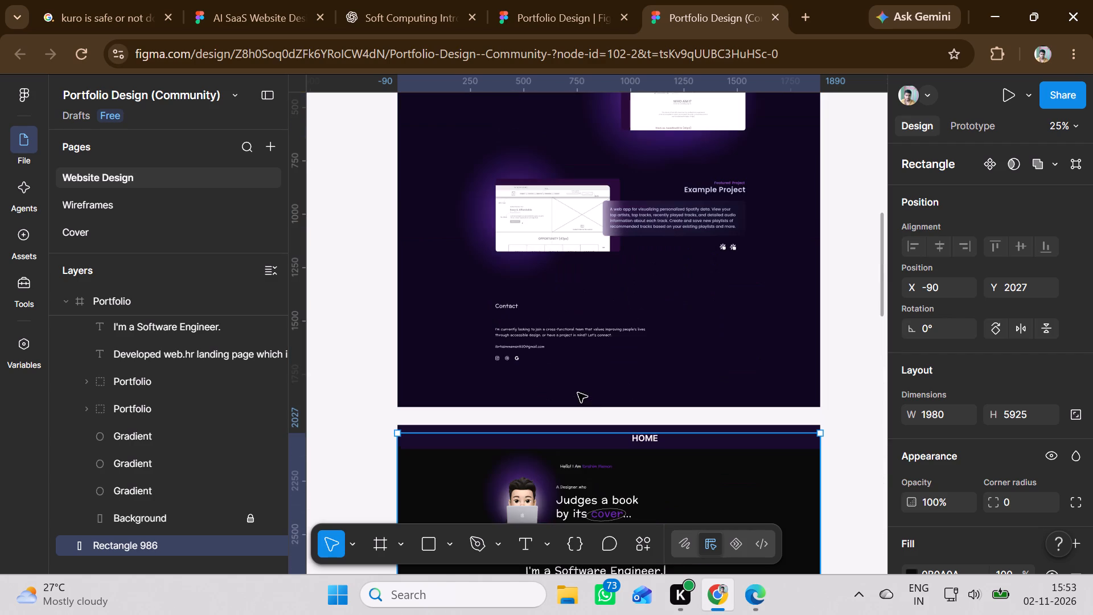
scroll(578, 393, up, 4)
click(667, 309)
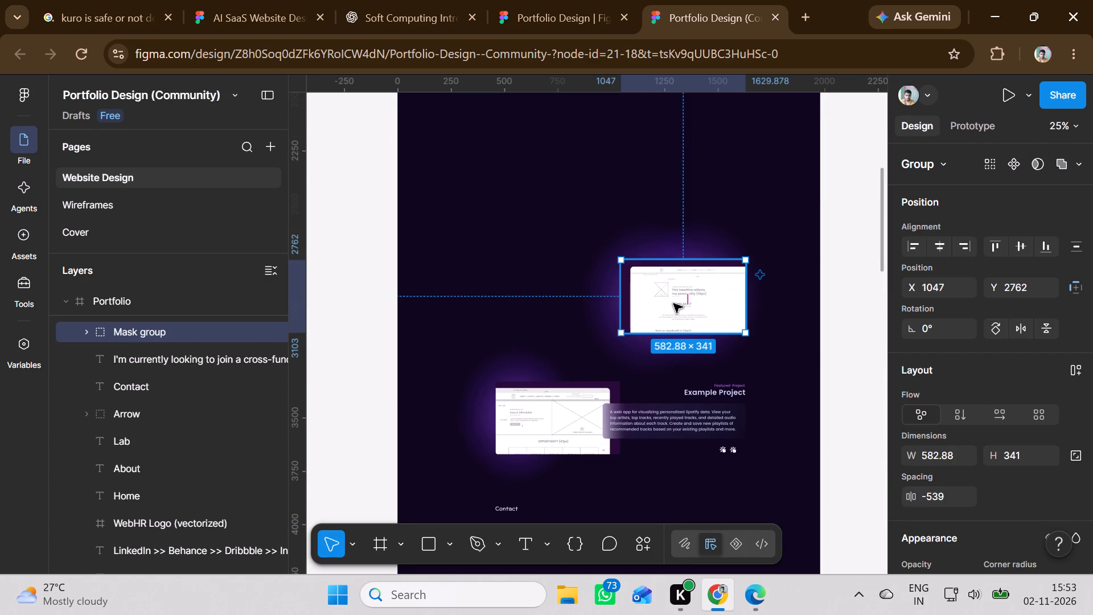
drag(674, 303, 673, 436)
scroll(677, 454, down, 4)
scroll(677, 454, up, 1)
scroll(677, 454, down, 14)
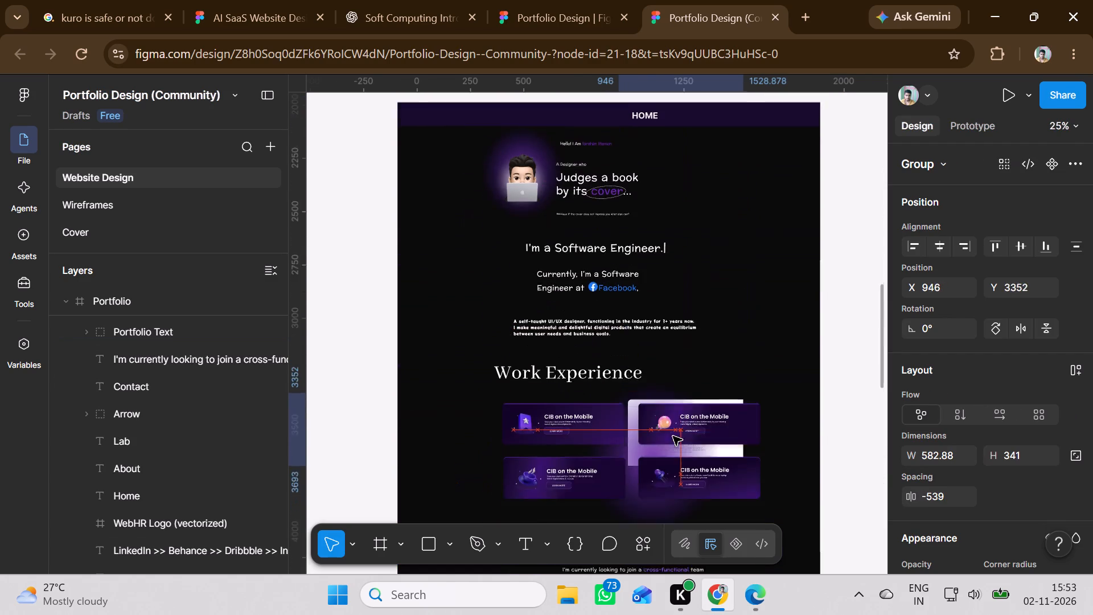
drag(673, 436, 666, 429)
scroll(673, 436, down, 11)
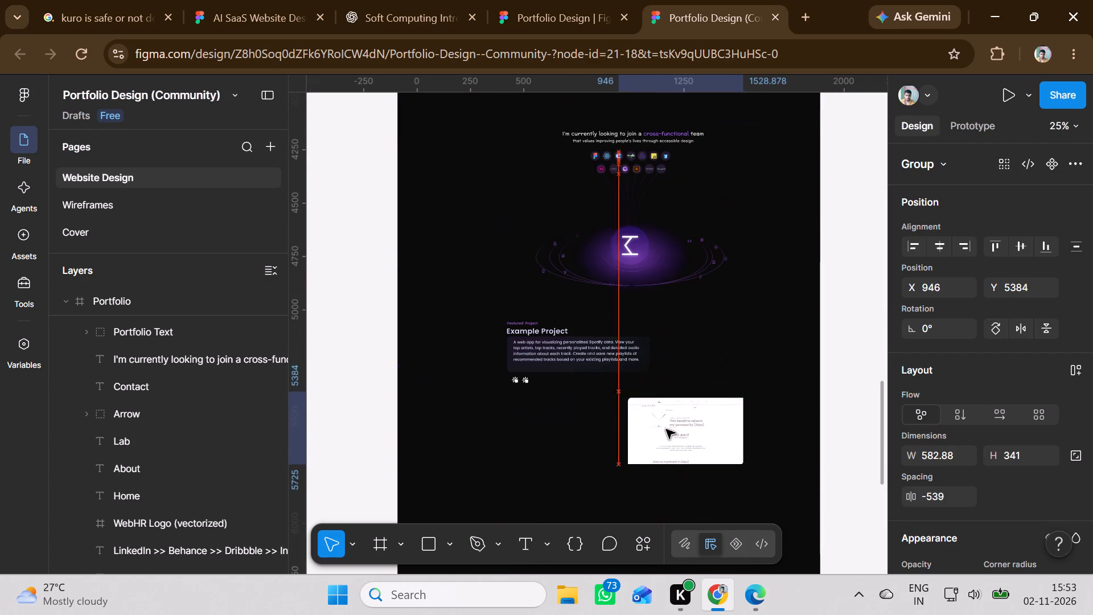
drag(666, 429, 721, 356)
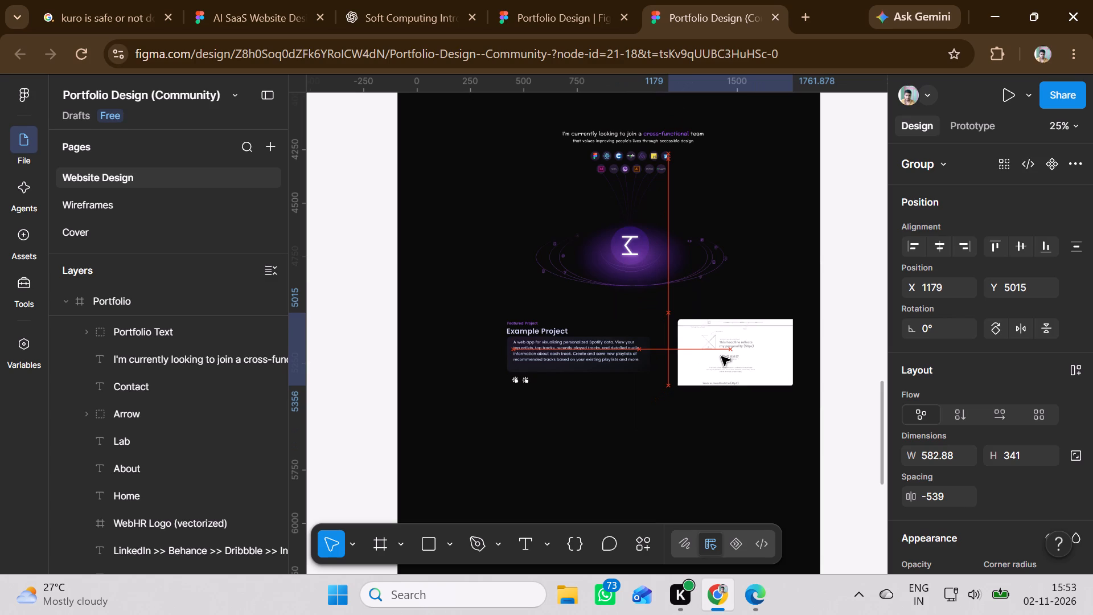
drag(721, 356, 719, 360)
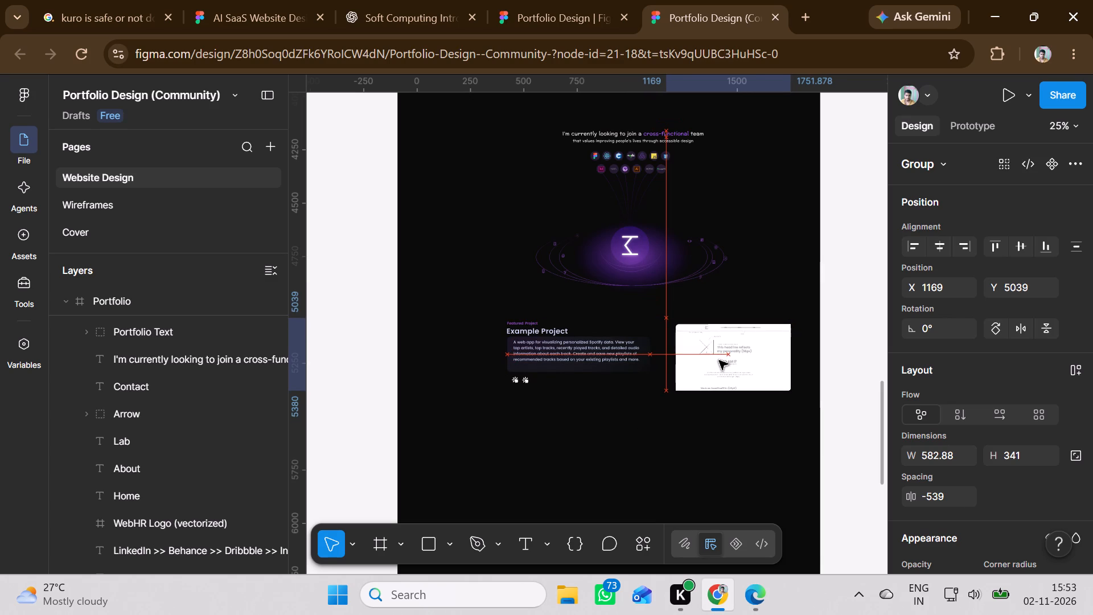
drag(719, 360, 720, 360)
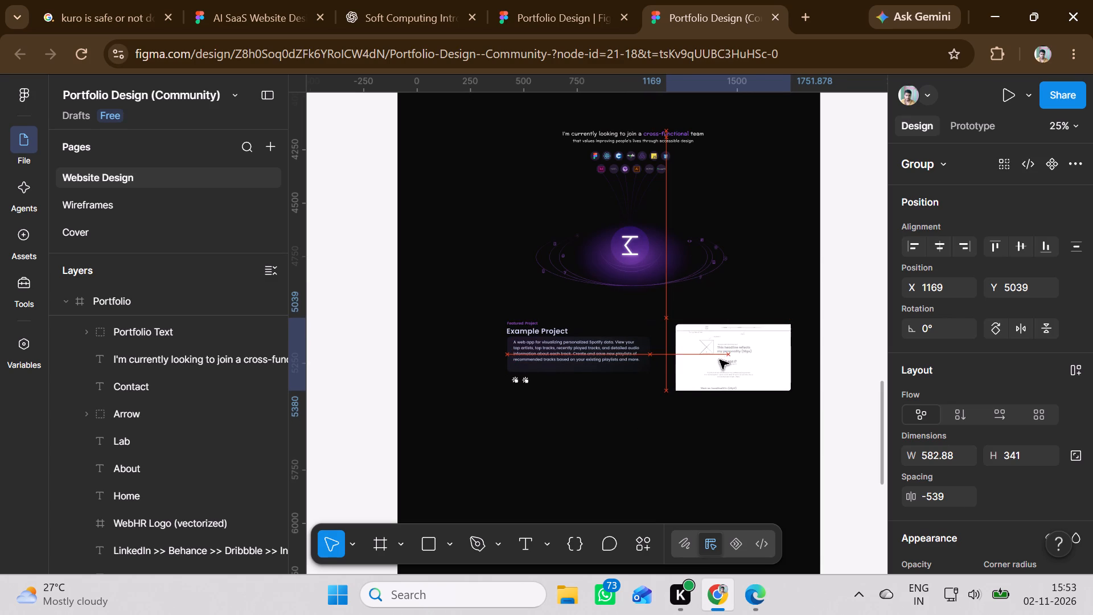
drag(720, 360, 722, 359)
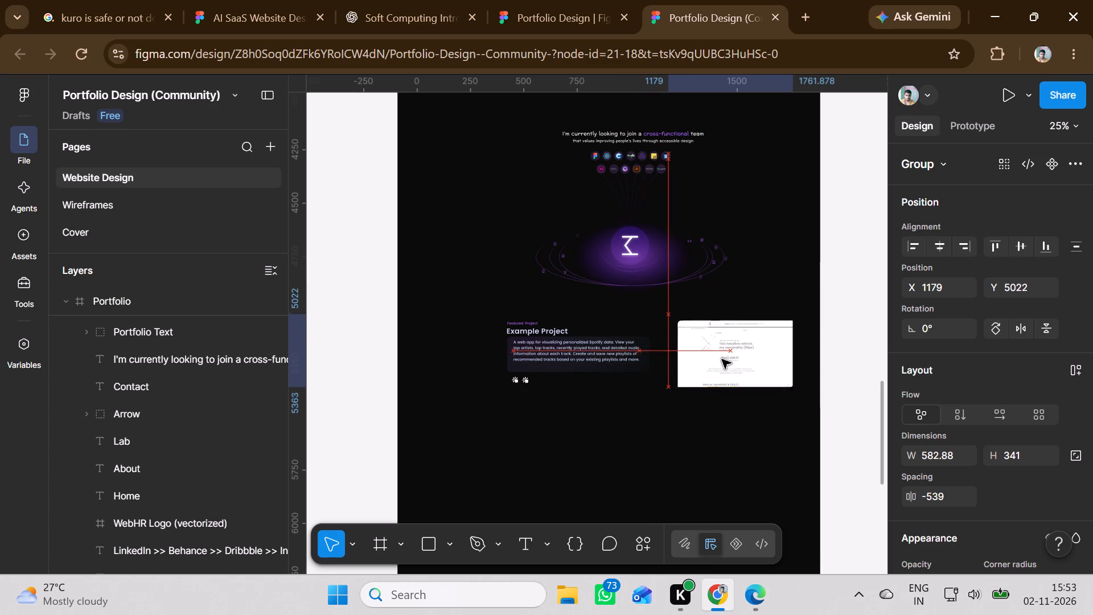
drag(722, 359, 722, 363)
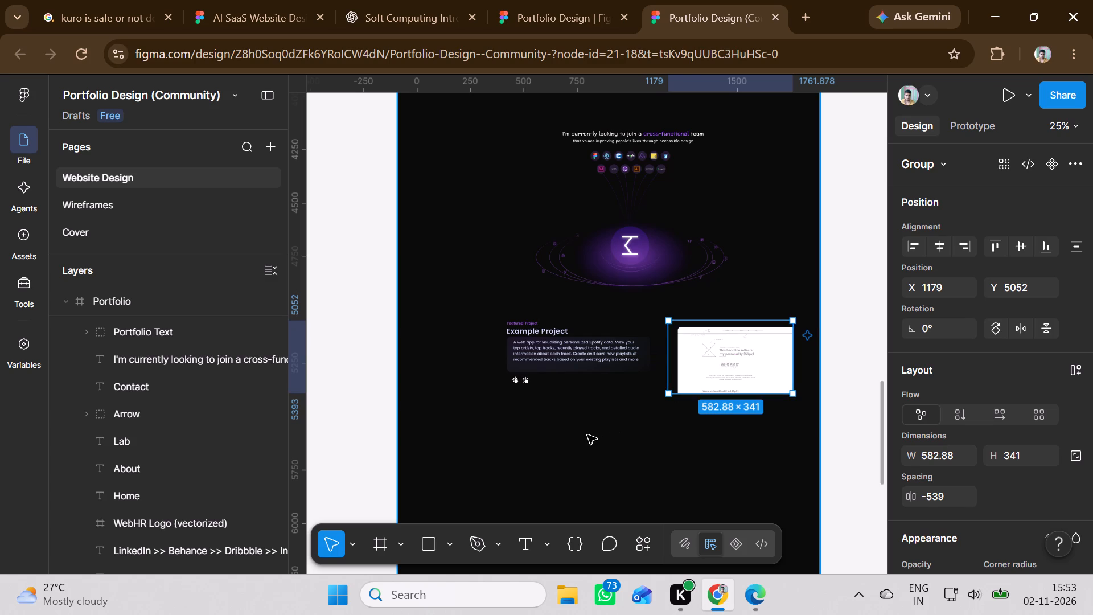
click(587, 435)
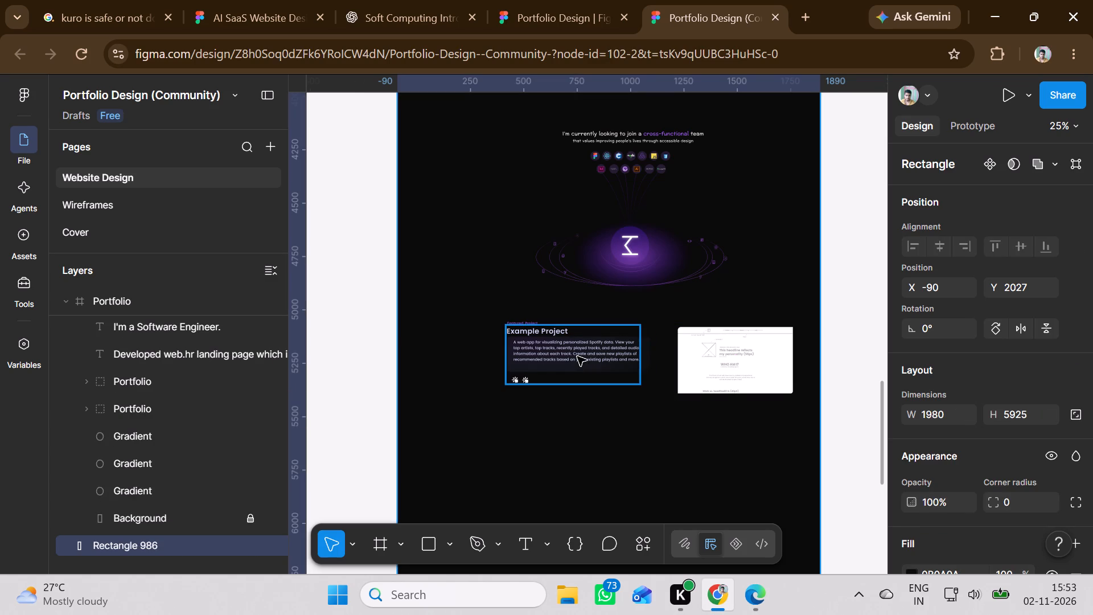
Group the "Featured Project" label with the Example Project text group on the HOME page.
click(518, 327)
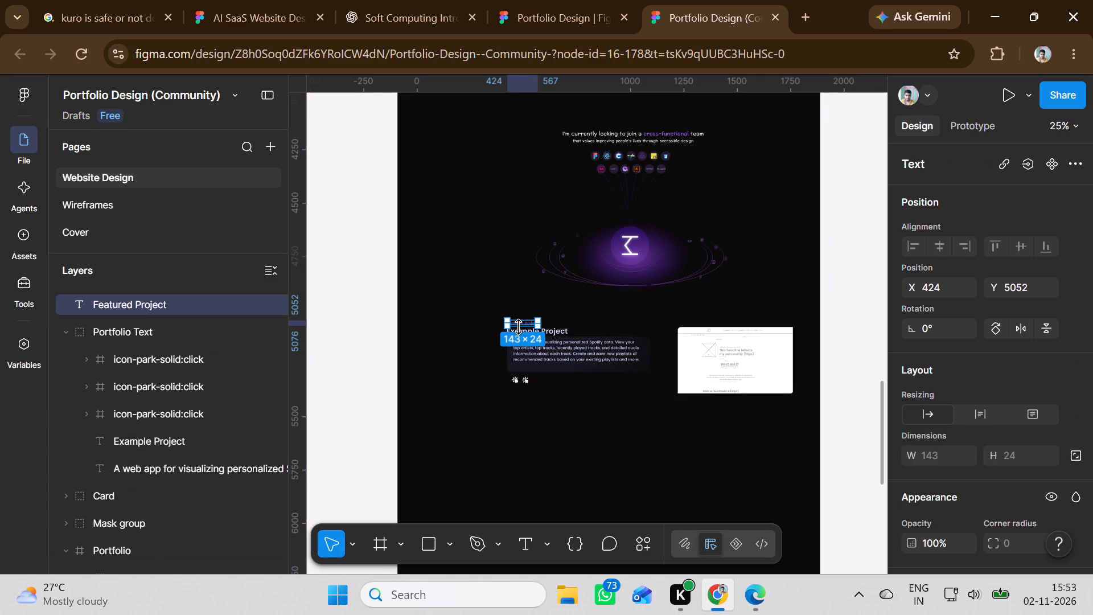
shift+click(567, 352)
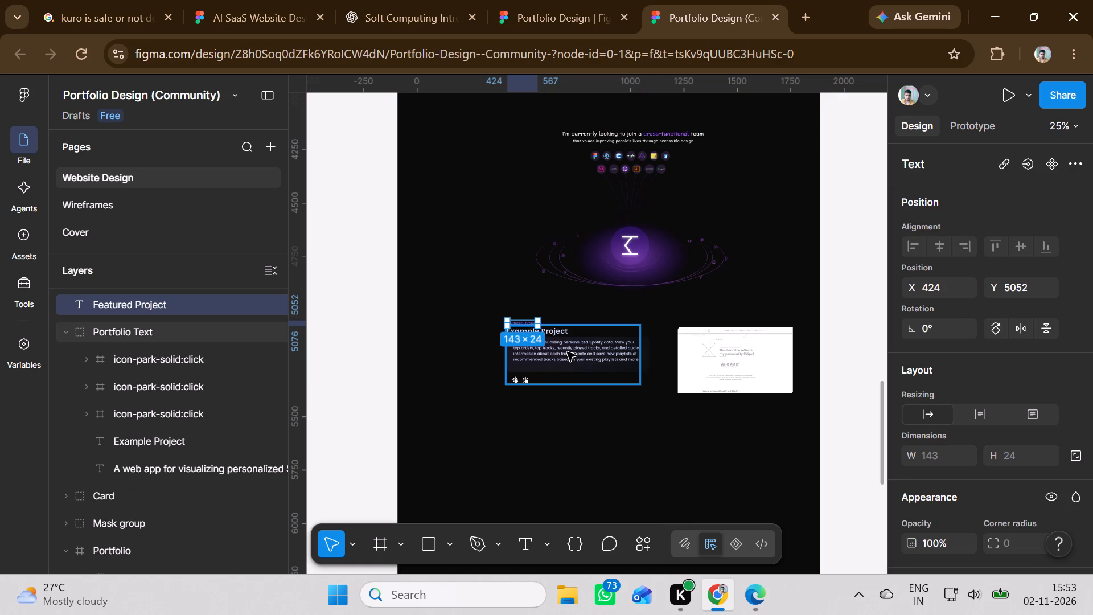
right_click(567, 352)
click(616, 384)
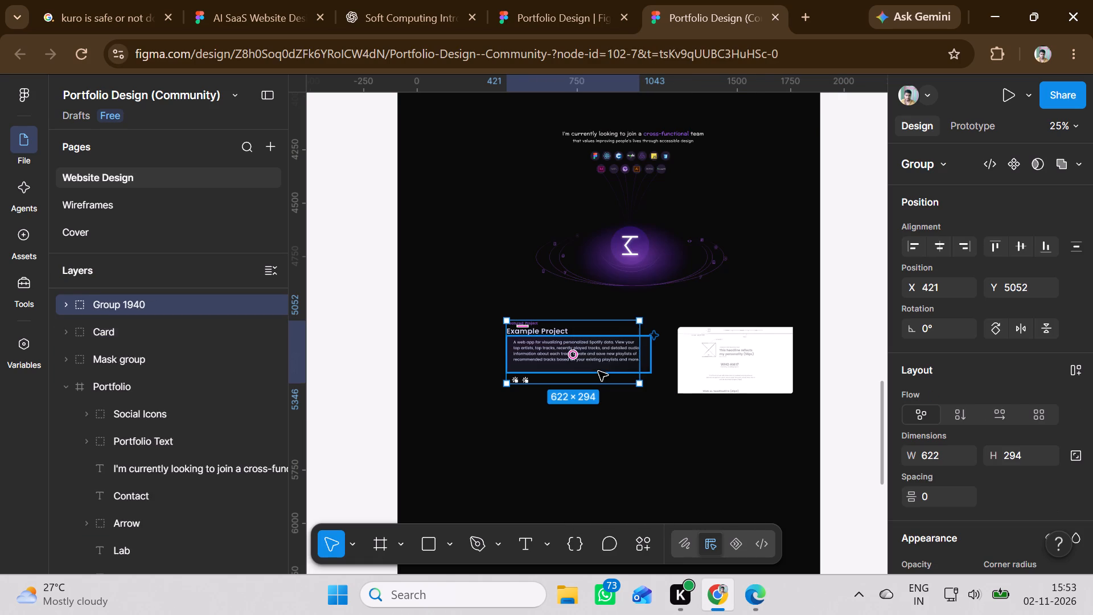
click(635, 441)
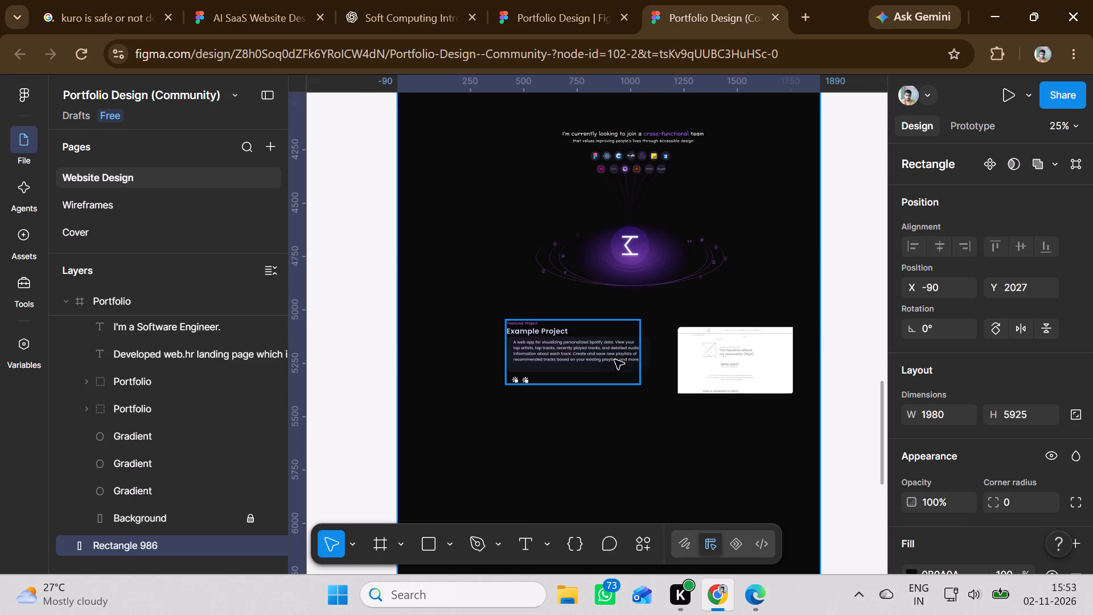
Shift the grouped Example Project text left past its card's edge, keeping it at Y 5052.
click(615, 360)
drag(615, 360, 601, 359)
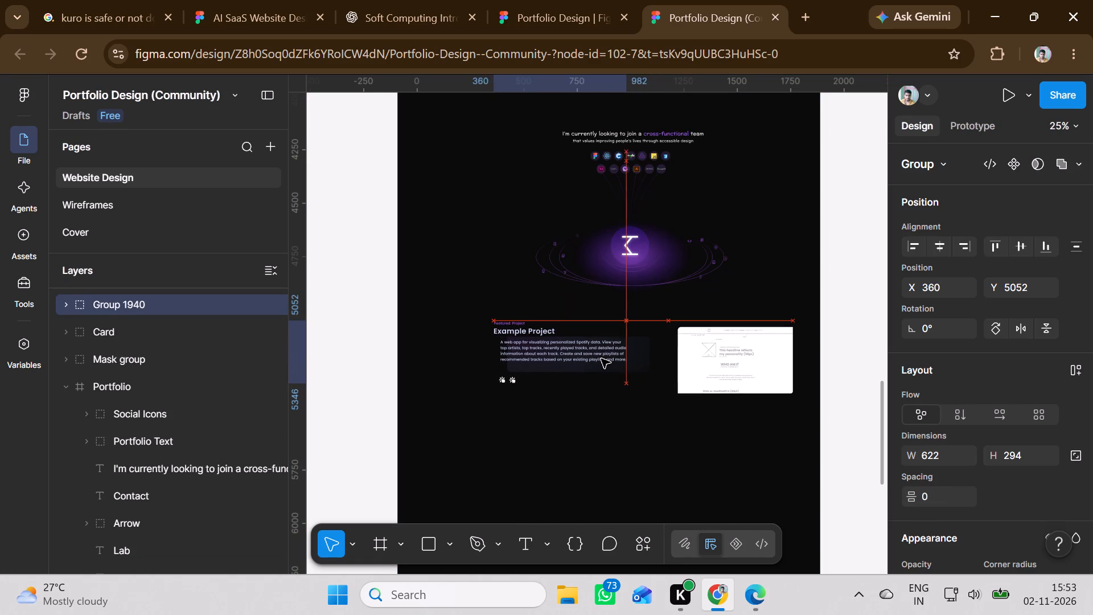
drag(601, 359, 597, 359)
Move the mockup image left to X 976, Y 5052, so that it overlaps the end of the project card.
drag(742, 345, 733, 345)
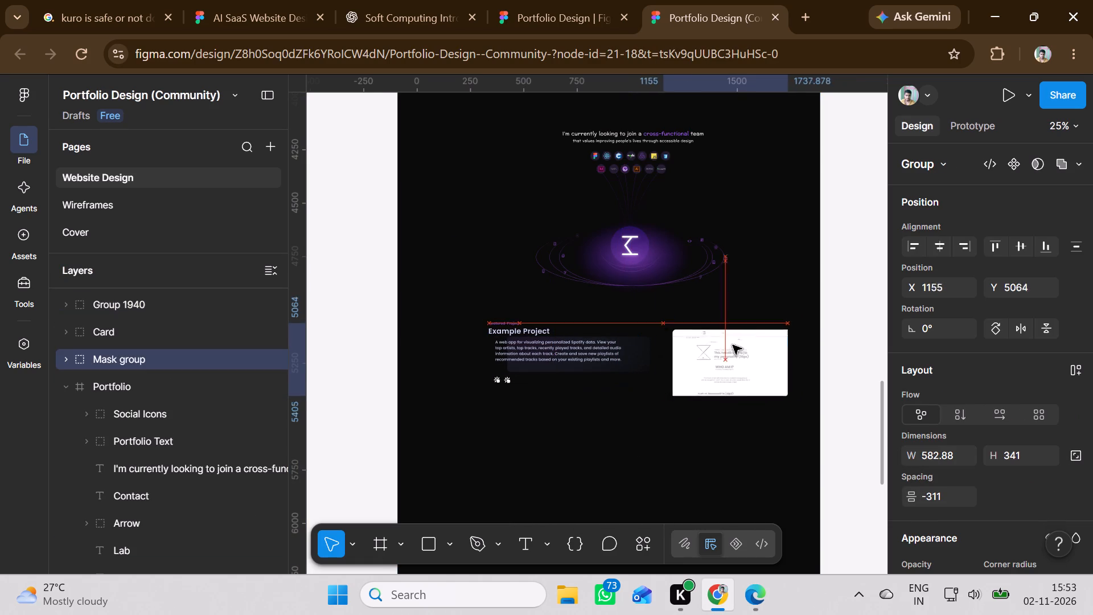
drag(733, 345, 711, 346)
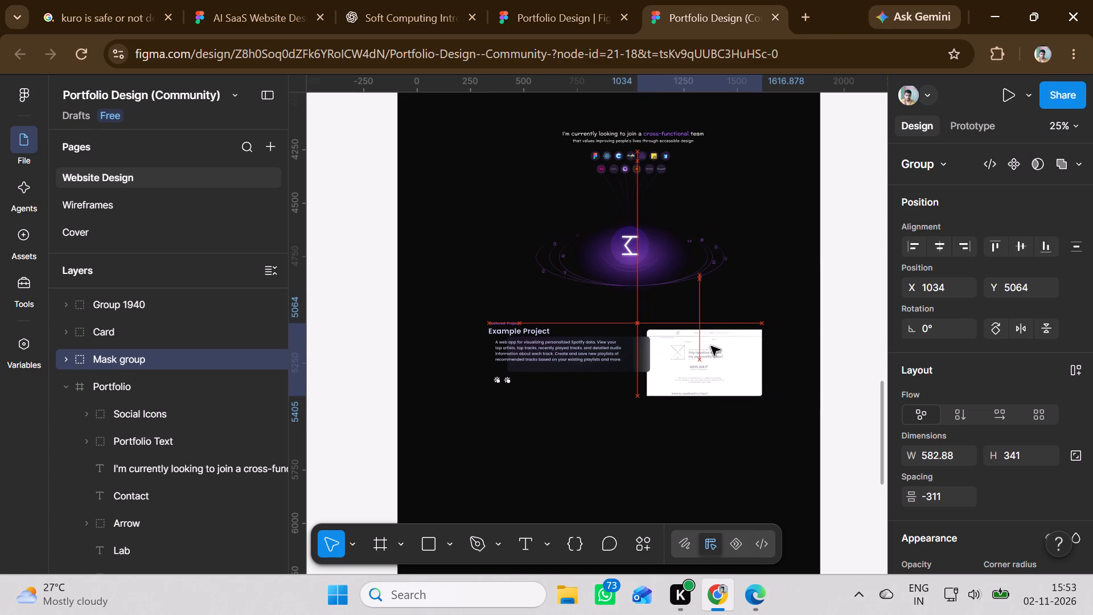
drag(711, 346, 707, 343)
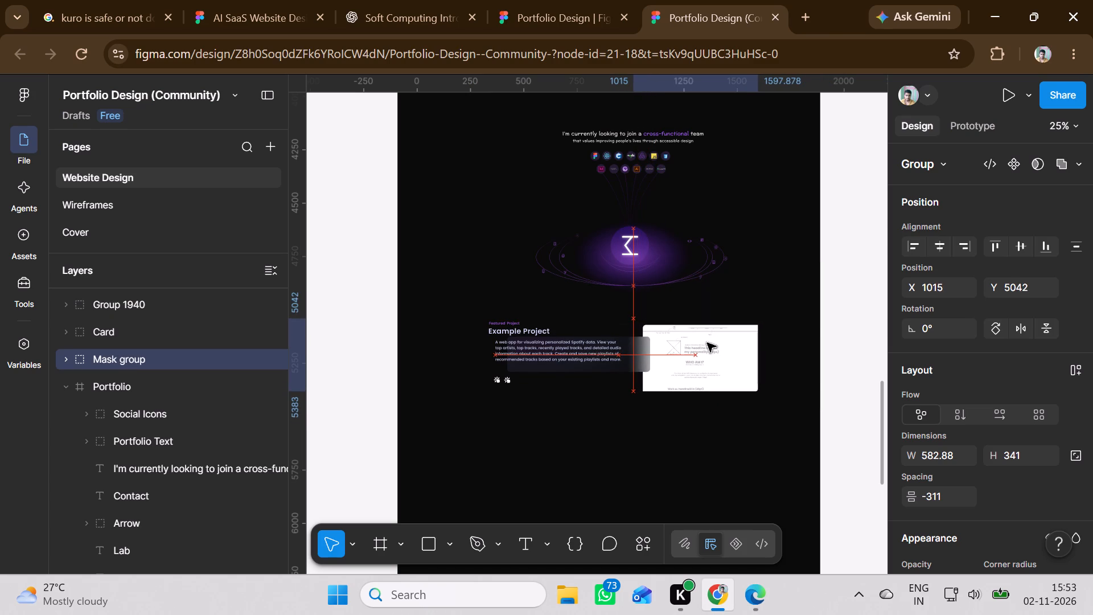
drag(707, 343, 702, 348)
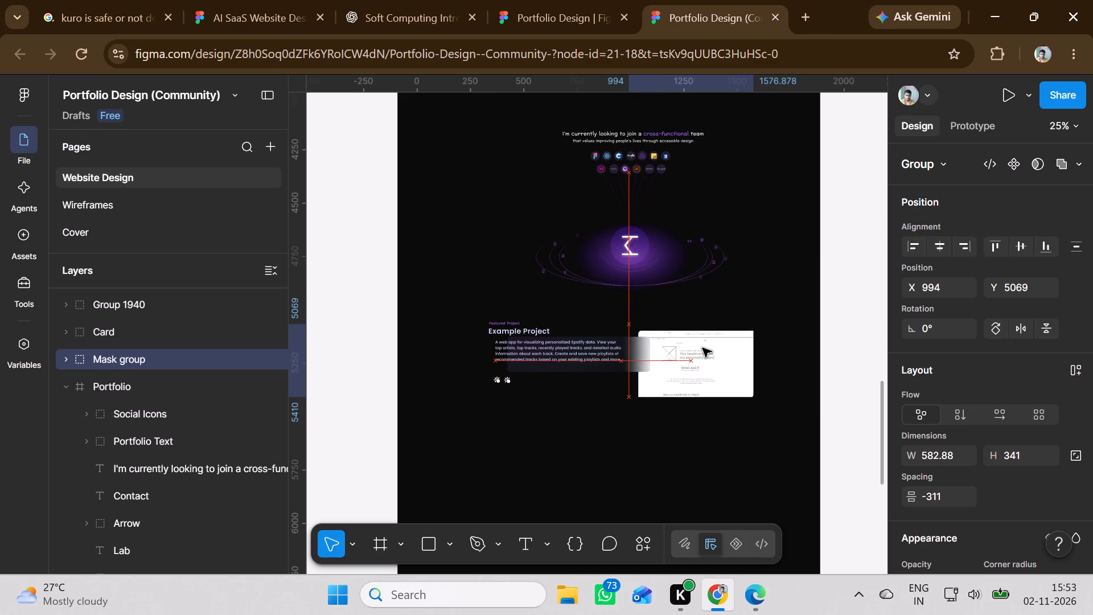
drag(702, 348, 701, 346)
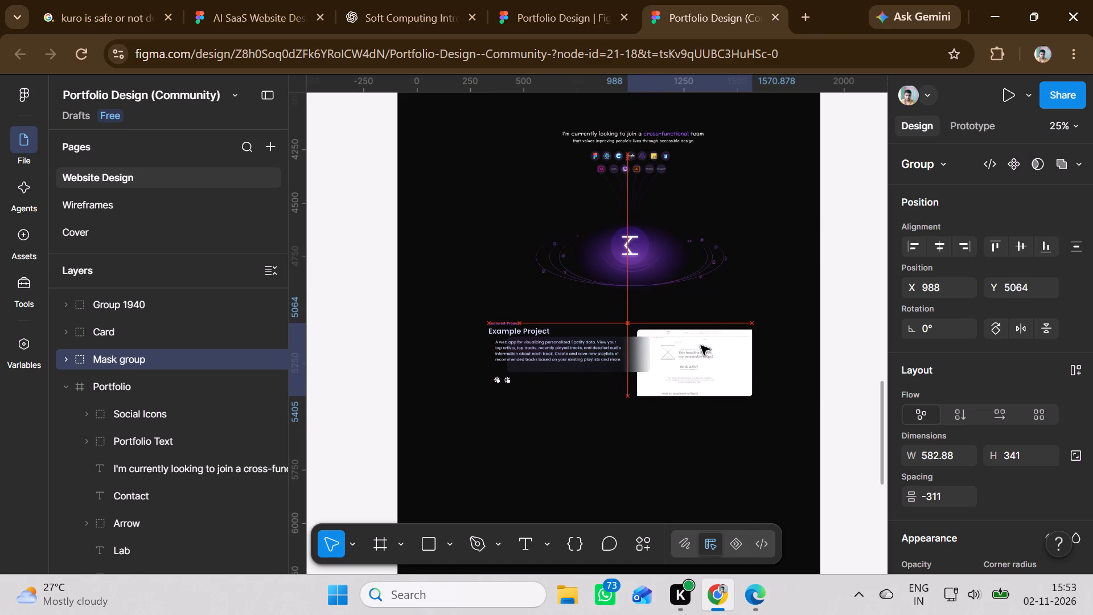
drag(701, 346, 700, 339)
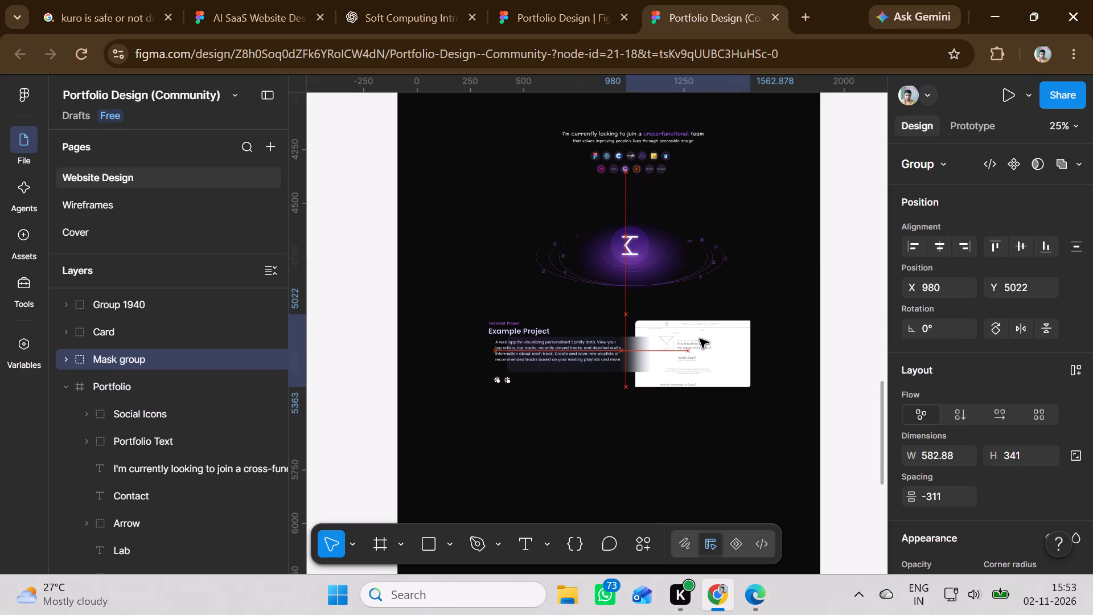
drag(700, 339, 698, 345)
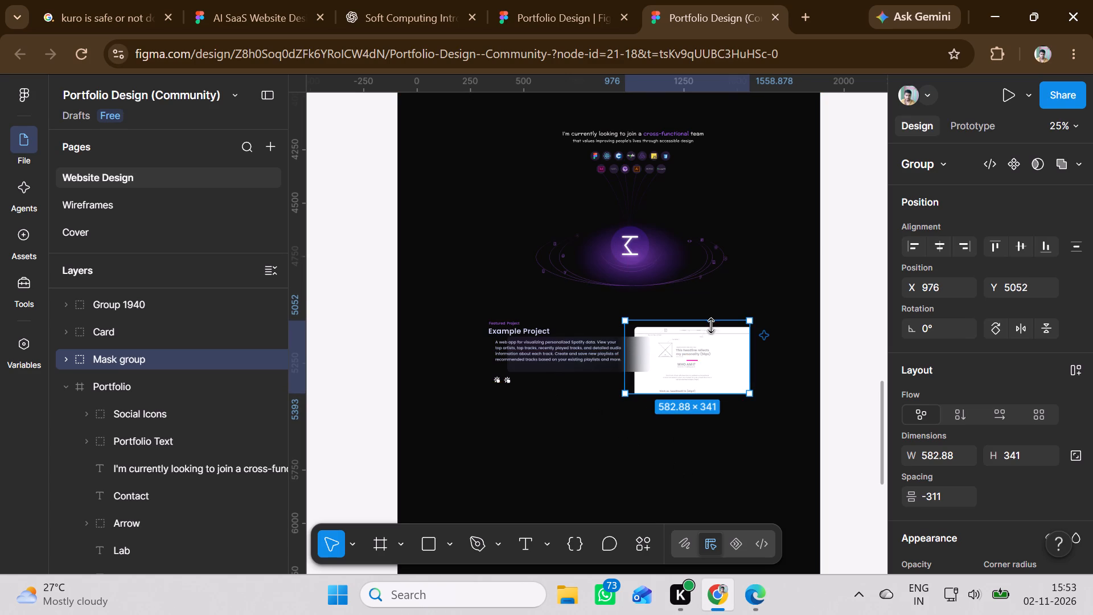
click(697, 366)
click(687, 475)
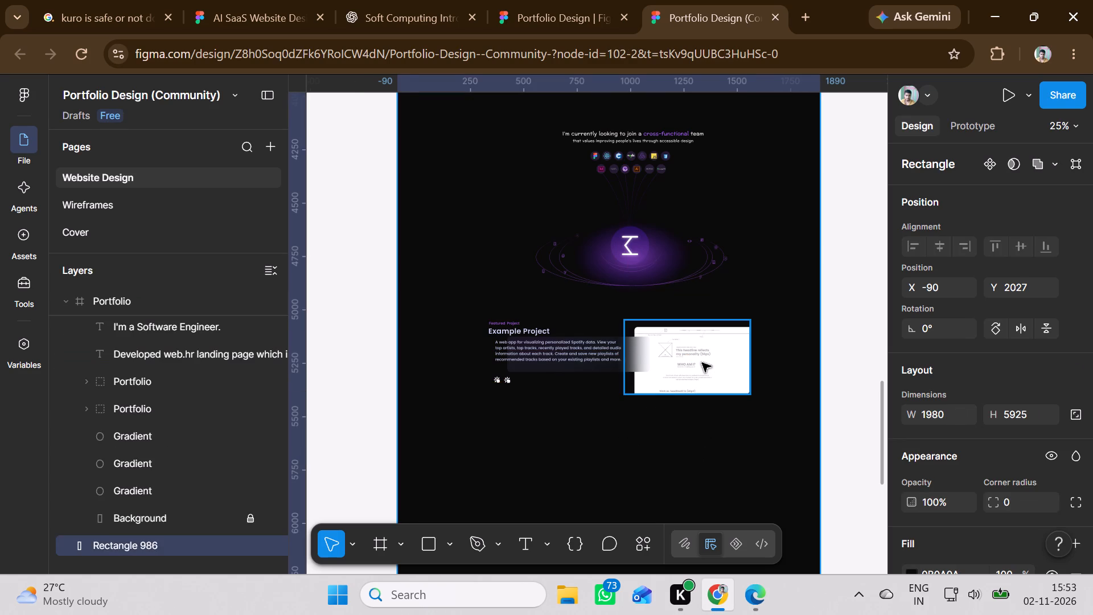
Move the mockup image right to X 1078, Y 5052, against the end of the project card.
drag(701, 362, 722, 357)
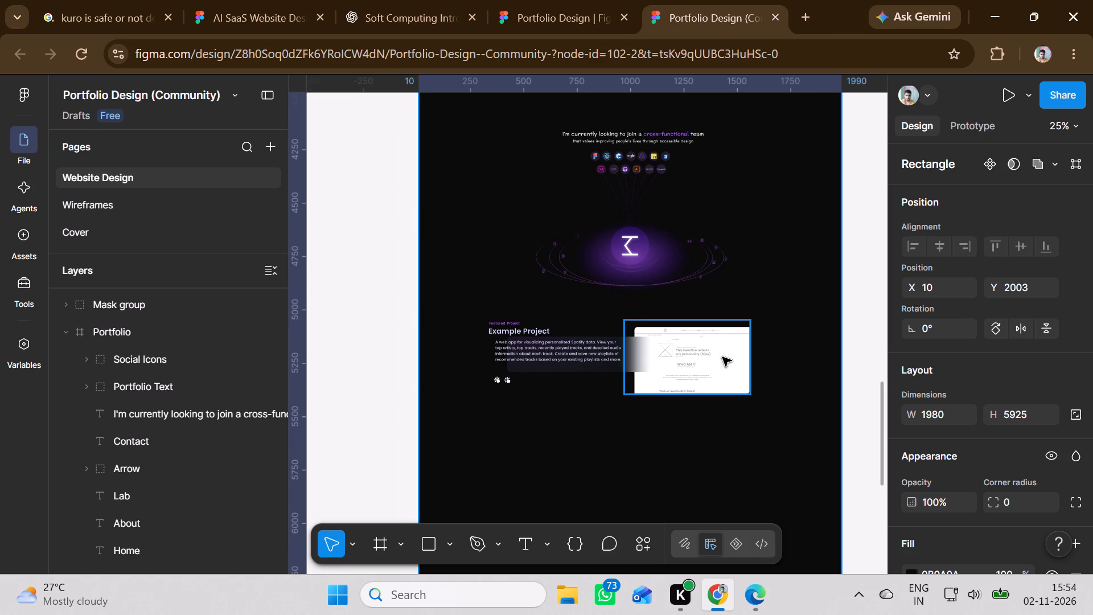
key(ctrl+z)
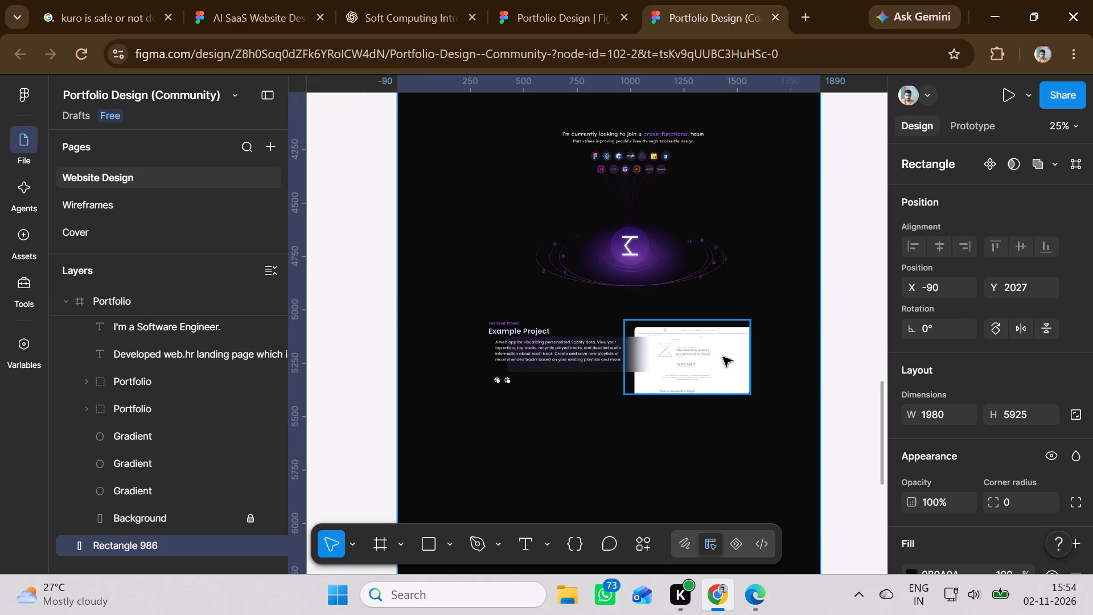
click(723, 357)
drag(714, 359, 726, 357)
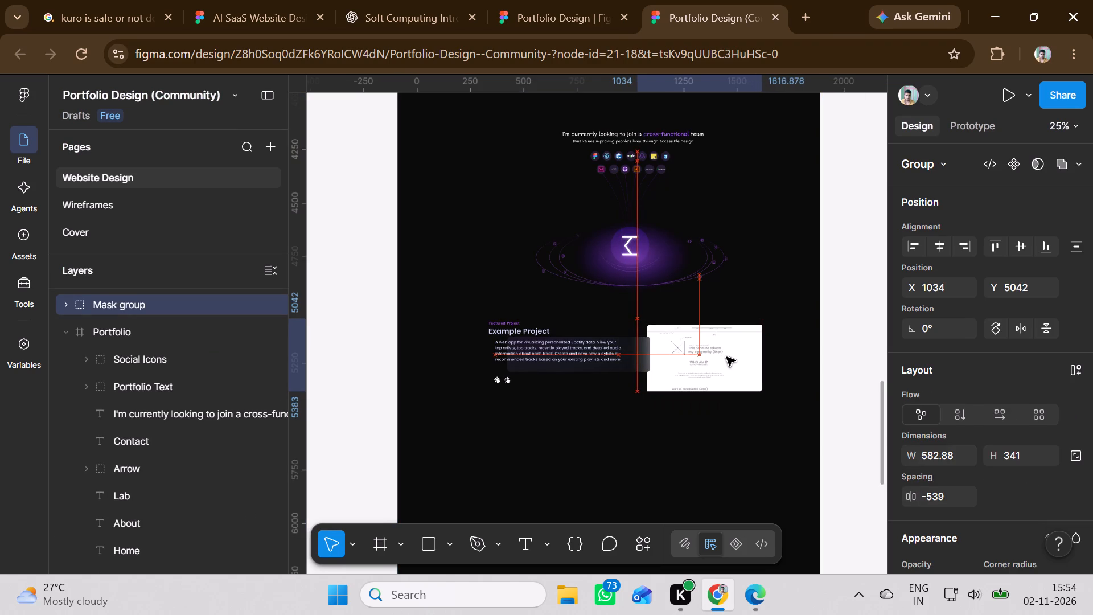
drag(726, 357, 737, 364)
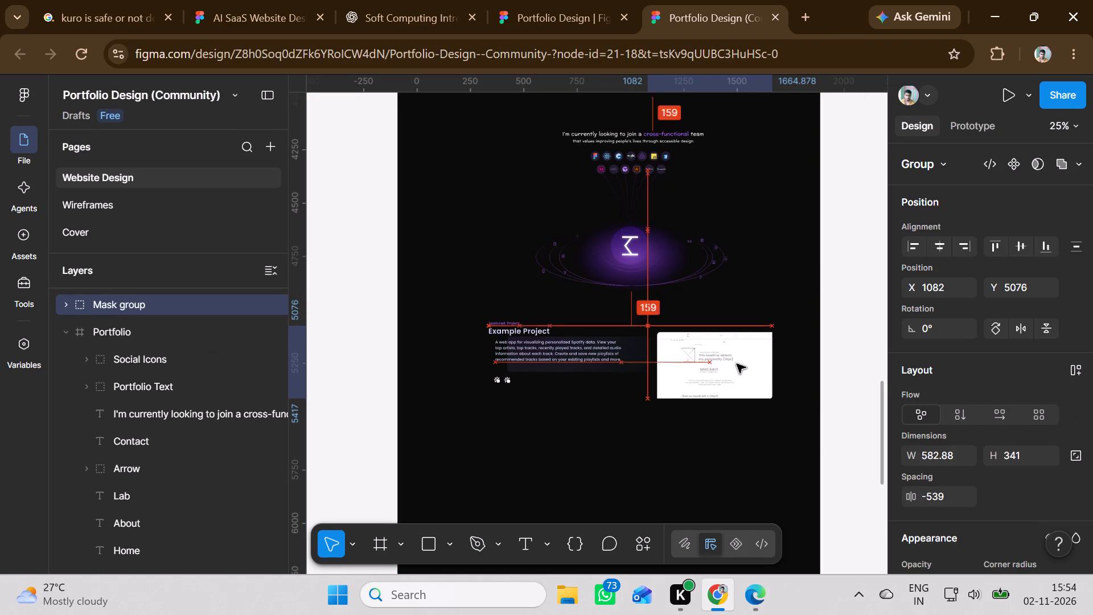
drag(737, 364, 735, 360)
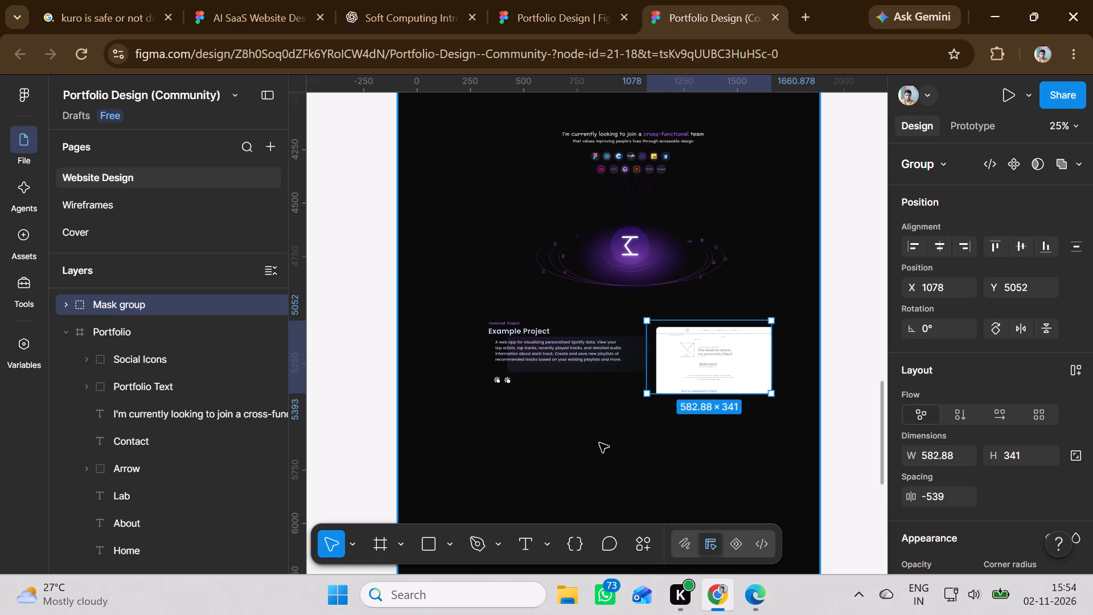
Move the purple backing card from the Portfolio frame to the HOME page, behind the first project's mockup image at about Y 5070.
scroll(599, 443, up, 4)
scroll(599, 443, up, 18)
scroll(599, 443, down, 2)
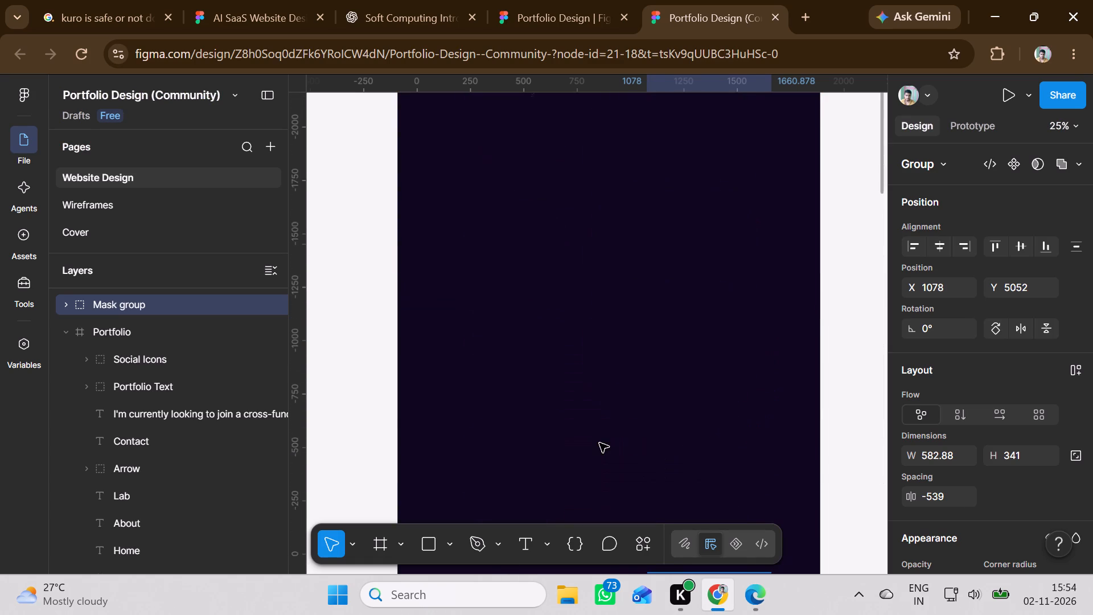
scroll(599, 443, down, 3)
drag(679, 349, 698, 442)
scroll(693, 441, down, 19)
scroll(698, 442, down, 9)
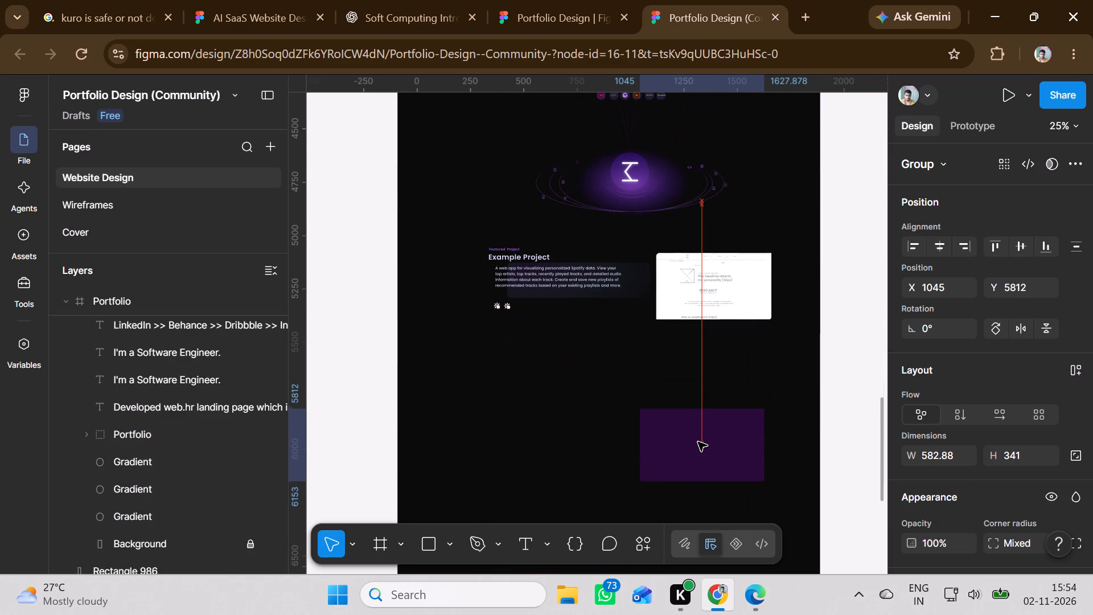
drag(698, 442, 712, 289)
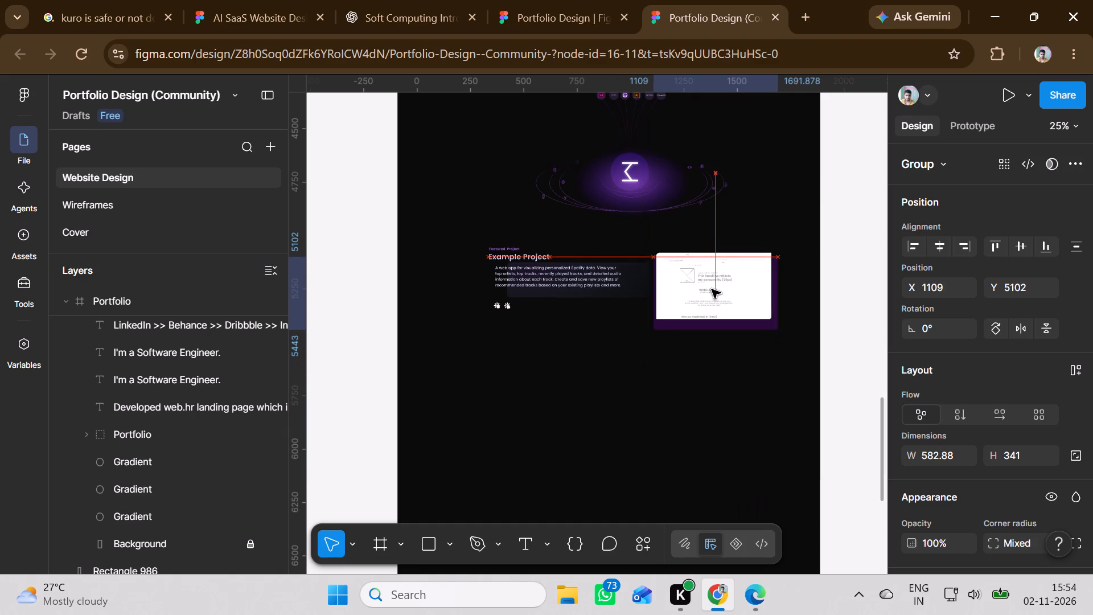
drag(712, 289, 705, 284)
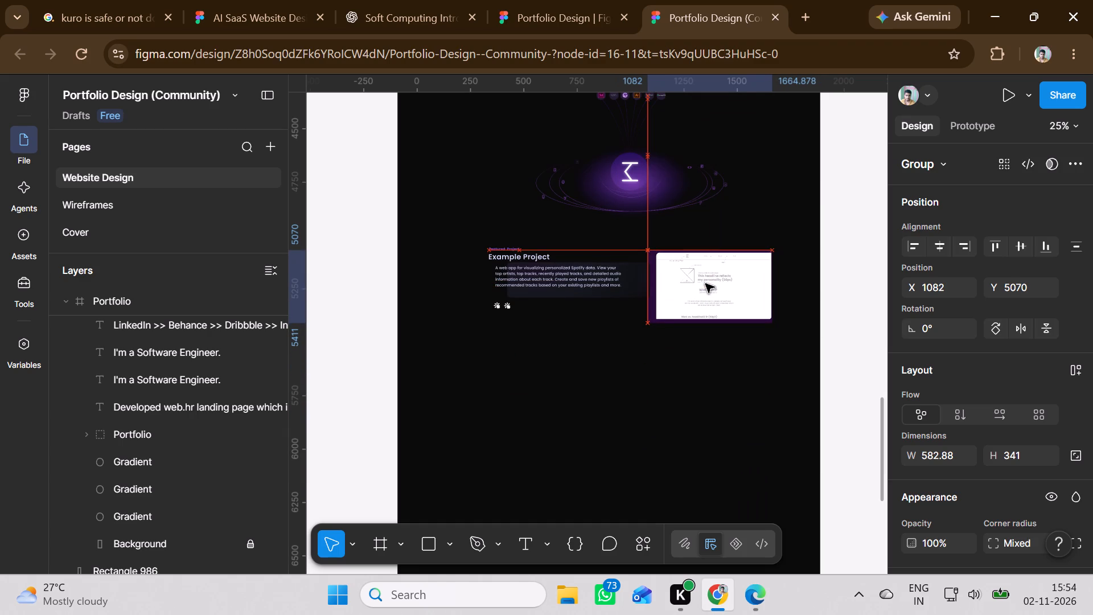
drag(705, 284, 713, 282)
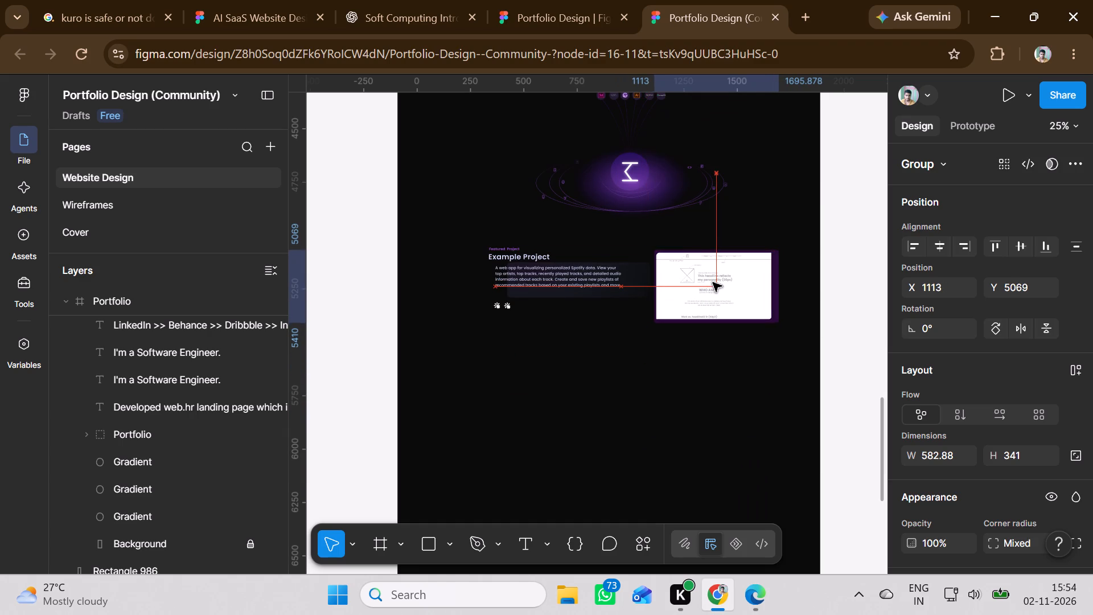
drag(713, 282, 705, 283)
click(558, 431)
Move the 625 × 700 purple glow ellipse from the Portfolio frame to X 990, Y 4782, behind the HOME page's first mockup image.
scroll(558, 431, up, 3)
scroll(558, 431, down, 1)
scroll(558, 431, up, 3)
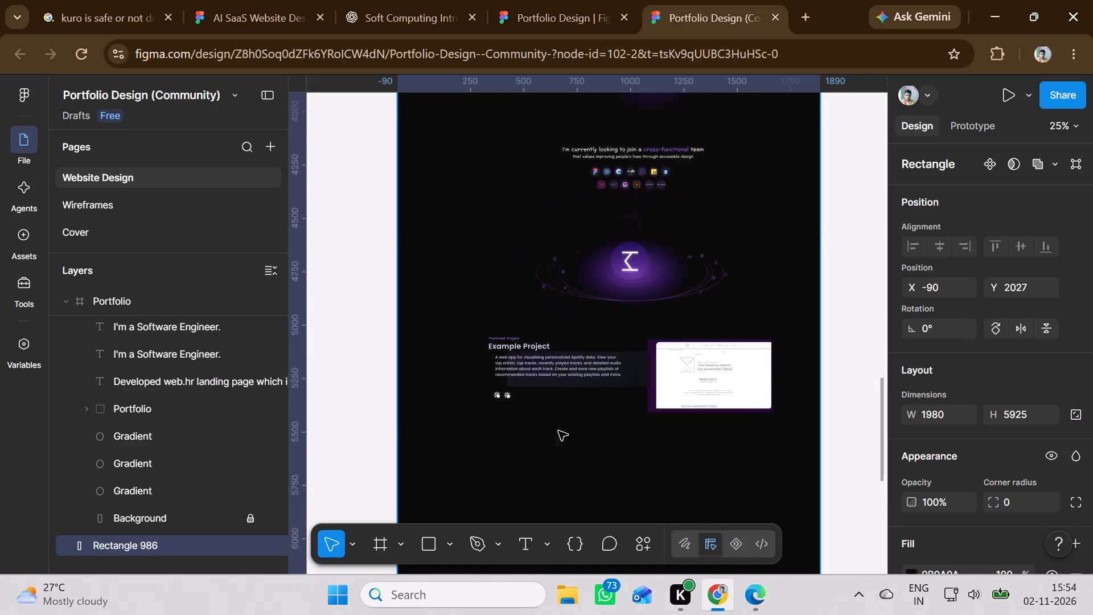
scroll(558, 431, up, 14)
drag(635, 335, 641, 403)
scroll(641, 403, down, 3)
scroll(641, 403, up, 1)
scroll(641, 403, down, 11)
scroll(641, 403, up, 1)
scroll(641, 403, down, 4)
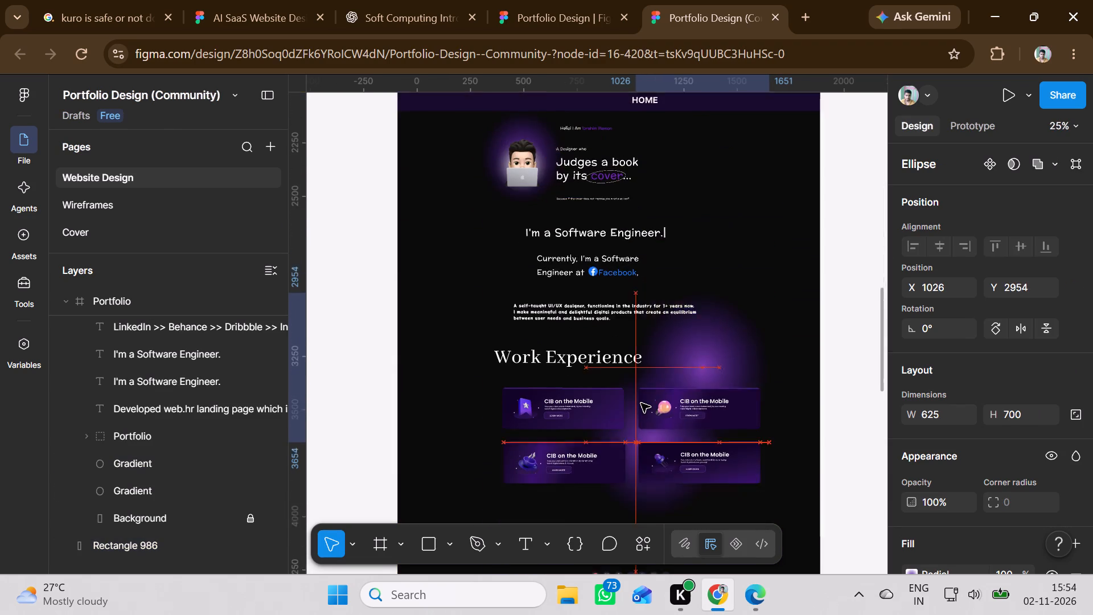
scroll(641, 403, down, 5)
drag(641, 403, 629, 427)
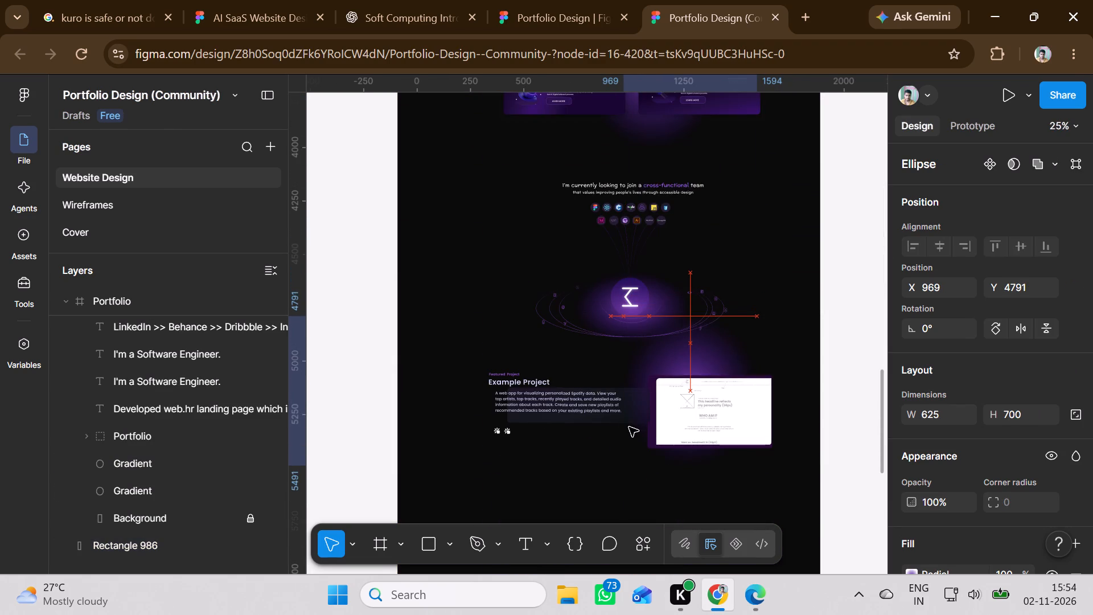
drag(629, 427, 636, 427)
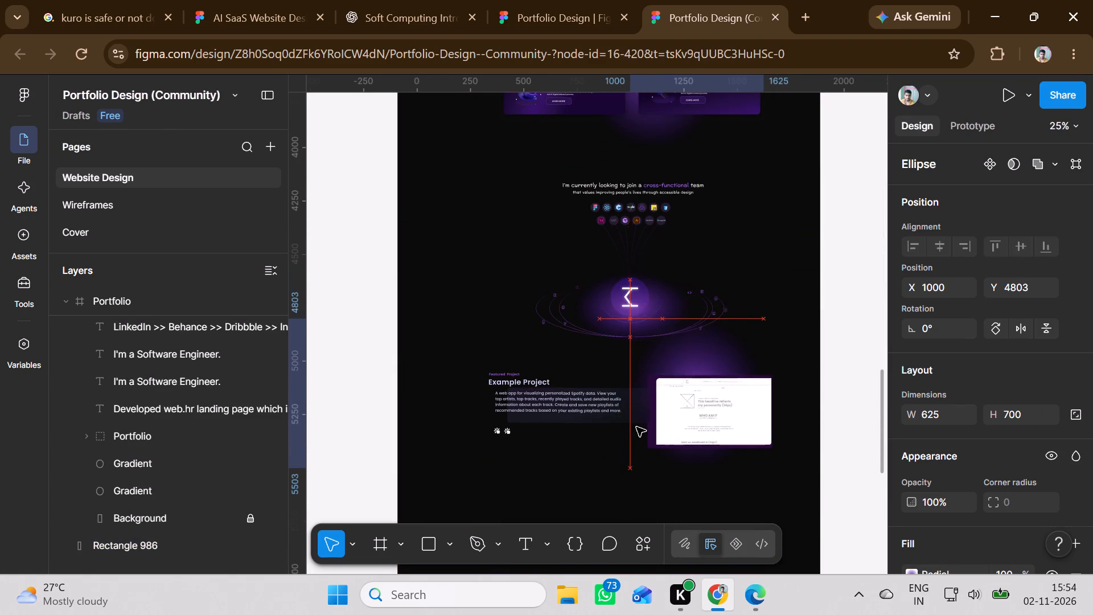
drag(636, 427, 634, 425)
Move the 642 × 720 Gradient ellipse from the Portfolio frame to X 711, Y 4690, between the Example Project text and mockup on HOME.
scroll(607, 442, up, 14)
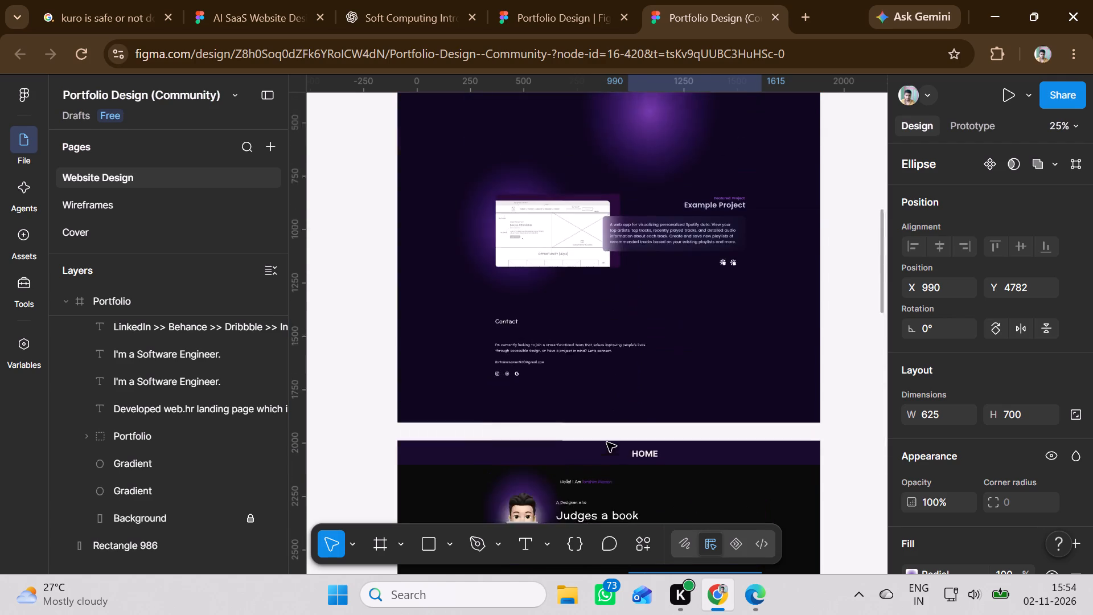
scroll(607, 442, up, 2)
click(660, 408)
click(660, 408)
scroll(657, 479, down, 4)
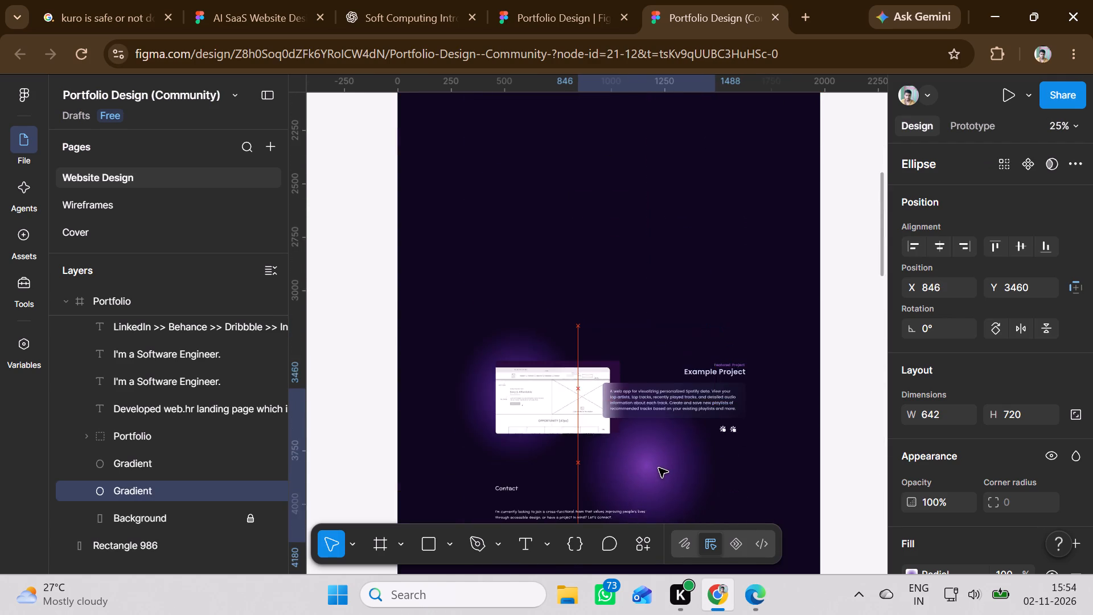
scroll(659, 468, down, 17)
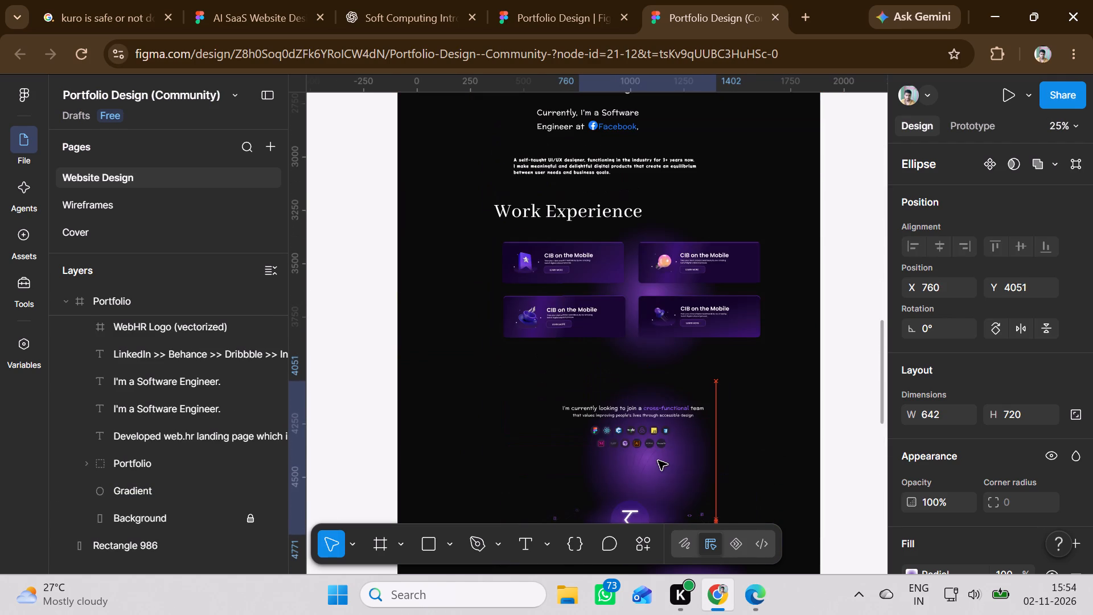
scroll(657, 440, down, 4)
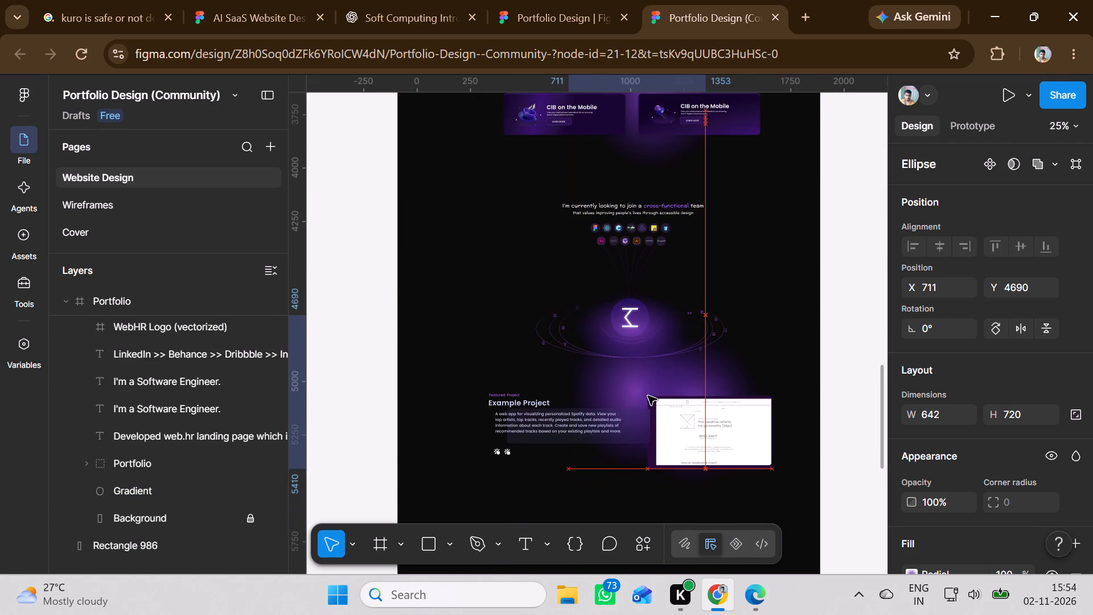
click(498, 497)
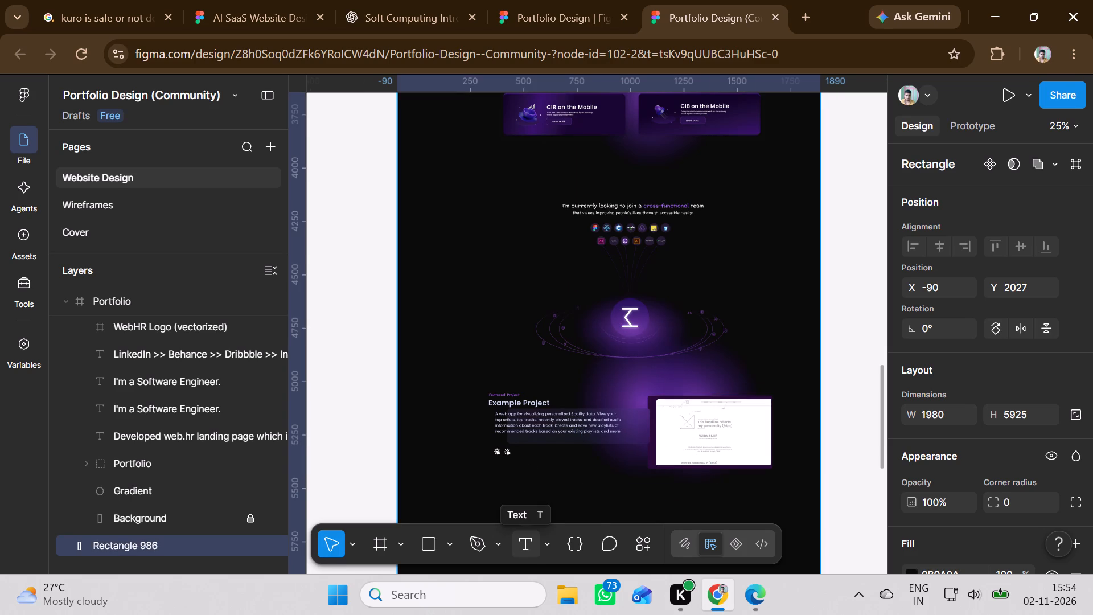
Move the remaining Portfolio mockup group onto the HOME page below the Example Project text, at about X 341, Y 5560.
scroll(596, 515, up, 2)
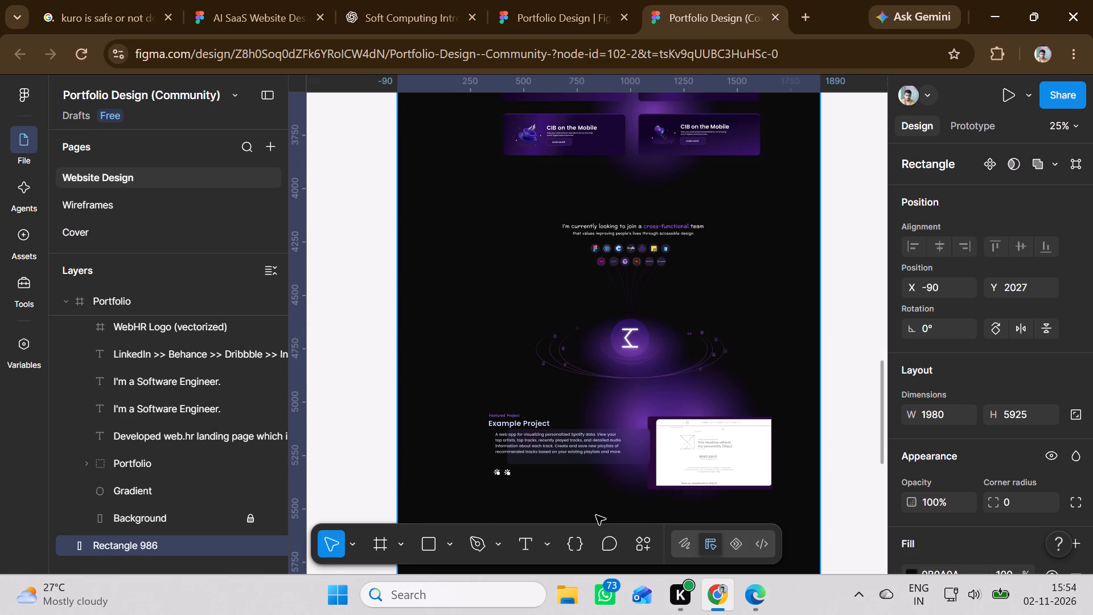
scroll(596, 515, up, 2)
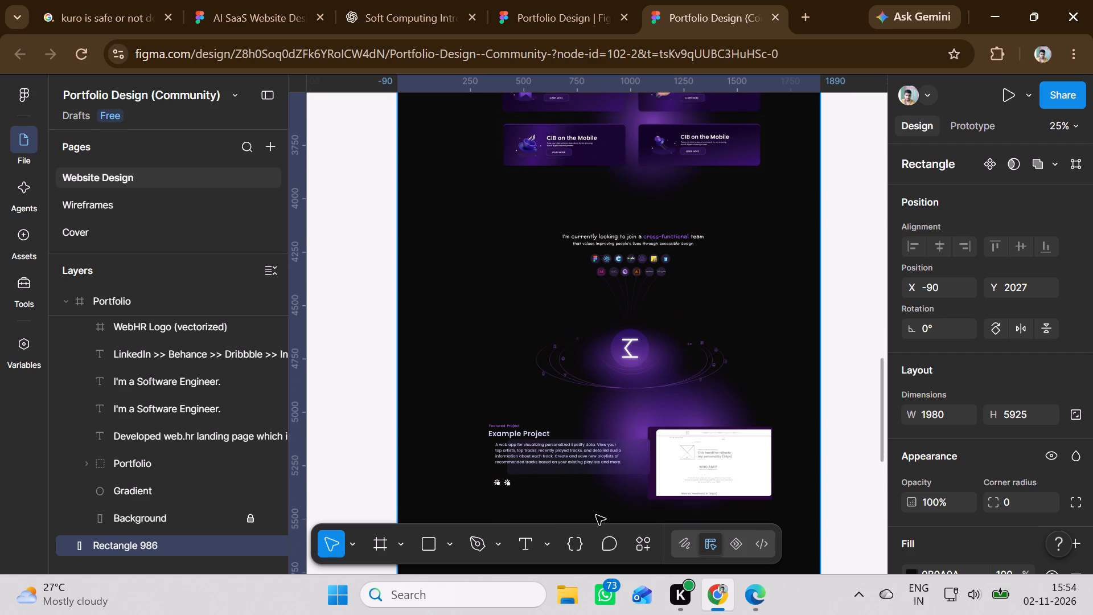
scroll(596, 515, up, 9)
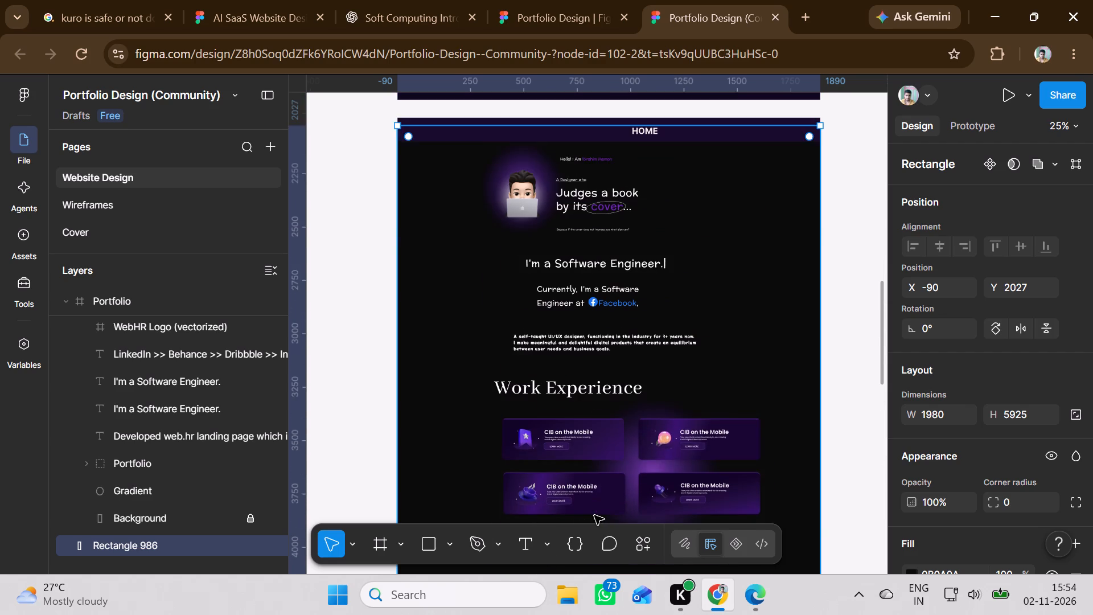
scroll(594, 515, up, 11)
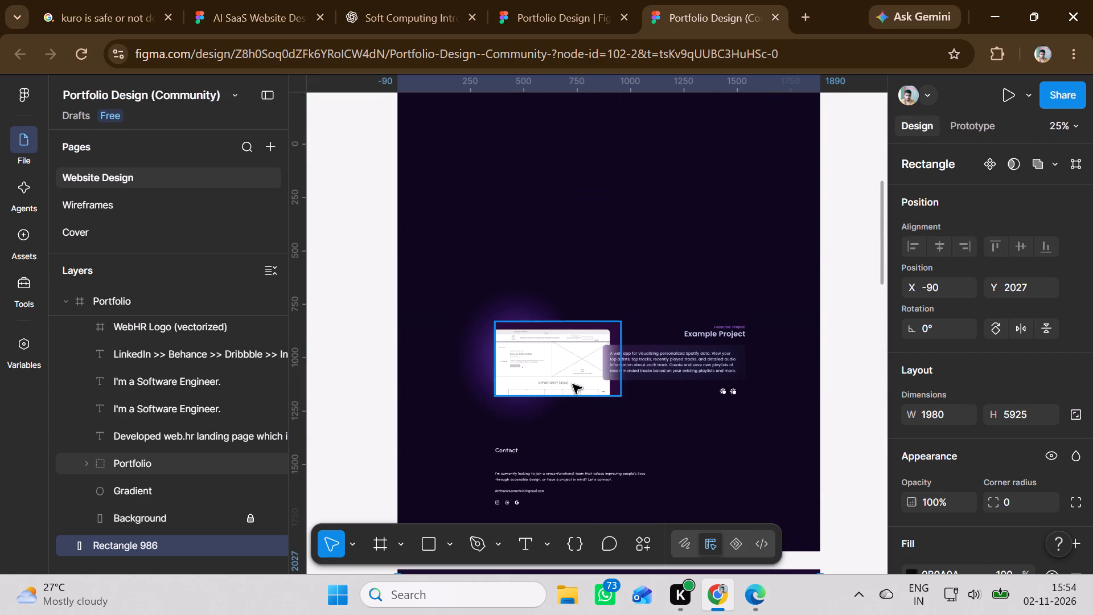
click(573, 384)
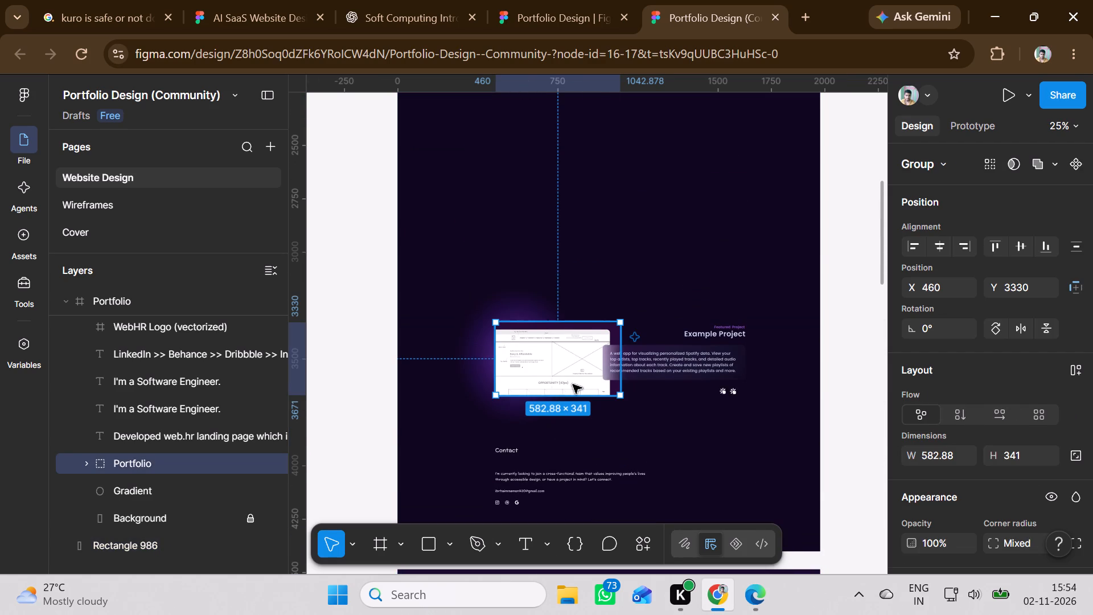
scroll(583, 374, up, 1)
scroll(583, 374, down, 1)
scroll(583, 374, up, 7)
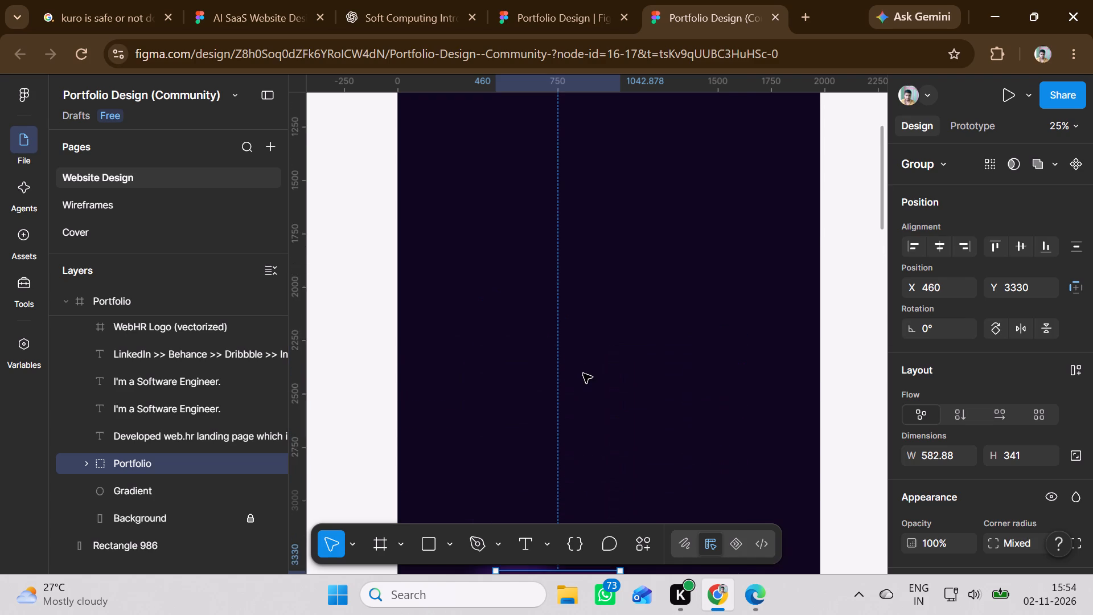
scroll(583, 374, up, 6)
scroll(586, 371, down, 10)
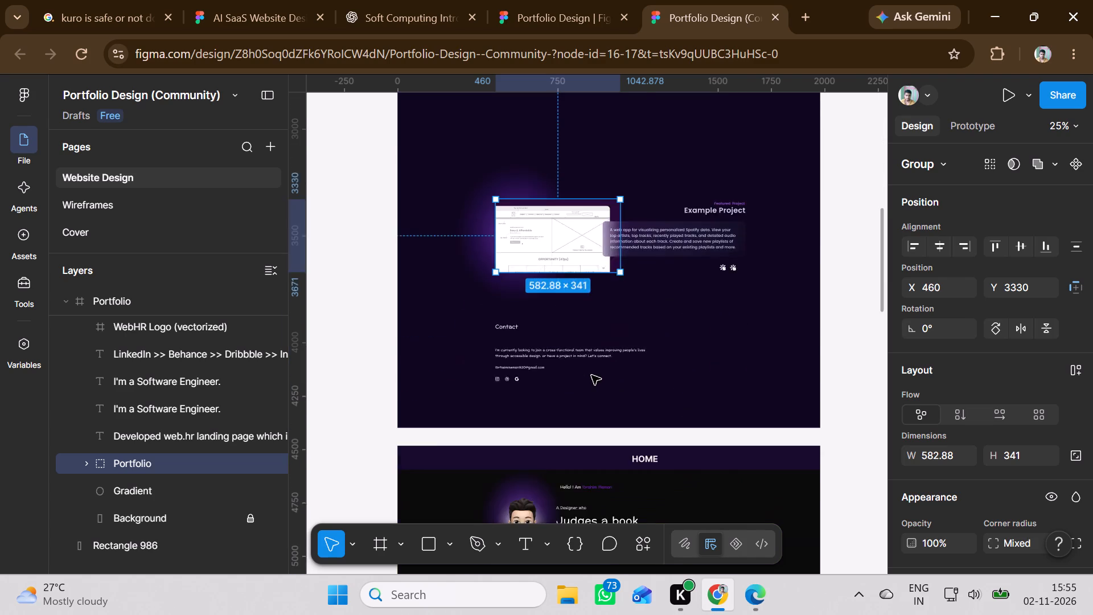
scroll(591, 375, down, 3)
scroll(591, 375, up, 3)
click(577, 199)
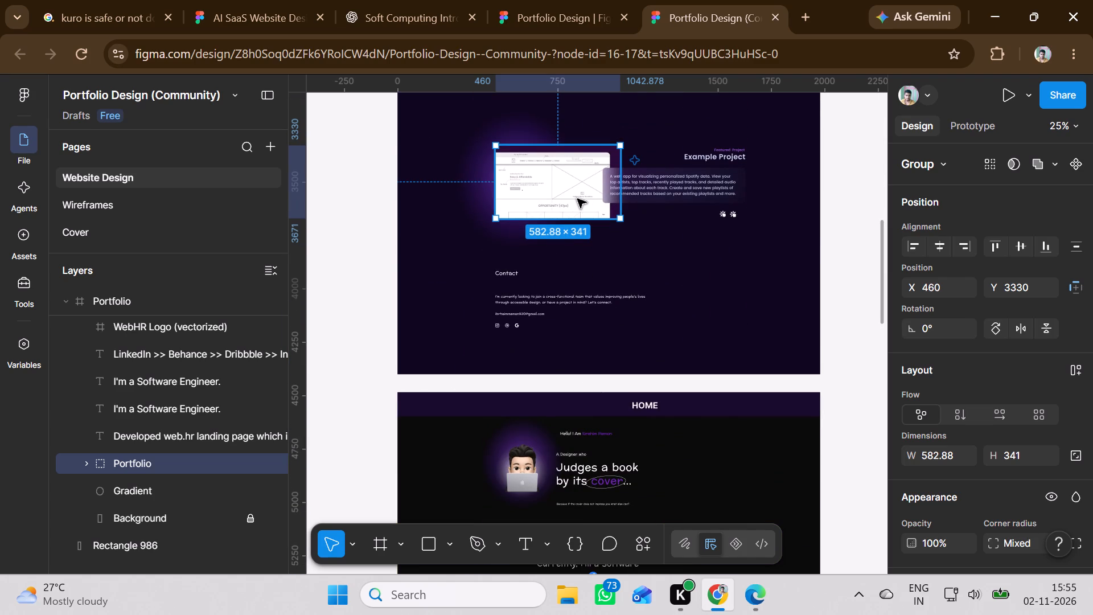
drag(577, 199, 572, 354)
scroll(572, 354, down, 19)
scroll(572, 354, down, 3)
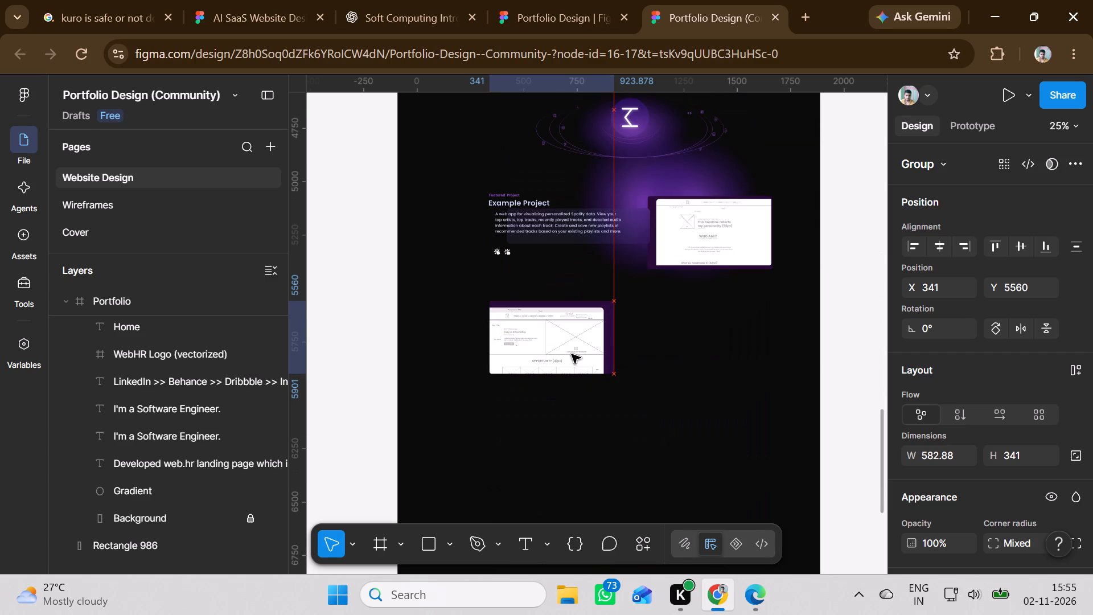
Shift the second mockup group slightly to X 368, Y 5594, evenly spaced below the first project.
drag(572, 354, 573, 360)
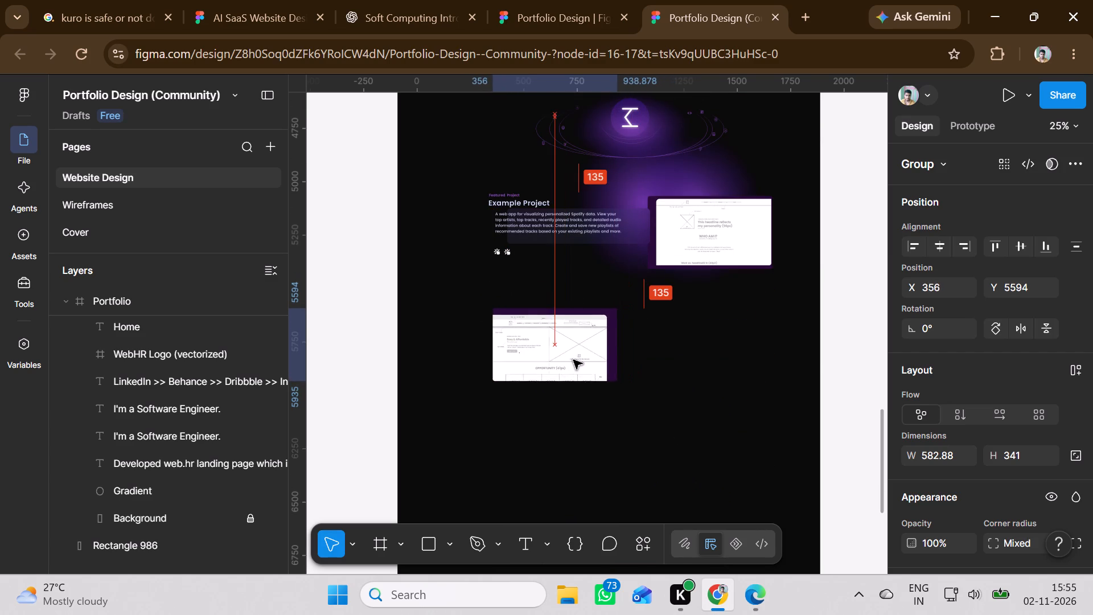
drag(573, 360, 572, 362)
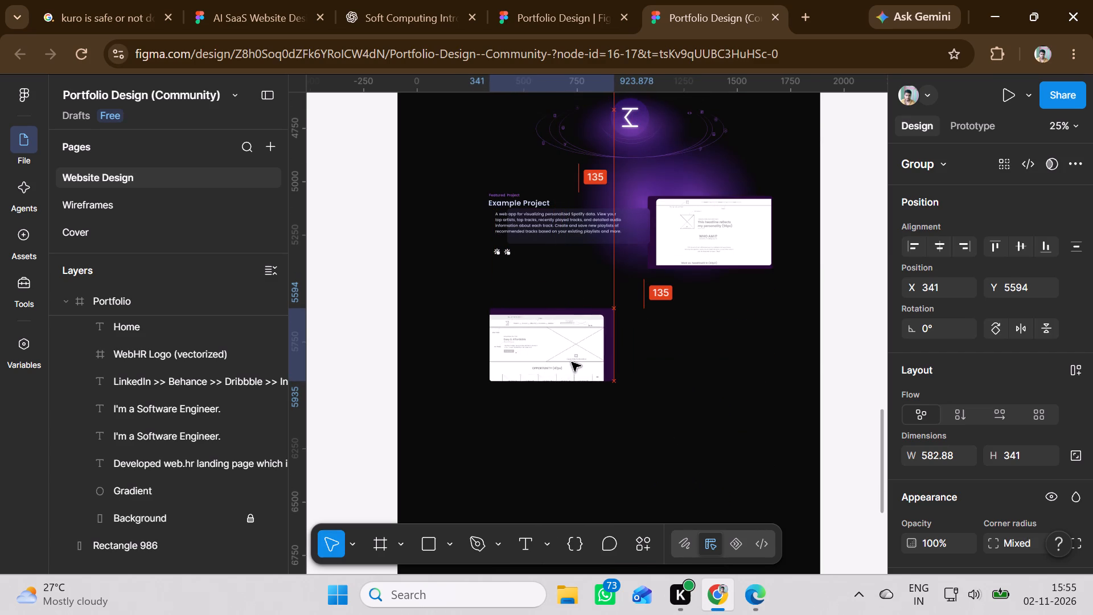
drag(572, 362, 573, 362)
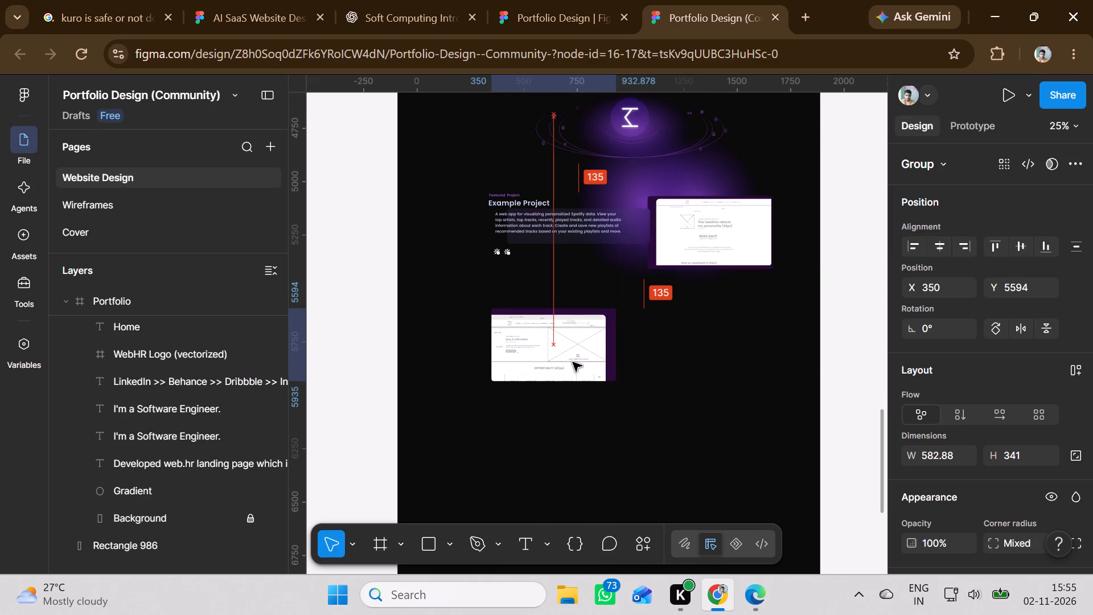
drag(573, 362, 577, 362)
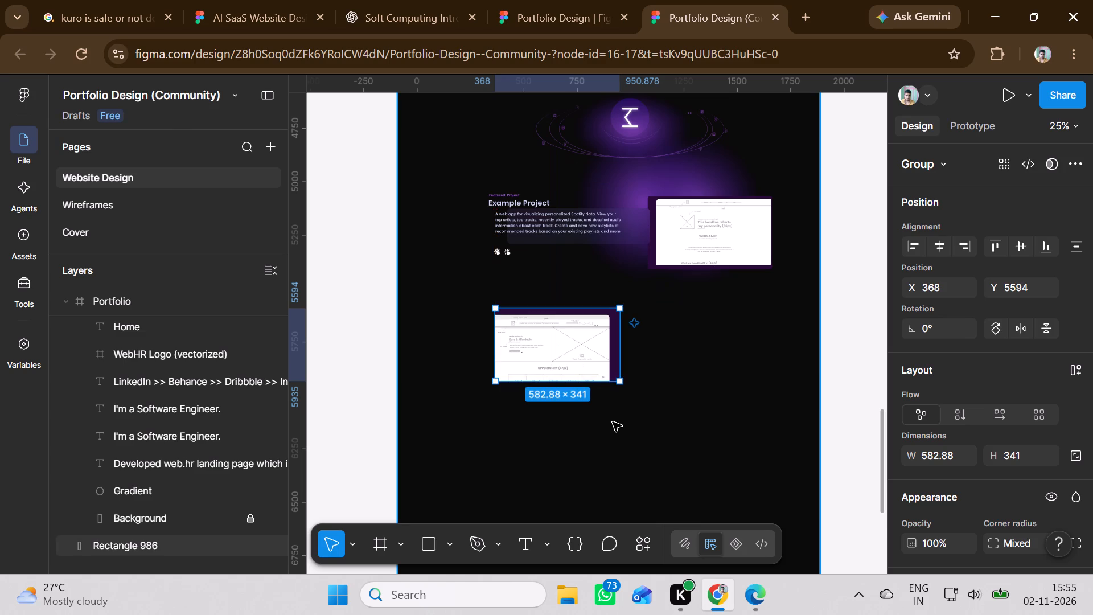
click(613, 422)
Move the remaining 572 × 641 glow ellipse from the Portfolio frame to X 339, Y 5210, behind the second mockup's upper edge on HOME.
scroll(613, 422, up, 16)
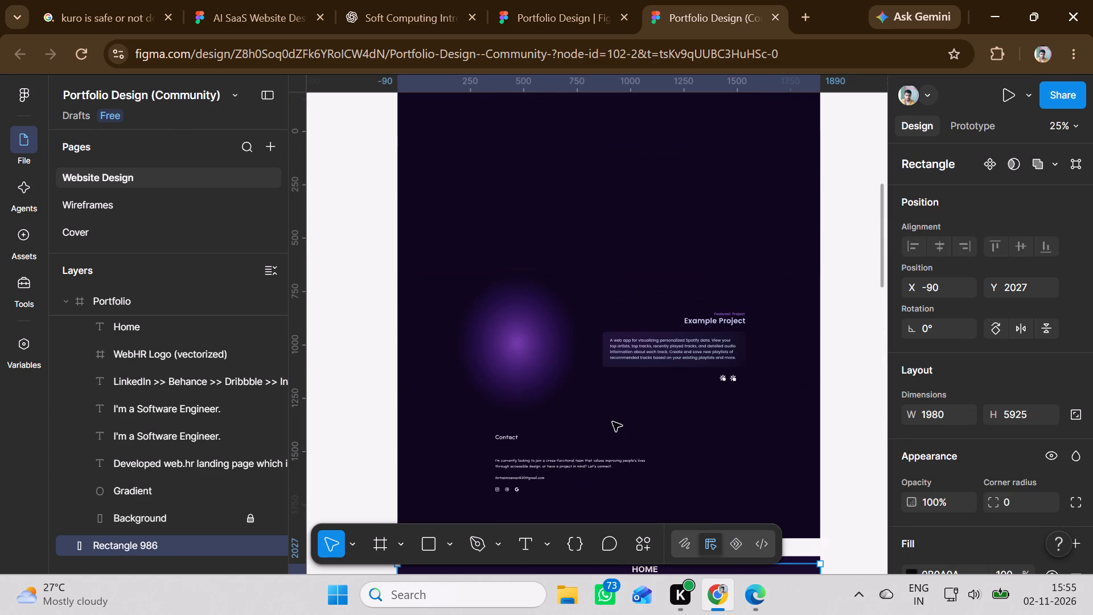
drag(550, 366, 589, 445)
scroll(581, 446, down, 15)
scroll(589, 445, up, 1)
scroll(589, 445, down, 11)
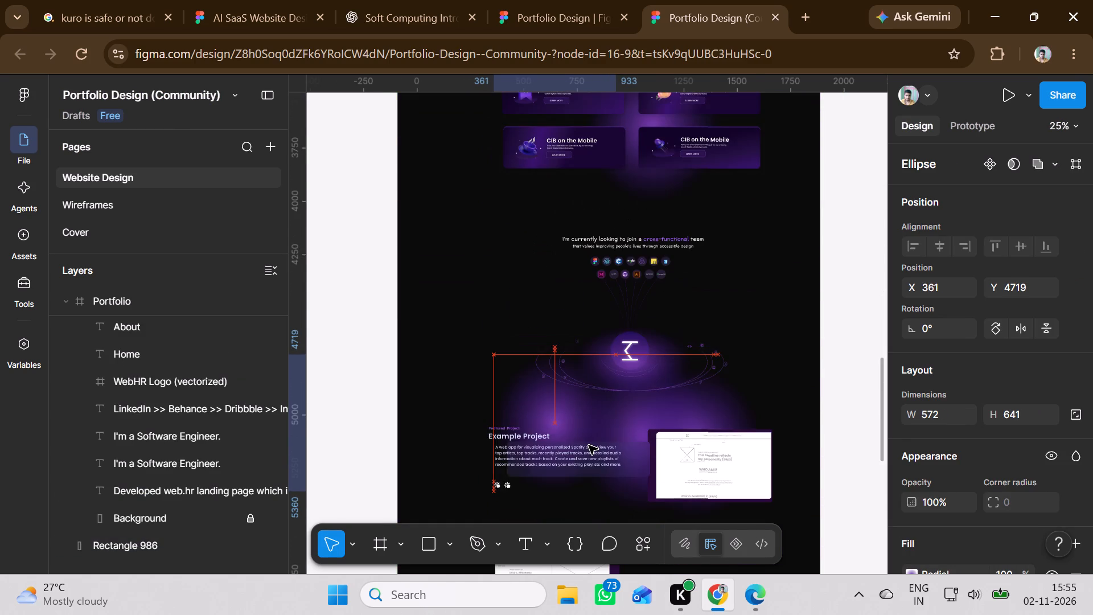
drag(589, 445, 572, 368)
scroll(589, 445, down, 5)
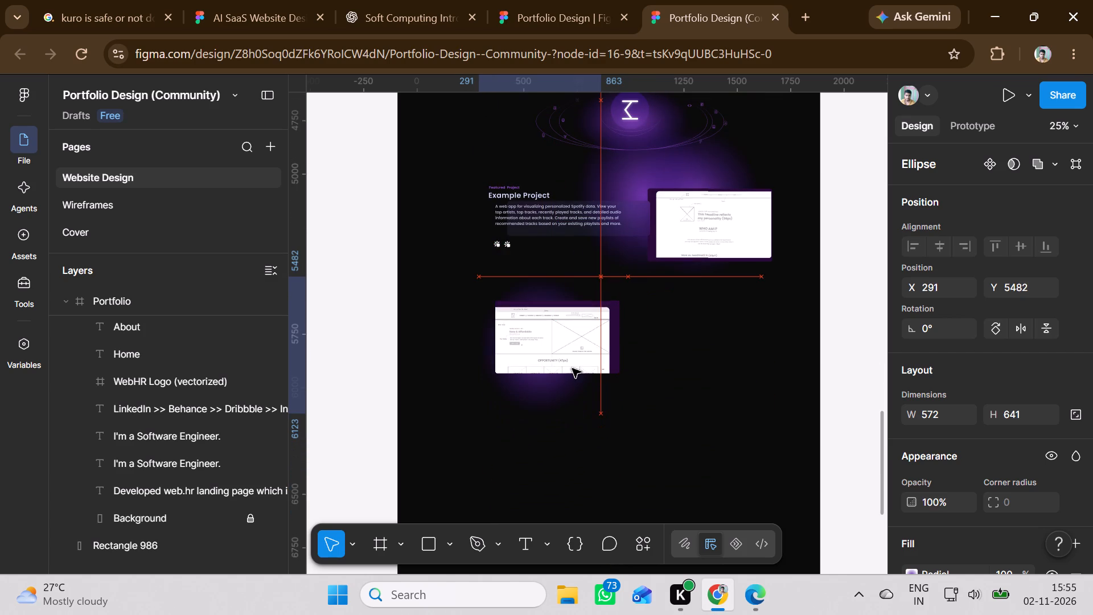
drag(572, 368, 585, 314)
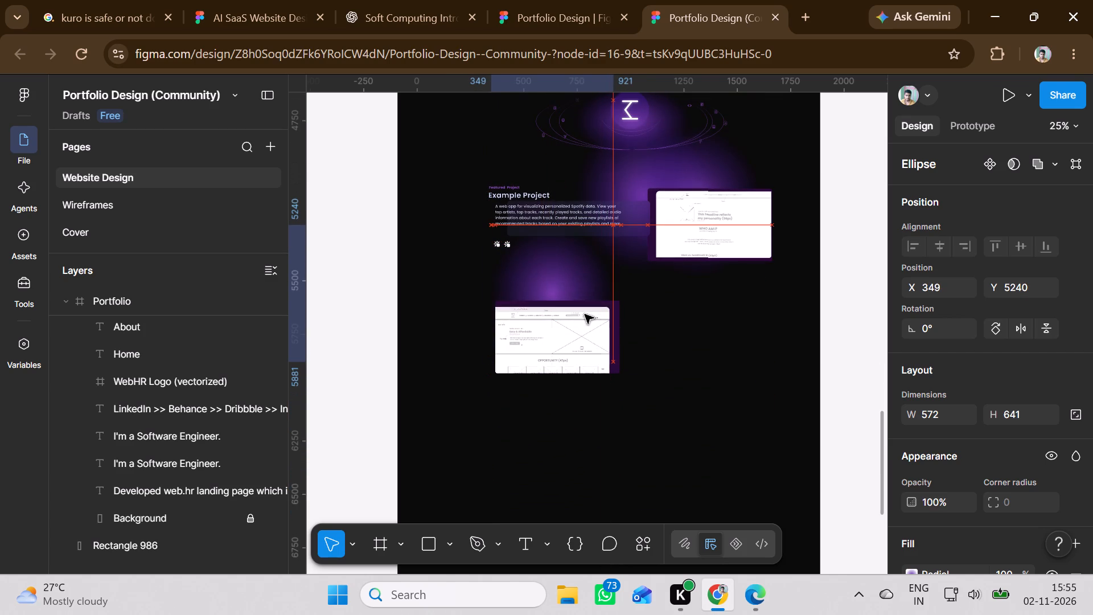
drag(585, 314, 583, 309)
Move the remaining Featured Project label from the Portfolio frame to X 1522, Y 5570, beside the second mockup on HOME.
scroll(642, 485, up, 8)
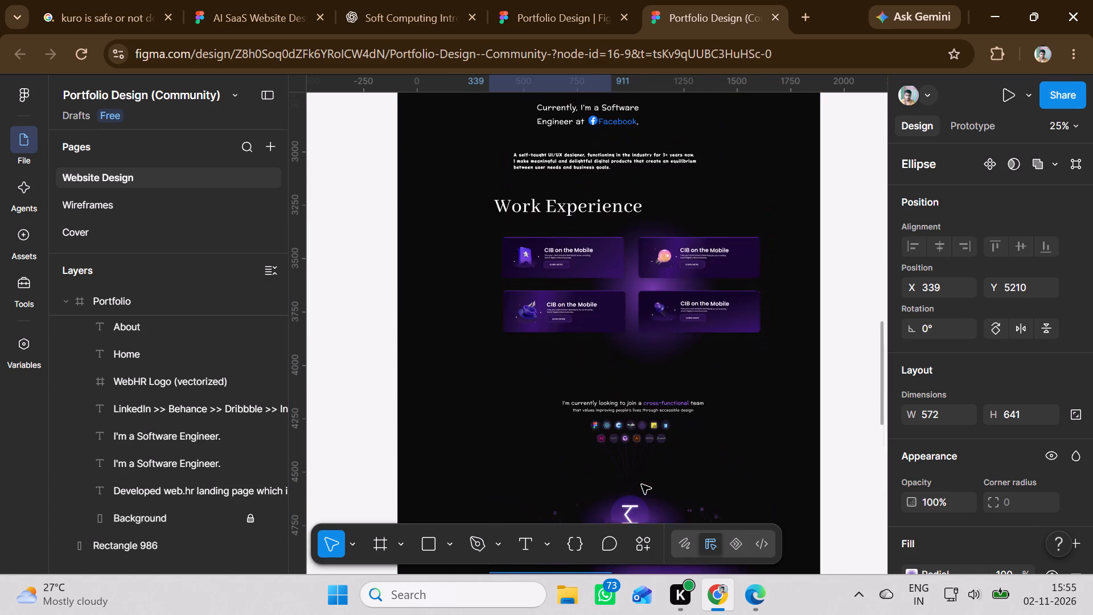
scroll(642, 485, up, 11)
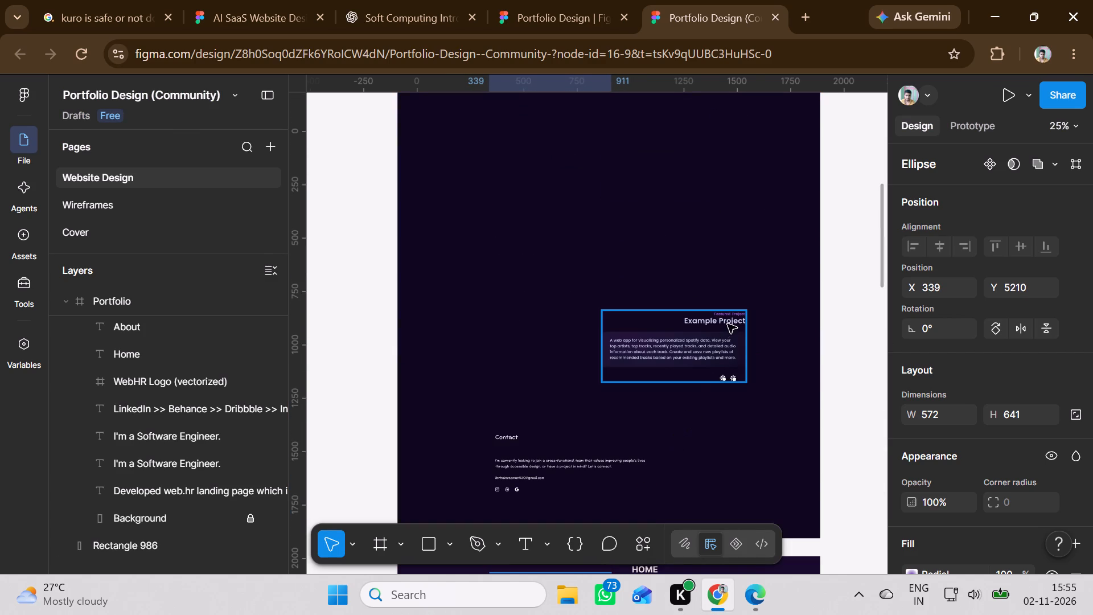
double_click(731, 319)
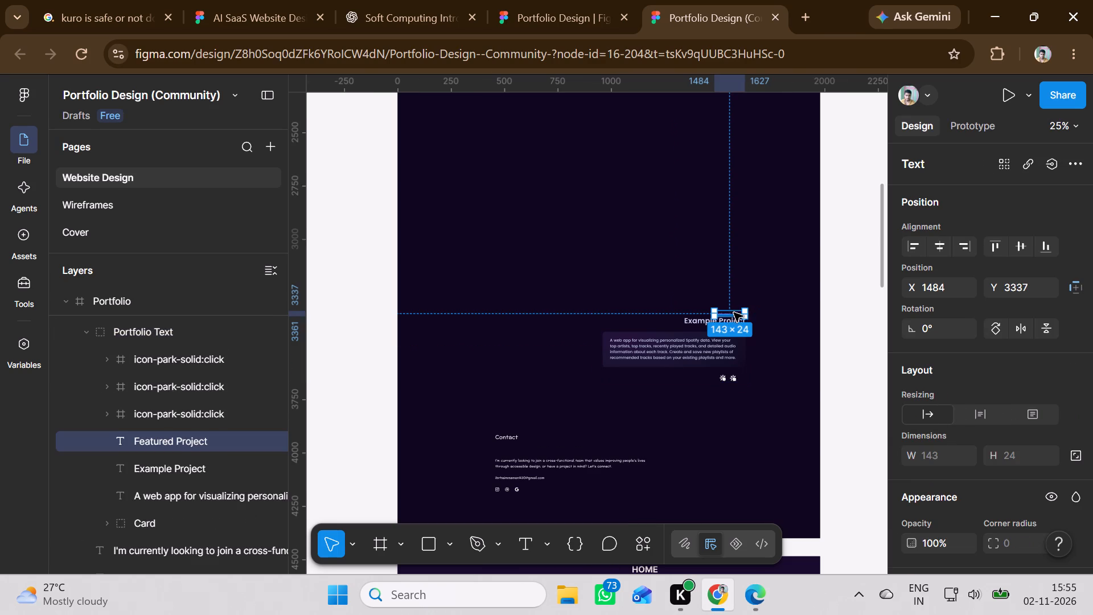
drag(734, 311, 733, 355)
scroll(733, 355, down, 17)
scroll(733, 355, down, 5)
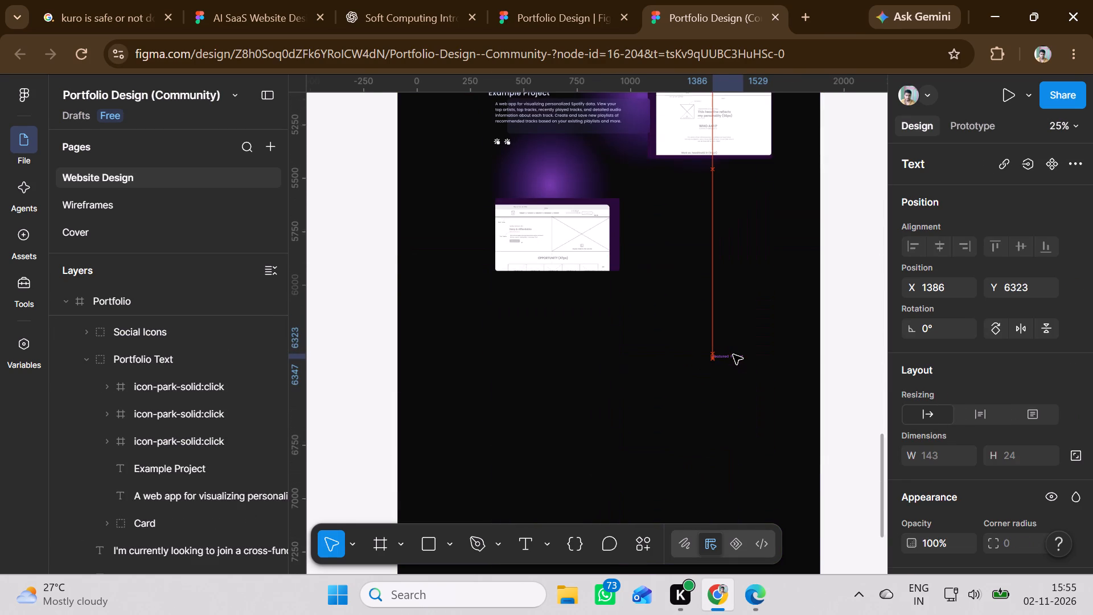
drag(733, 355, 745, 285)
scroll(733, 355, up, 5)
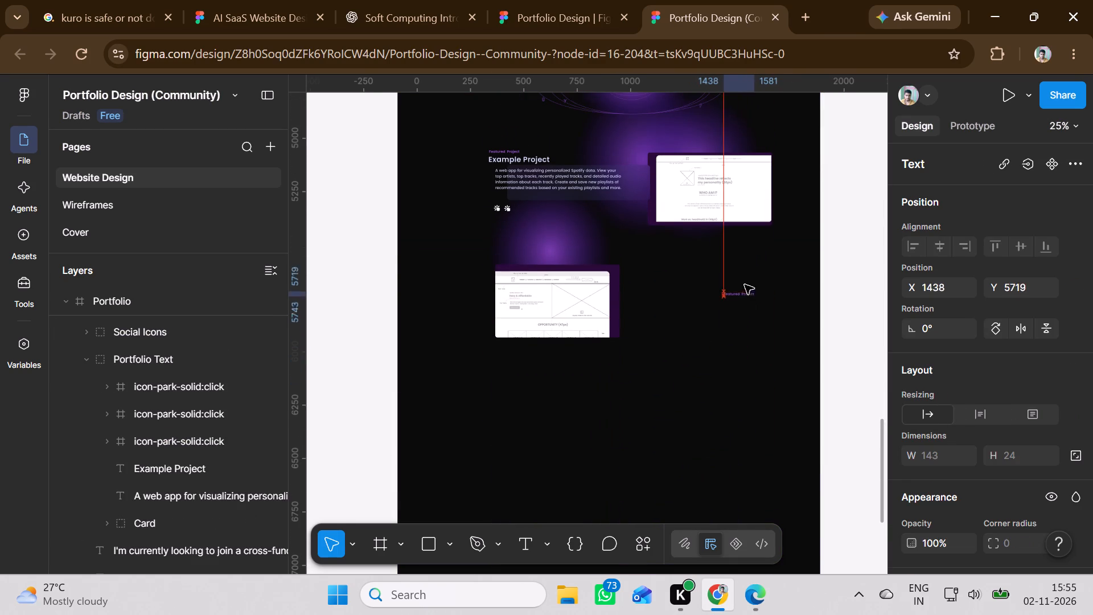
drag(745, 285, 752, 260)
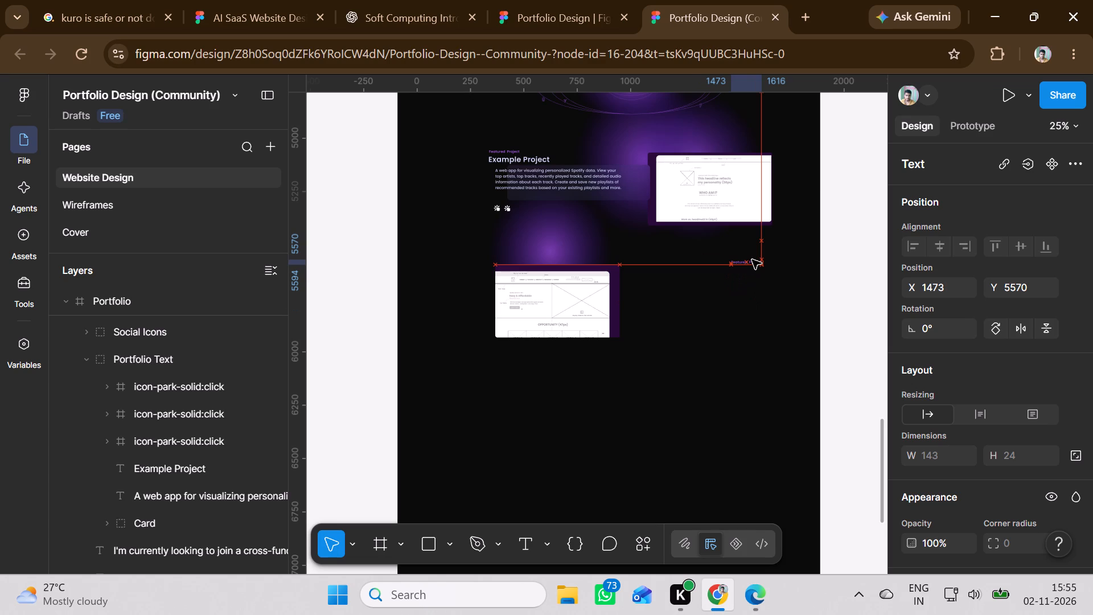
drag(752, 260, 761, 257)
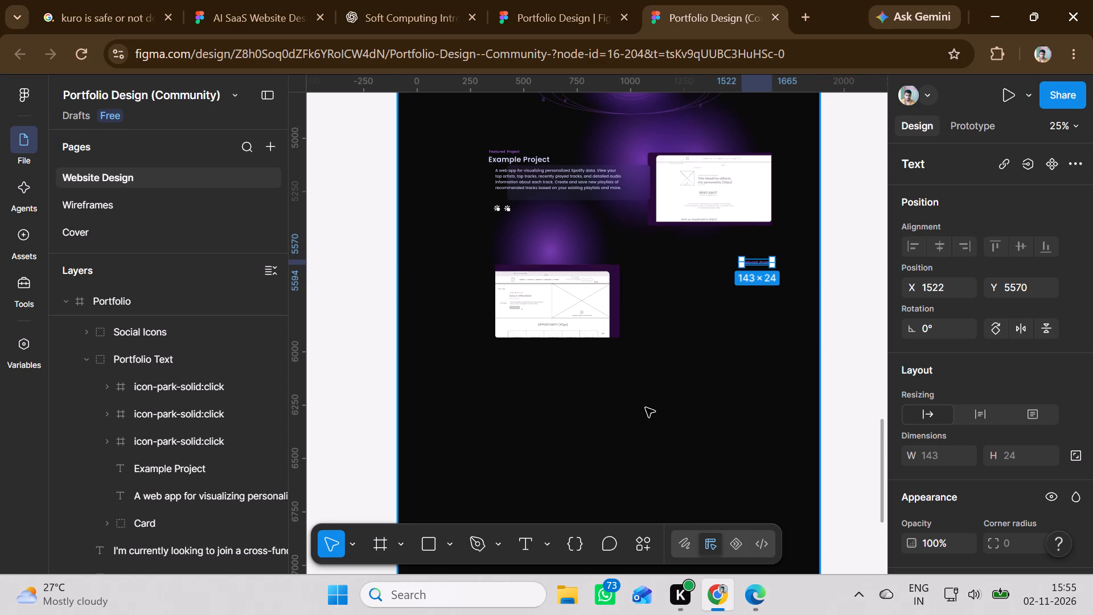
click(646, 408)
Move the remaining Example Project text group from the Portfolio frame to HOME, directly under the second Featured Project label beside the second mockup.
scroll(646, 408, up, 16)
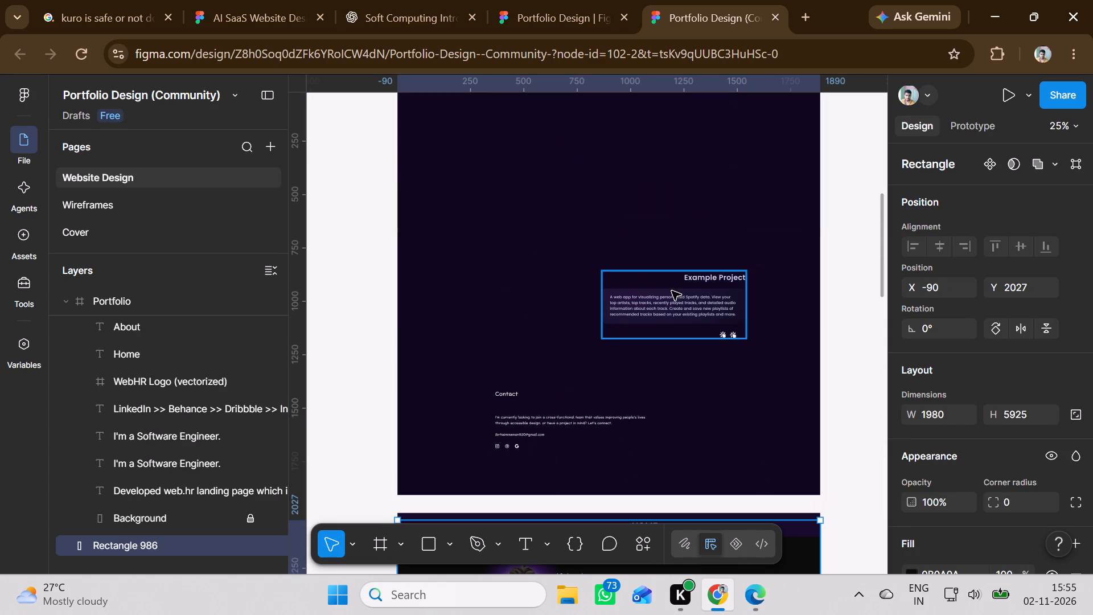
click(668, 313)
drag(668, 313, 686, 379)
scroll(685, 379, down, 5)
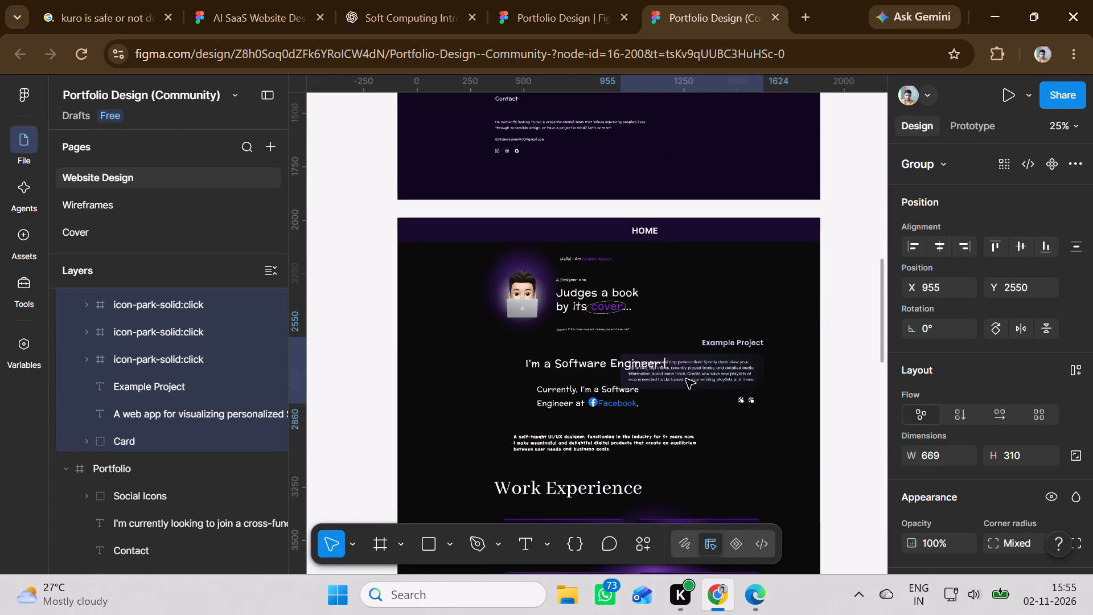
drag(686, 379, 694, 393)
scroll(686, 379, down, 12)
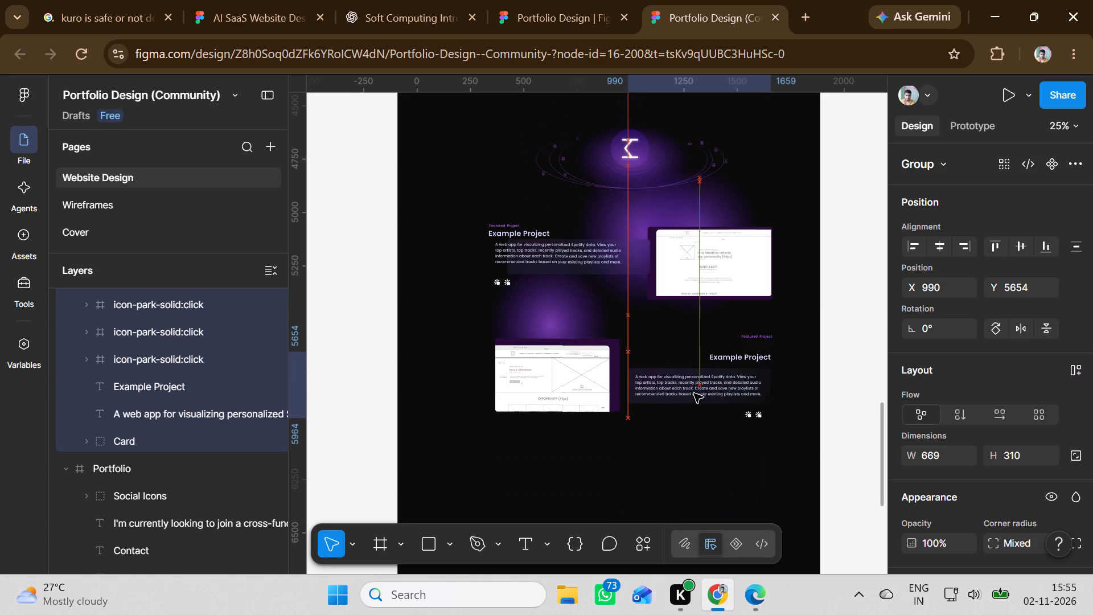
drag(694, 393, 696, 380)
click(613, 445)
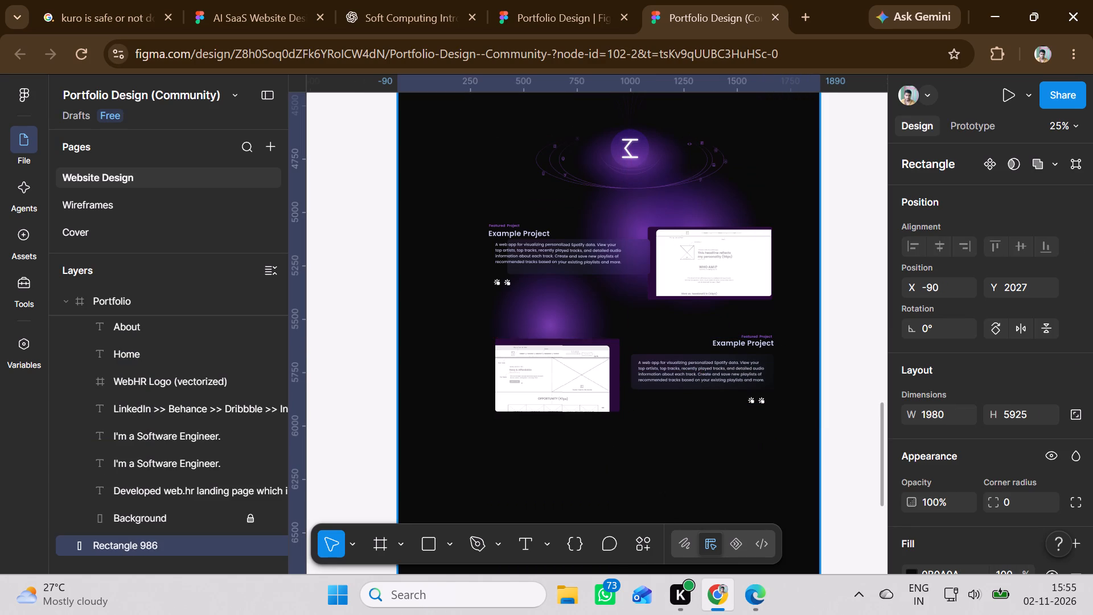
Move the Contact heading from the Portfolio frame to X 368, Y 6179, below the second mockup on HOME.
scroll(666, 569, up, 17)
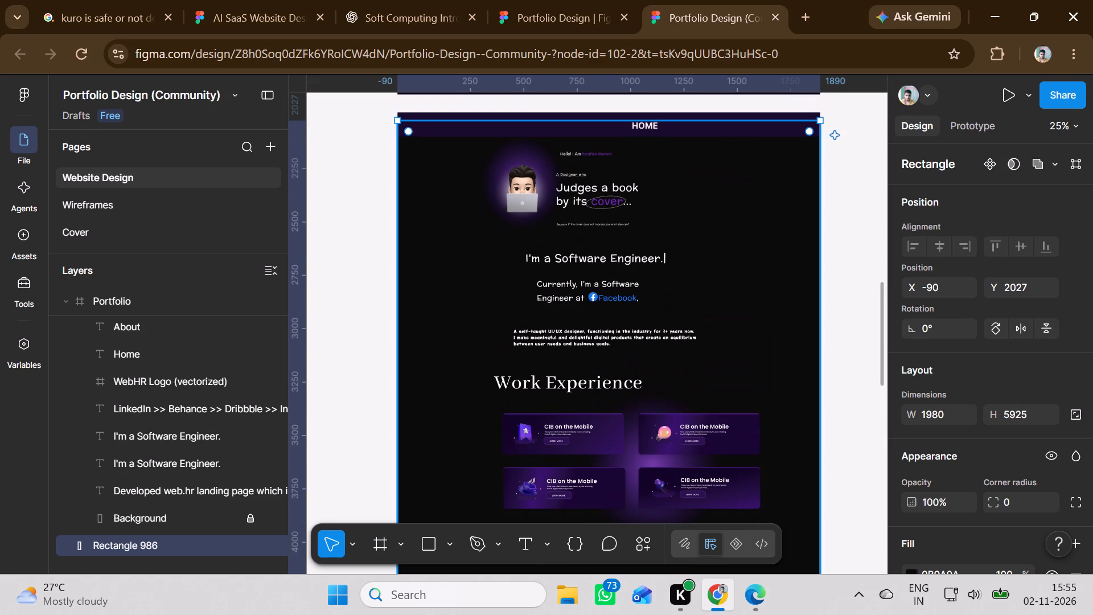
scroll(674, 569, up, 2)
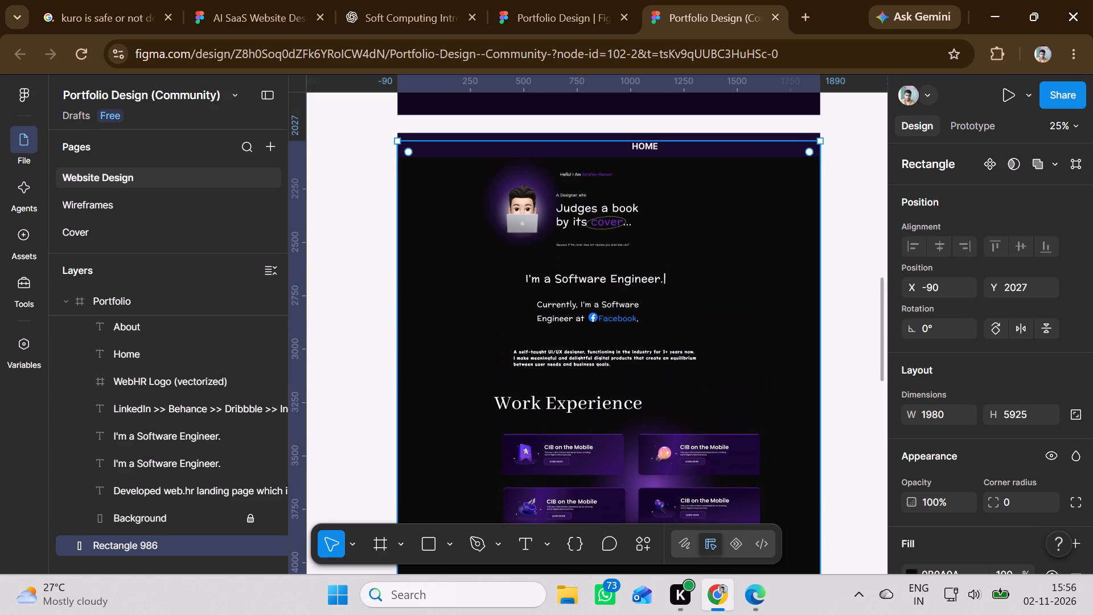
scroll(674, 569, up, 6)
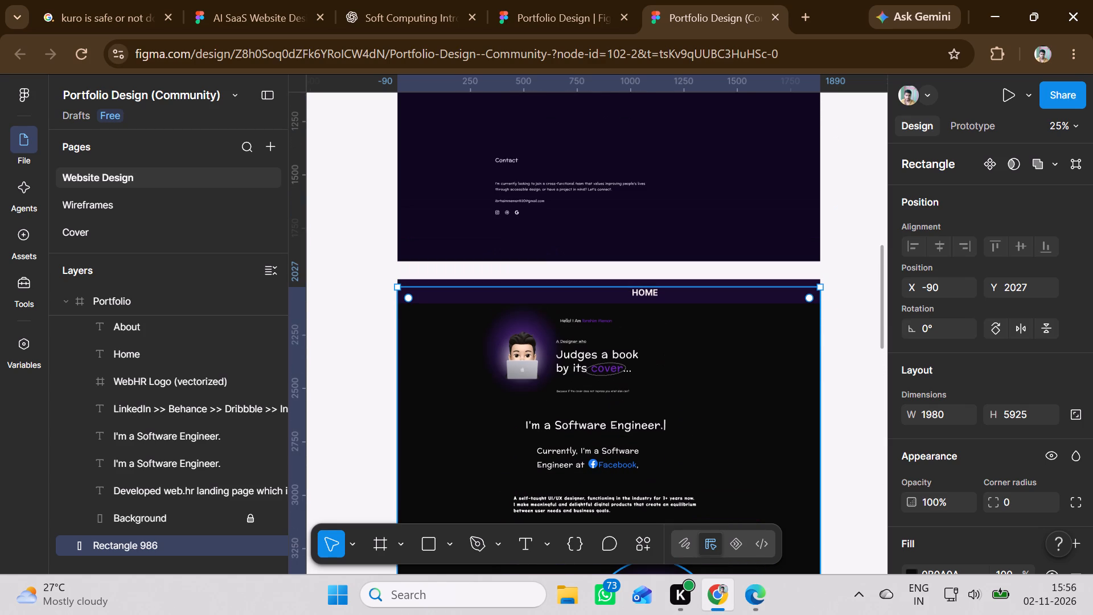
scroll(617, 483, up, 3)
click(513, 297)
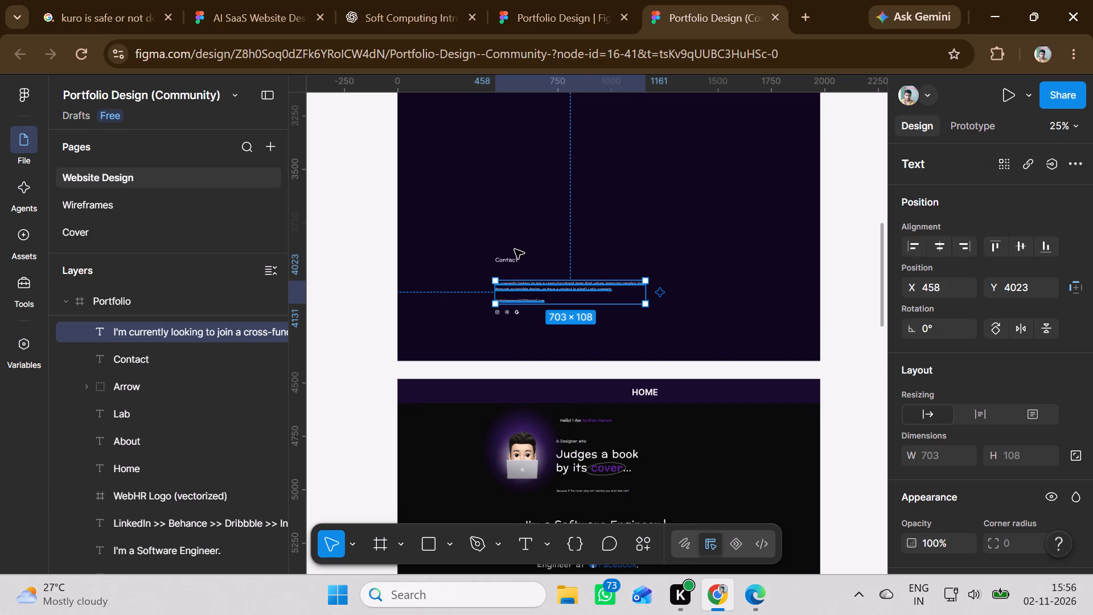
click(511, 263)
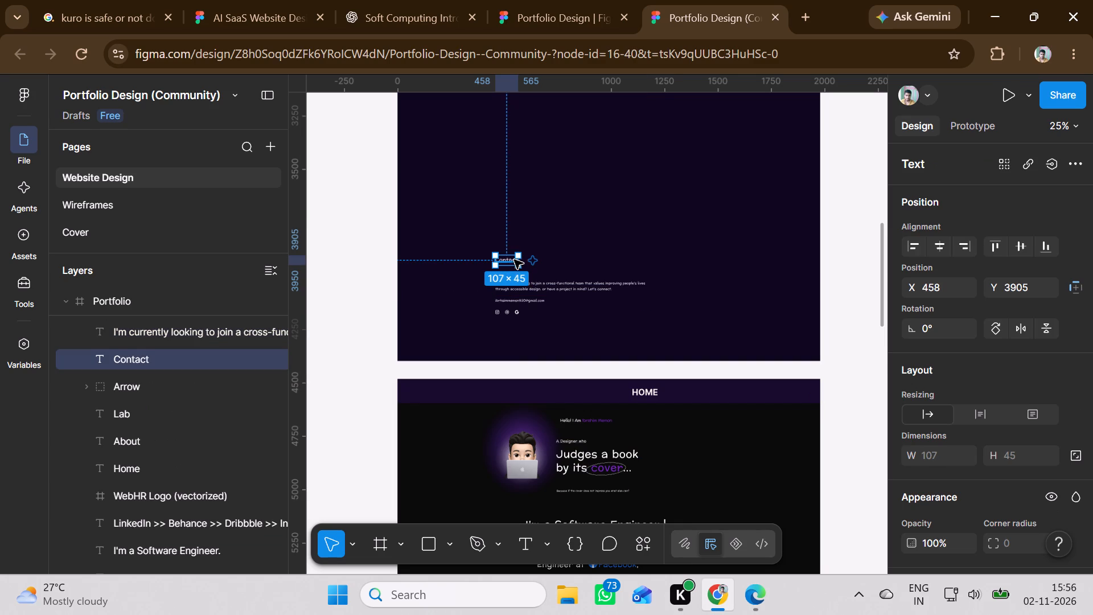
drag(509, 261, 537, 384)
scroll(537, 384, down, 15)
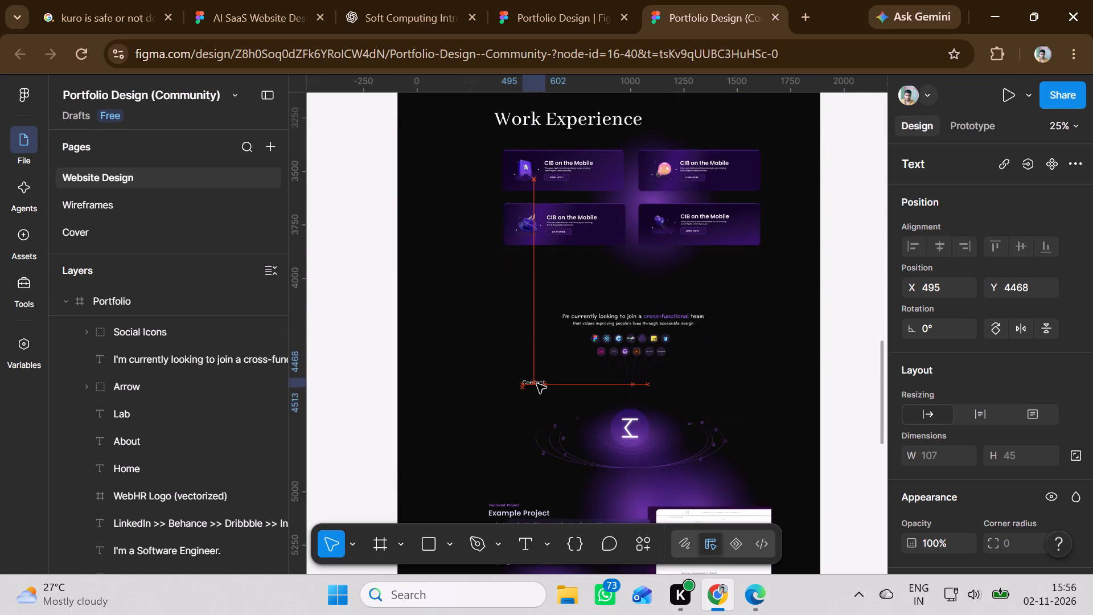
drag(537, 384, 516, 266)
scroll(537, 384, down, 2)
scroll(537, 384, up, 1)
scroll(537, 384, down, 13)
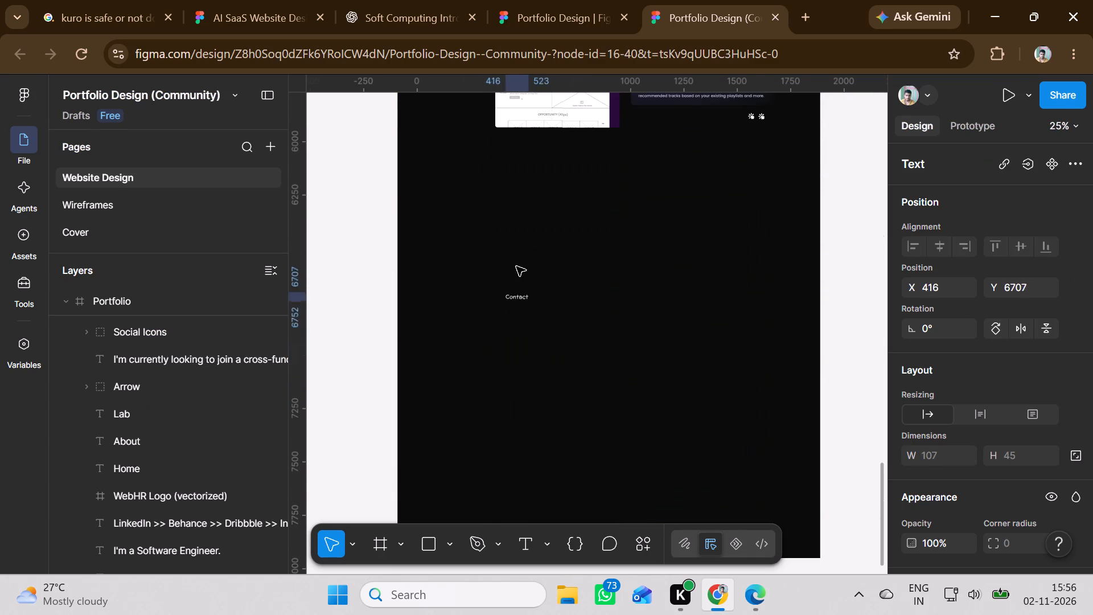
drag(516, 266, 513, 186)
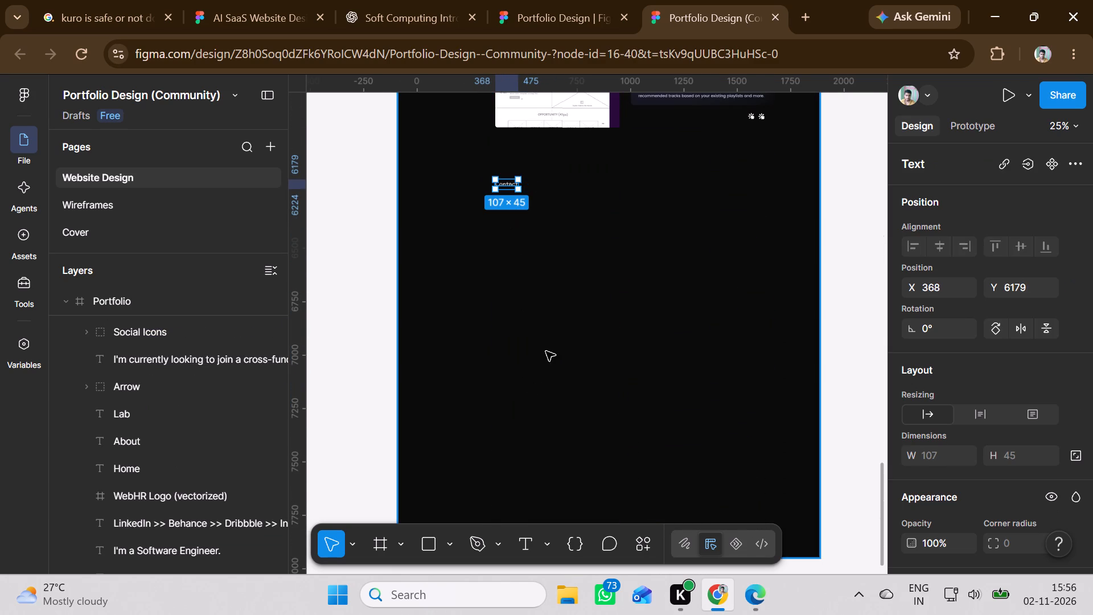
Move the contact paragraph from the Portfolio frame to X 368, Y 6281, left-aligned under the Contact heading on HOME.
scroll(546, 352, up, 19)
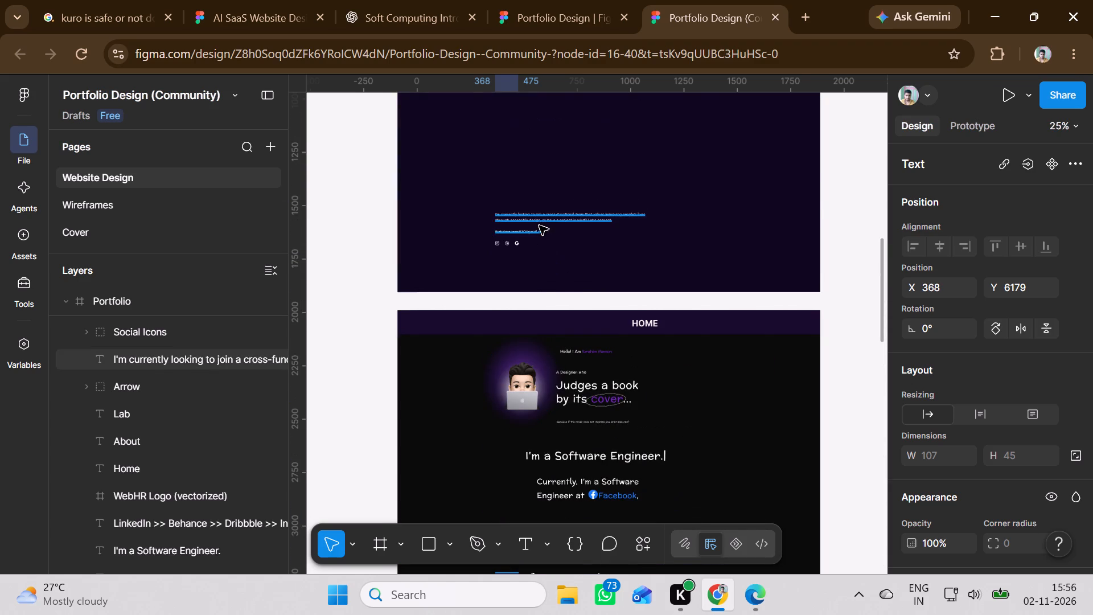
click(539, 225)
click(539, 225)
scroll(546, 307, down, 18)
scroll(545, 308, down, 9)
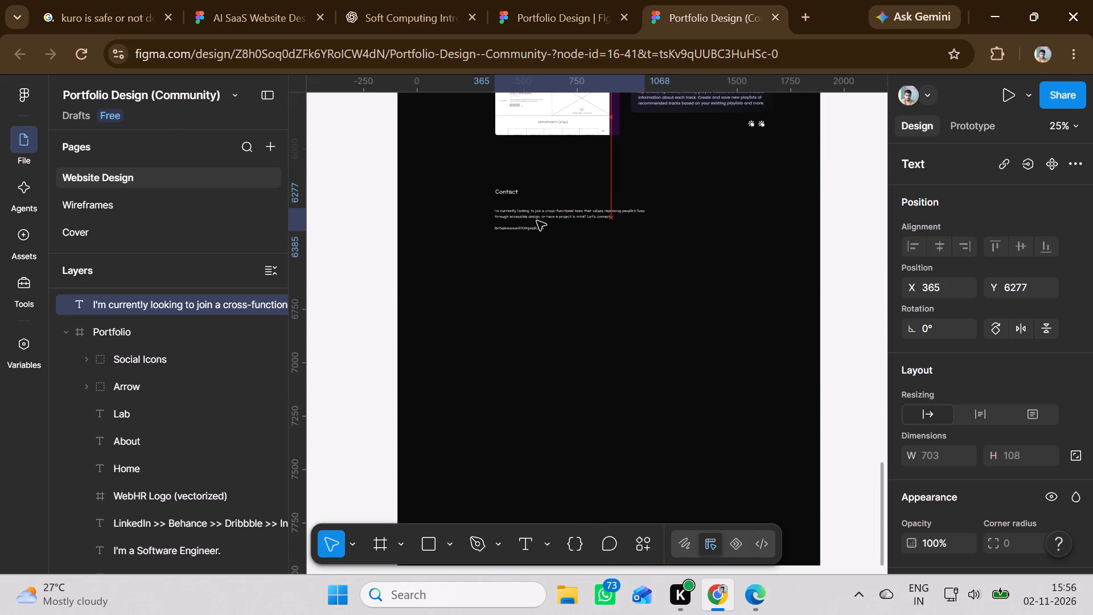
Move the Social Icons group from the Portfolio frame to HOME, below the contact paragraph at about Y 6446.
scroll(545, 331, up, 6)
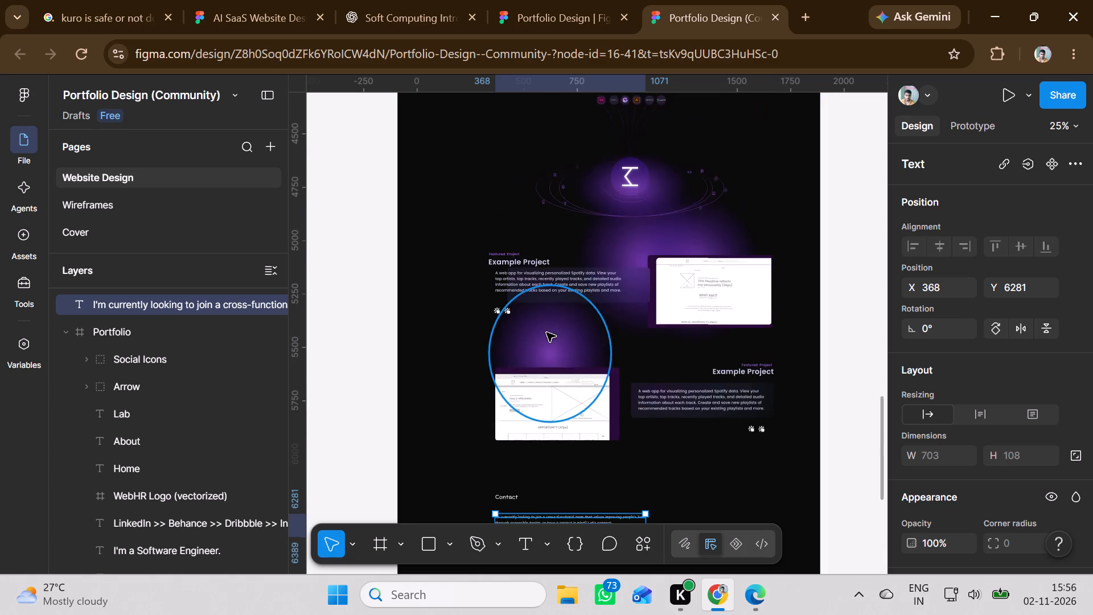
scroll(546, 333, up, 12)
drag(509, 244, 517, 368)
scroll(517, 368, down, 13)
scroll(517, 368, up, 1)
scroll(517, 368, down, 4)
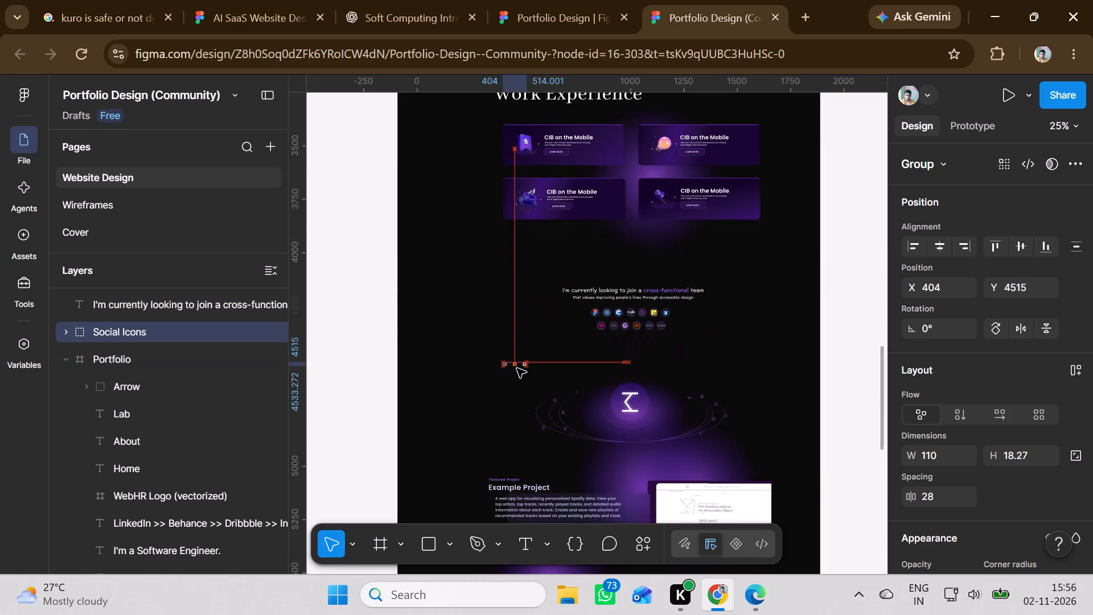
scroll(517, 368, down, 2)
drag(517, 368, 515, 435)
scroll(515, 427, down, 3)
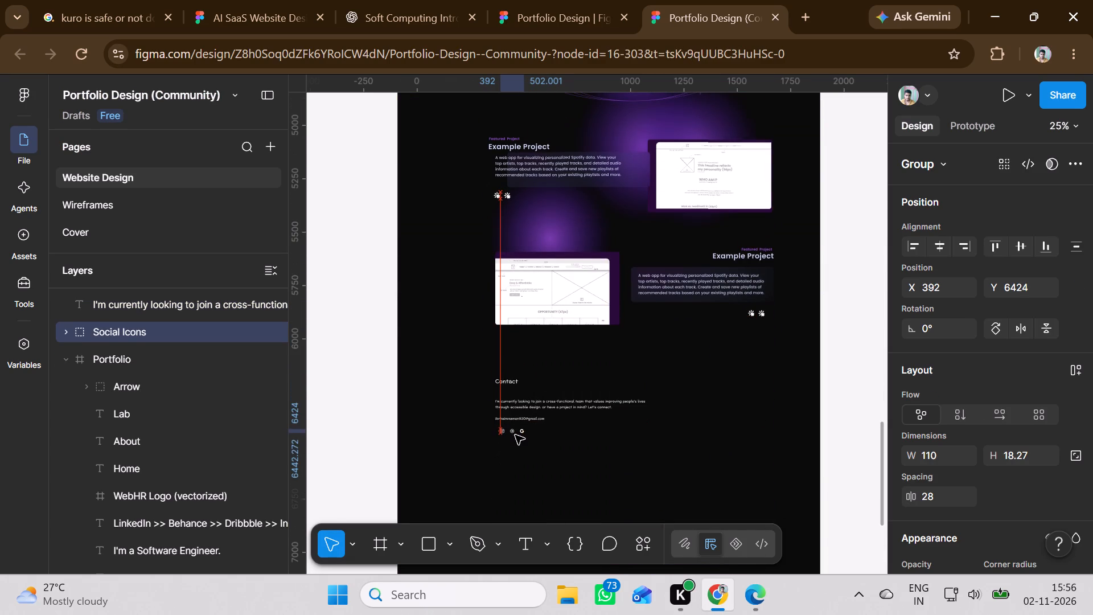
drag(515, 435, 512, 436)
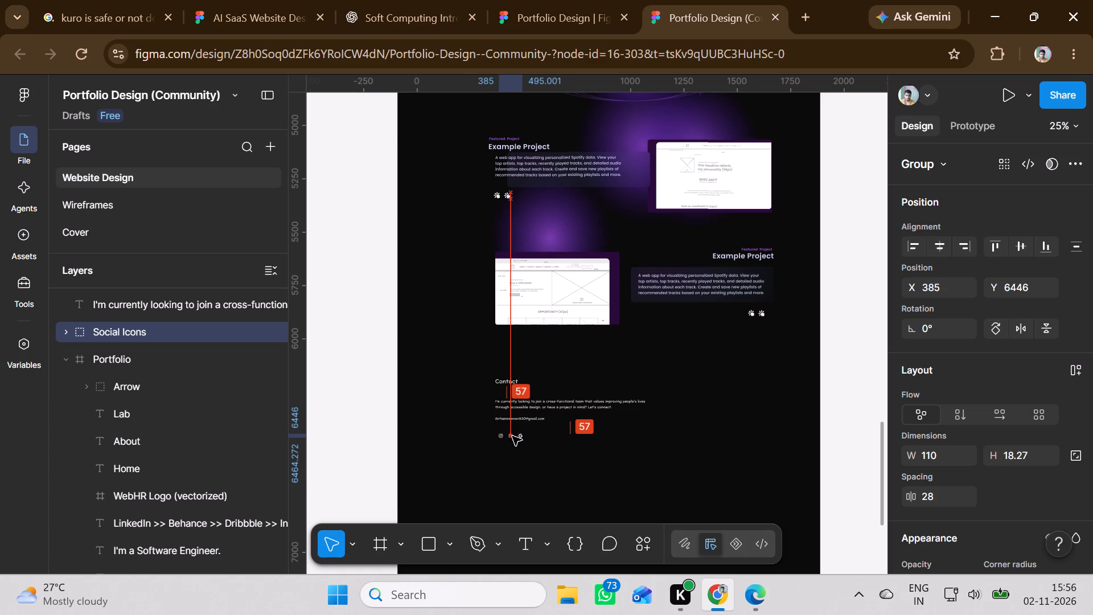
drag(512, 436, 511, 436)
click(685, 465)
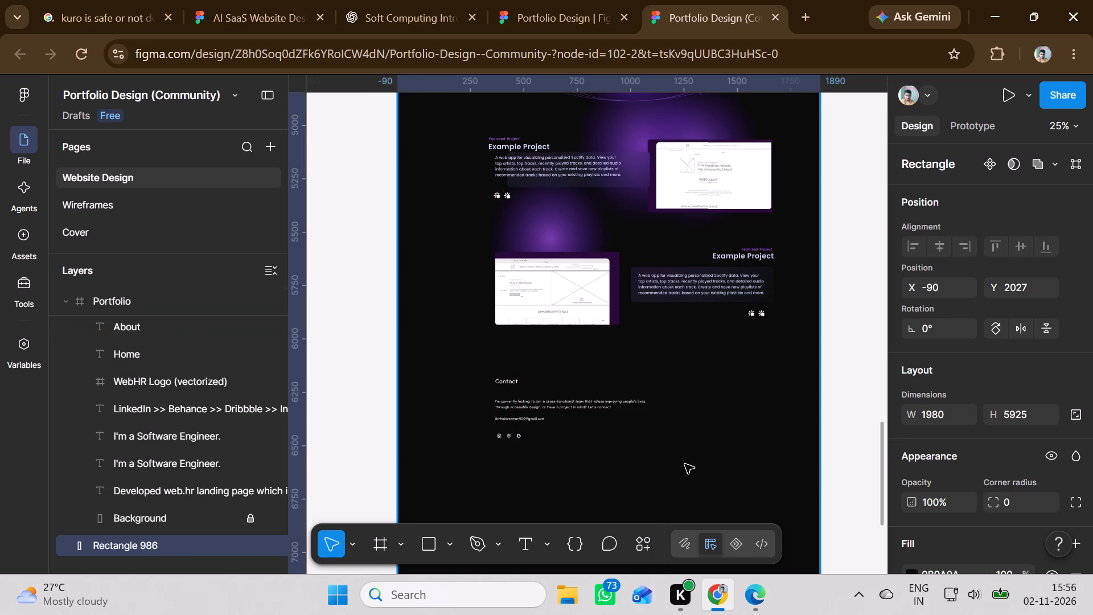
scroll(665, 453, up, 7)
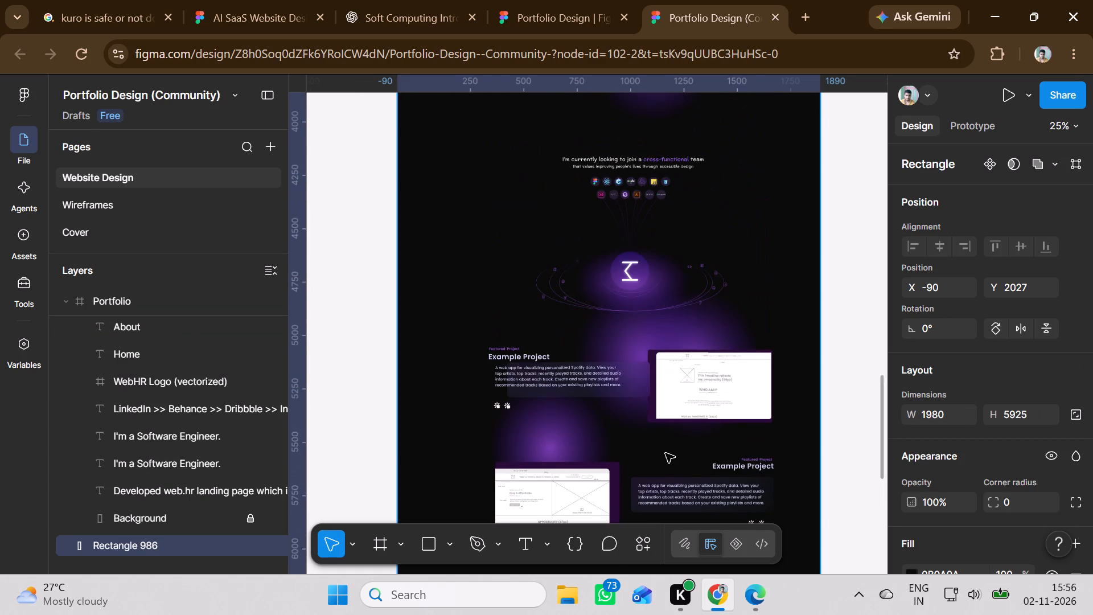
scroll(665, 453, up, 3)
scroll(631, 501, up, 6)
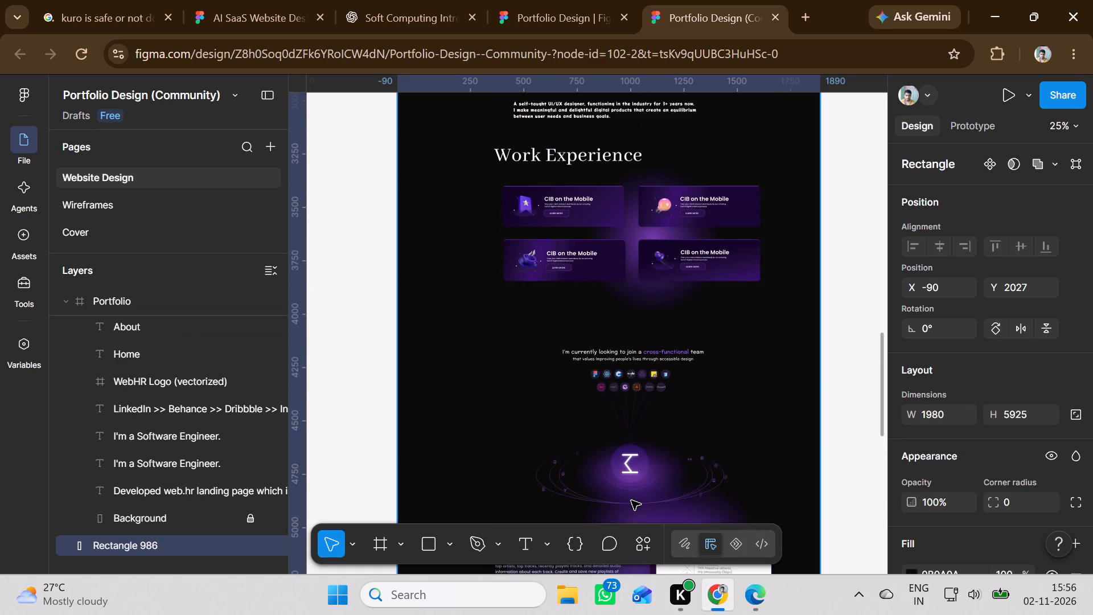
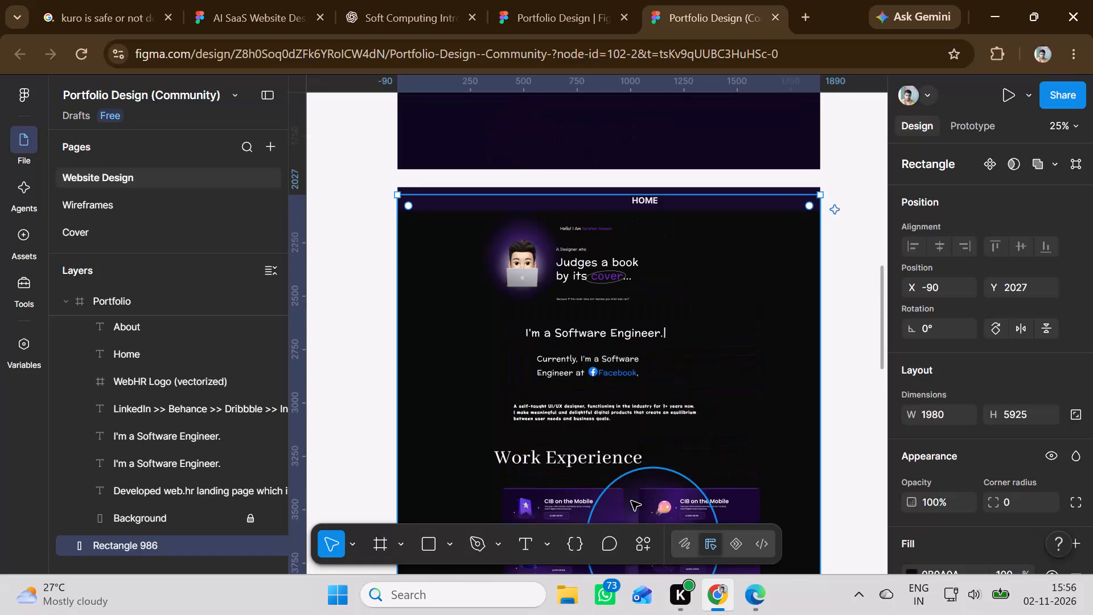
Add a text box about 342 × 39 reading PortFolio in the header bar beside the HOME label.
click(523, 548)
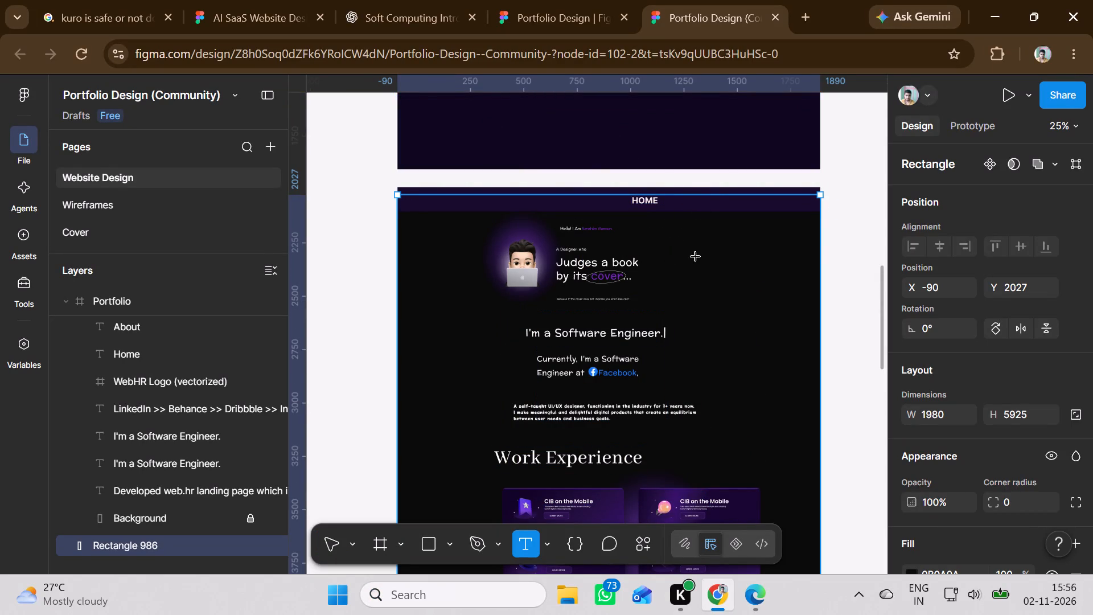
drag(701, 194, 735, 212)
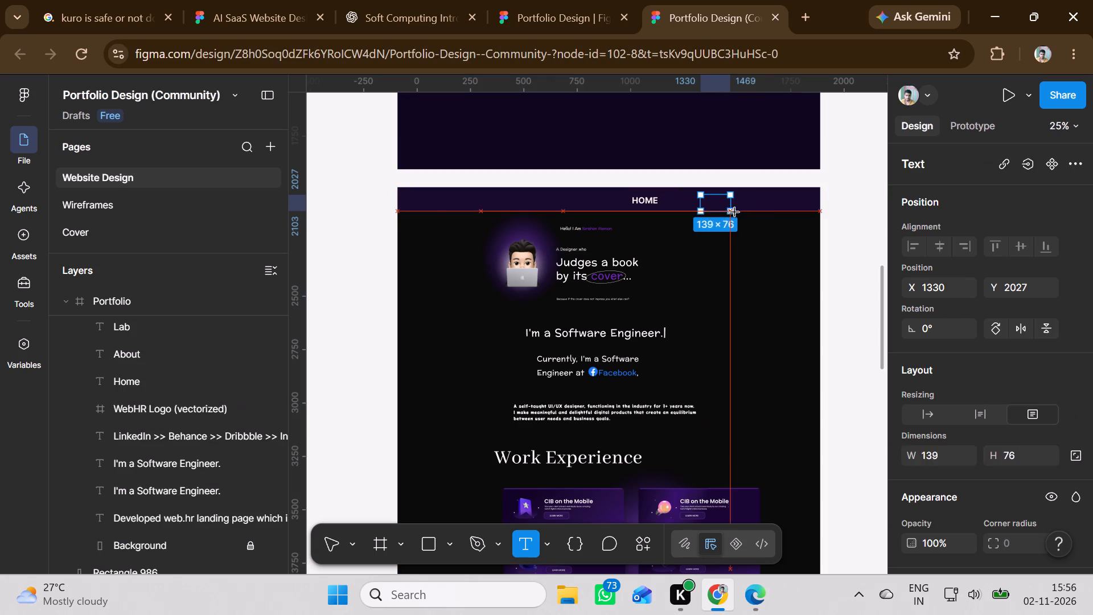
drag(735, 212, 774, 202)
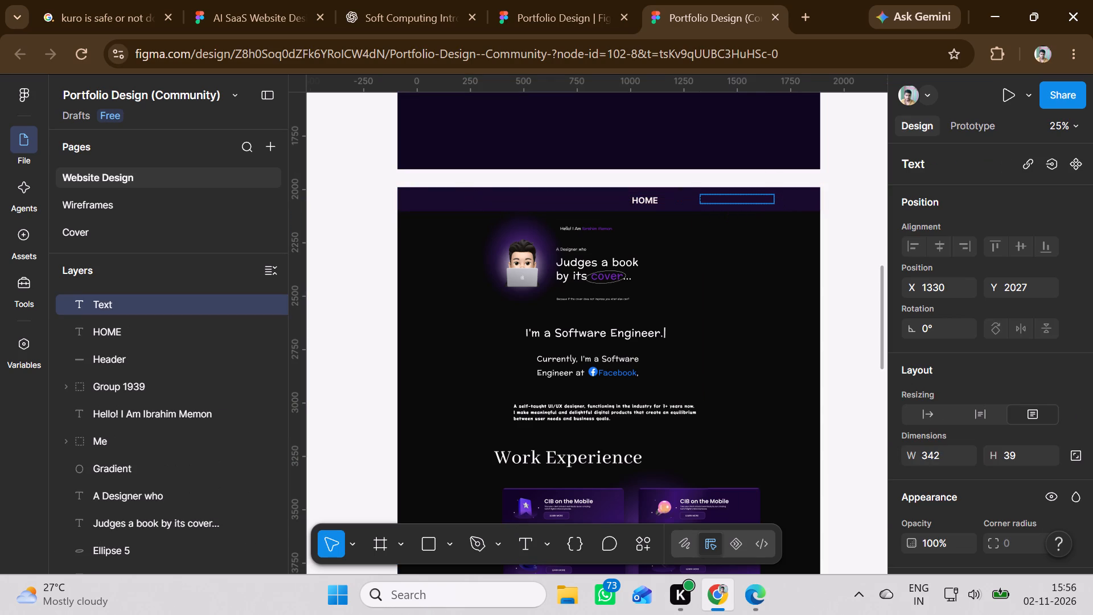
text(Port)
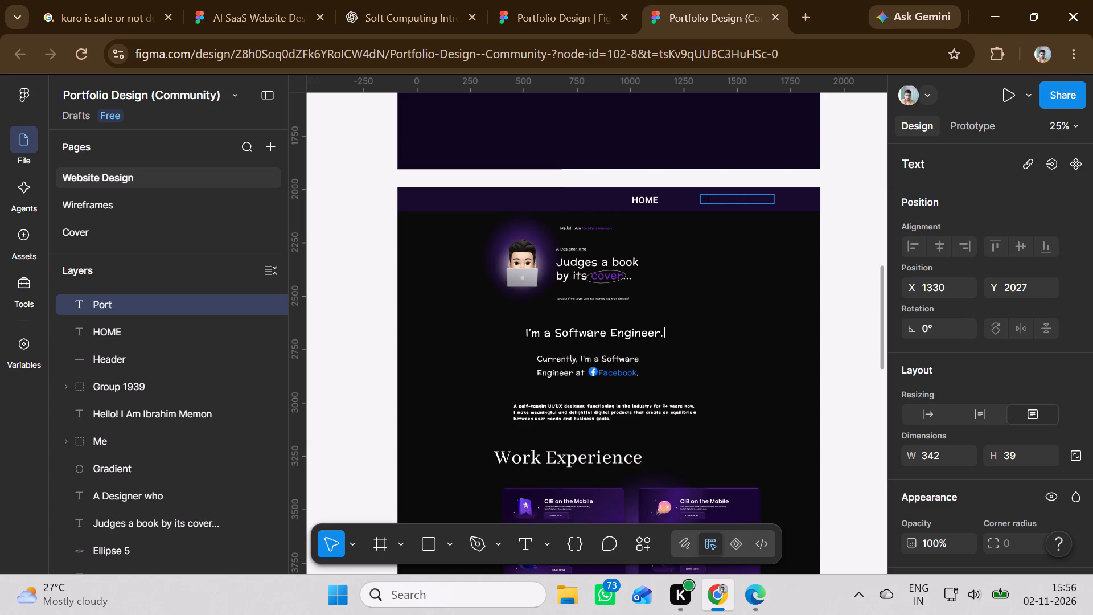
text(Folio)
Set the font size of the PortFolio header text to 40.
click(724, 194)
drag(743, 196, 691, 201)
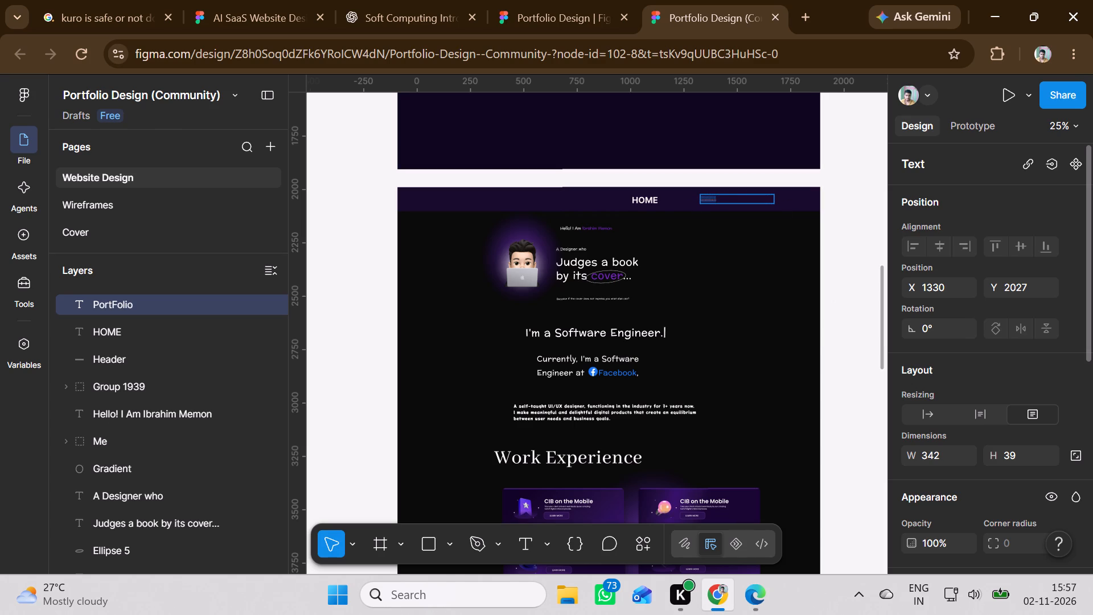
scroll(1047, 350, down, 8)
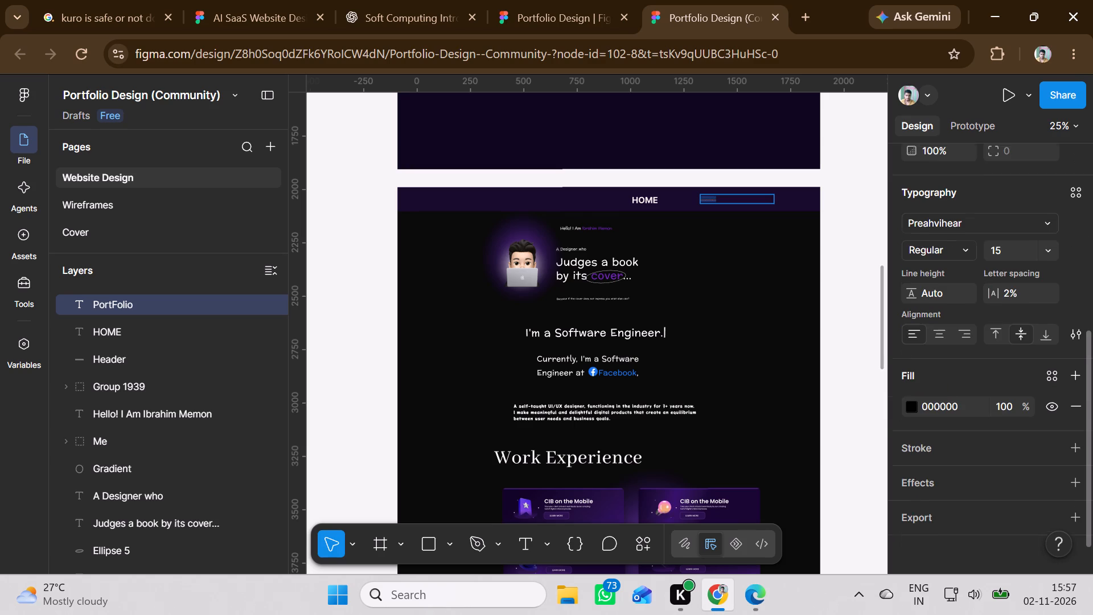
click(1049, 247)
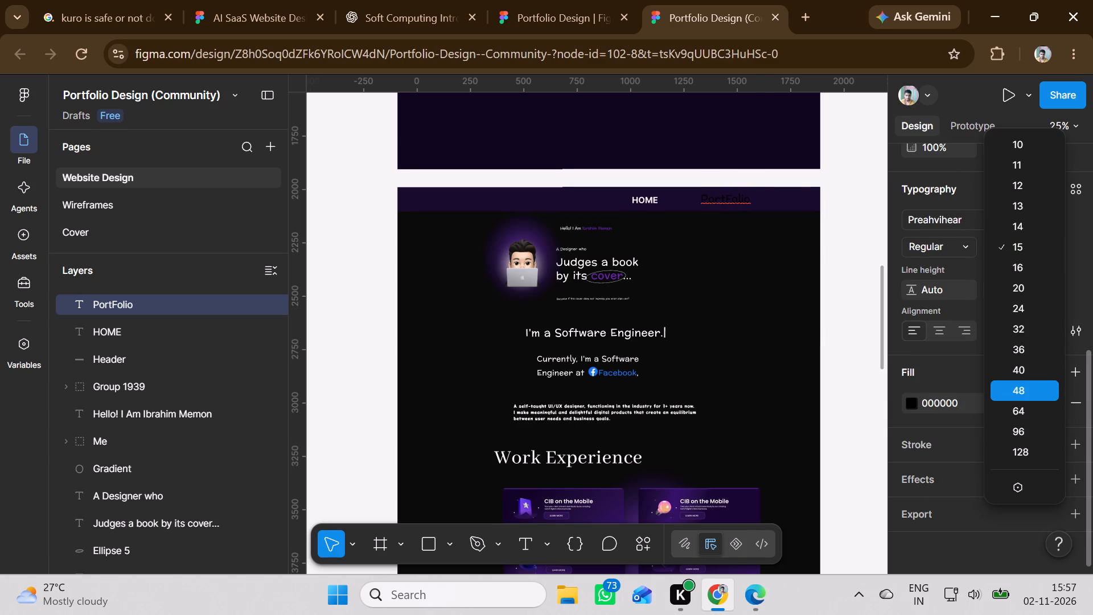
click(1024, 374)
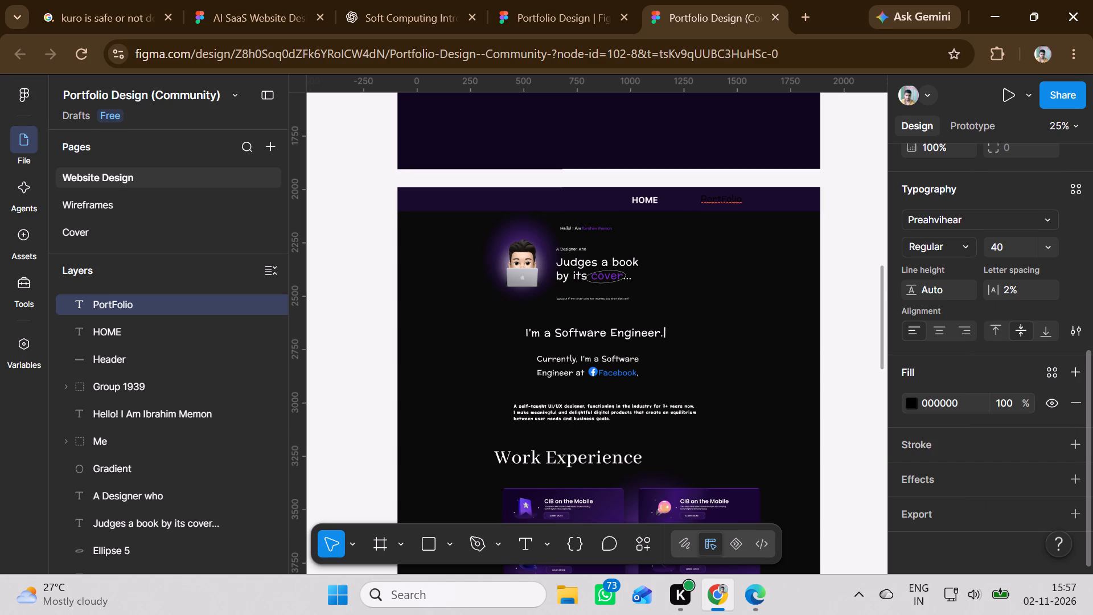
Give the PortFolio text a 000000 outside stroke of weight 1 and a light EBE3E3 fill.
click(934, 441)
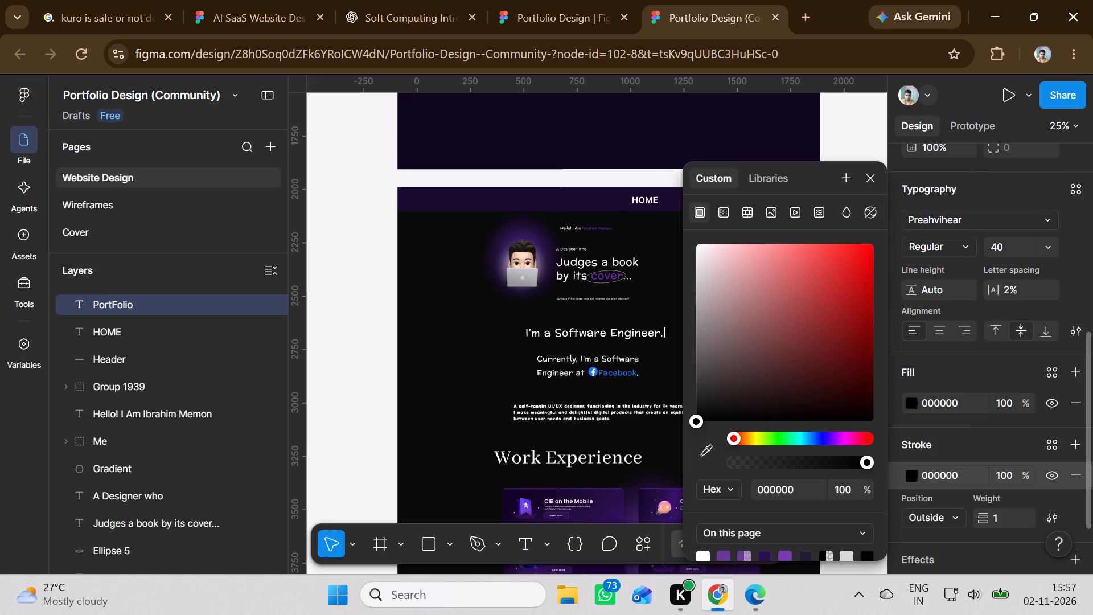
click(948, 363)
click(913, 400)
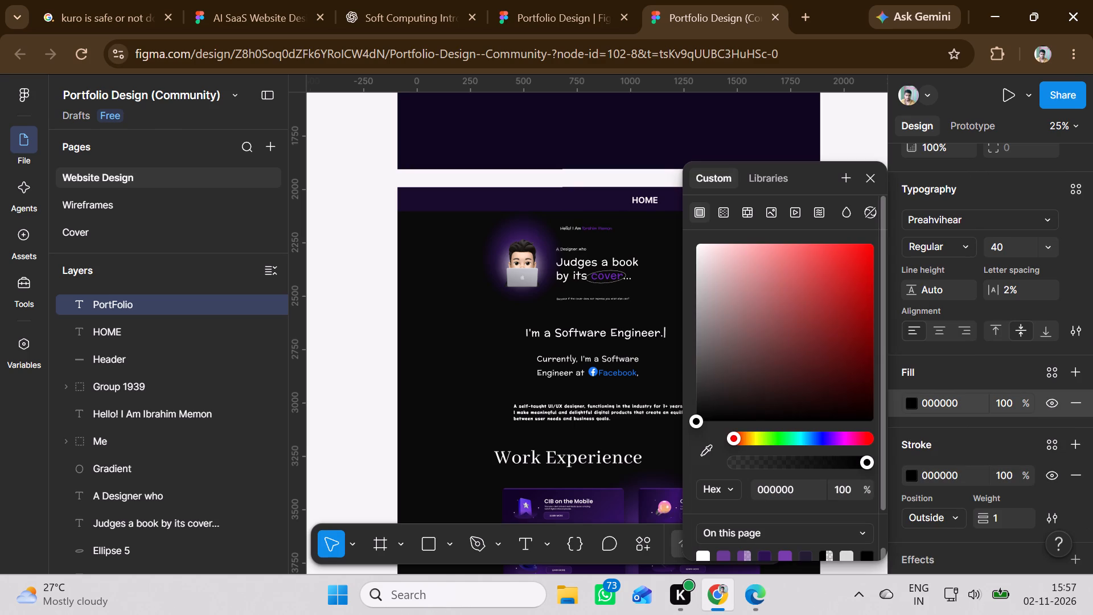
click(702, 257)
click(416, 418)
click(434, 418)
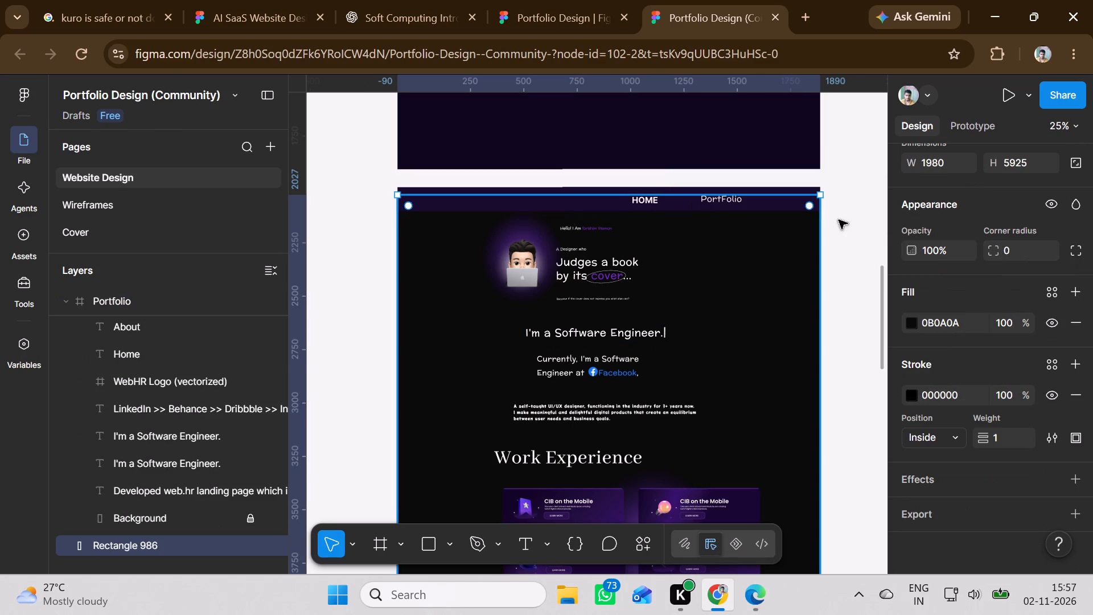
Move the PortFolio text to about X 1319, Y 2034 in the header so it lines up with HOME.
click(724, 201)
click(721, 204)
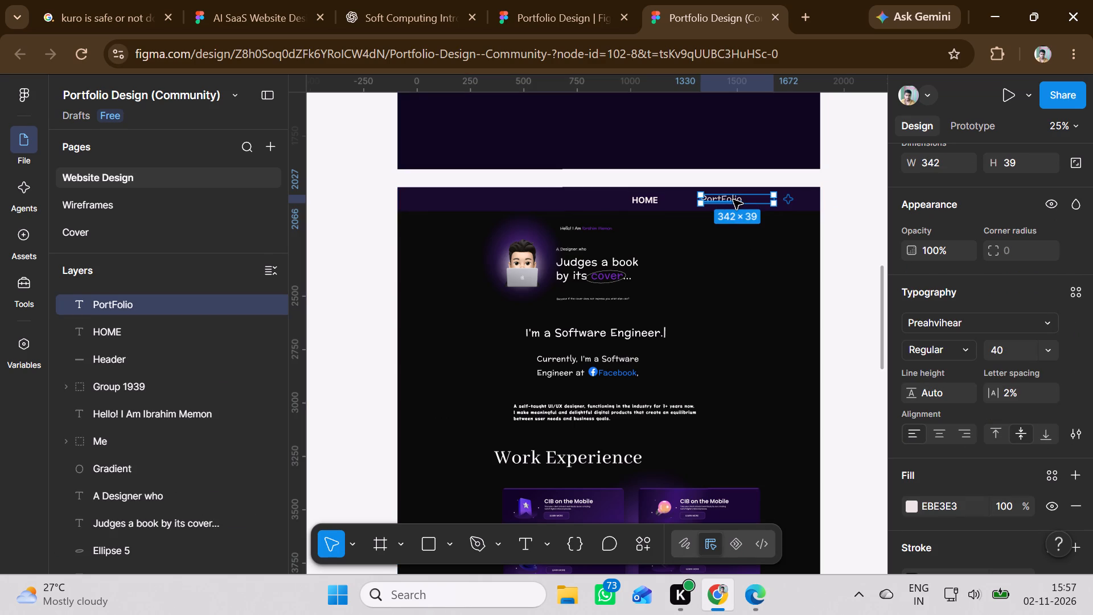
click(733, 200)
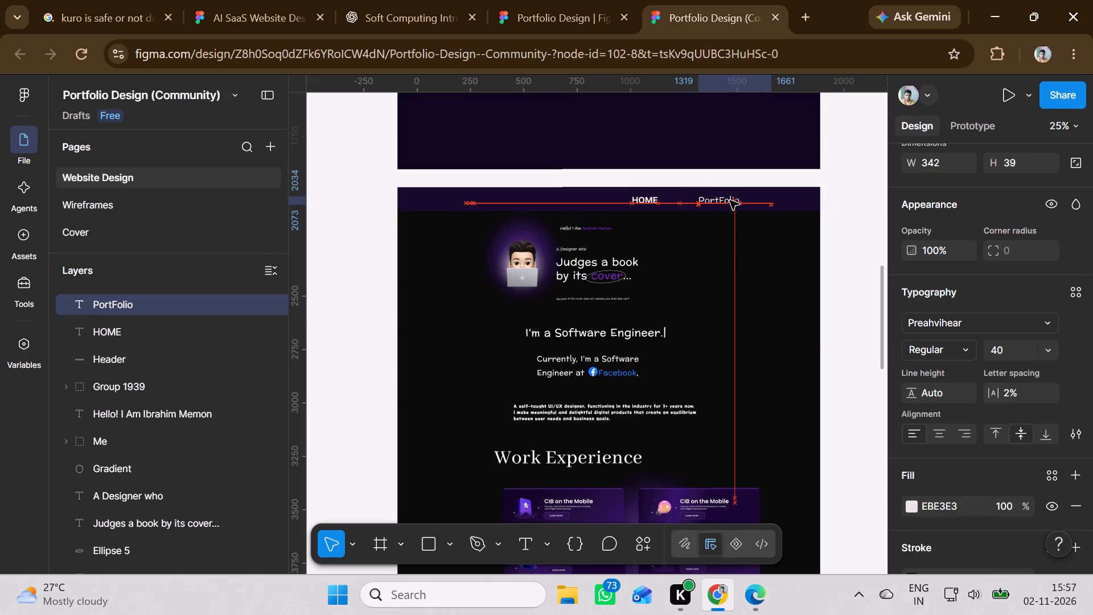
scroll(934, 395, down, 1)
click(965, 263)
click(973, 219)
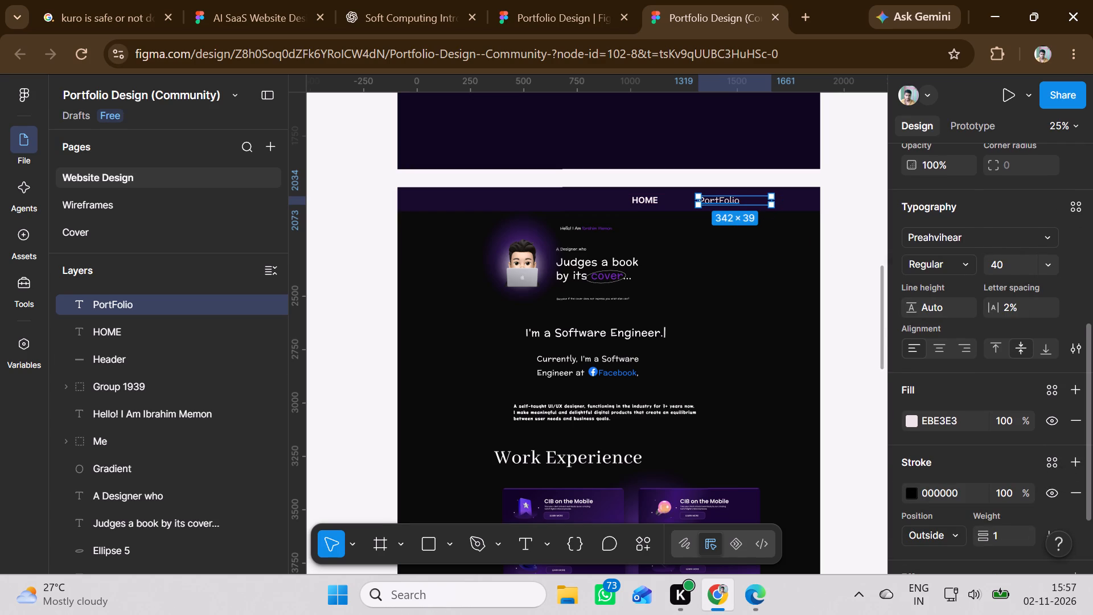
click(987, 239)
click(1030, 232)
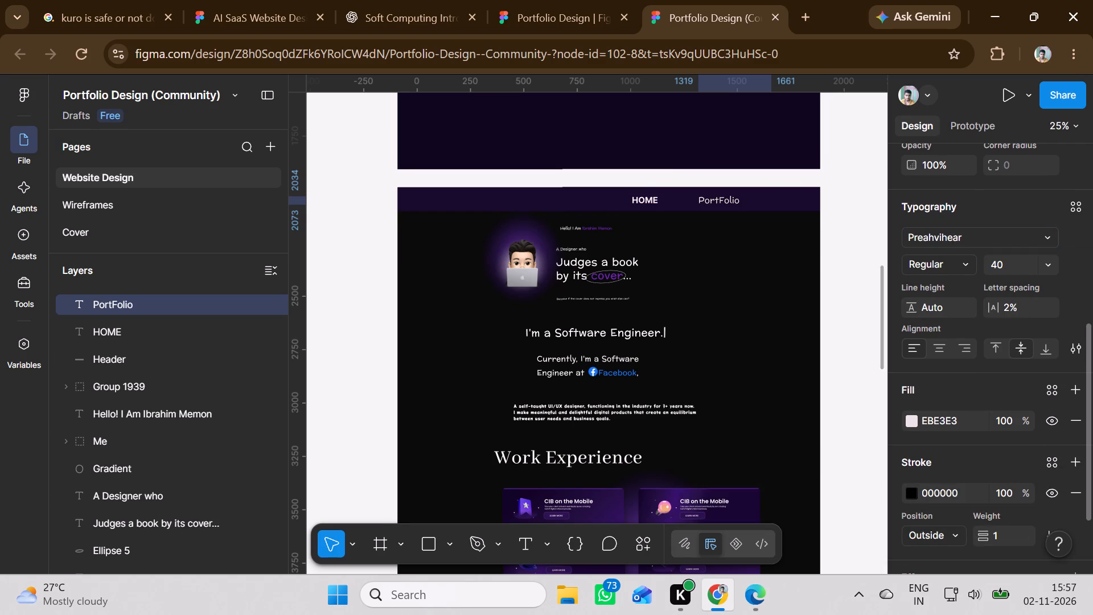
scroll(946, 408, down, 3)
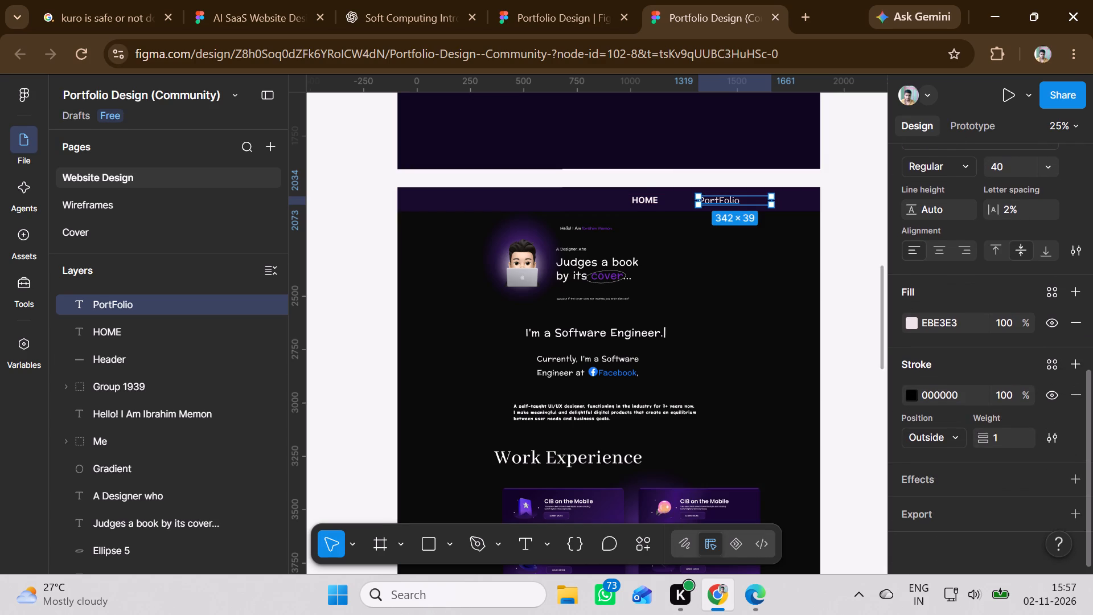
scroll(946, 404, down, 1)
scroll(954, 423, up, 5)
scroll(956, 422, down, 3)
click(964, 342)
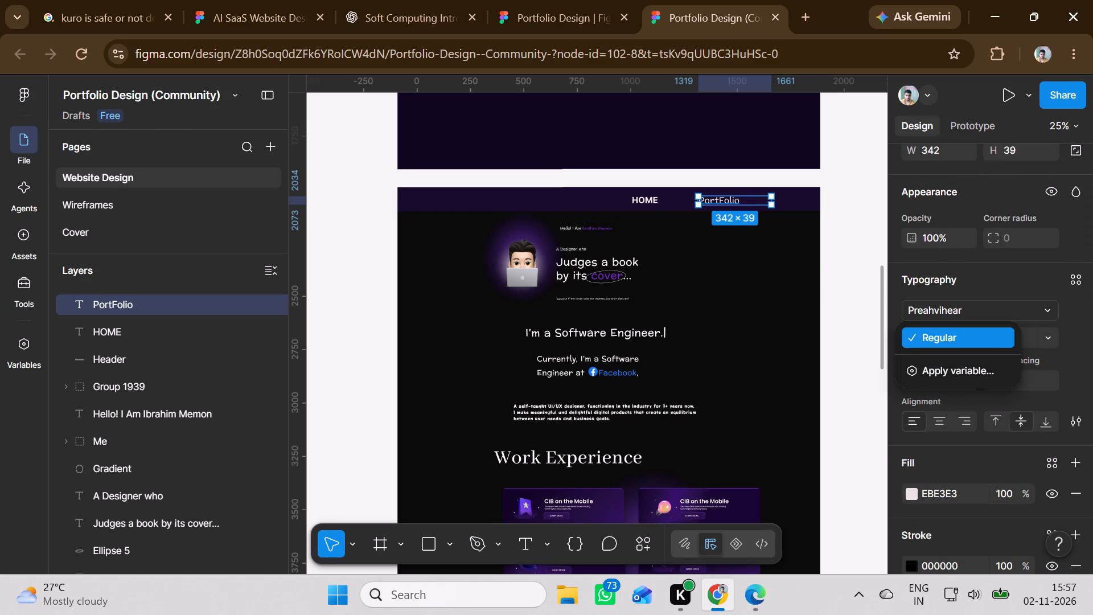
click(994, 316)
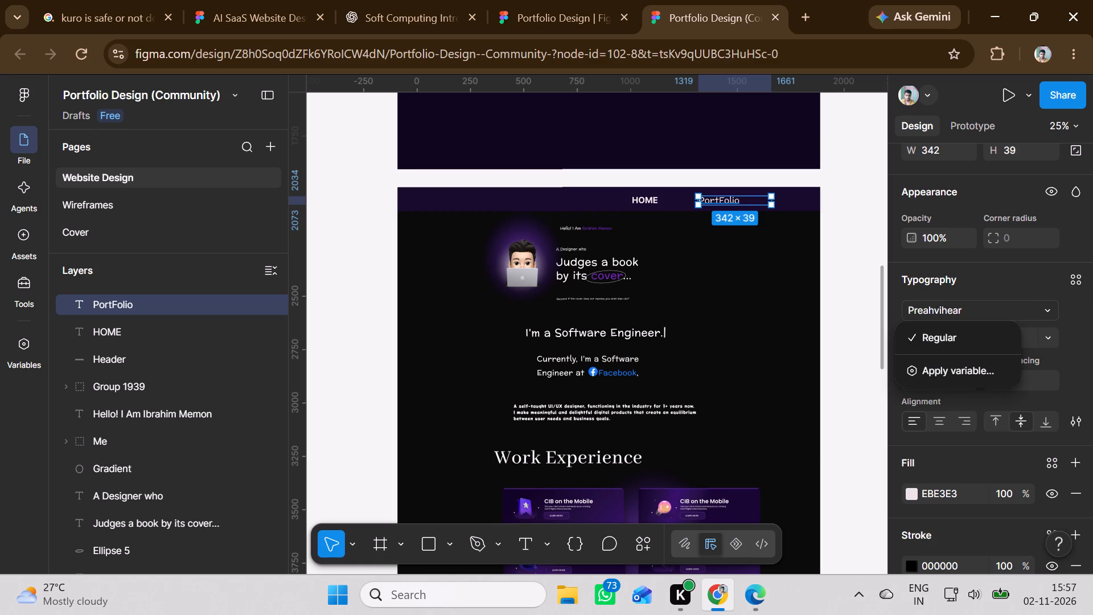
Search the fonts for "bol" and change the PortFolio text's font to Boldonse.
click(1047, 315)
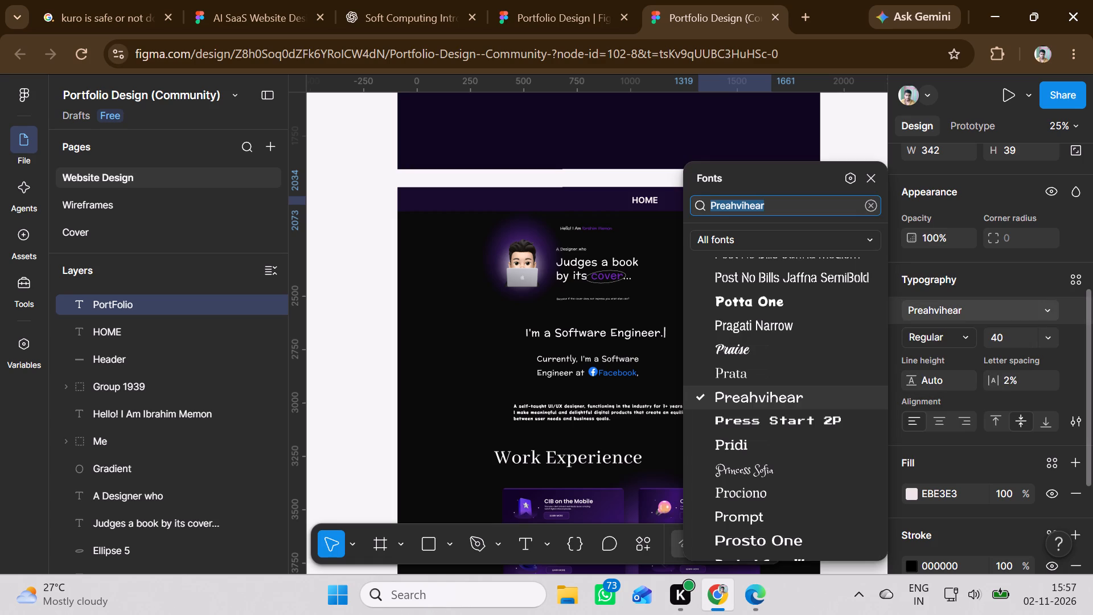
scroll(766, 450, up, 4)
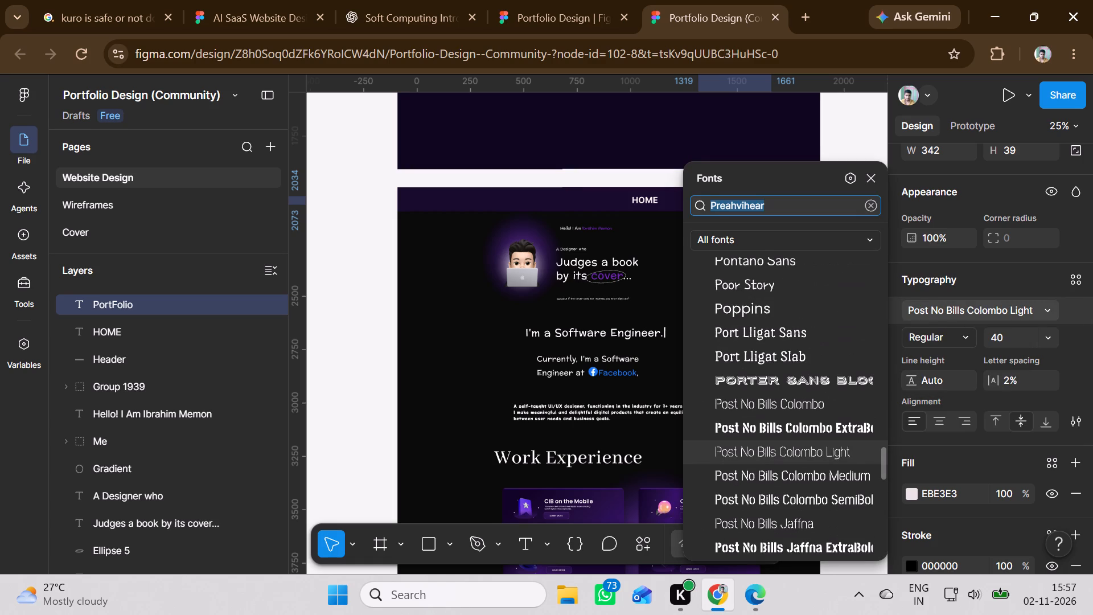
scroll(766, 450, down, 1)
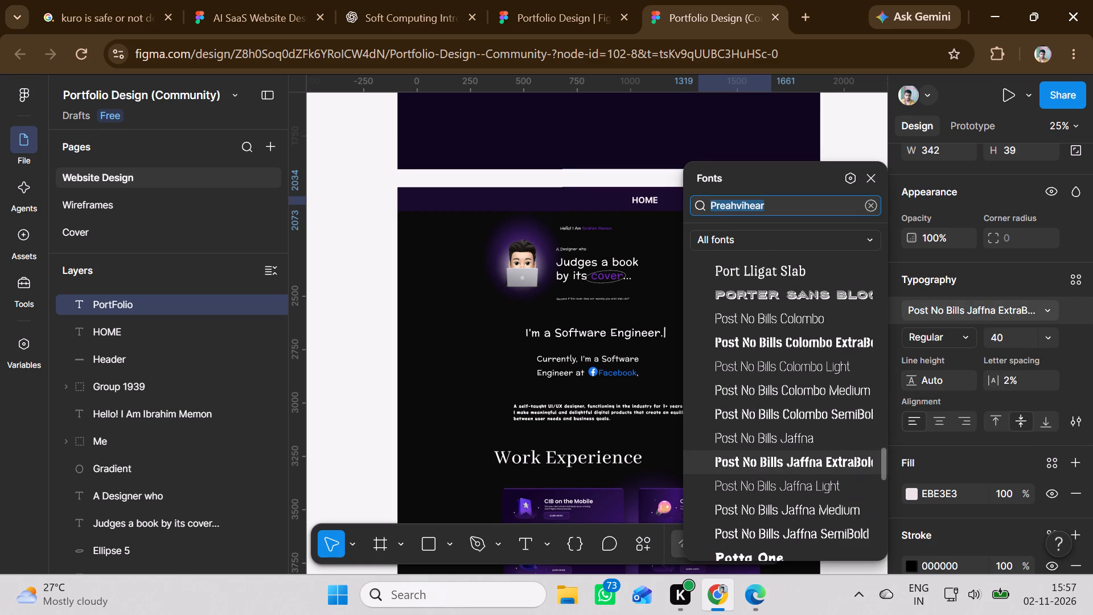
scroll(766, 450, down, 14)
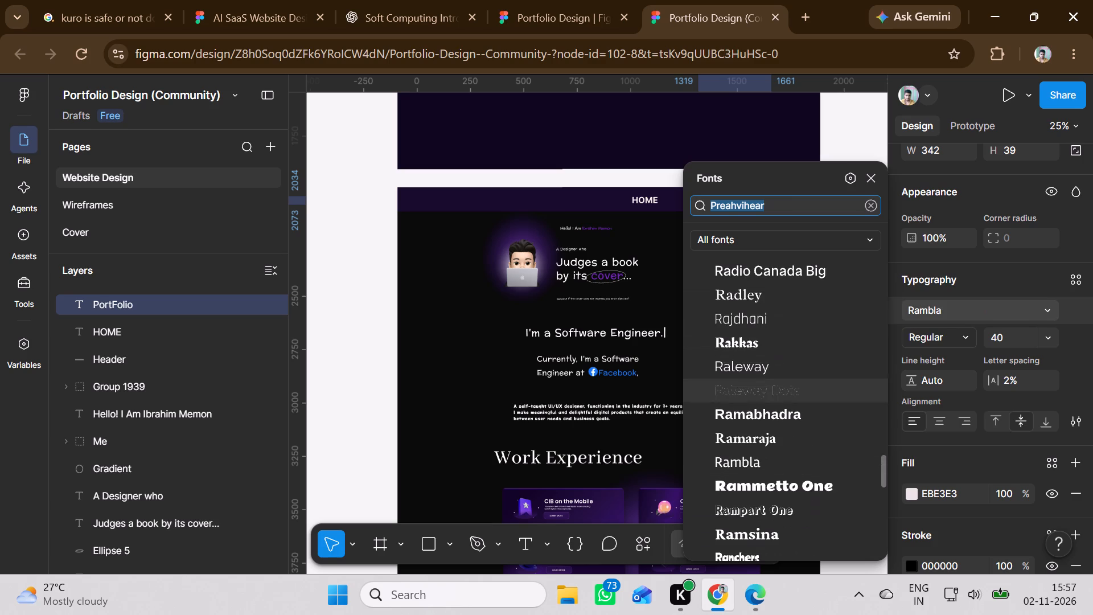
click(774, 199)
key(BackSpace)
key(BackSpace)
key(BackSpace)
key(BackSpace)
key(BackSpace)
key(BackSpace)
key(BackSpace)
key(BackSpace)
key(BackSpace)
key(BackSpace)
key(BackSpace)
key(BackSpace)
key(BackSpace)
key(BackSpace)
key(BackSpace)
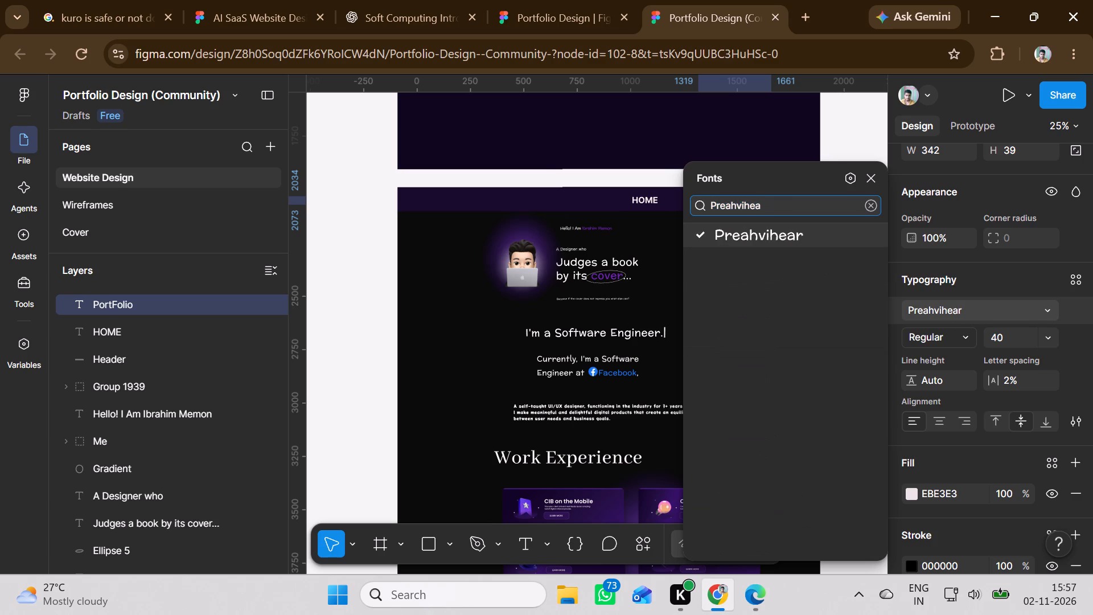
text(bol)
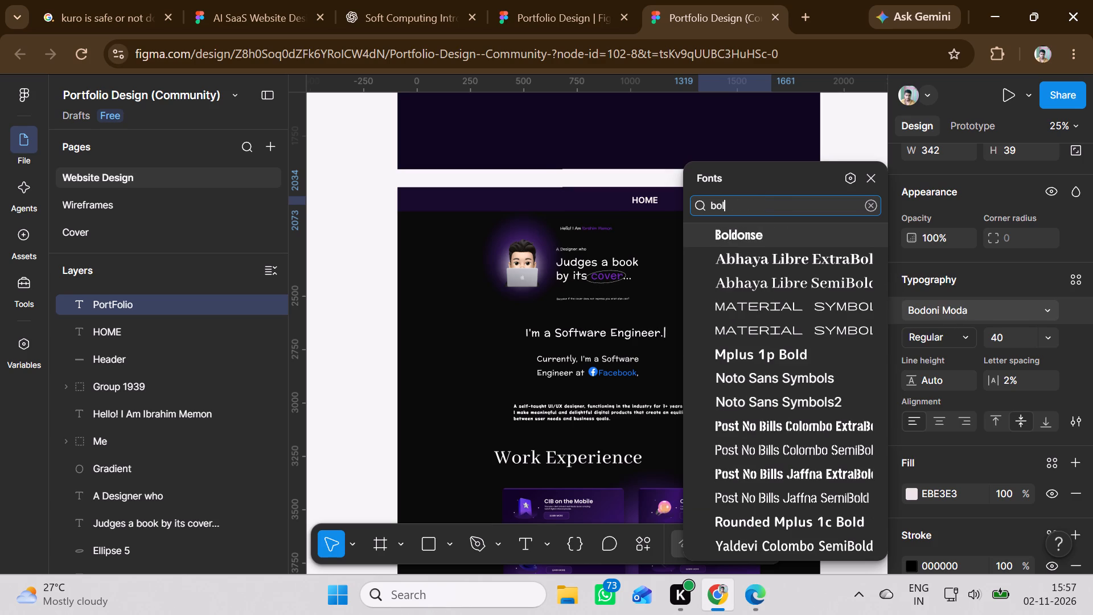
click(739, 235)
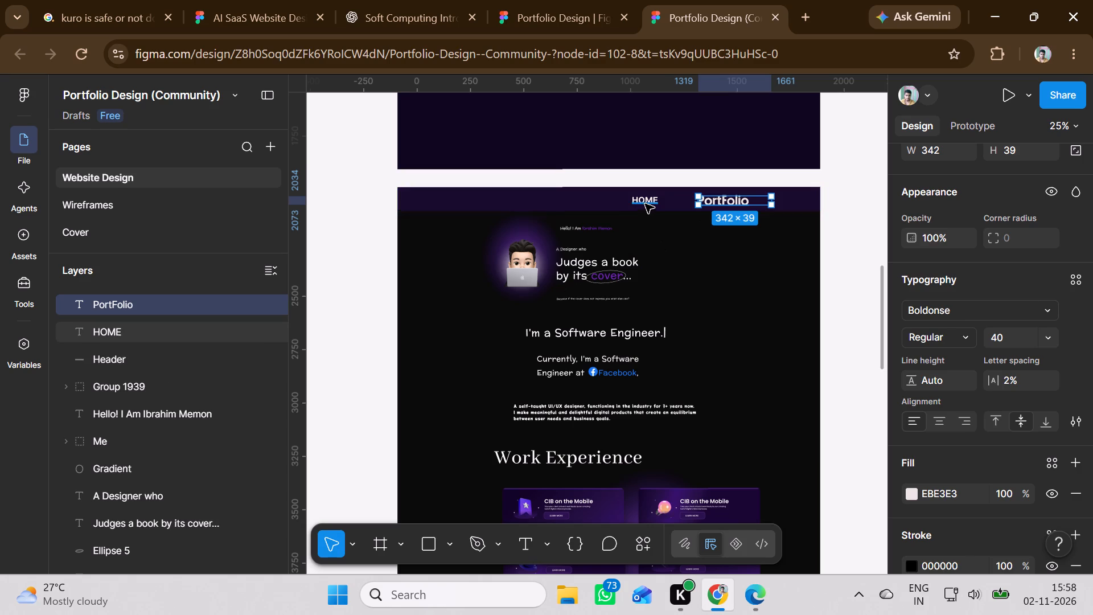
Check the HOME label's font and match it on the PortFolio text by setting Inter with Bold weight.
click(646, 203)
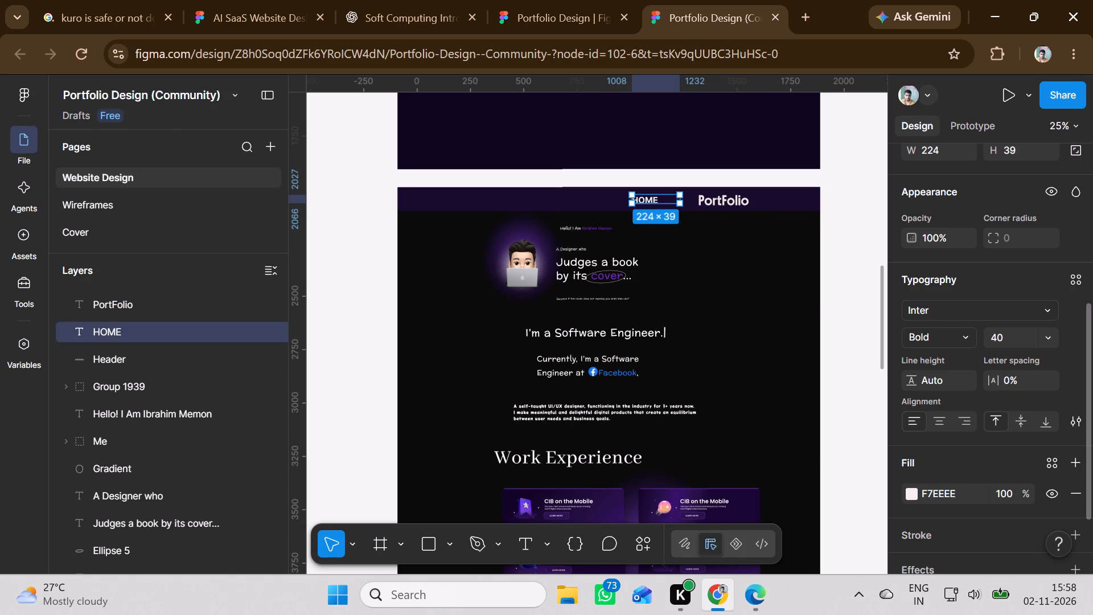
click(717, 204)
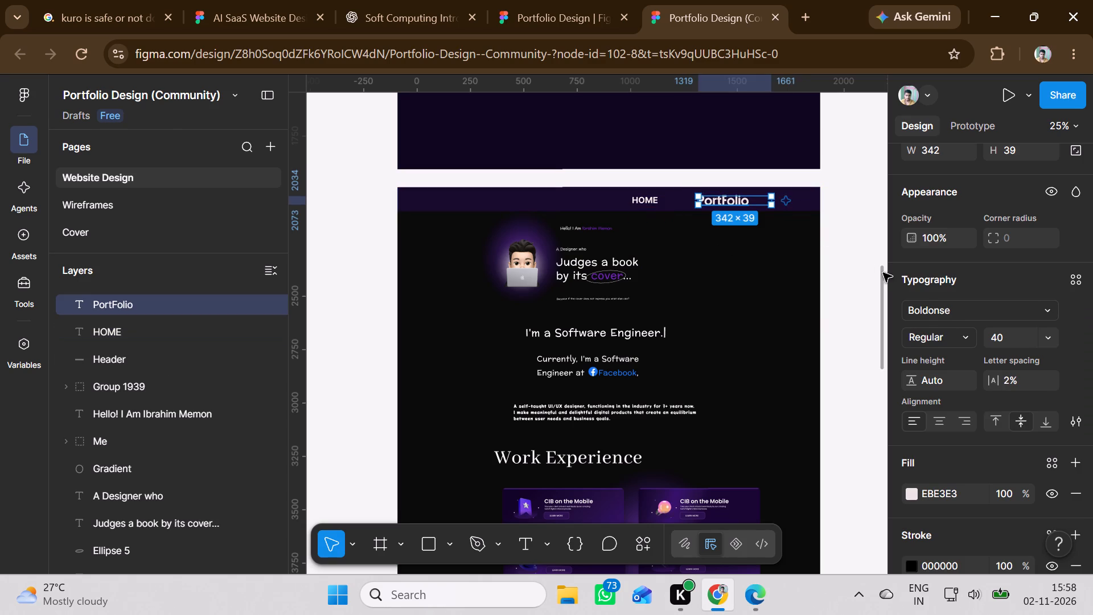
click(1041, 306)
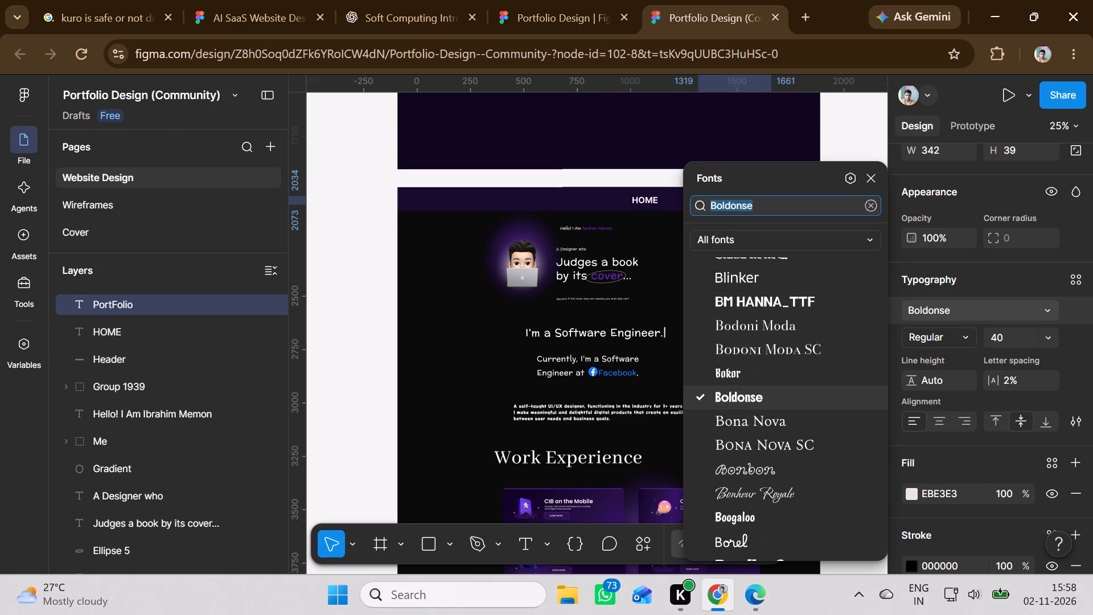
key(BackSpace)
text(inter)
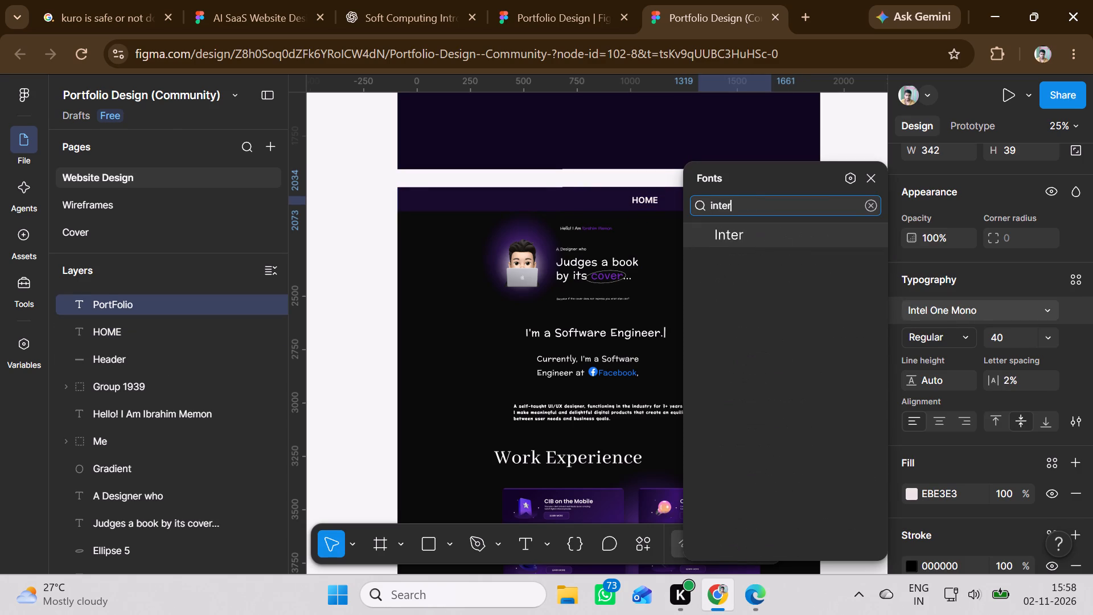
click(773, 231)
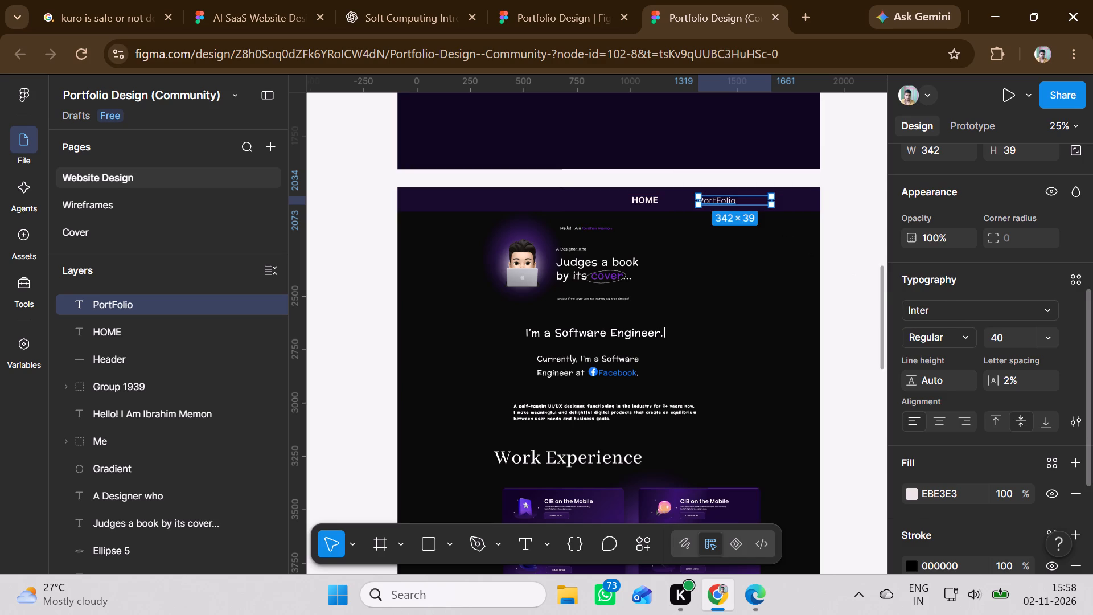
click(967, 327)
click(939, 398)
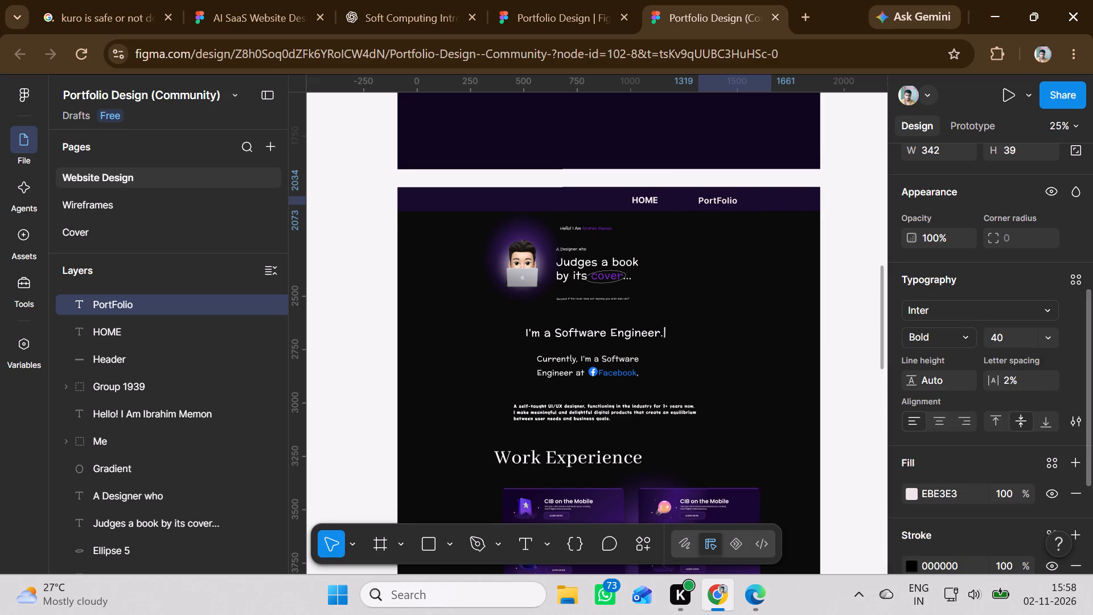
click(838, 327)
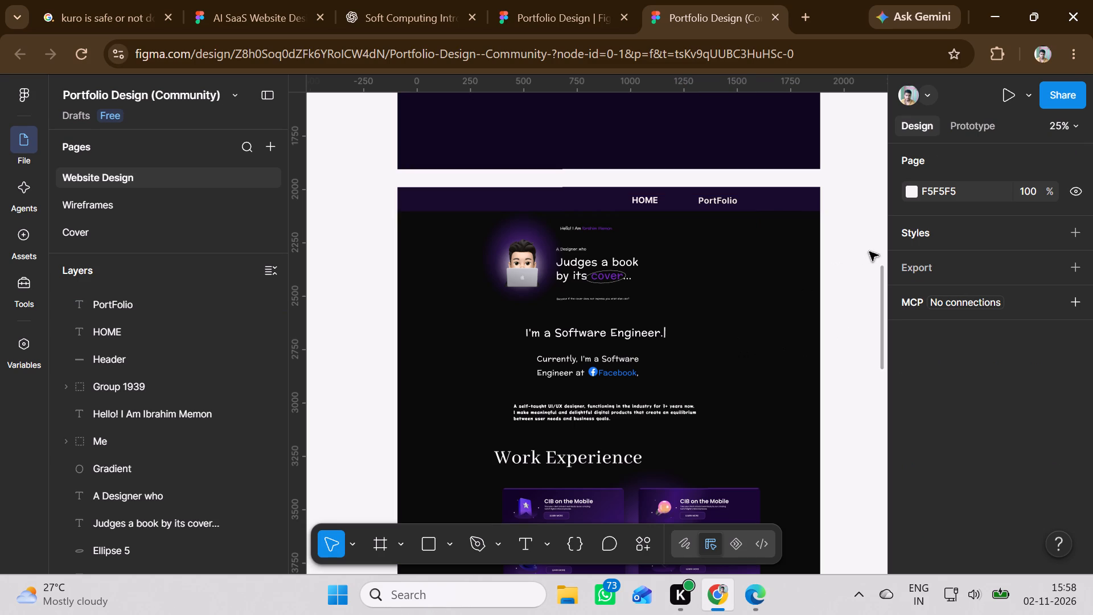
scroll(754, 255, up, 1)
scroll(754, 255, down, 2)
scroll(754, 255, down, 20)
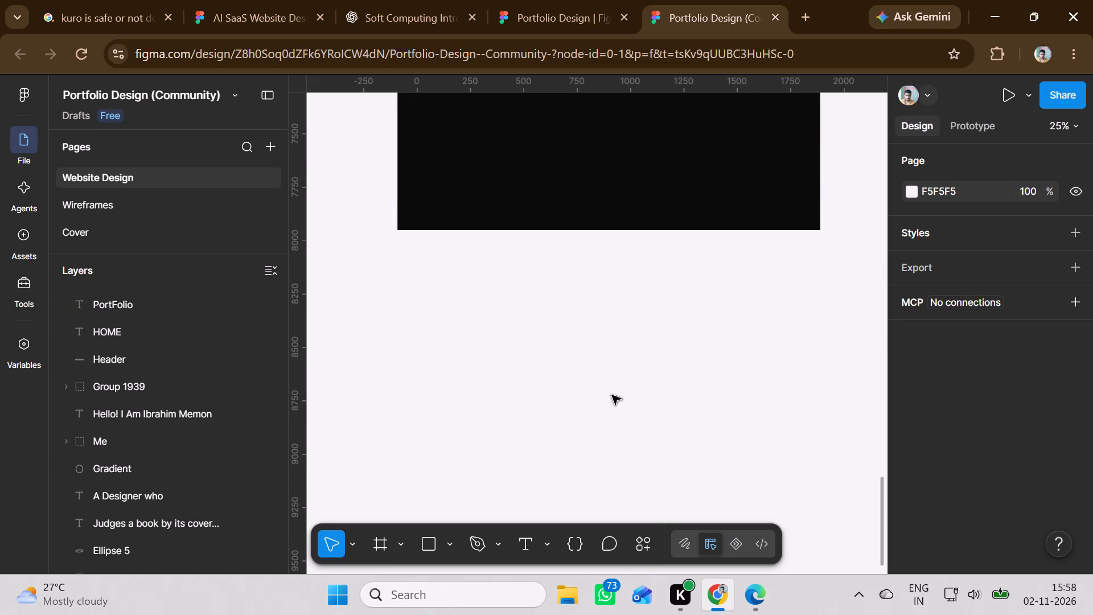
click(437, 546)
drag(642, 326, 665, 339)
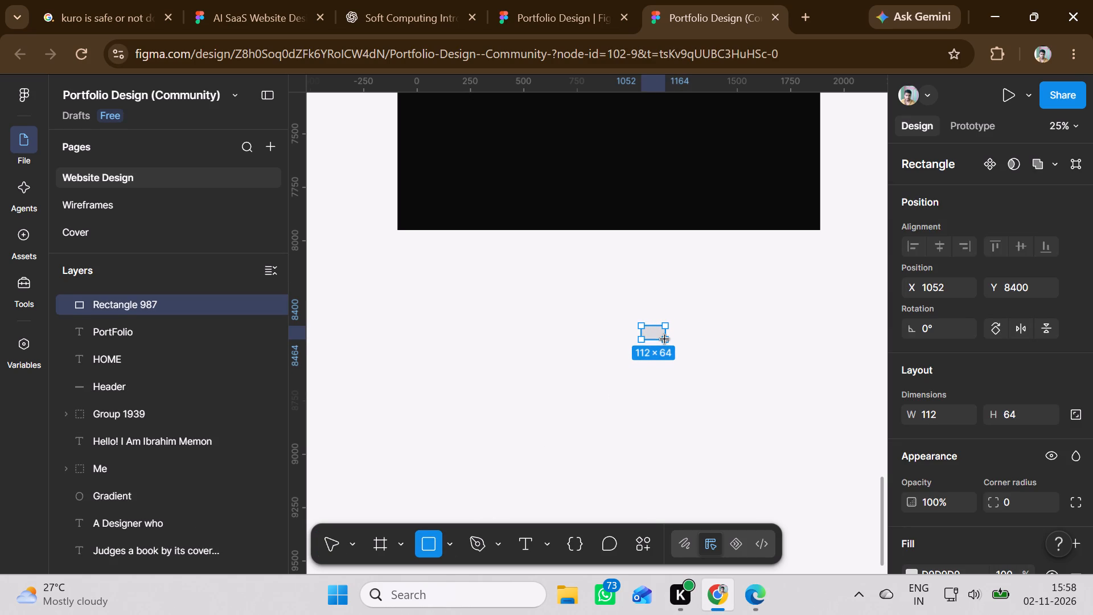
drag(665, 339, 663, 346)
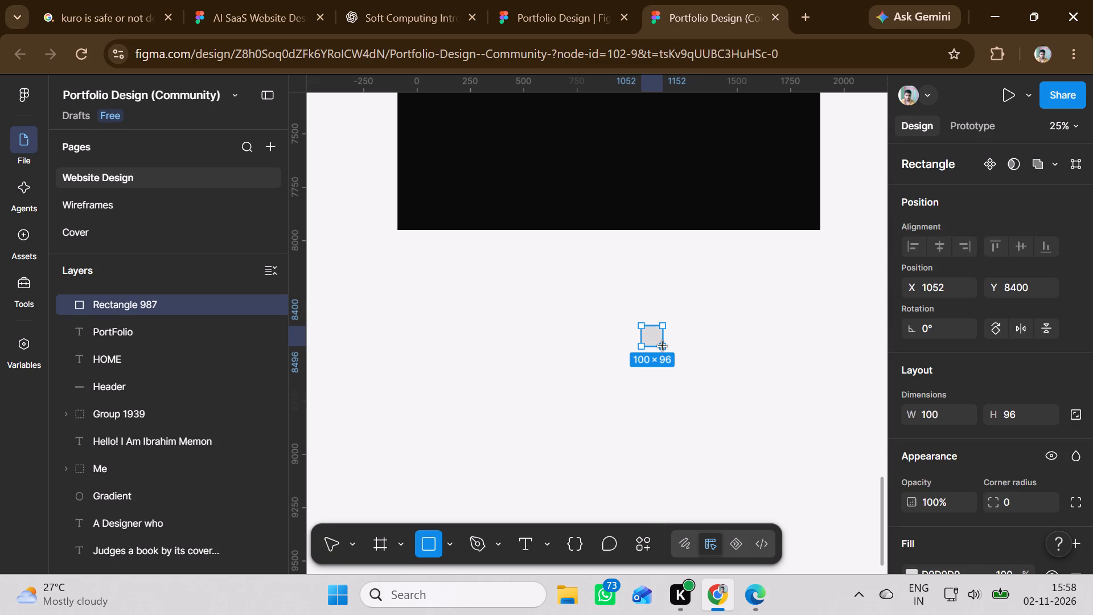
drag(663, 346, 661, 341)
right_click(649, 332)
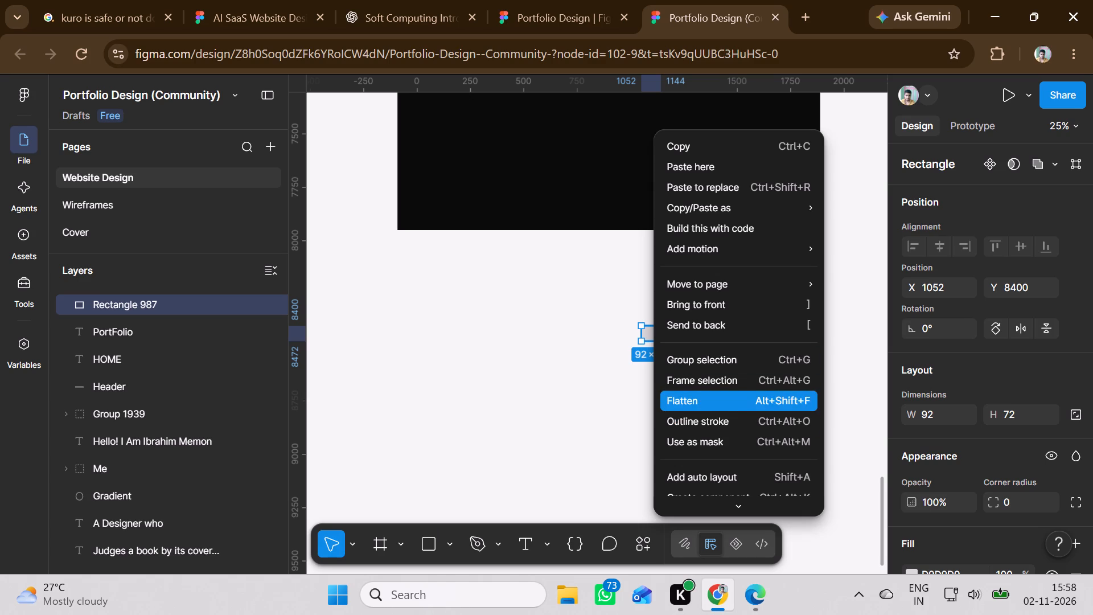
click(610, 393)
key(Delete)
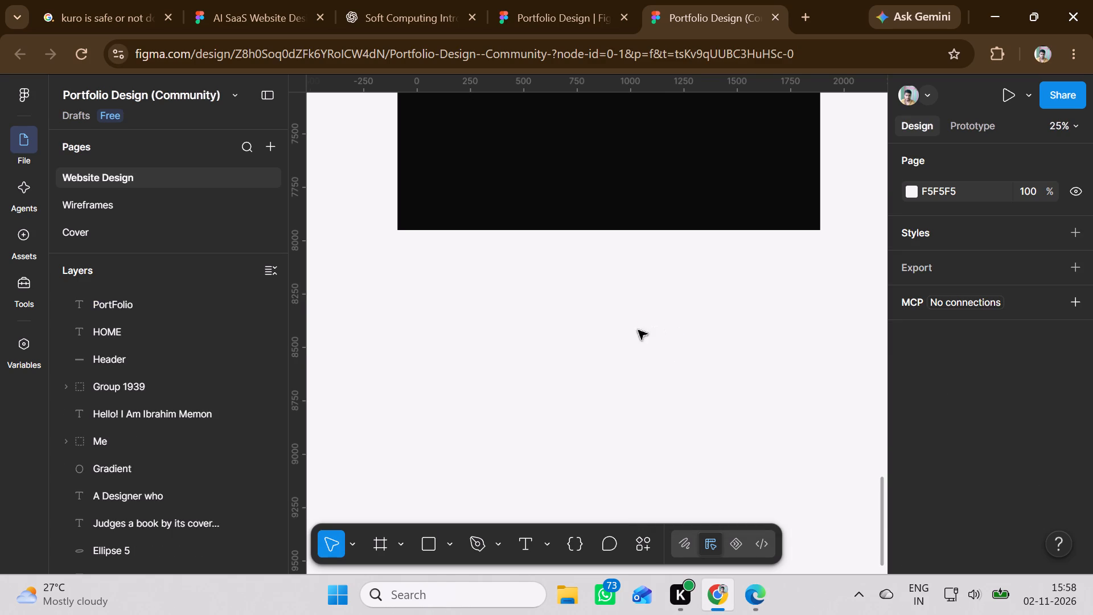
Draw two parallel horizontal lines about 88 wide on the empty canvas below the dark HOME frame, at about Y 8512 and Y 8544.
click(450, 547)
click(487, 411)
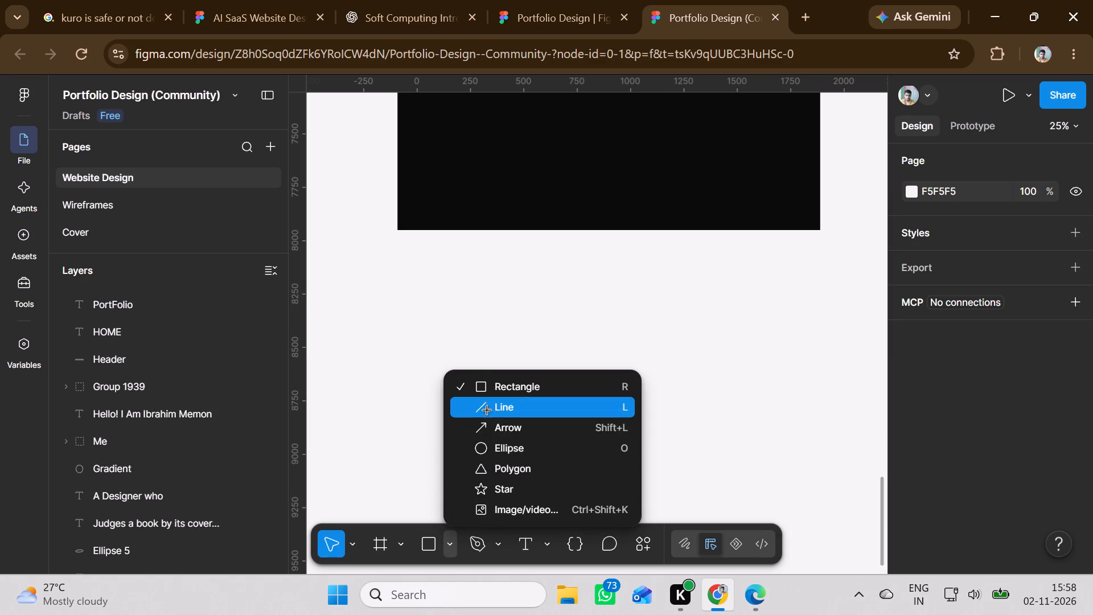
drag(655, 350, 675, 346)
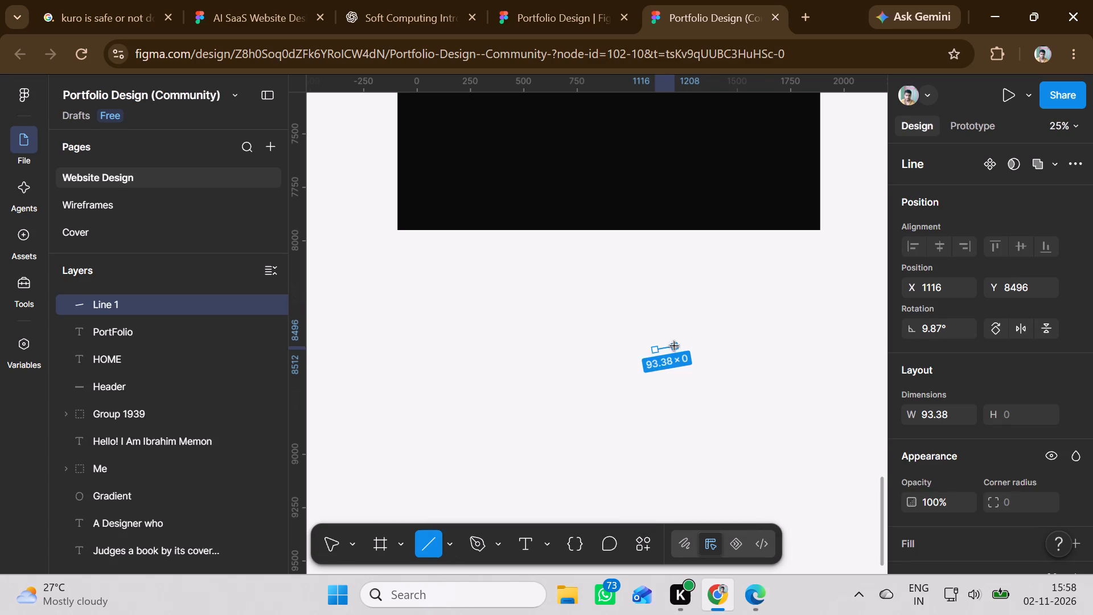
drag(675, 346, 673, 350)
click(647, 380)
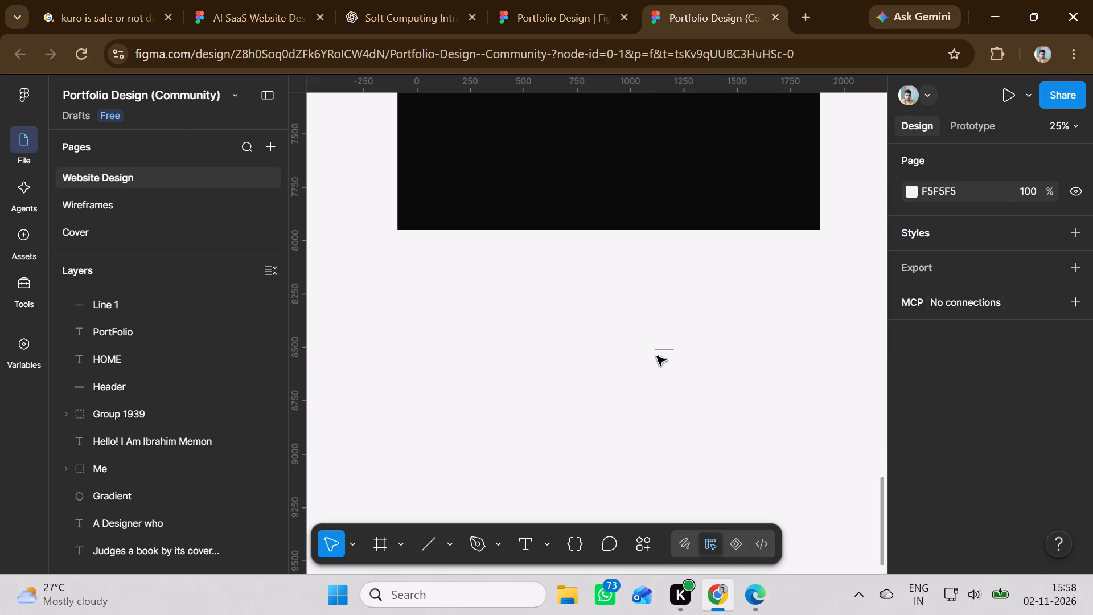
click(430, 547)
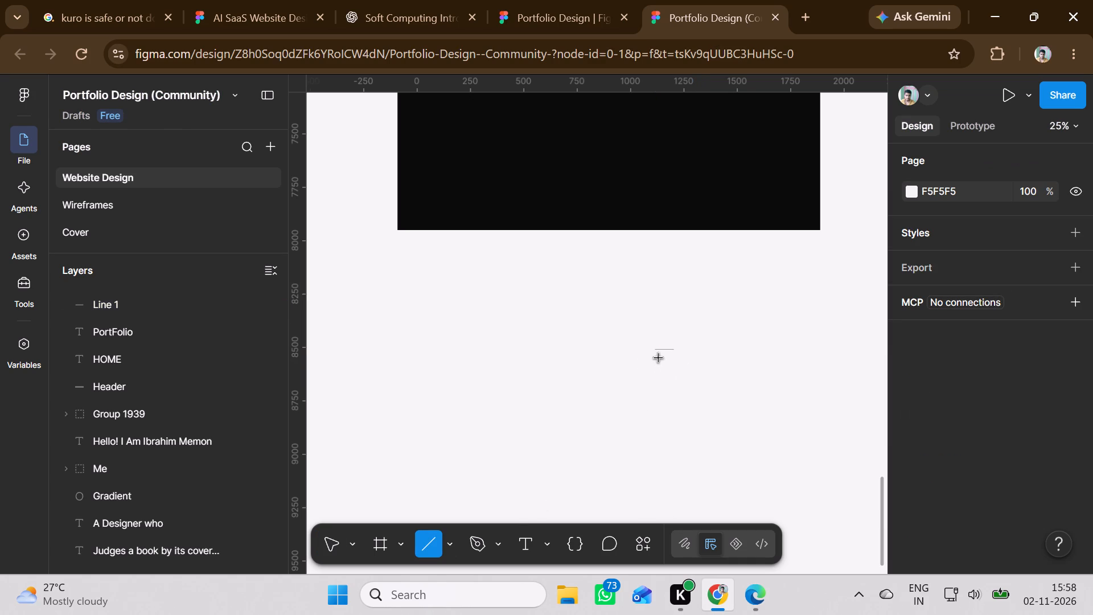
drag(659, 356, 666, 356)
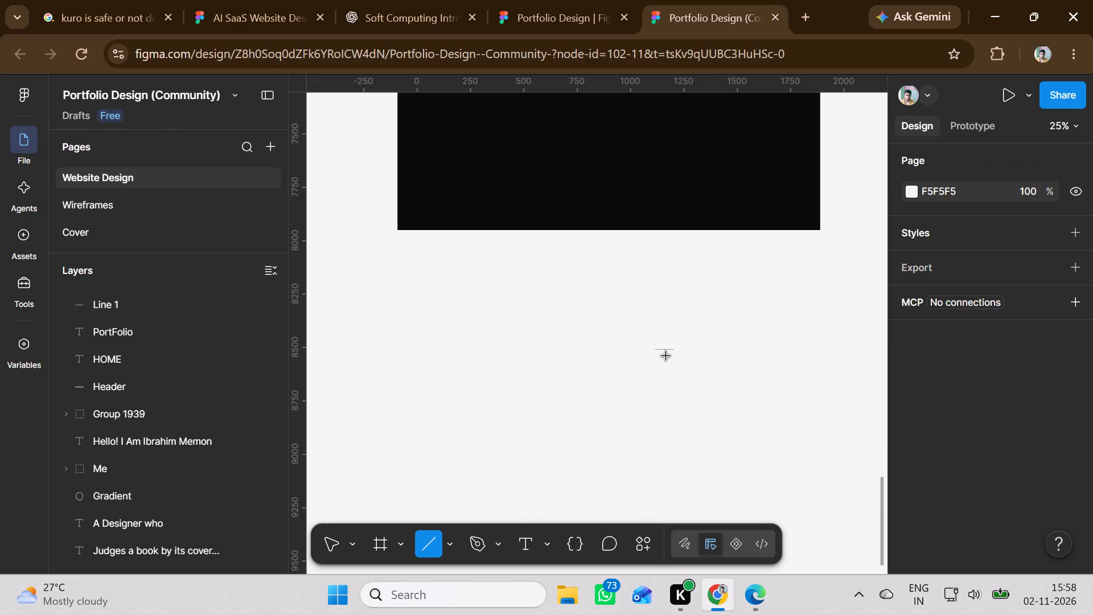
drag(666, 356, 676, 356)
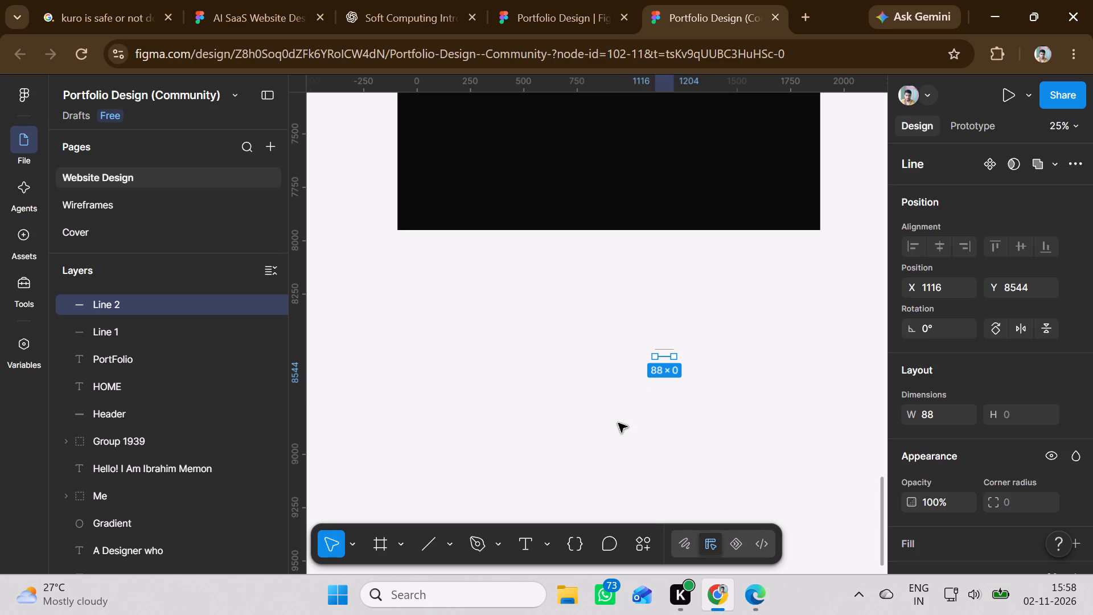
click(618, 424)
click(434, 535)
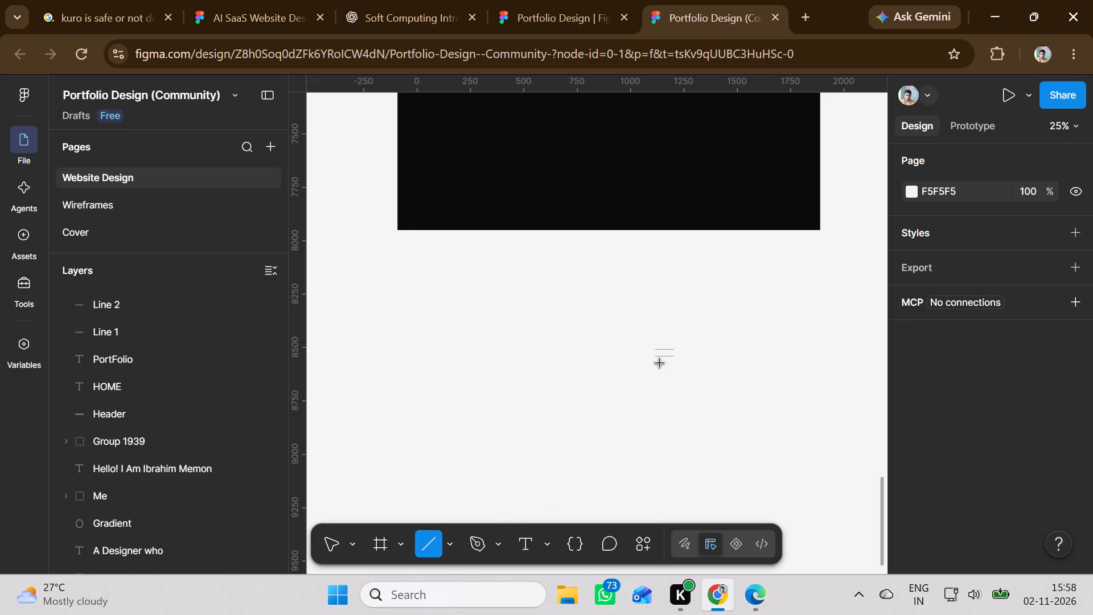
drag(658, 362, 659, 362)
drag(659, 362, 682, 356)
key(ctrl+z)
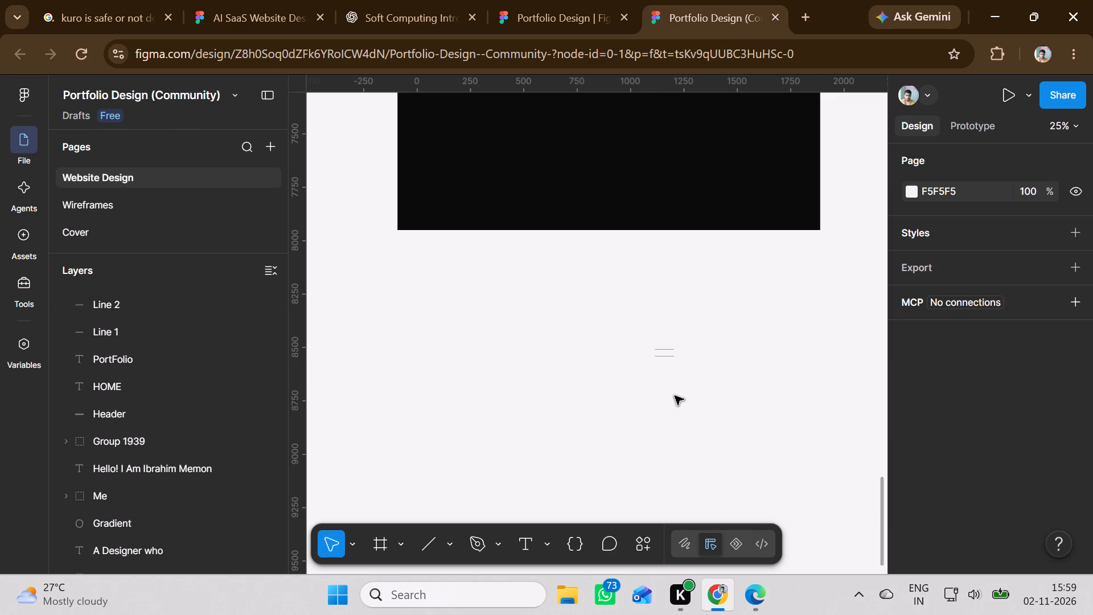
Draw a third line about 88 wide beneath the other two, starting at about X 1116, Y 8580.
click(416, 544)
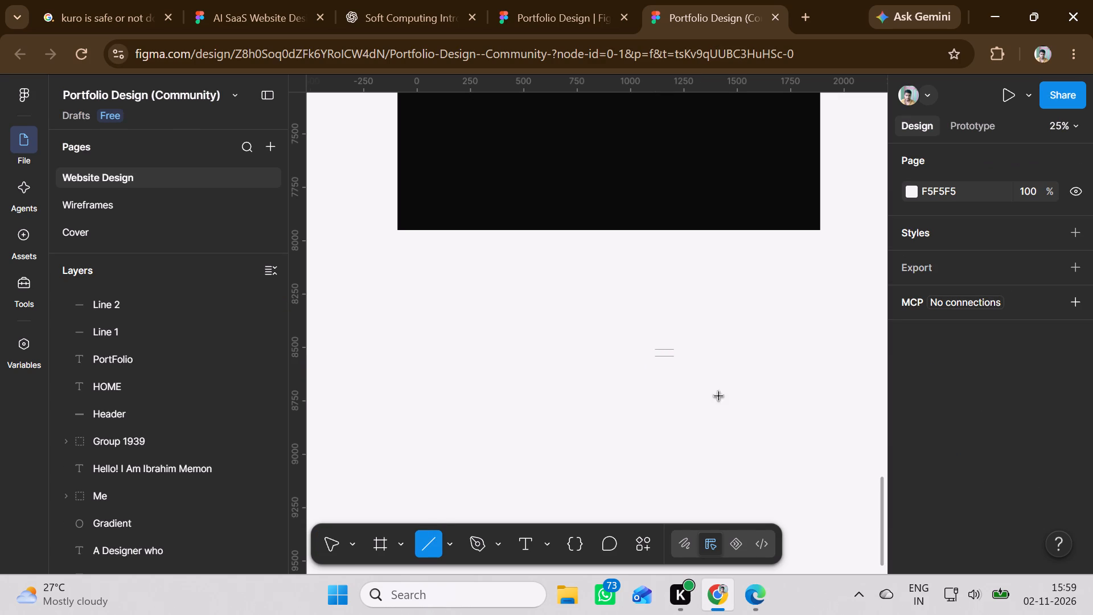
drag(657, 364, 659, 364)
drag(659, 364, 677, 363)
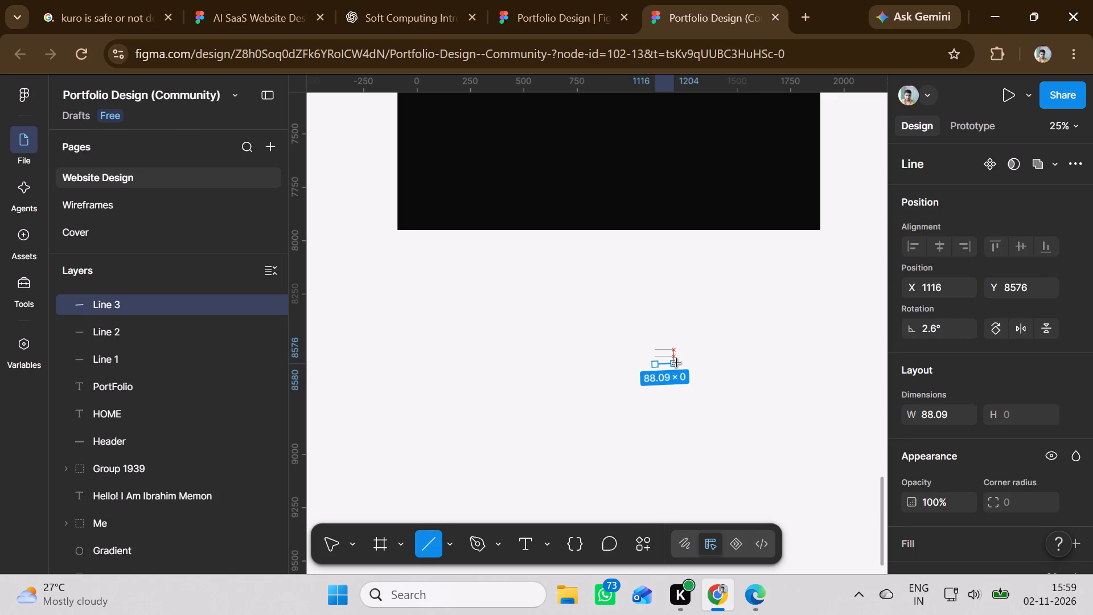
drag(677, 363, 676, 365)
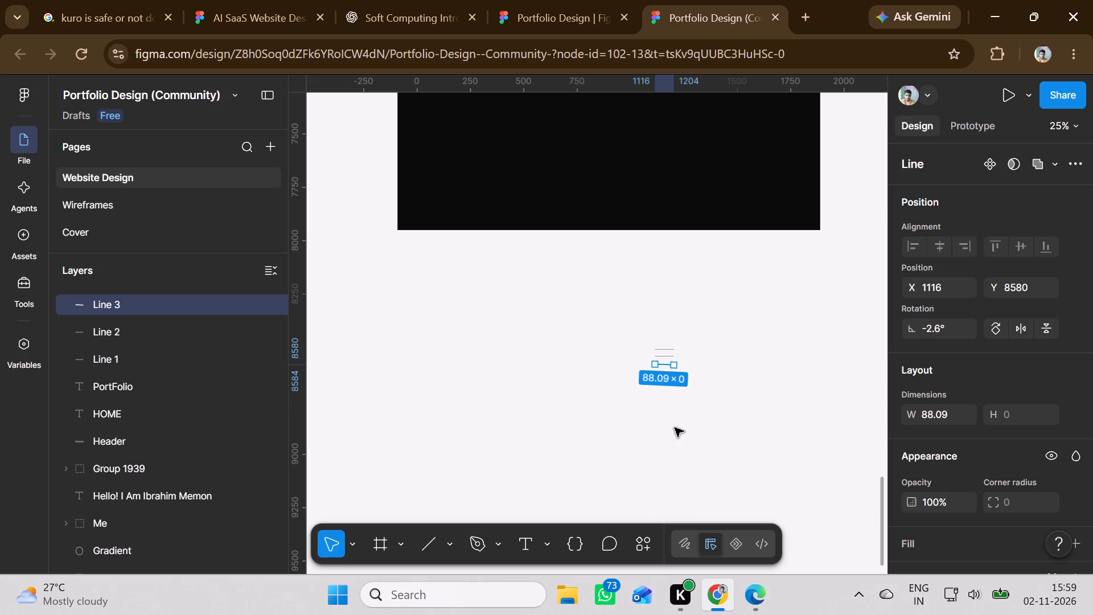
click(675, 428)
Set the third line's rotation to 0° so it runs parallel to the two lines above it.
click(665, 366)
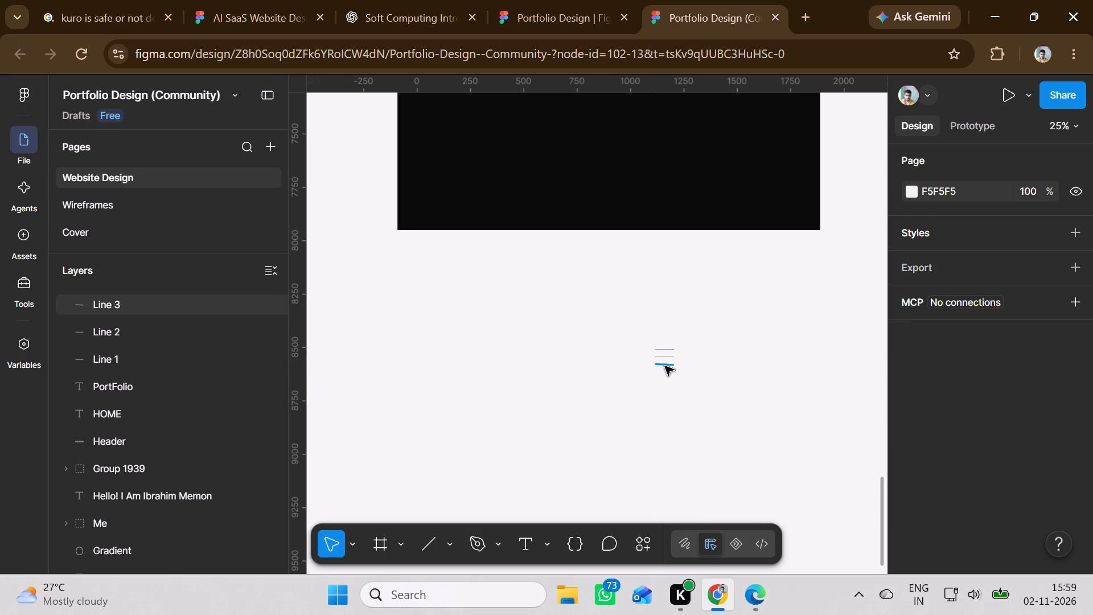
click(954, 325)
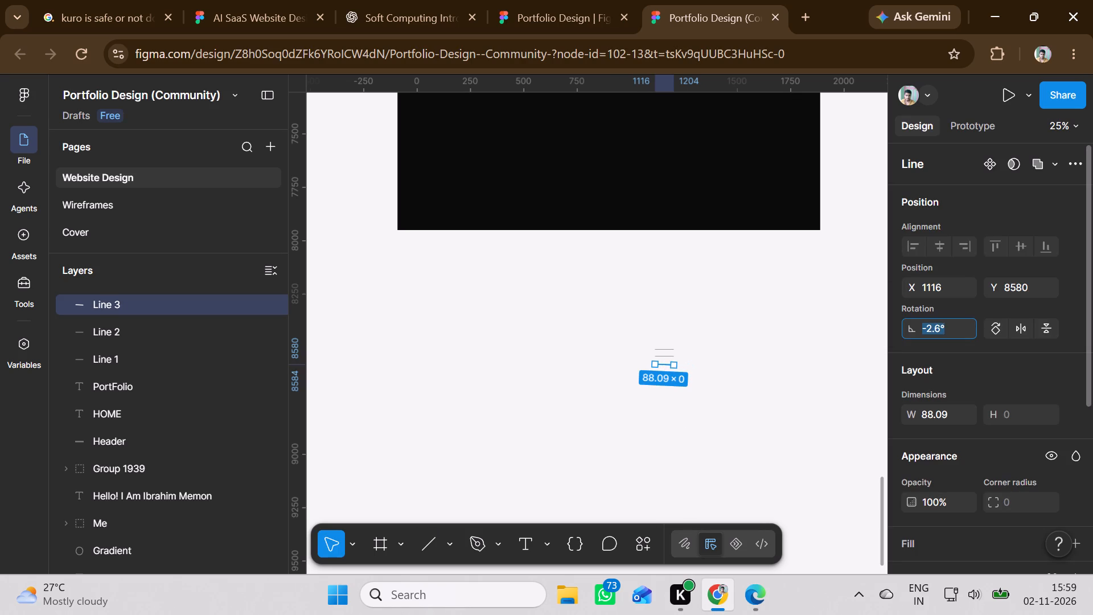
key(Up)
key(Up)
key(Up)
key(Up)
key(Up)
key(Up)
key(Up)
key(Down)
key(Down)
key(Down)
key(Down)
key(Down)
key(Down)
key(Down)
key(Down)
key(Down)
key(Down)
key(Down)
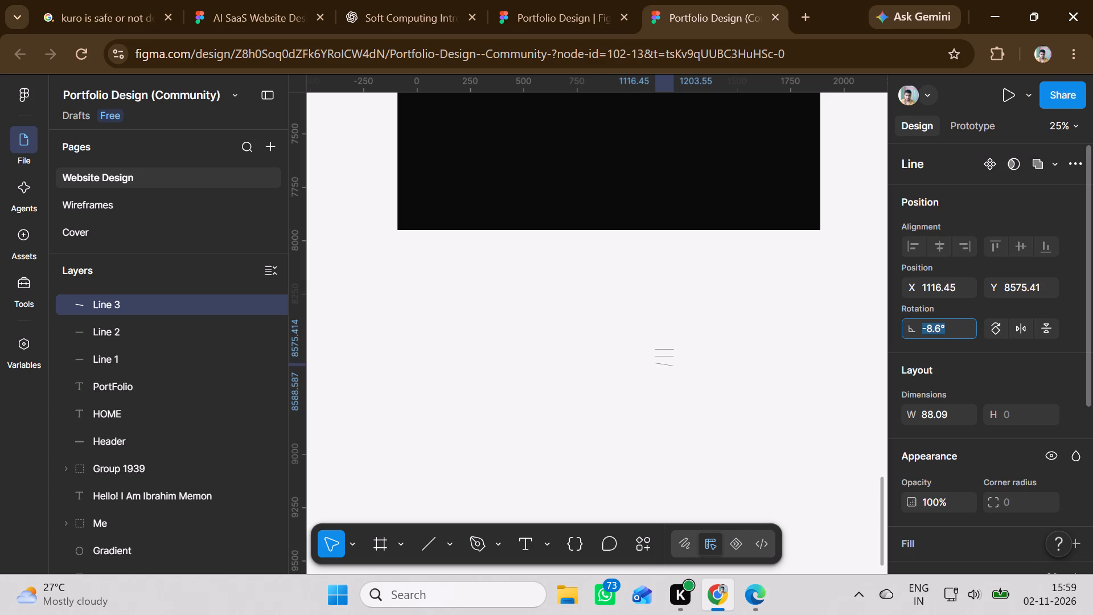
key(Down)
key(Down)
key(Down)
key(Down)
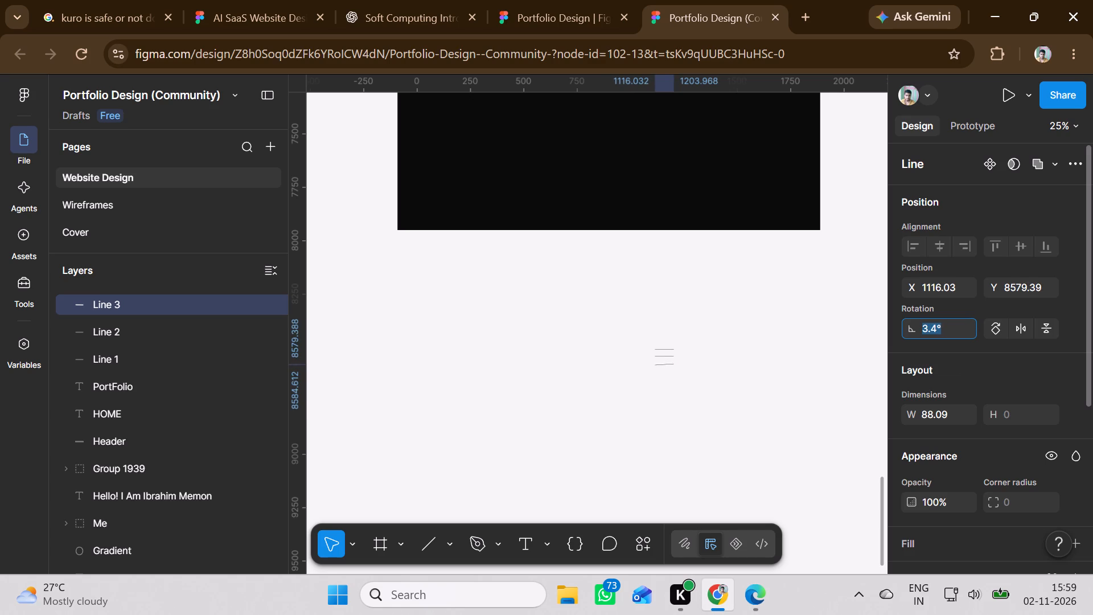
key(Down)
click(951, 325)
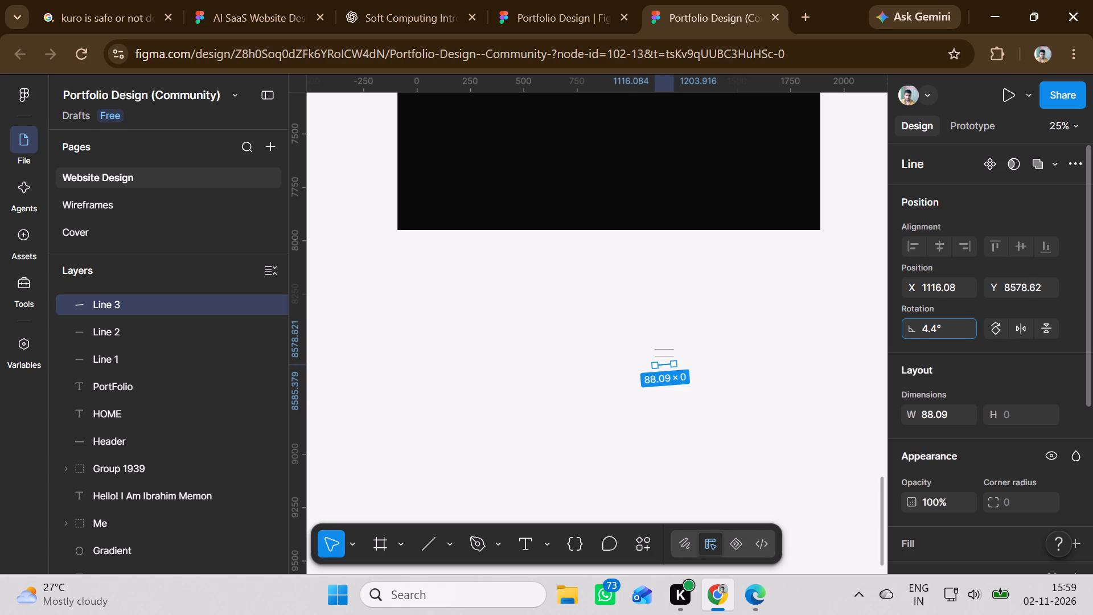
key(BackSpace)
key(BackSpace)
key(BackSpace)
key(BackSpace)
key(0)
key(Return)
click(765, 399)
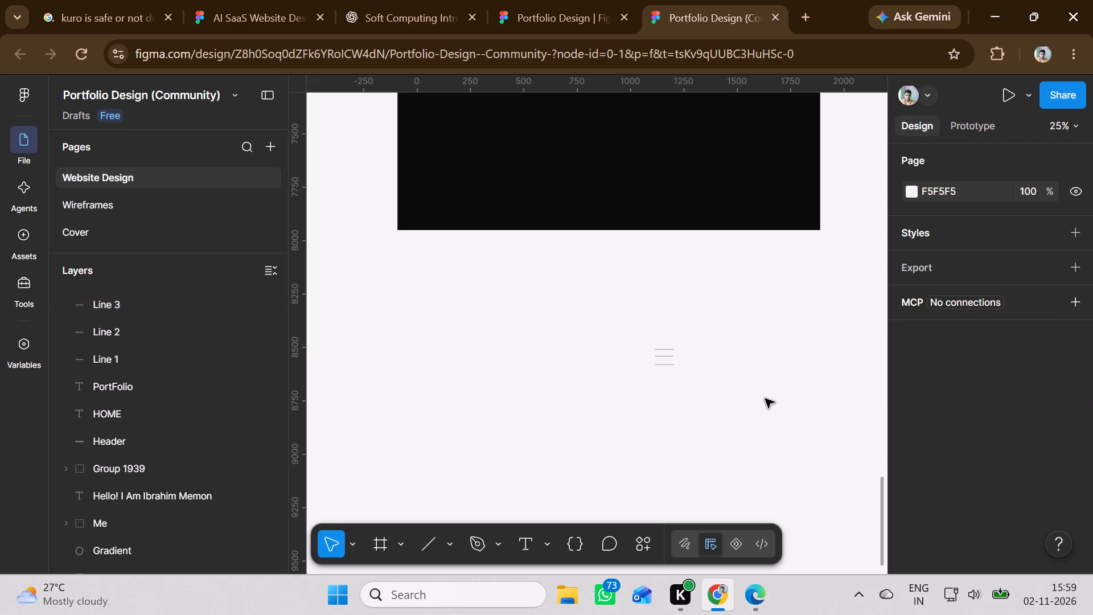
Set the stroke weight of the icon's top line to 8.
click(664, 348)
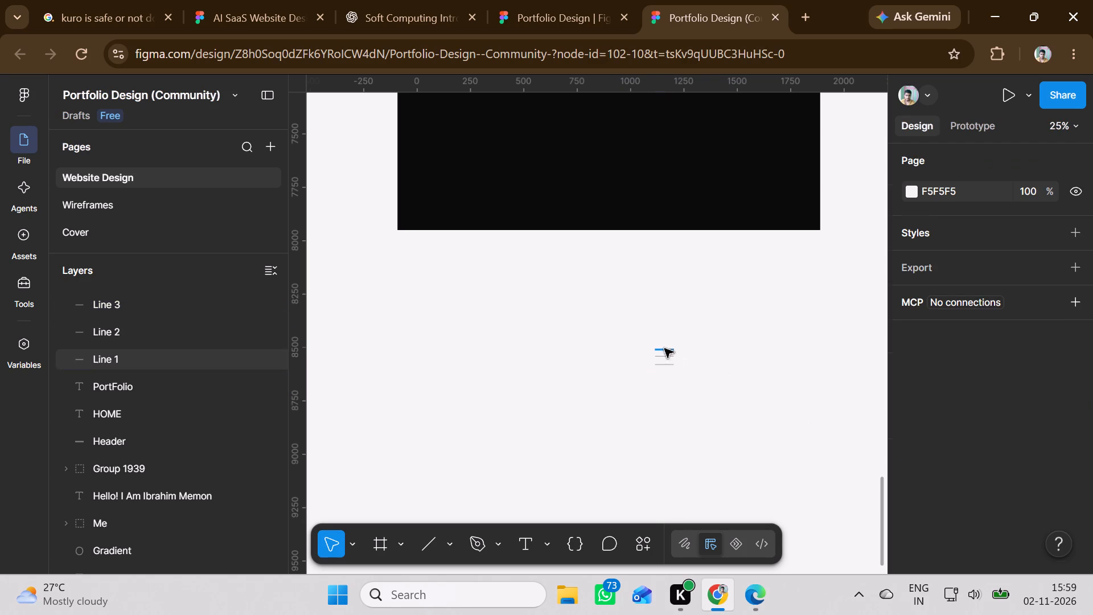
scroll(957, 424, down, 4)
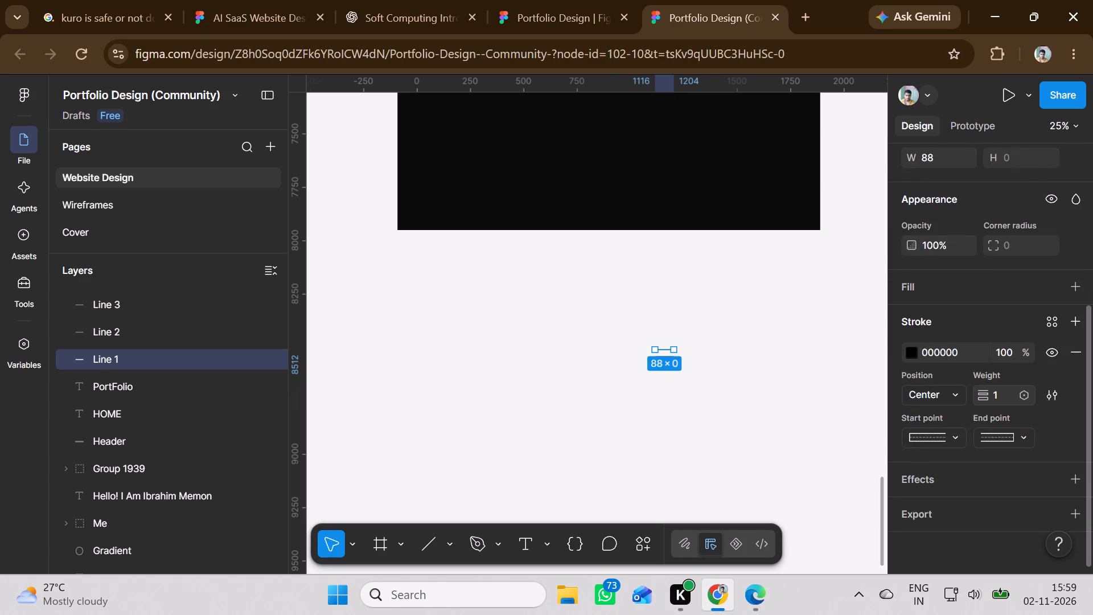
scroll(1002, 389, down, 4)
scroll(1002, 389, up, 2)
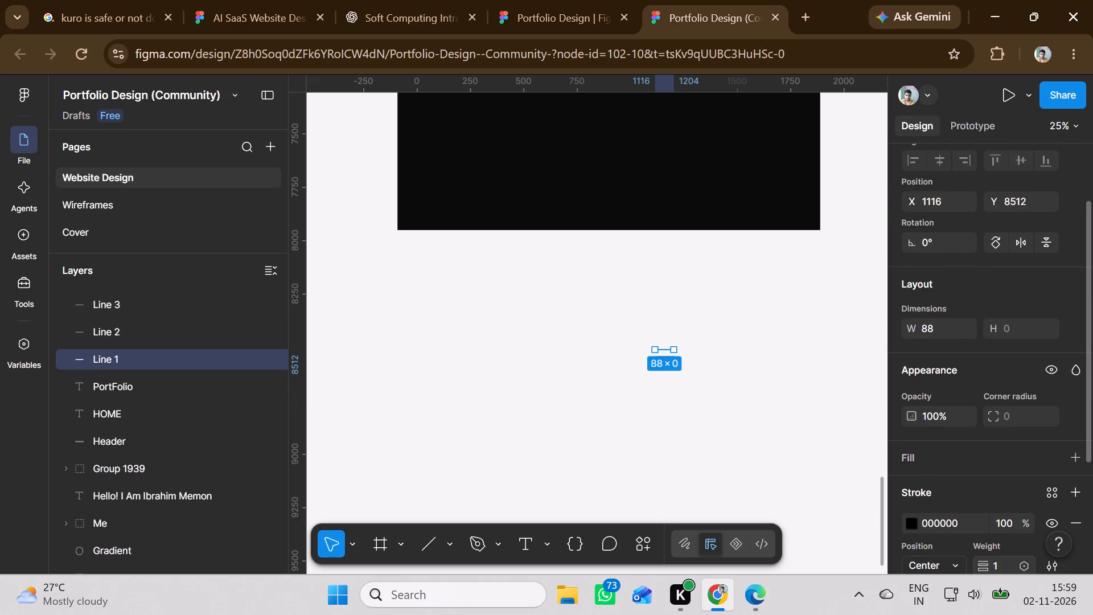
scroll(1002, 389, up, 3)
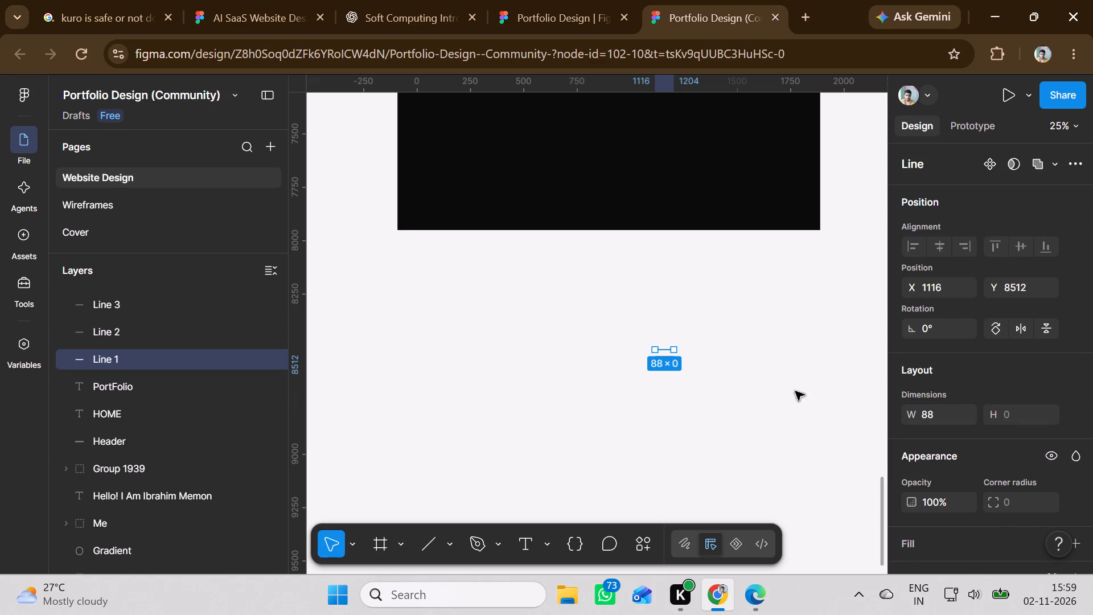
click(663, 349)
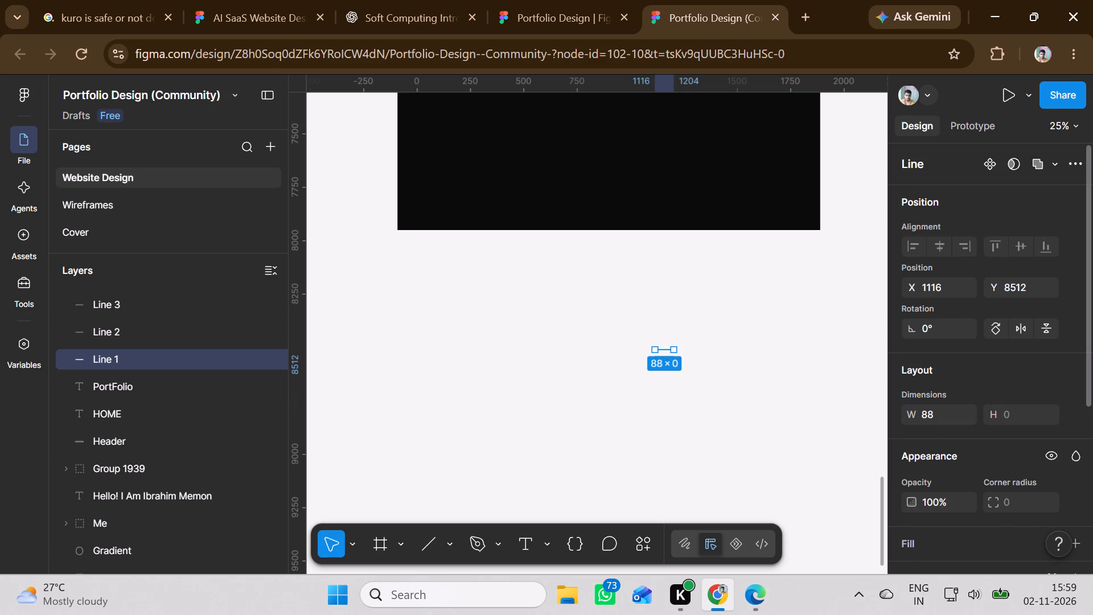
scroll(999, 395, down, 4)
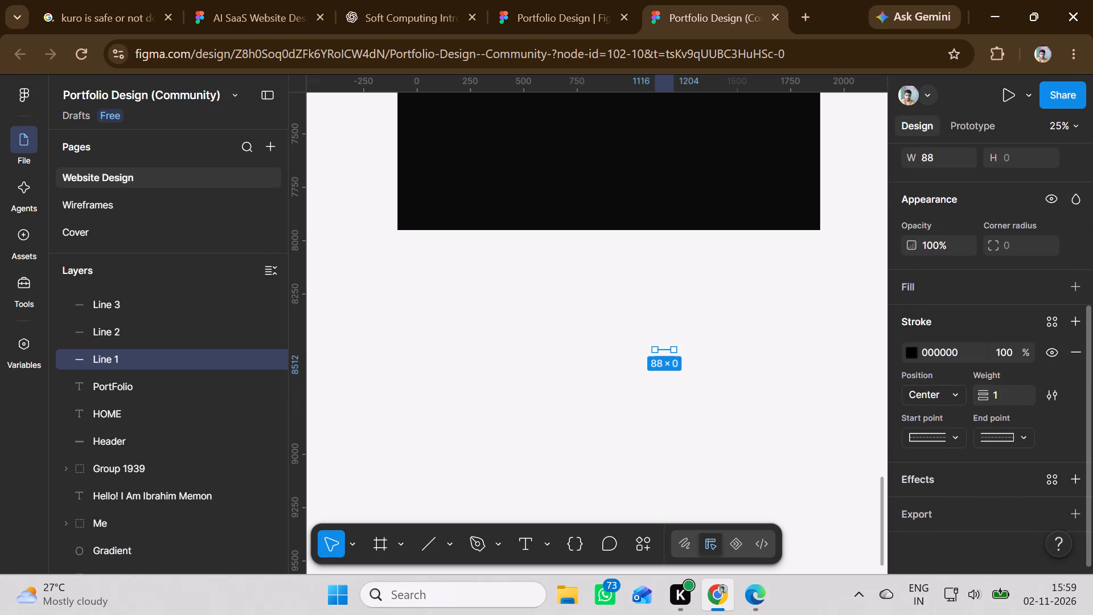
click(948, 479)
click(948, 479)
click(1022, 437)
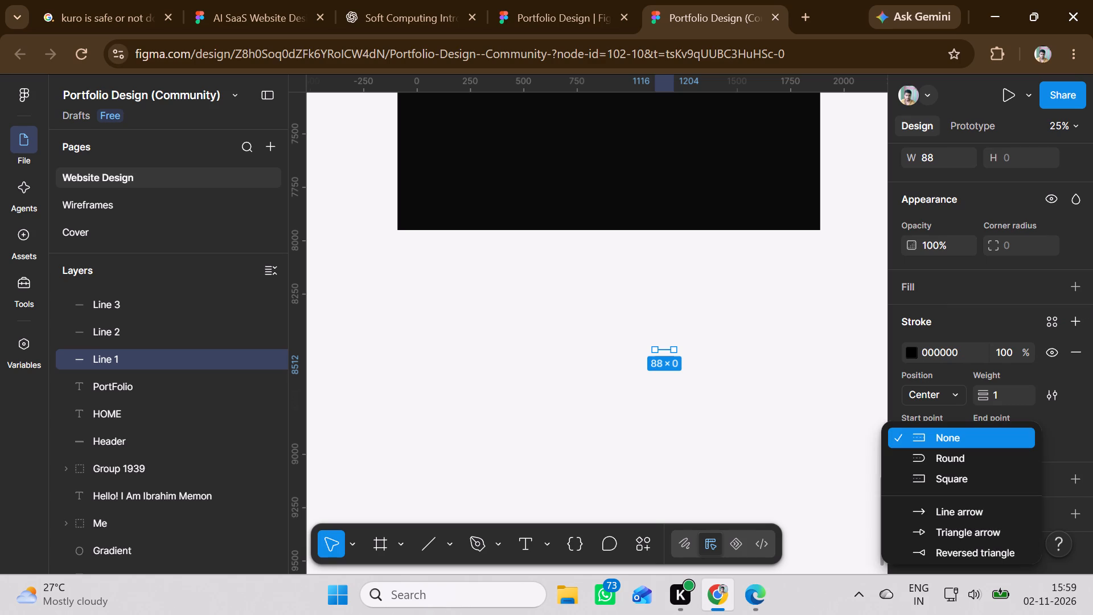
click(1067, 437)
click(1013, 399)
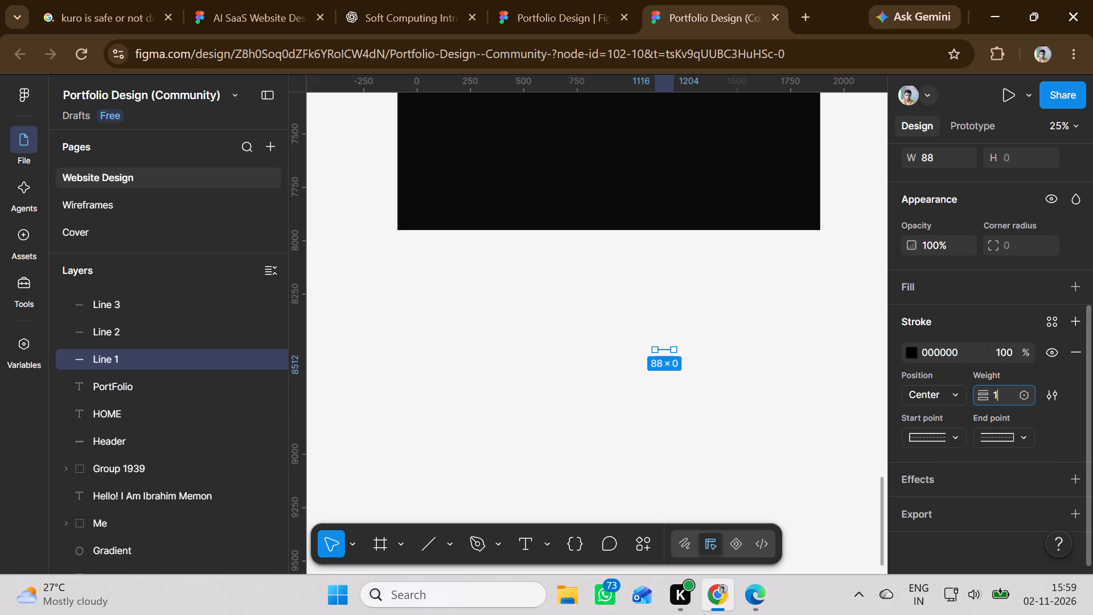
key(Up)
key(Up)
key(Up)
key(Up)
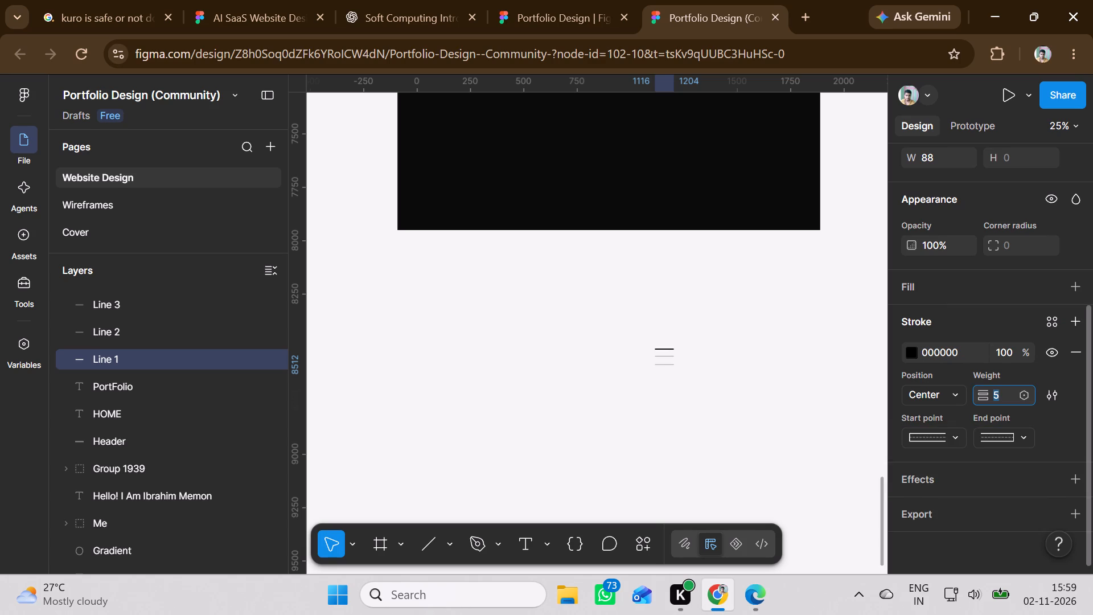
key(Up)
key(Up)
key(Up)
click(713, 379)
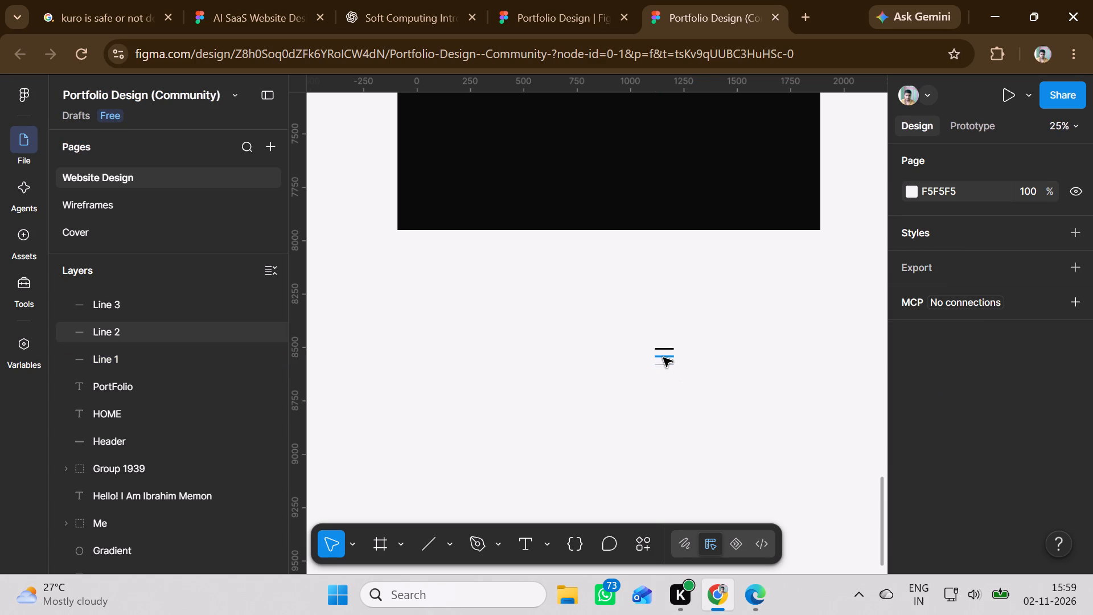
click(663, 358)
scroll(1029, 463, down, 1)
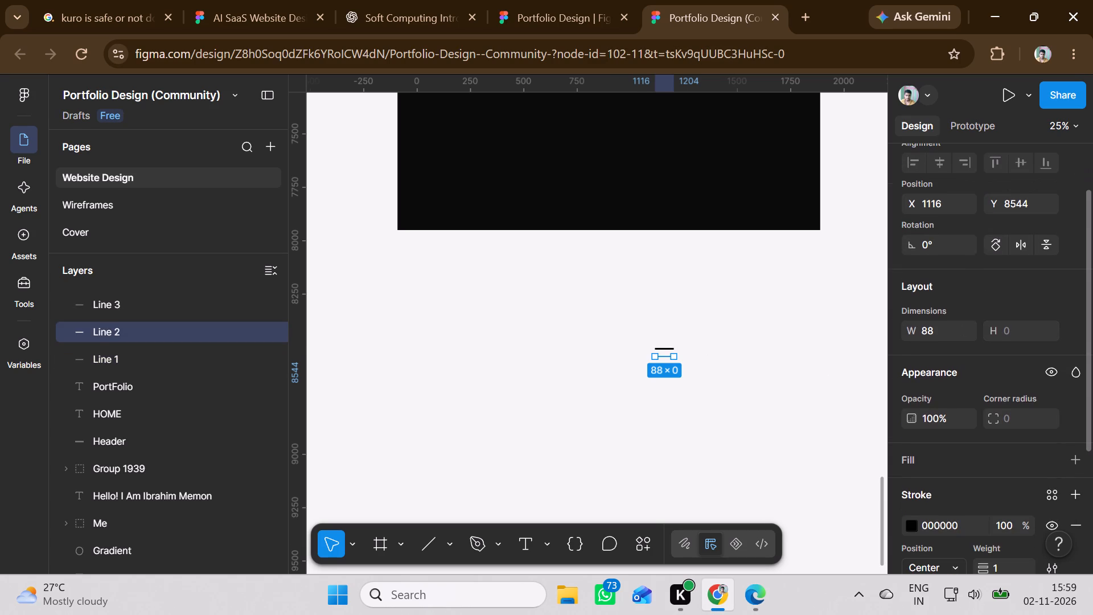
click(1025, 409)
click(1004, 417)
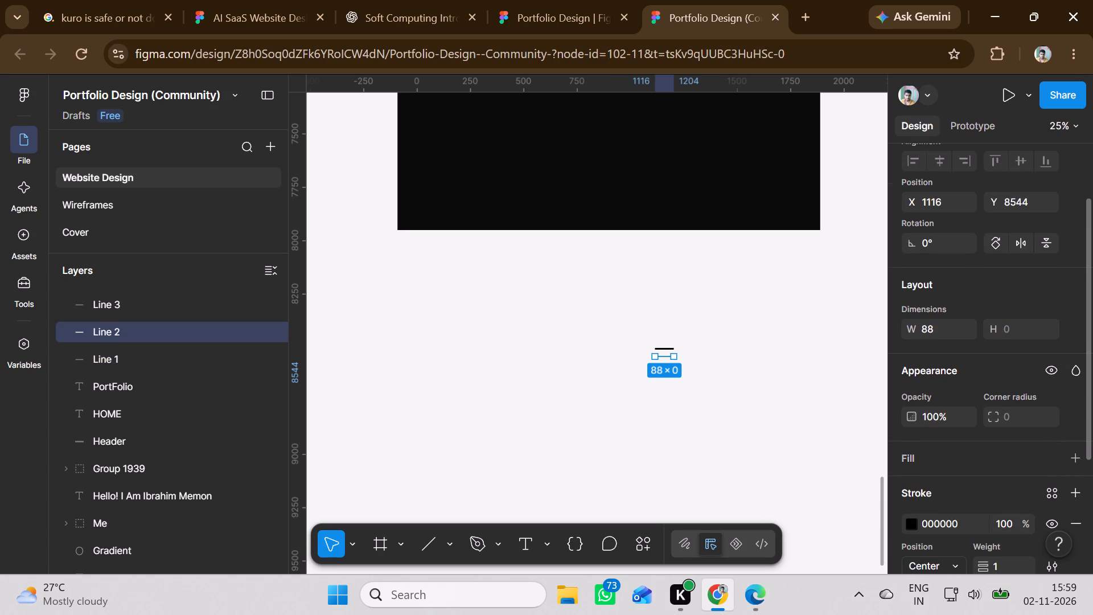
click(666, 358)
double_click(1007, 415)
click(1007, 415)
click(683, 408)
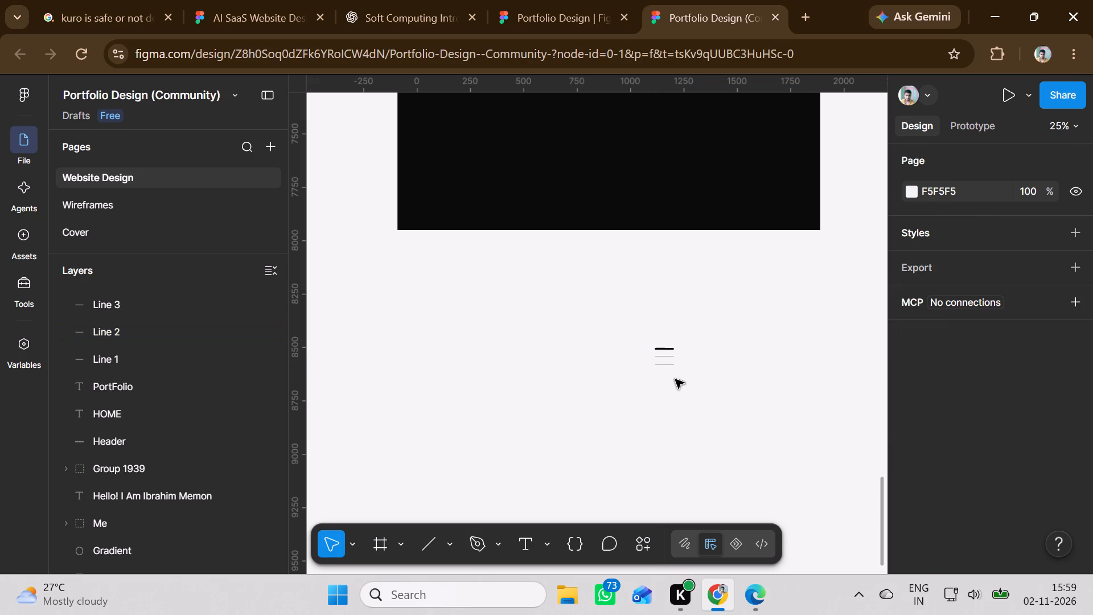
Set the stroke weight of the icon's bottom line to 8 and leave vector editing.
double_click(668, 366)
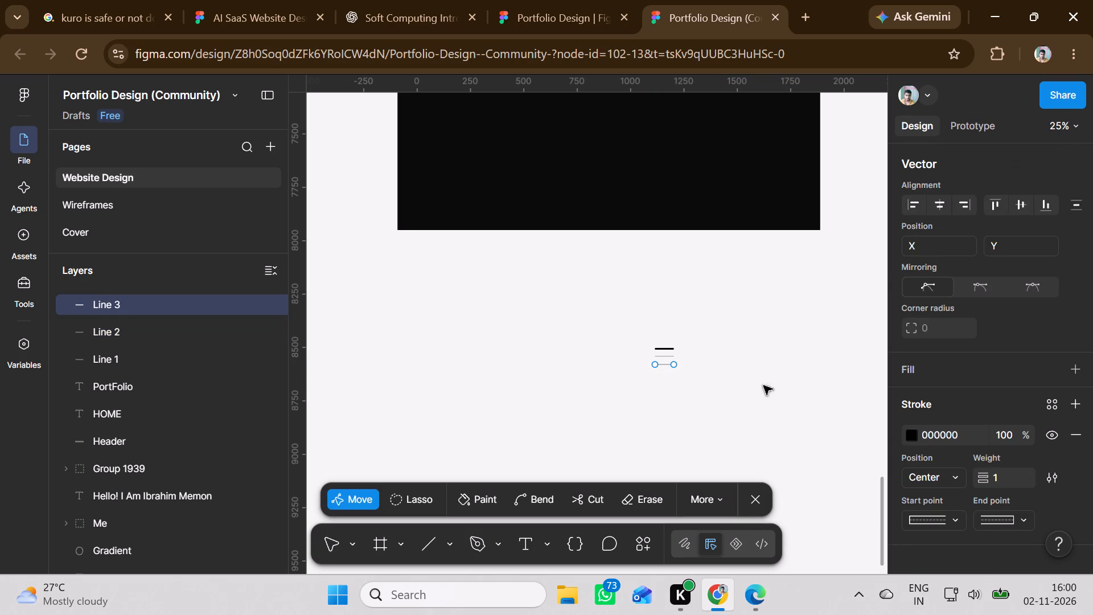
click(1010, 477)
key(Up)
key(Up)
key(Up)
key(Up)
key(Up)
key(Up)
key(Up)
key(Up)
key(Up)
key(Up)
key(Up)
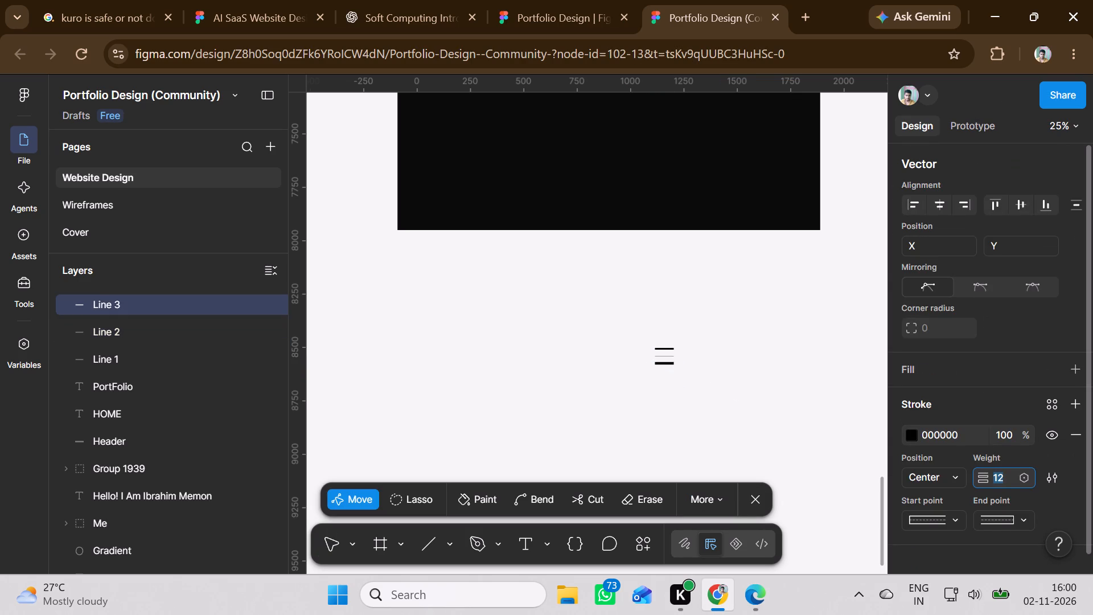
key(Down)
key(Down)
key(Down)
key(Down)
click(807, 431)
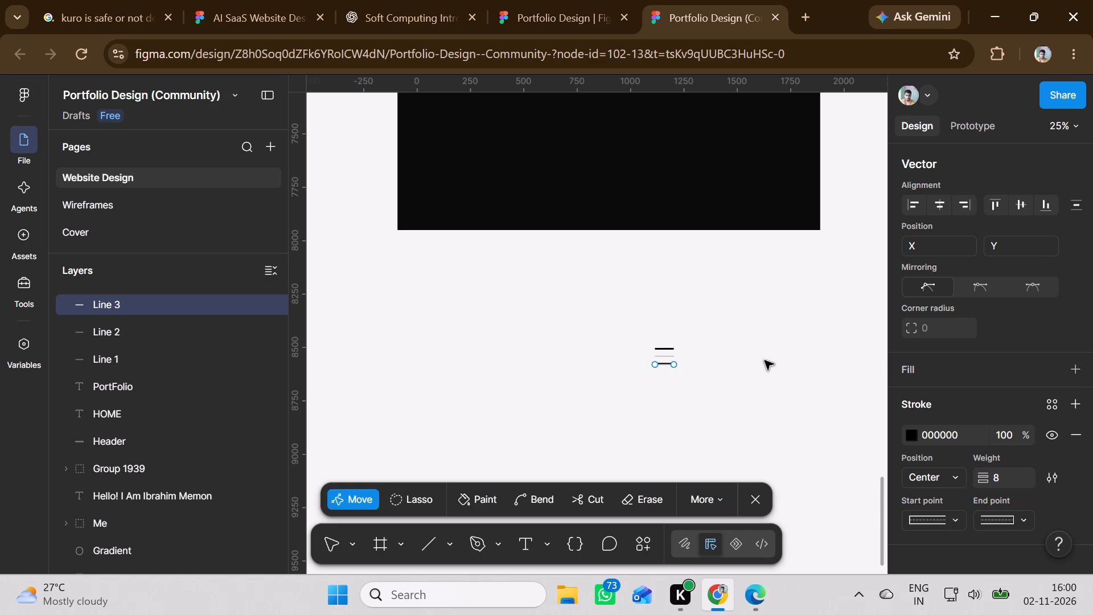
click(715, 367)
click(597, 394)
click(664, 350)
key(Return)
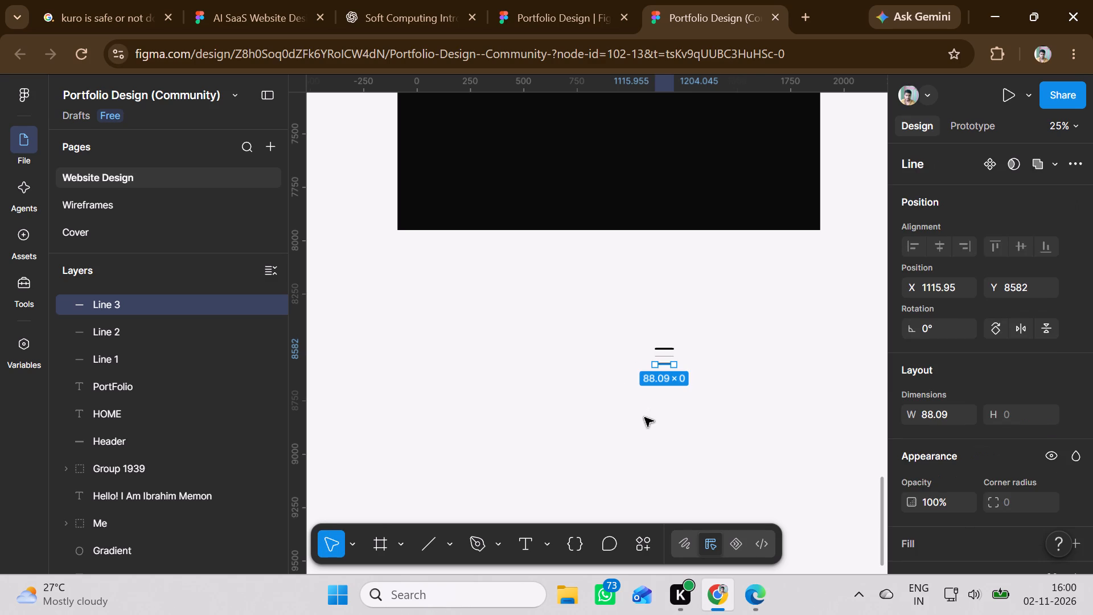
click(702, 388)
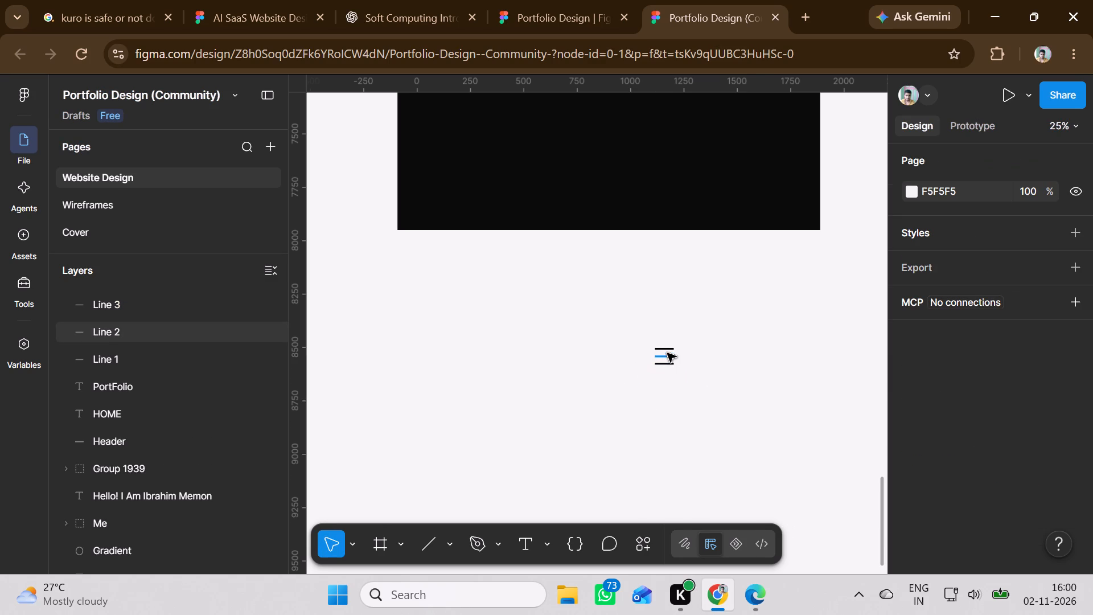
Set the stroke weight of the icon's middle line to 8 and leave vector editing.
triple_click(667, 358)
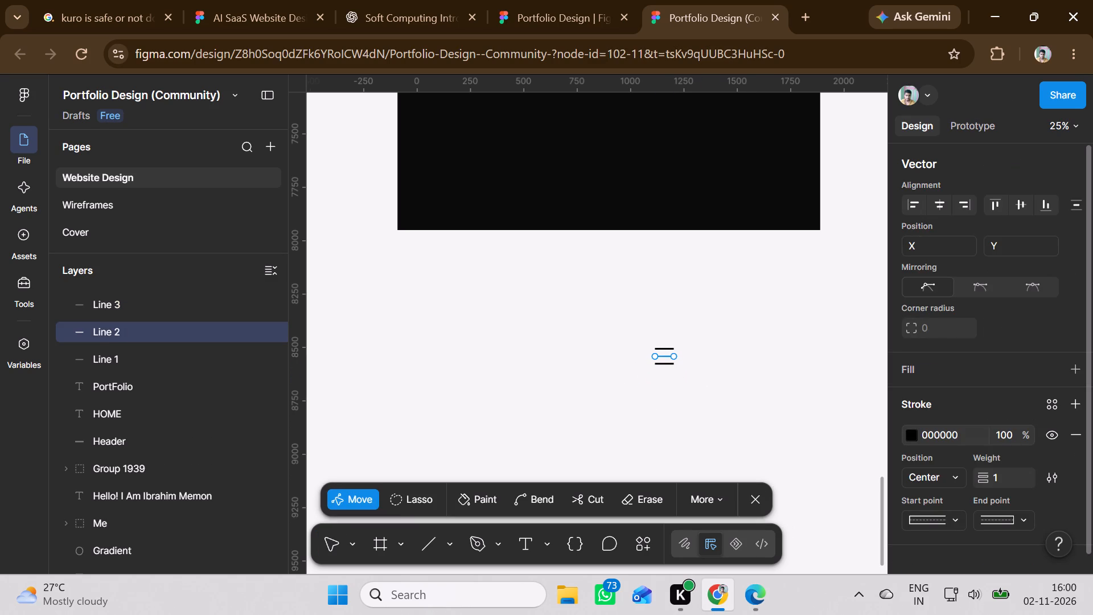
click(1002, 474)
key(Up)
key(Up)
key(Up)
key(Up)
key(Up)
key(Up)
key(Up)
click(701, 433)
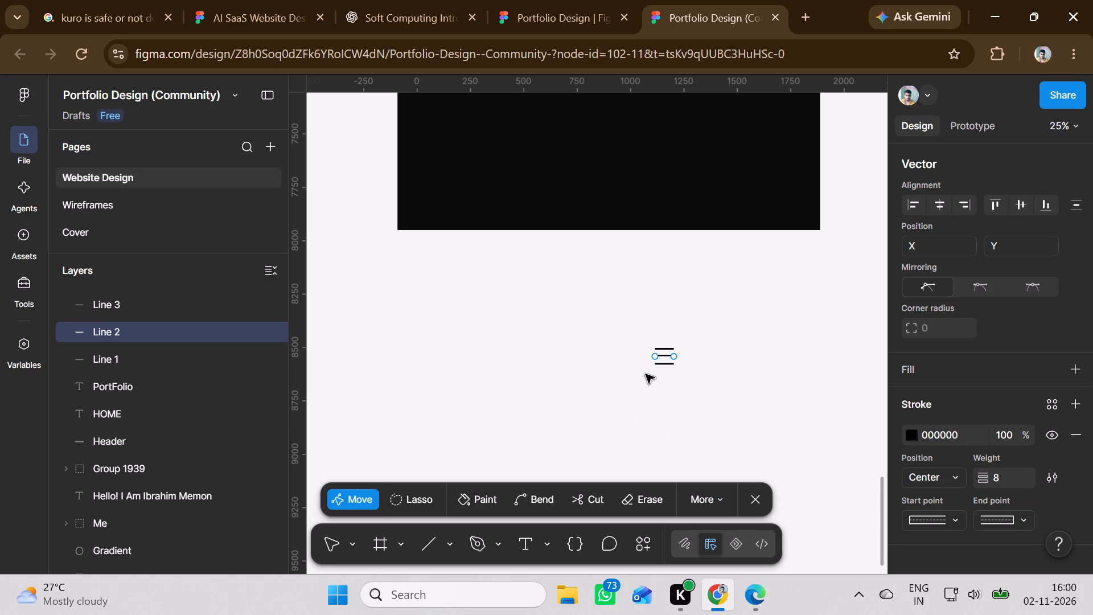
key(Return)
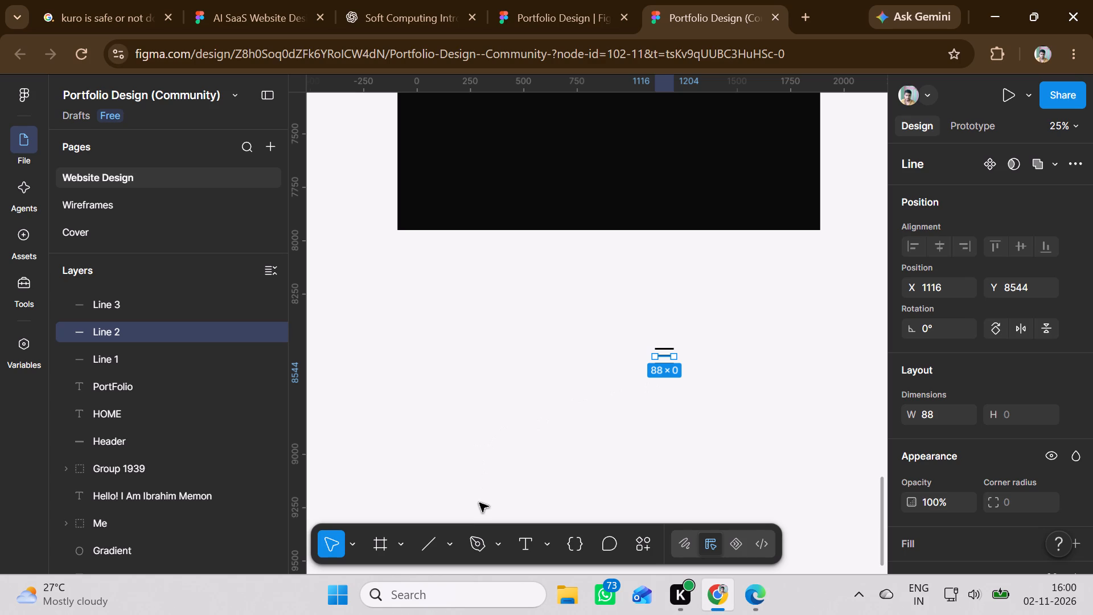
click(530, 430)
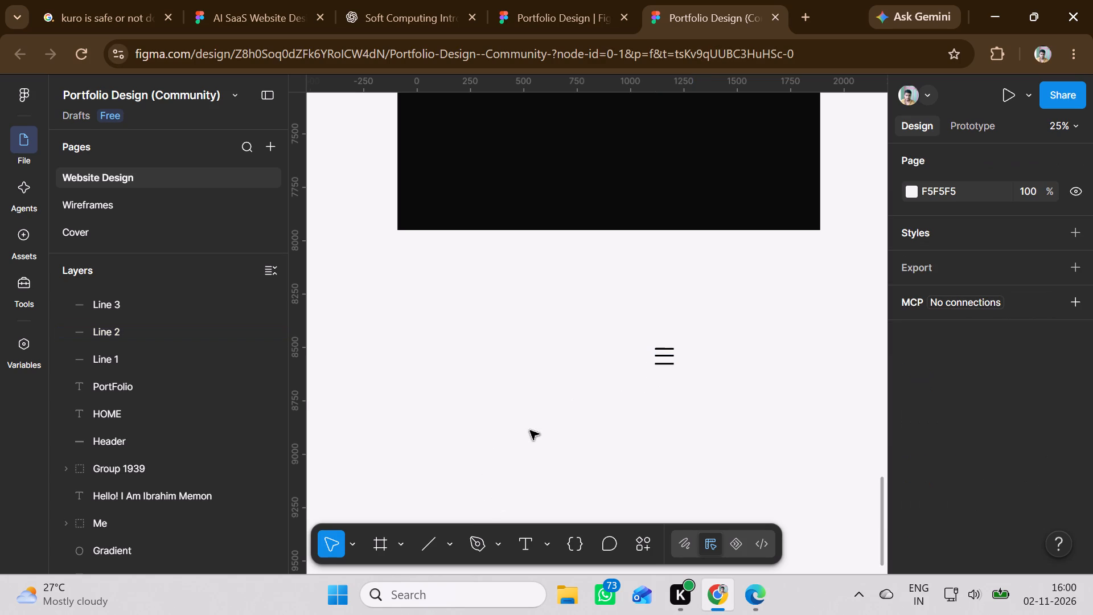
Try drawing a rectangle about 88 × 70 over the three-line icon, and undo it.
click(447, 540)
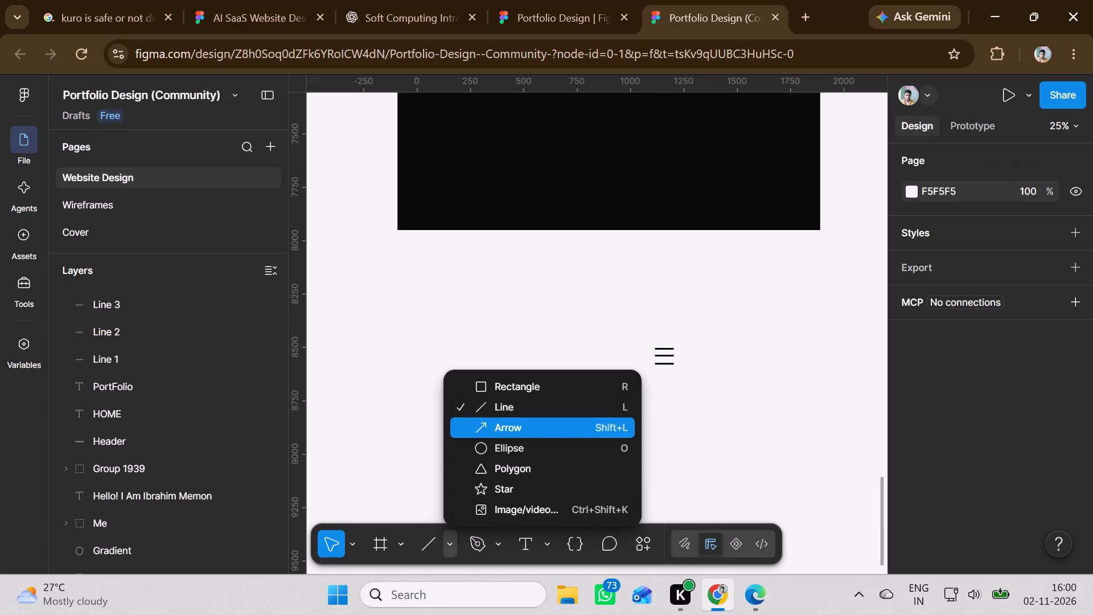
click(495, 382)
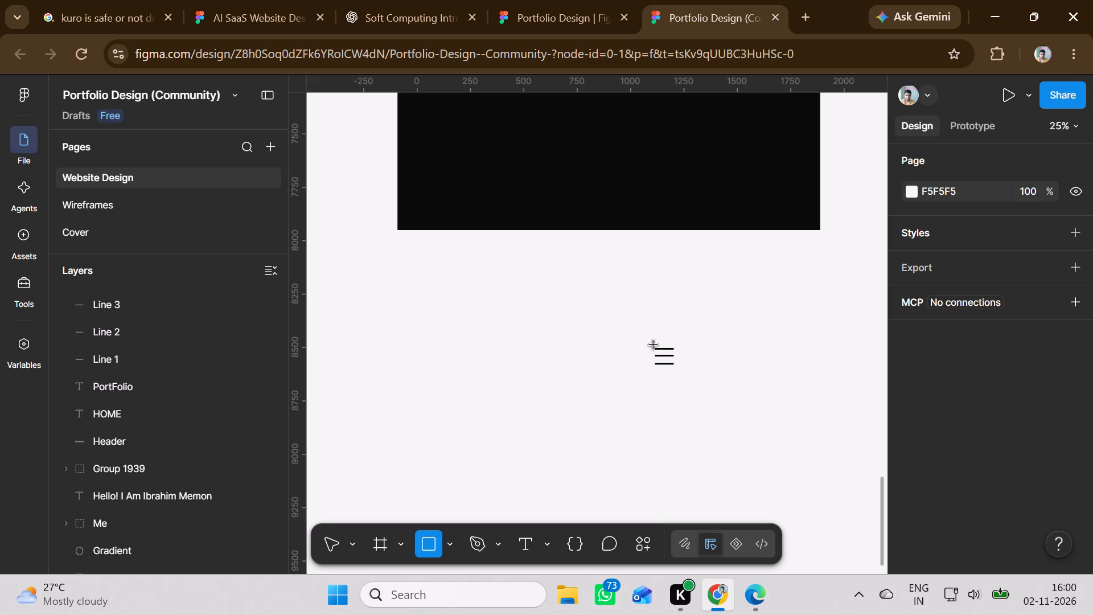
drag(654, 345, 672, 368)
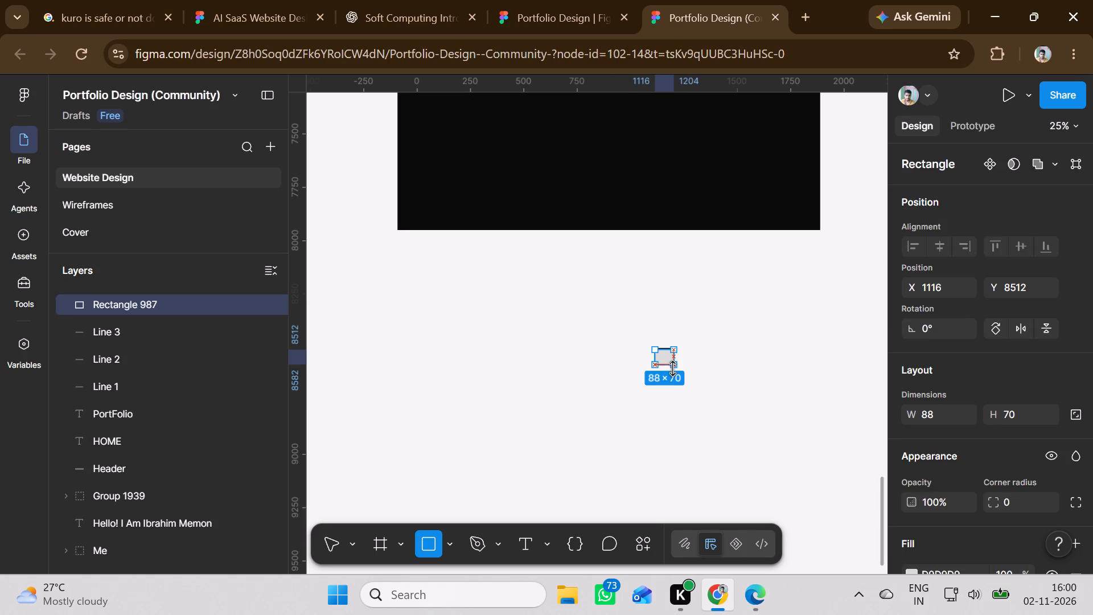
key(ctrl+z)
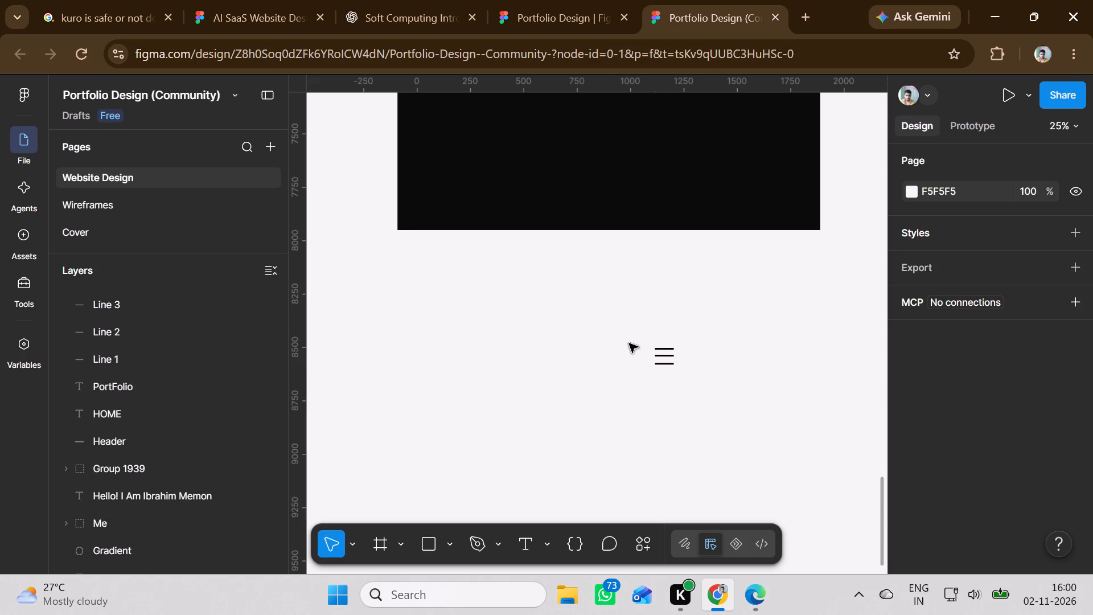
Draw a rectangle about 112 × 102 over the three-line icon below the HOME page.
click(404, 550)
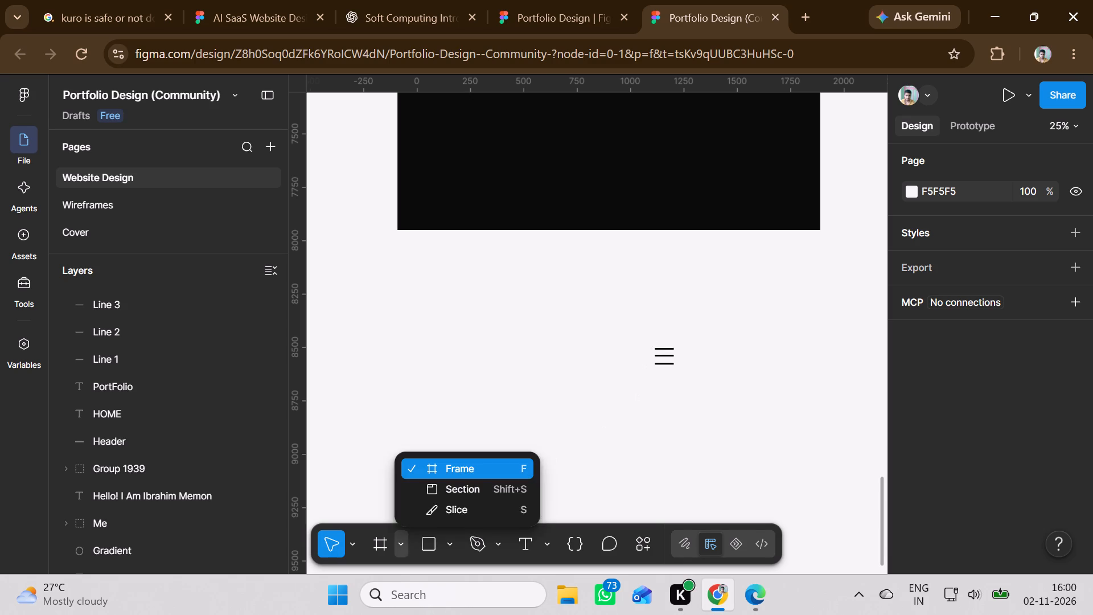
click(429, 548)
click(426, 542)
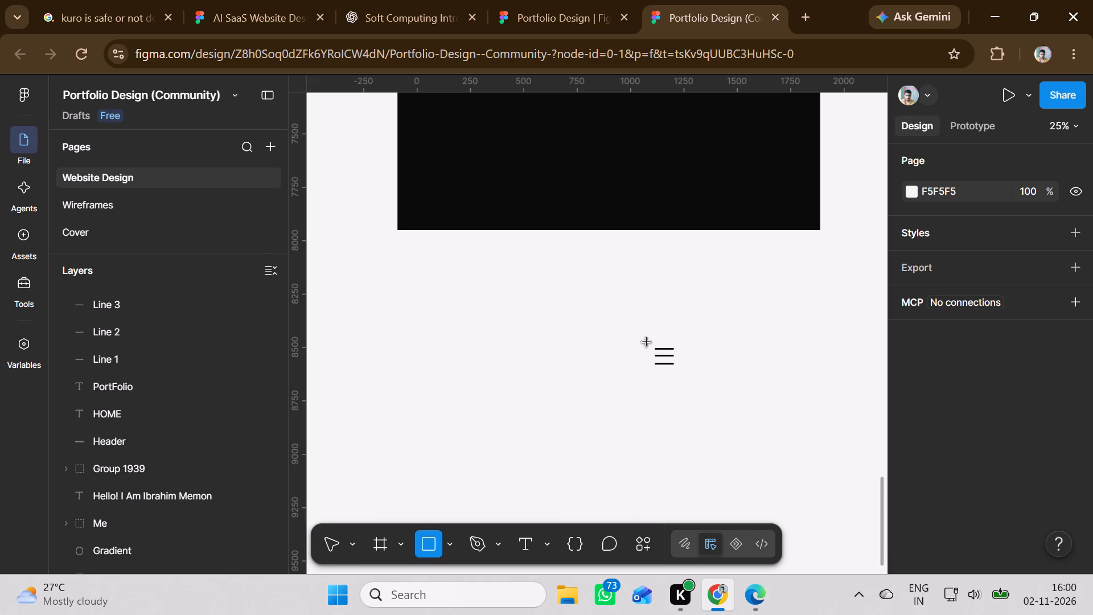
drag(652, 343, 663, 357)
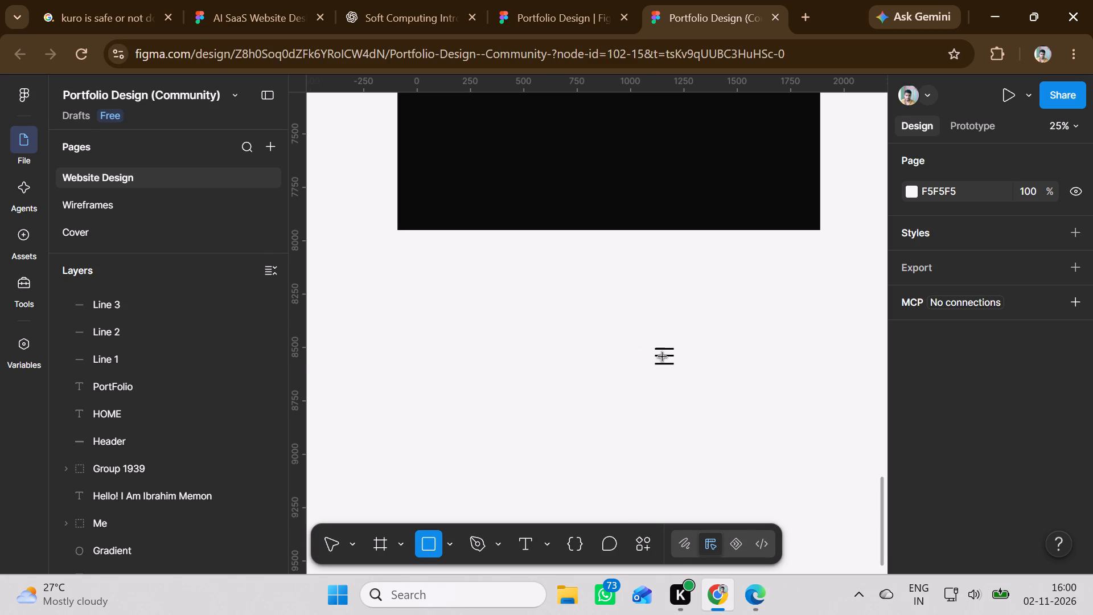
drag(663, 357, 674, 368)
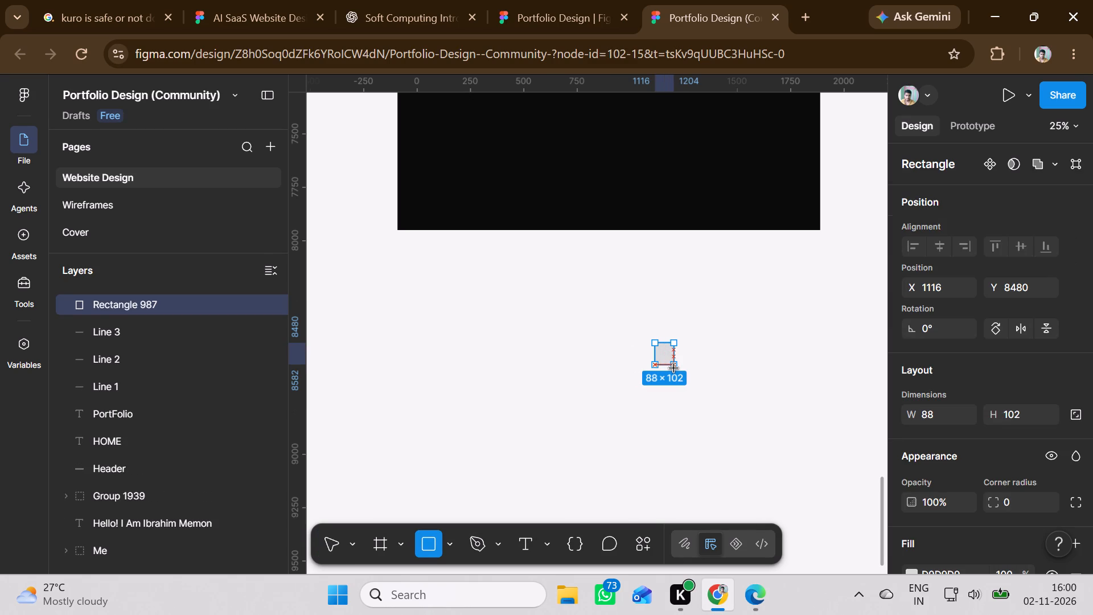
drag(674, 368, 677, 368)
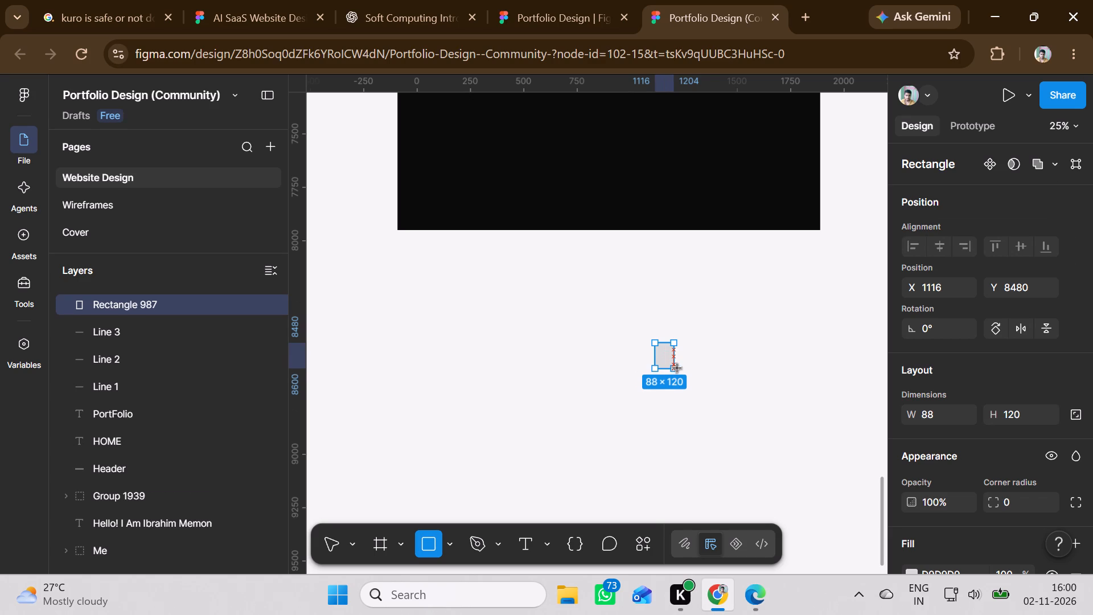
drag(677, 368, 679, 366)
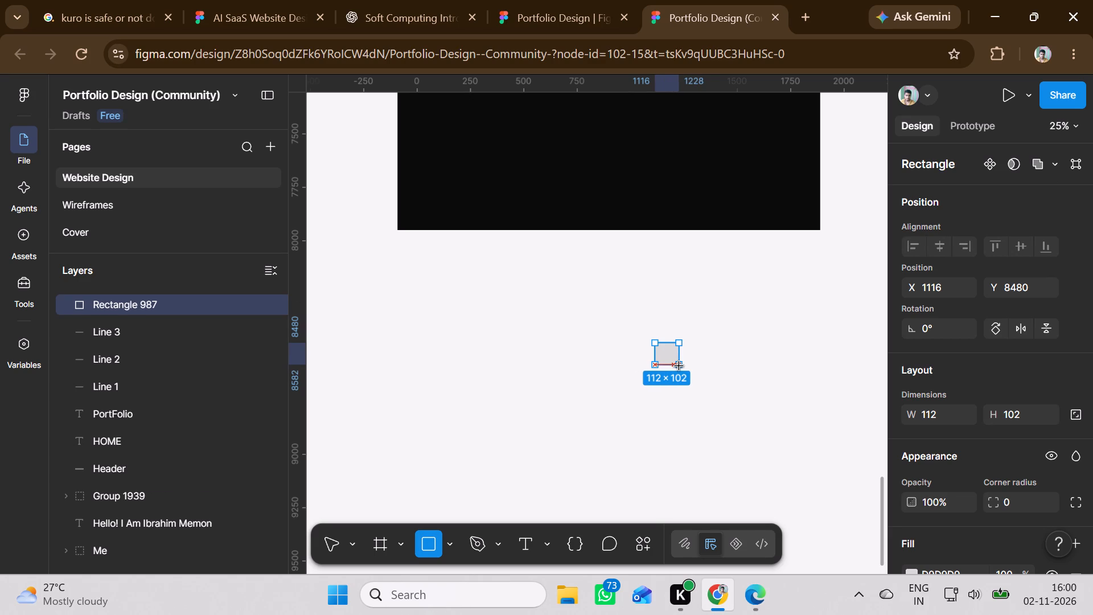
drag(679, 366, 677, 366)
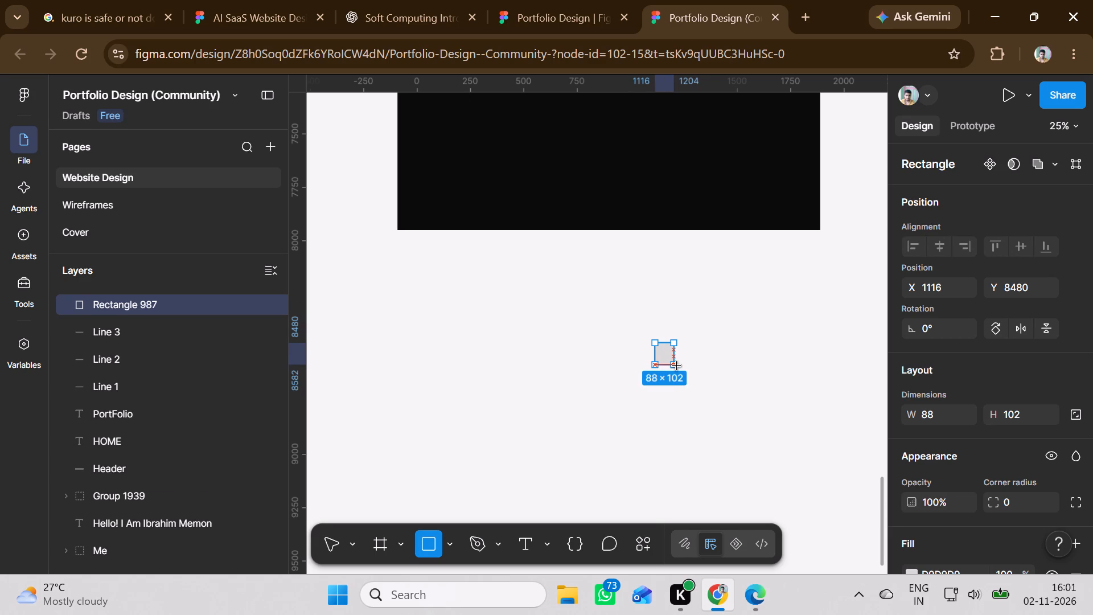
drag(677, 366, 679, 366)
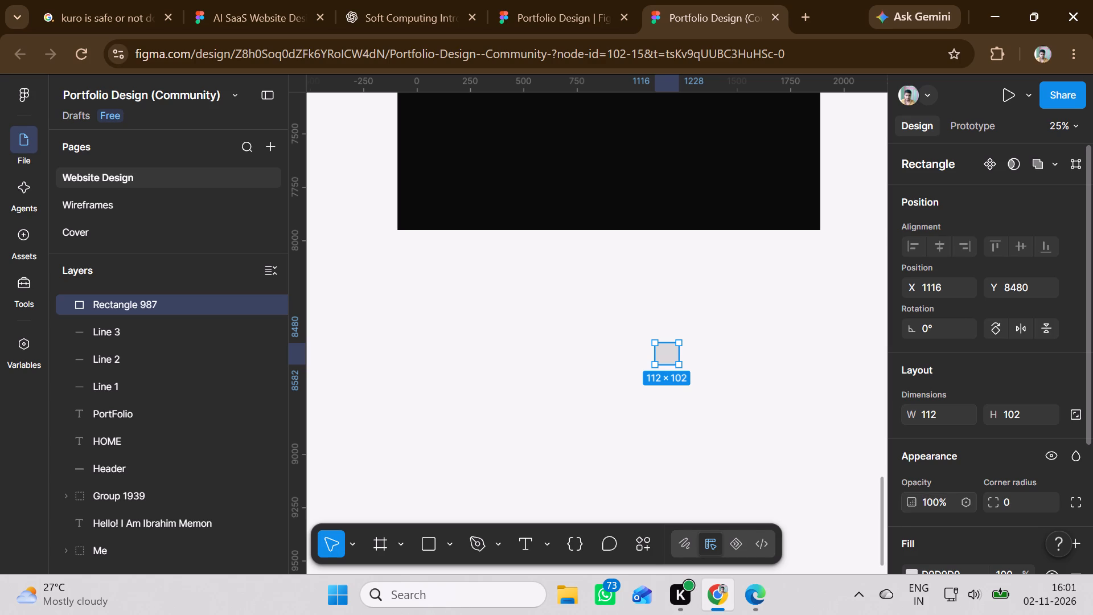
scroll(917, 504, down, 2)
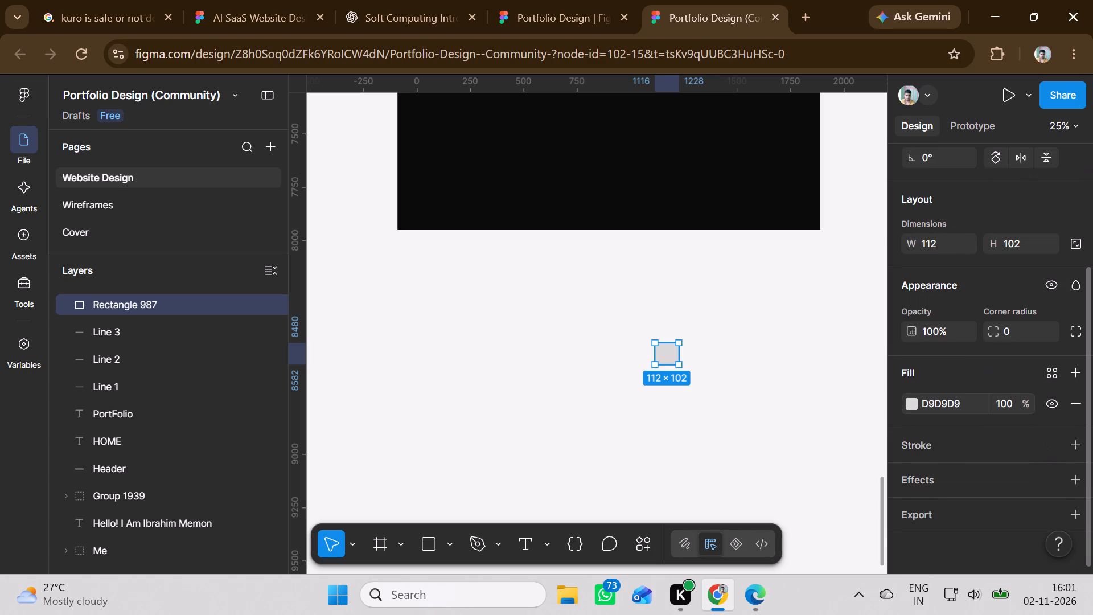
click(726, 378)
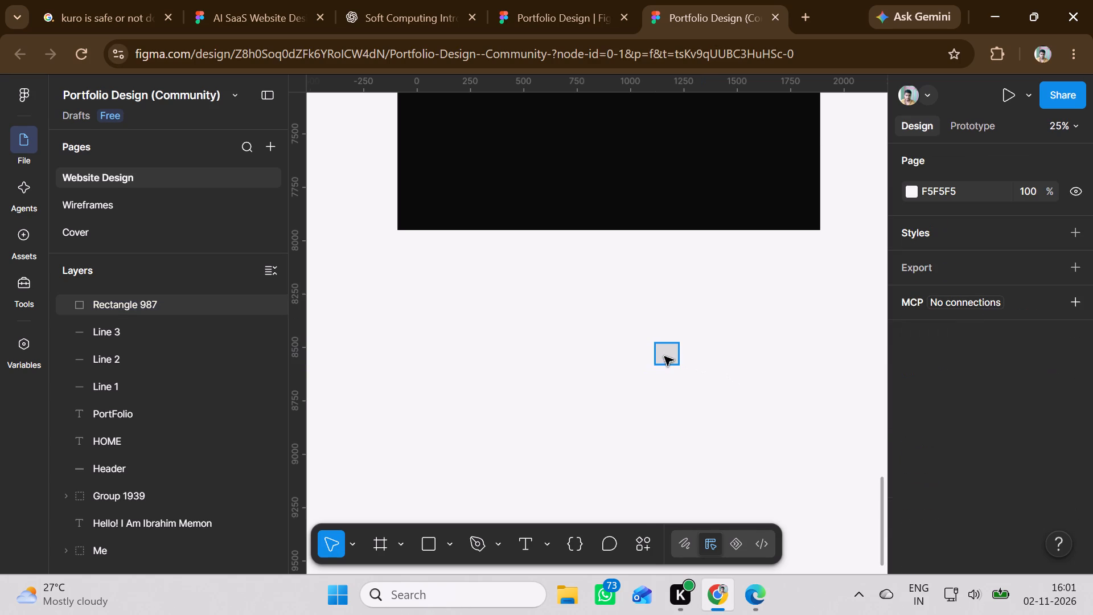
Send the rectangle to the back so it sits behind the three lines.
right_click(664, 356)
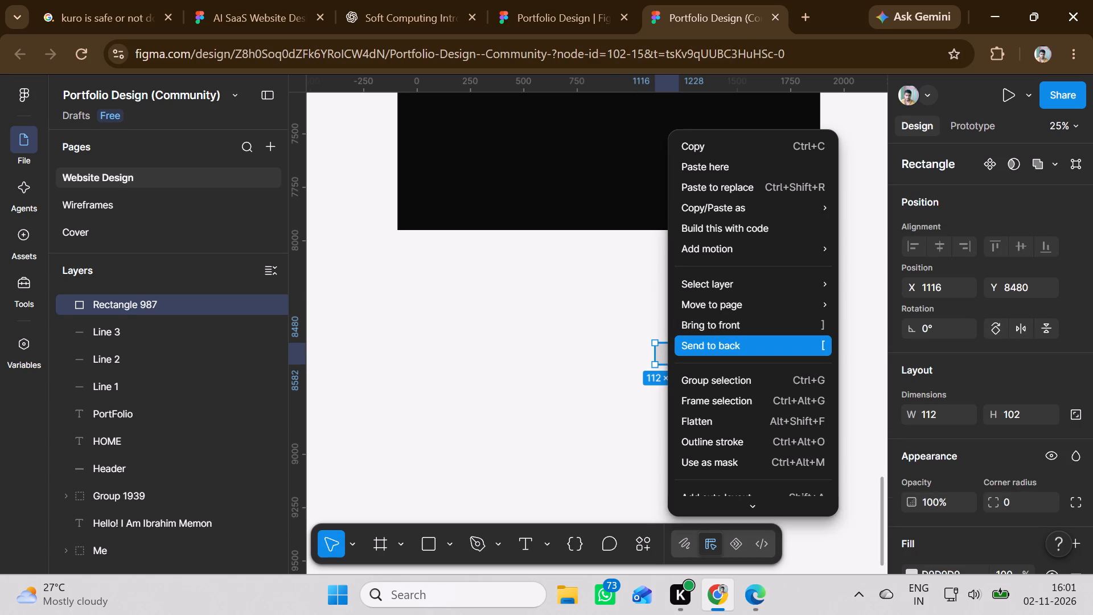
click(715, 347)
click(687, 409)
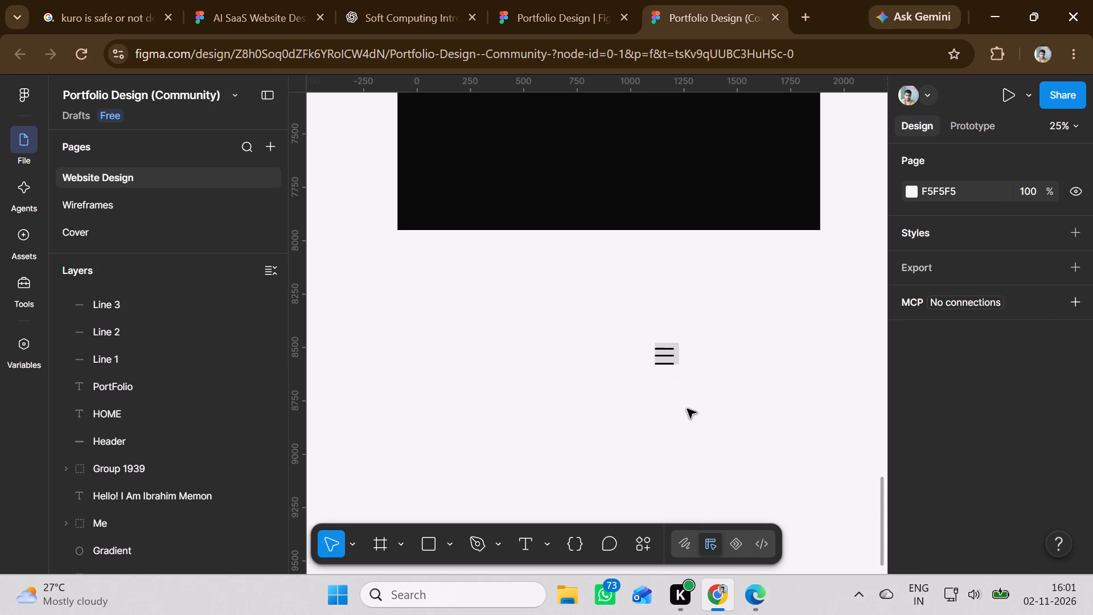
Center the rectangle behind the three lines, at about X 1104, Y 8493.
click(677, 356)
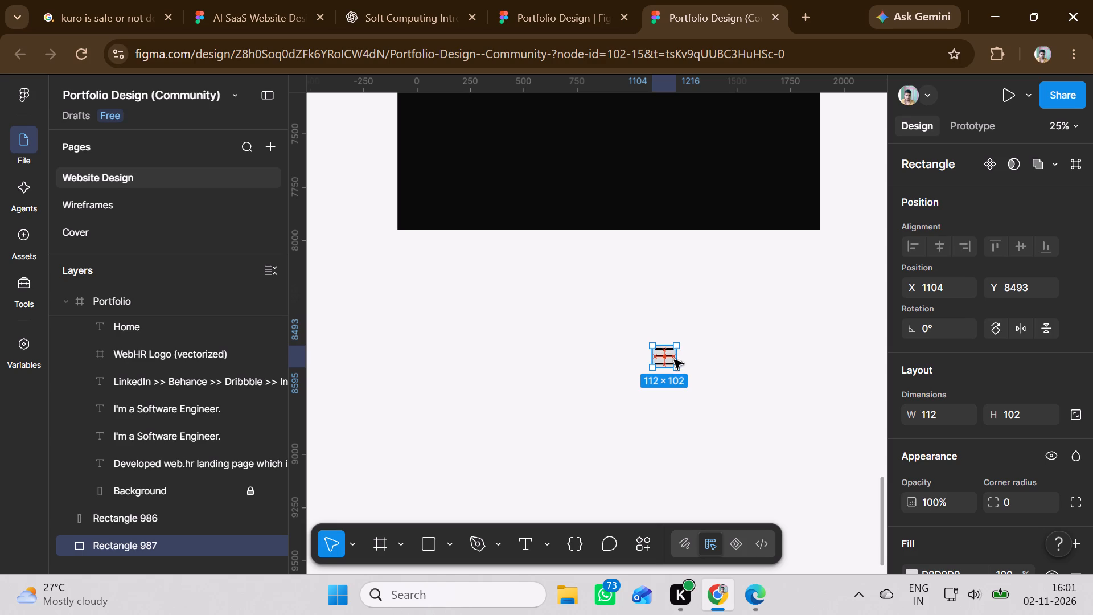
click(627, 449)
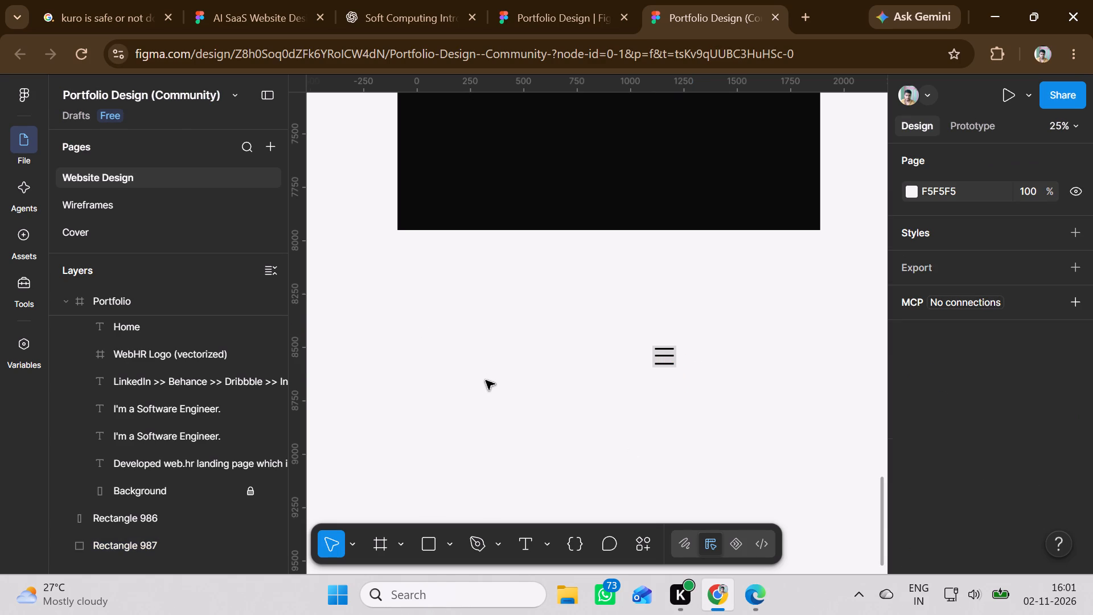
click(676, 362)
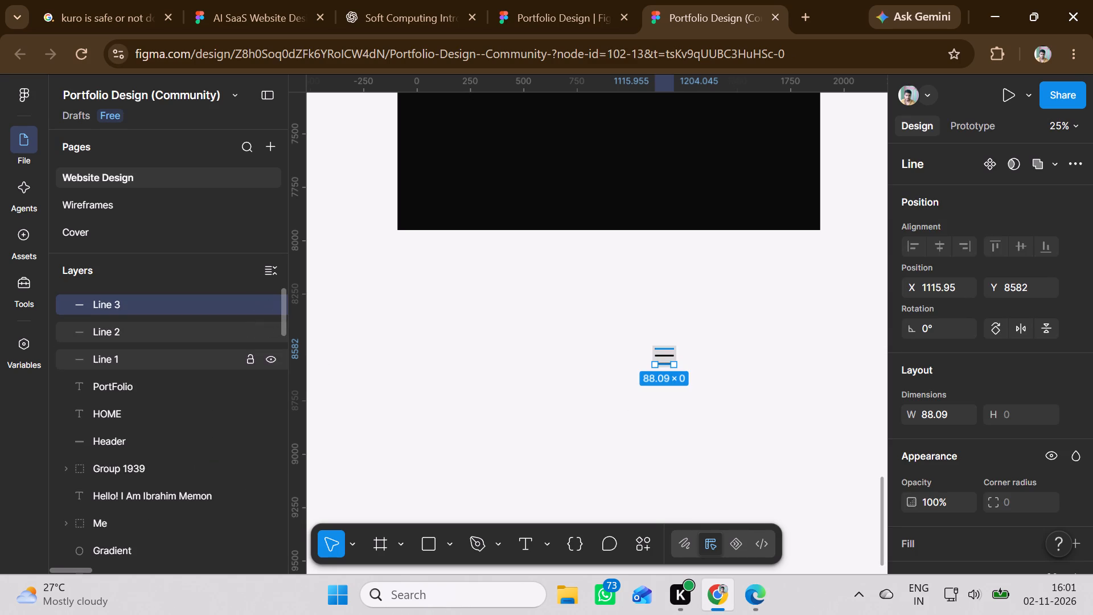
click(507, 401)
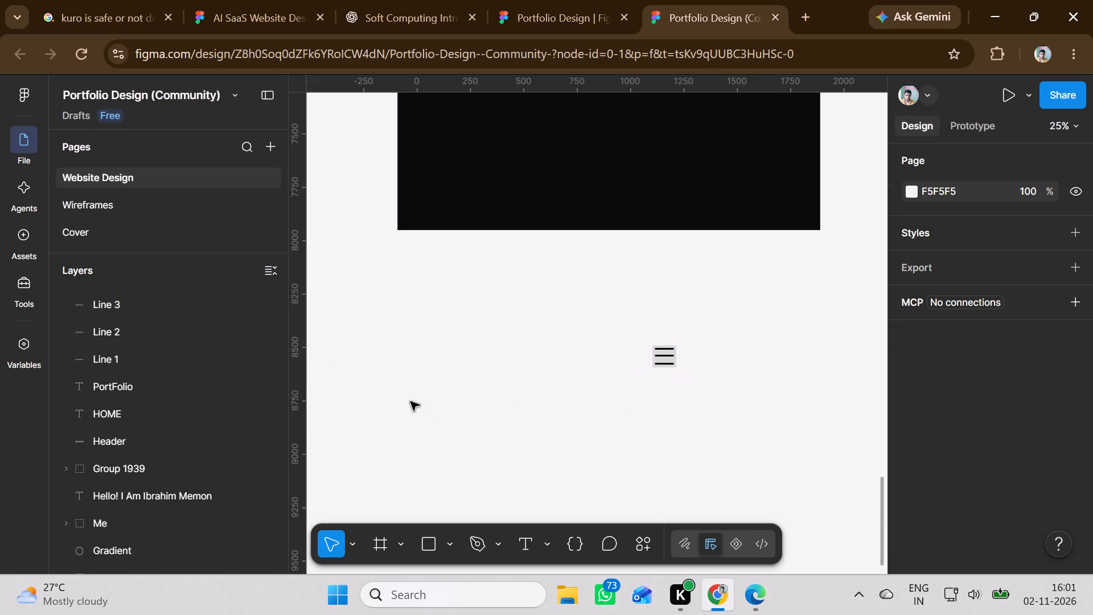
Change the fill of the rectangle behind the lines to the pale pink F4E8E8.
click(677, 350)
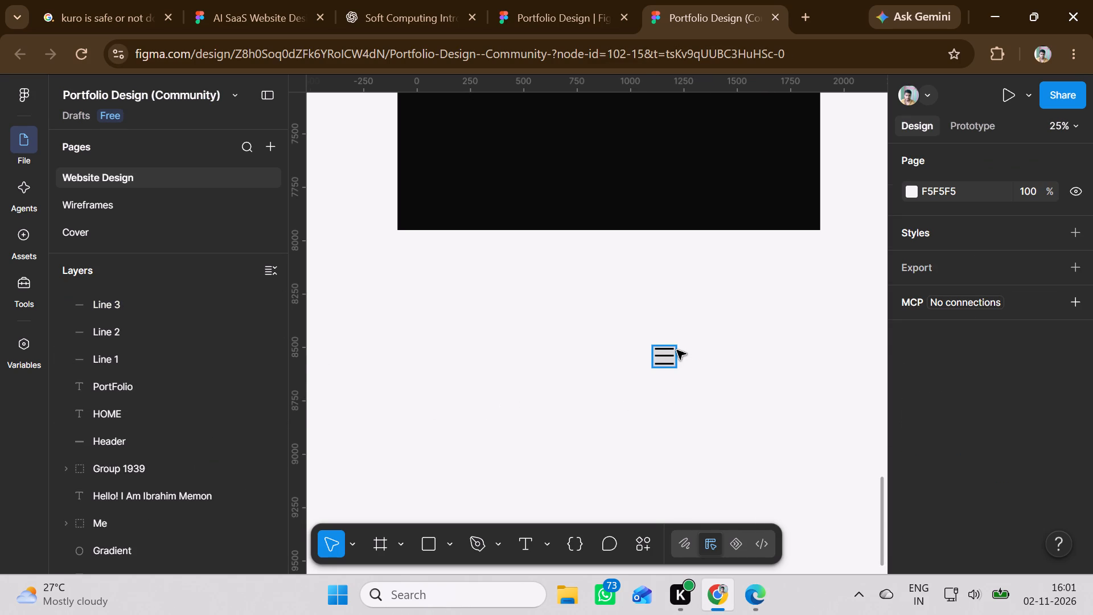
scroll(993, 447, down, 3)
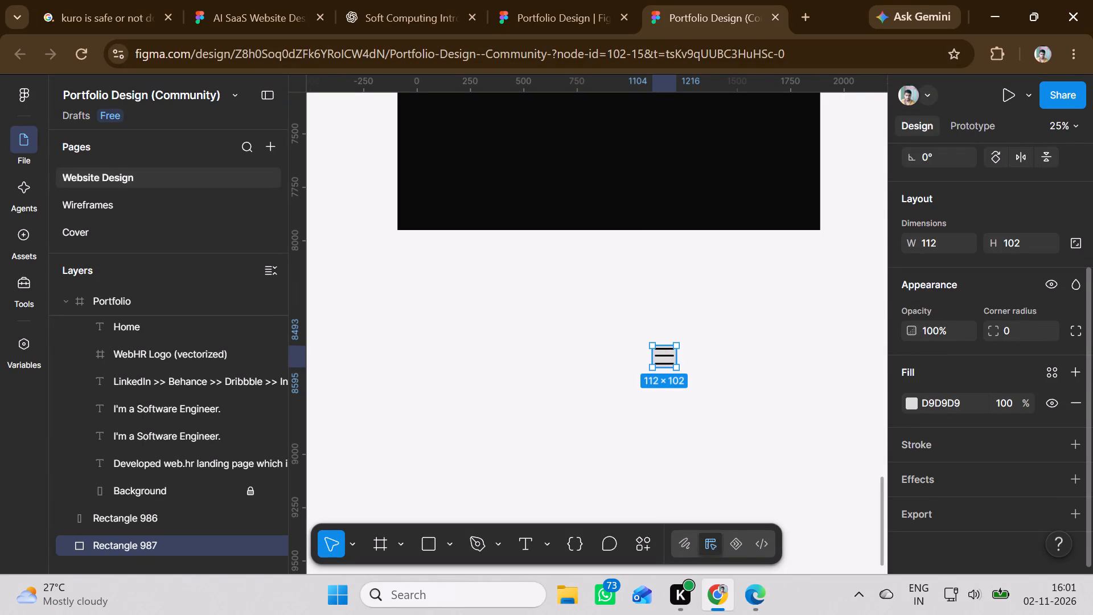
click(908, 400)
click(704, 251)
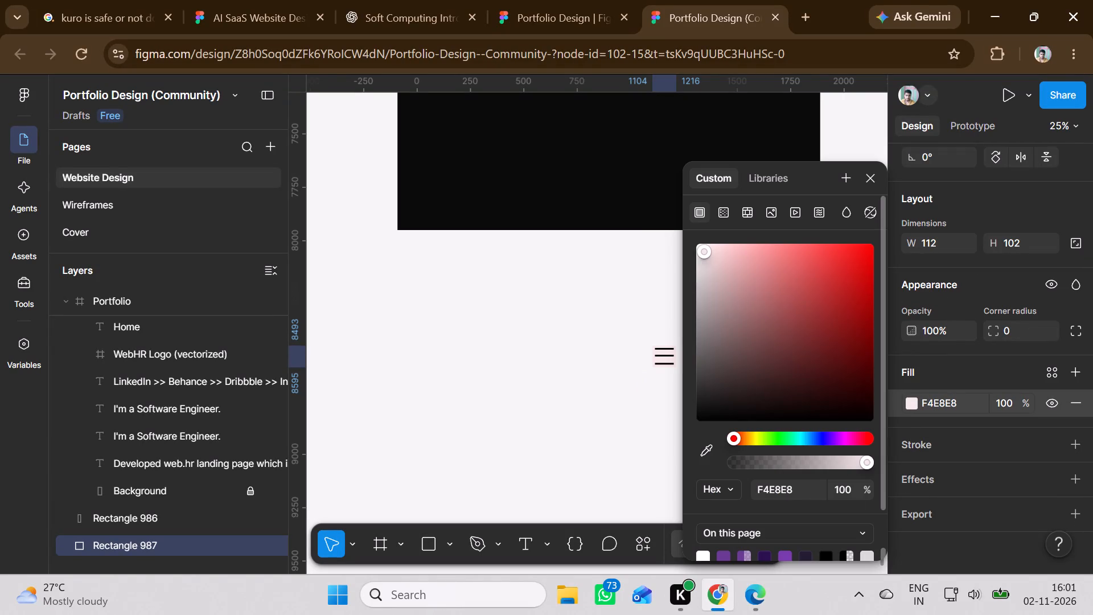
click(562, 413)
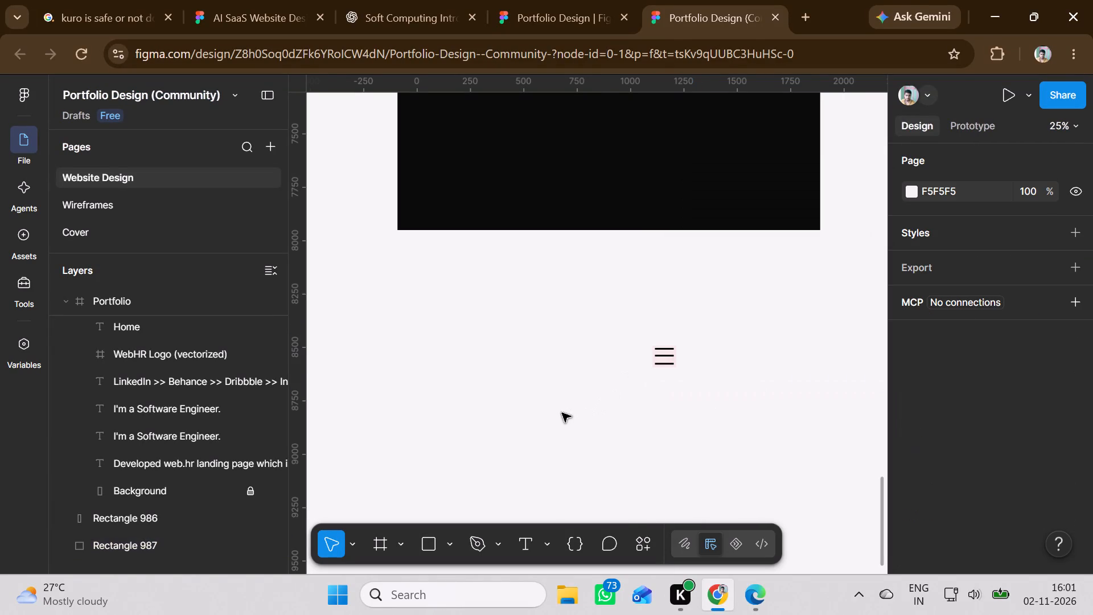
Add an inner shadow to the icon's background rectangle with a Y offset of 16.
click(677, 359)
scroll(980, 403, down, 6)
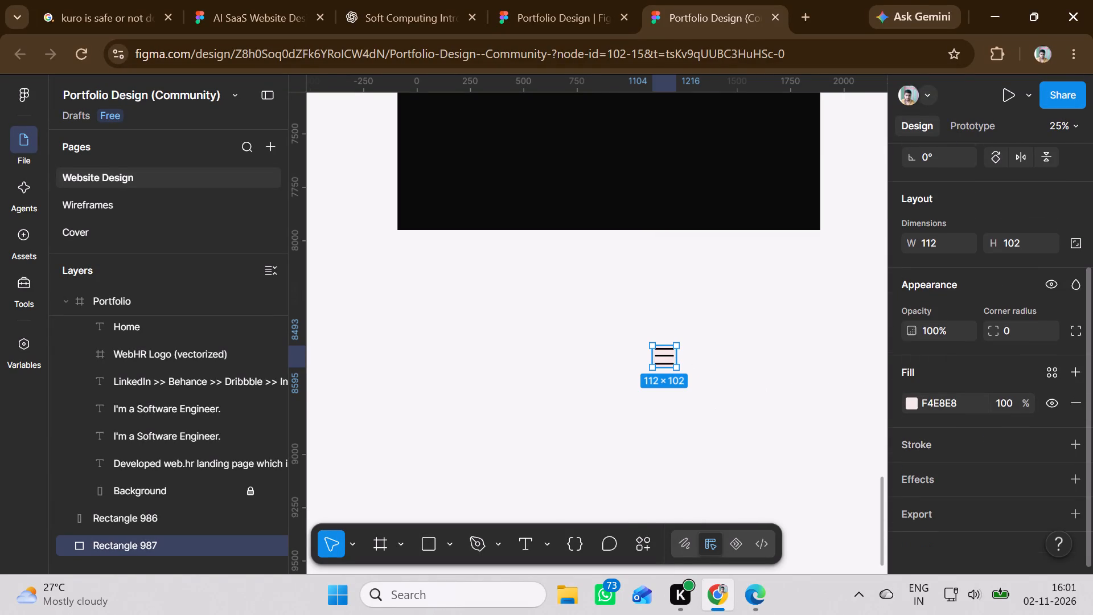
click(942, 484)
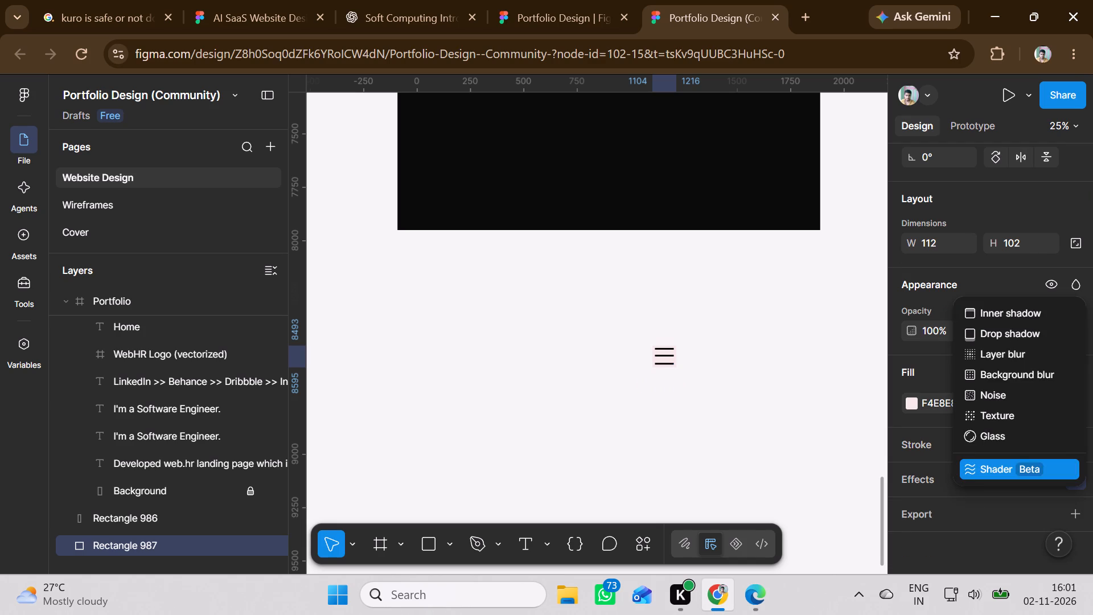
click(979, 319)
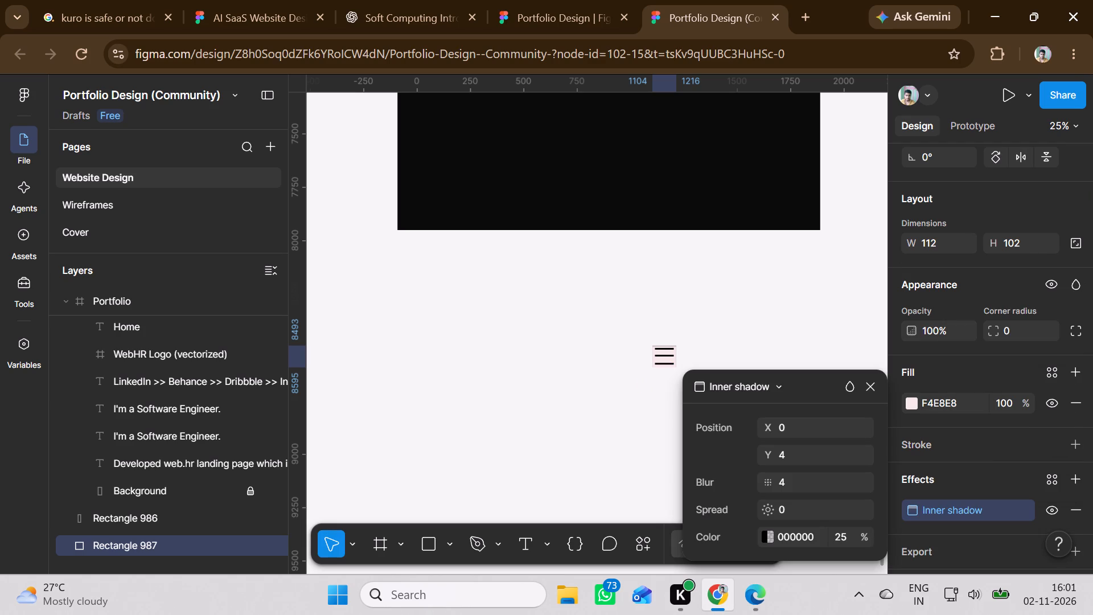
click(792, 444)
click(795, 450)
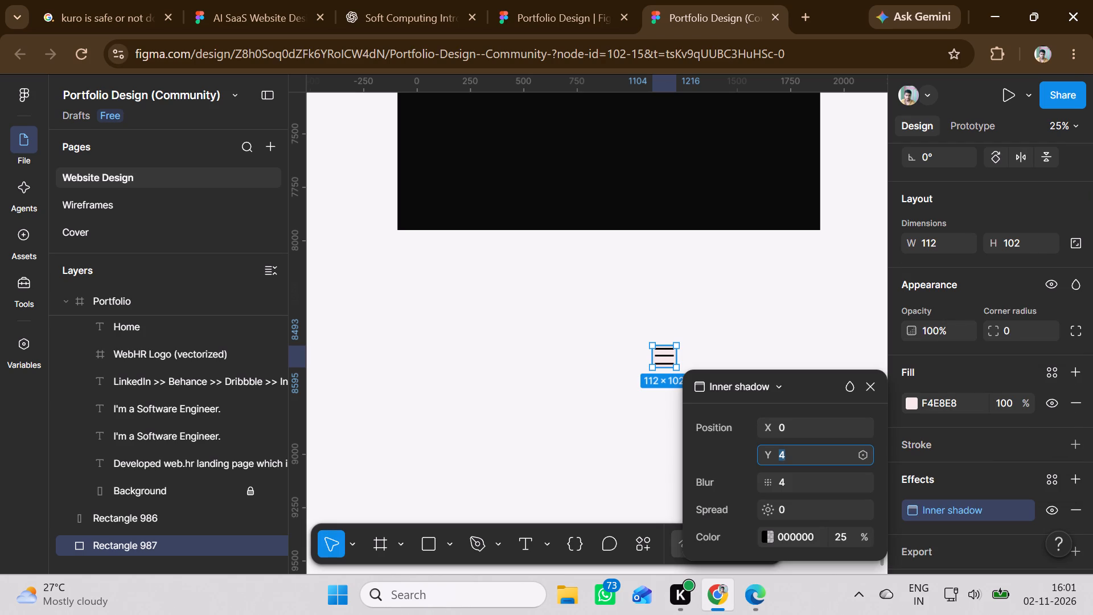
key(Up)
key(Up)
key(Up)
key(Up)
key(Up)
key(Up)
key(Up)
key(Up)
key(Up)
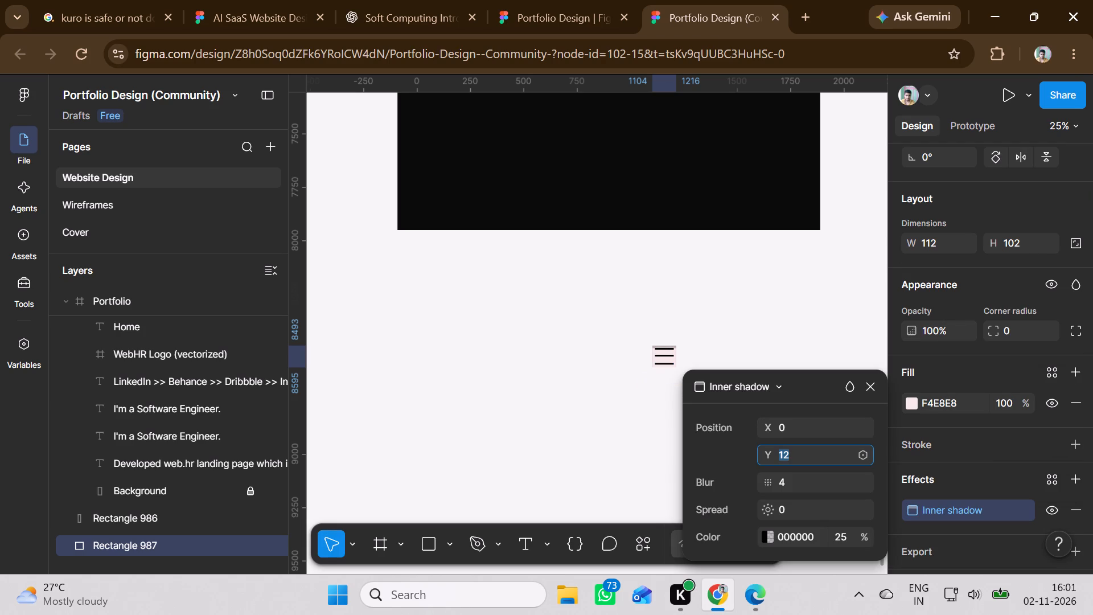
key(Up)
key(Up)
key(Up)
key(Up)
key(Up)
key(Up)
key(Up)
key(Up)
click(540, 469)
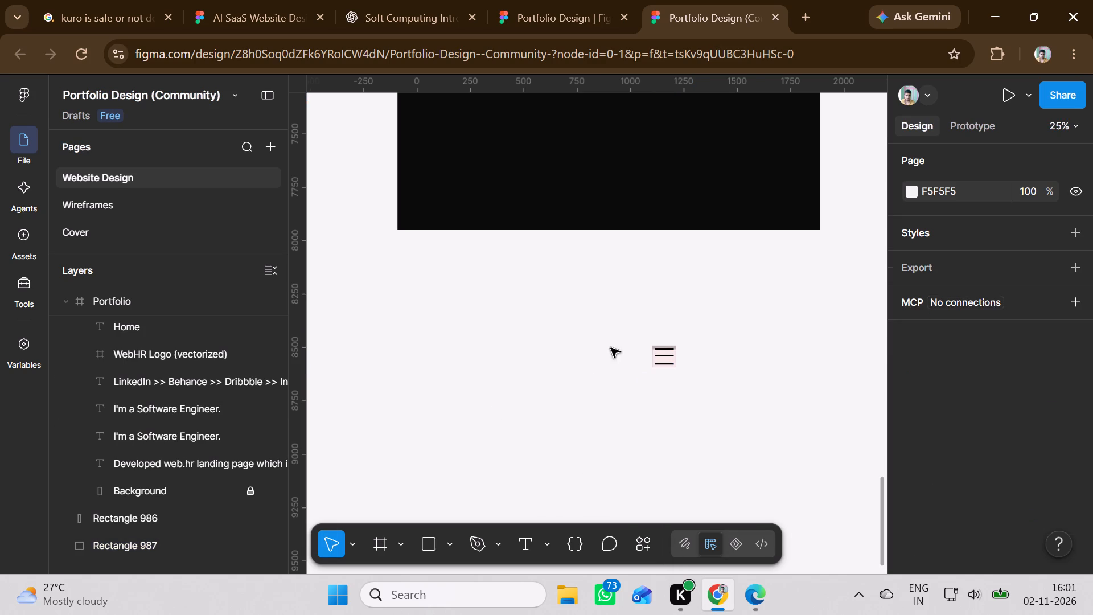
Group the three lines together with their background rectangle.
drag(619, 310, 709, 408)
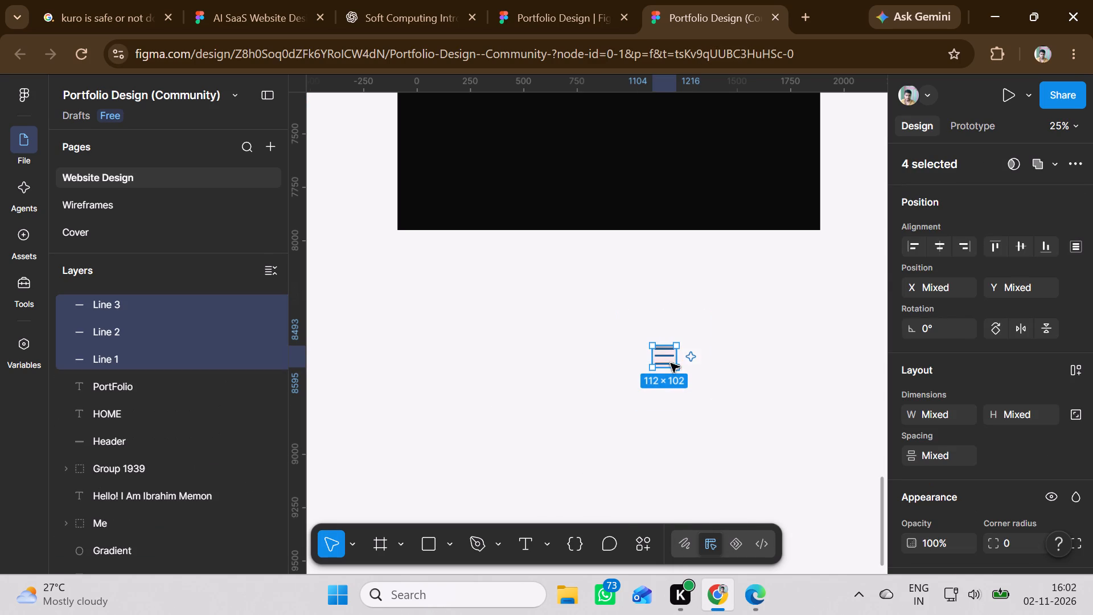
right_click(671, 363)
click(720, 383)
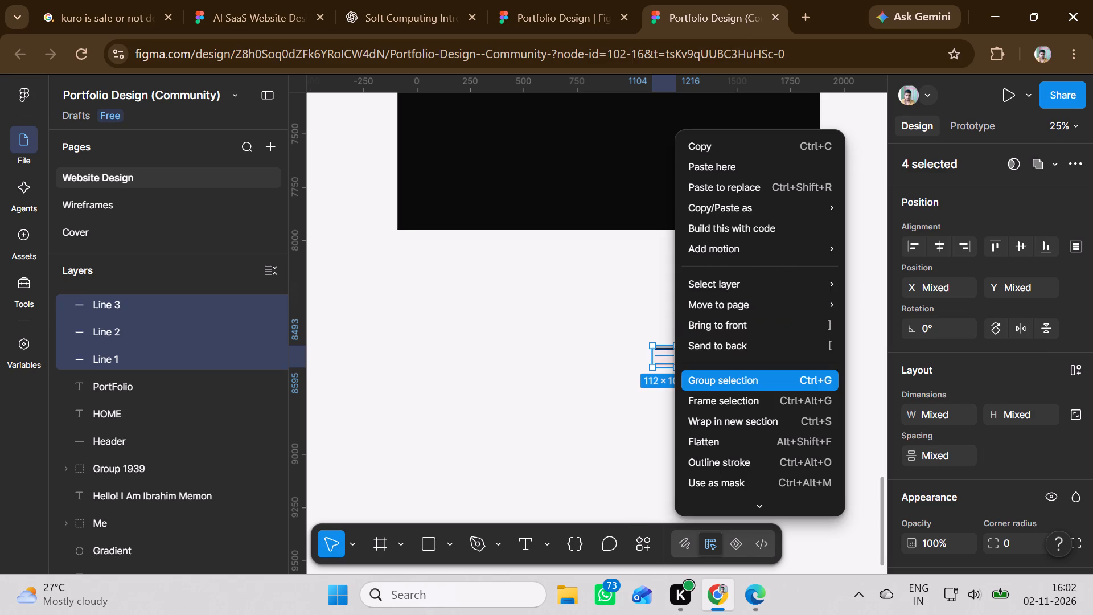
click(462, 472)
Move the menu icon group up into the HOME page header, beyond the PortFolio label, at about X 1748, Y 2003.
drag(661, 356, 664, 329)
scroll(664, 329, up, 10)
scroll(664, 329, down, 1)
scroll(664, 329, up, 7)
click(664, 329)
drag(665, 338, 671, 309)
scroll(671, 309, up, 17)
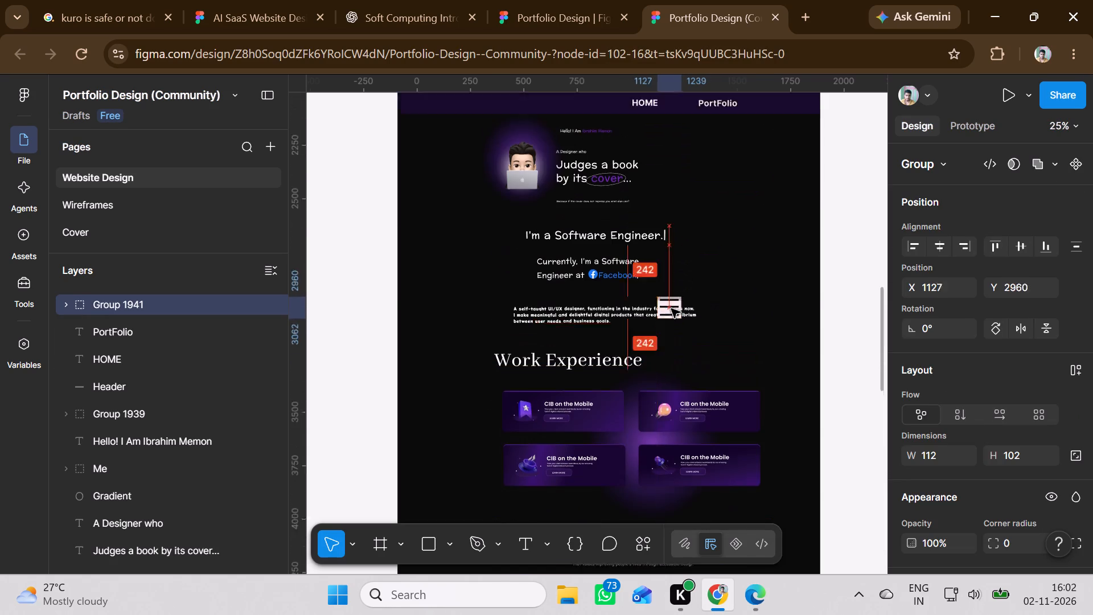
scroll(671, 309, up, 5)
drag(671, 309, 792, 314)
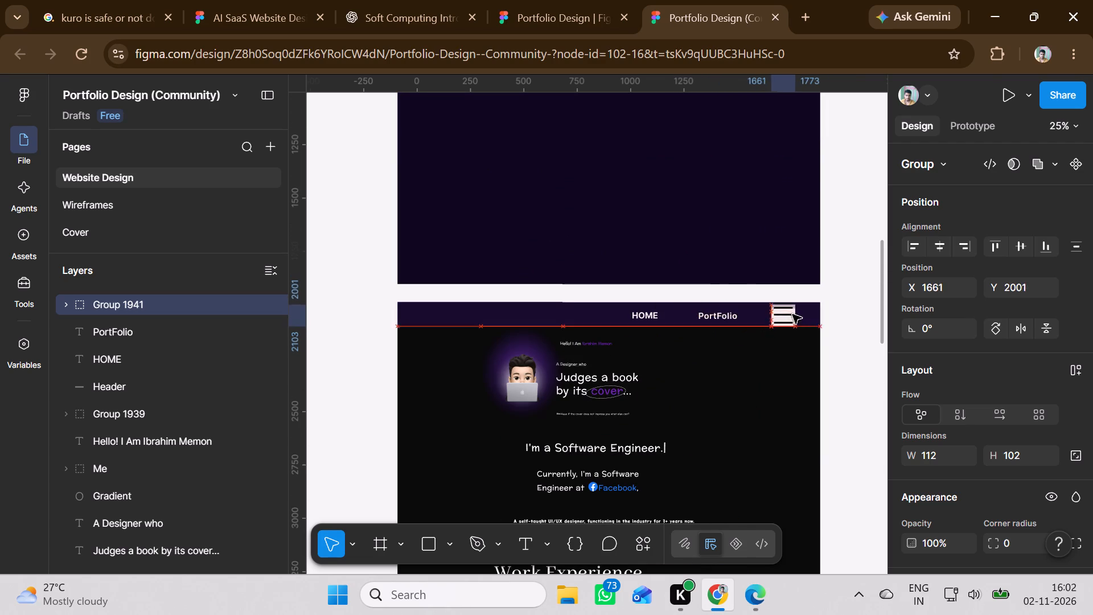
drag(792, 314, 801, 316)
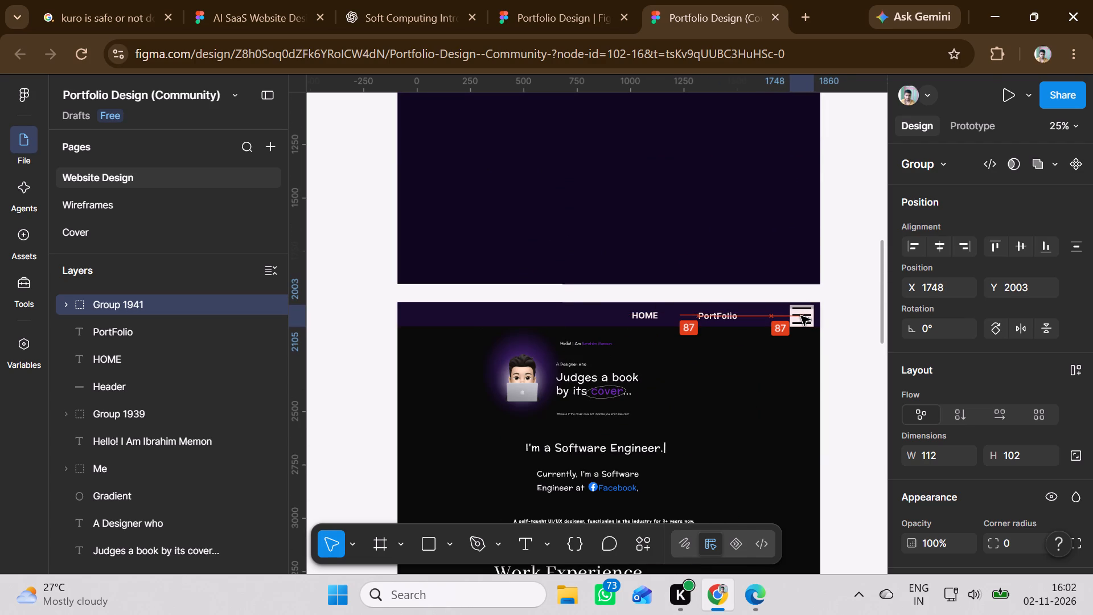
drag(801, 316, 800, 315)
click(841, 364)
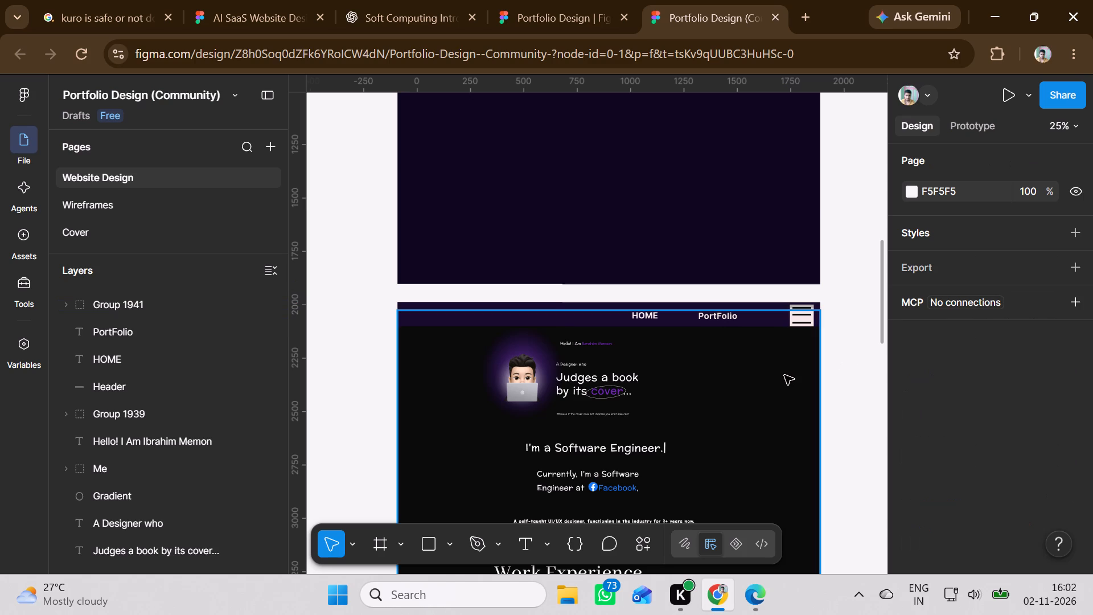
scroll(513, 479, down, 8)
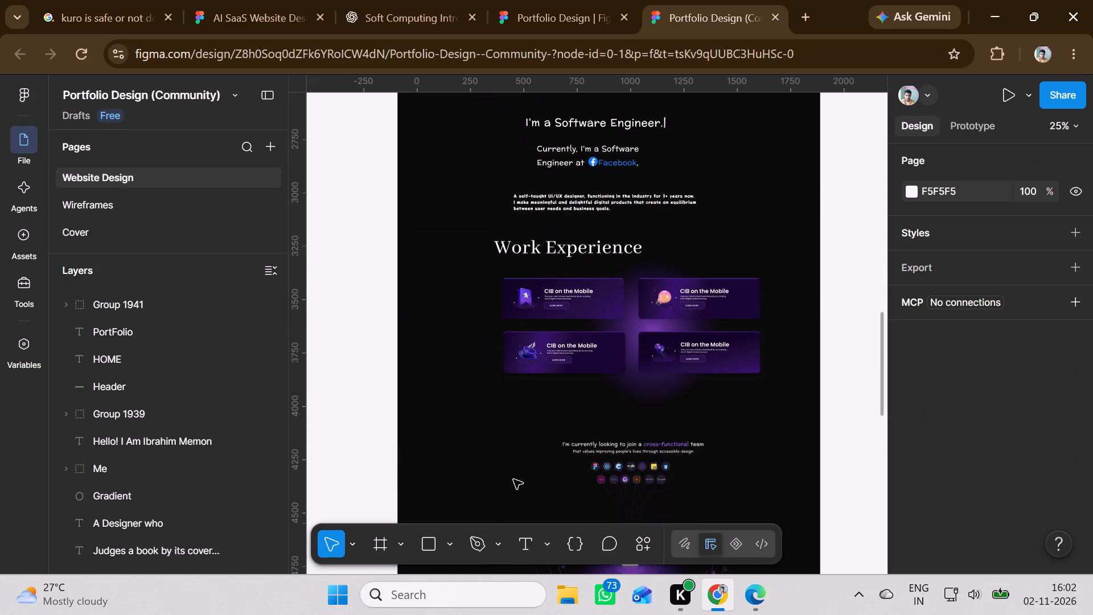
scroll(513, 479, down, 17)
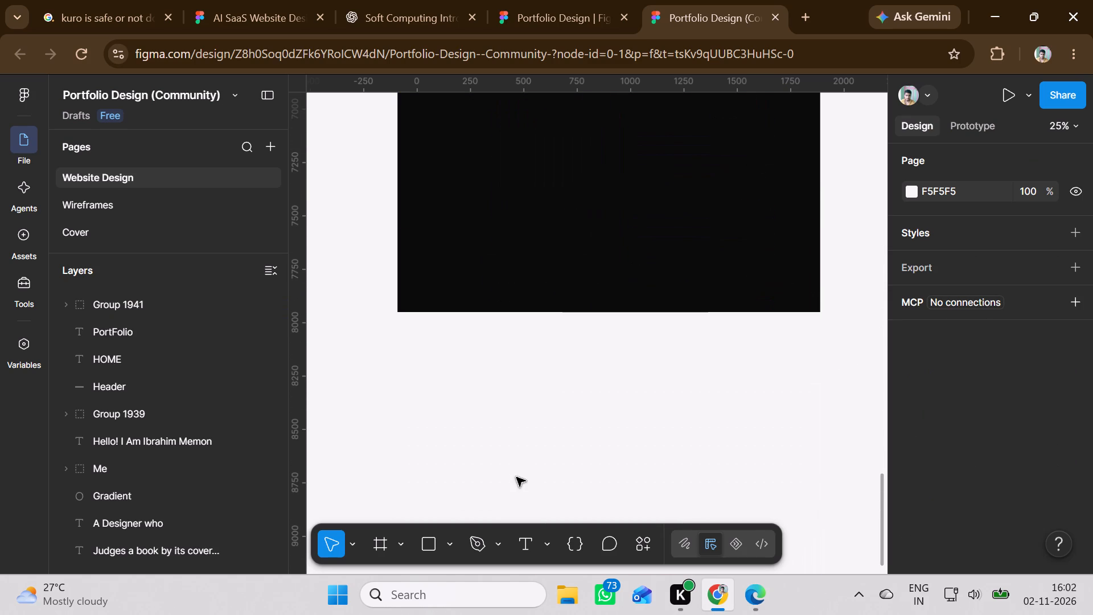
Draw an ellipse about 508 × 344 on the empty canvas below the dark HOME page.
click(447, 542)
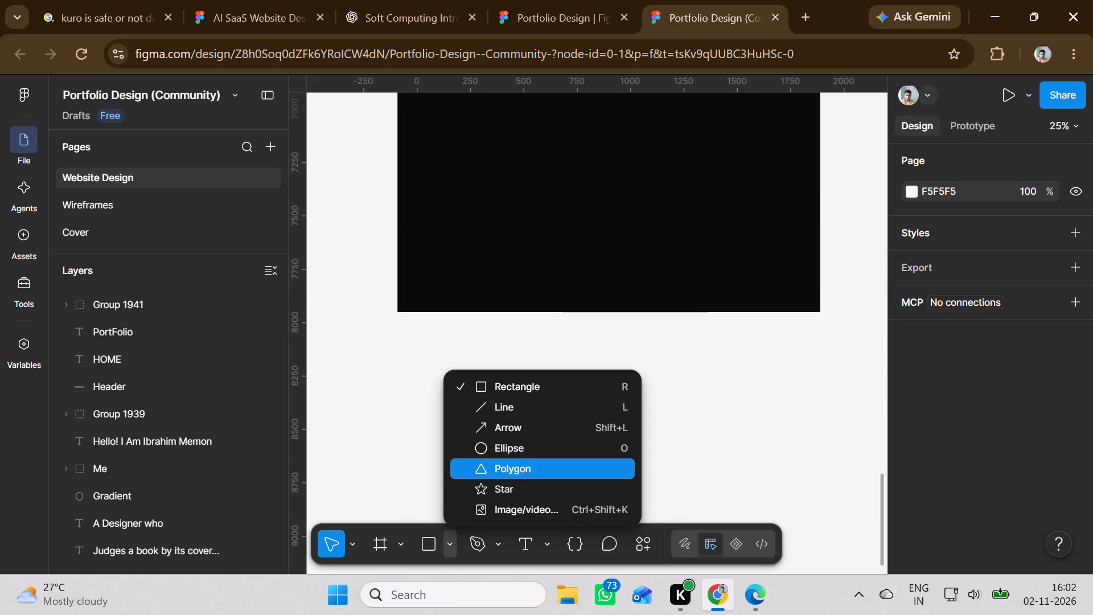
click(481, 456)
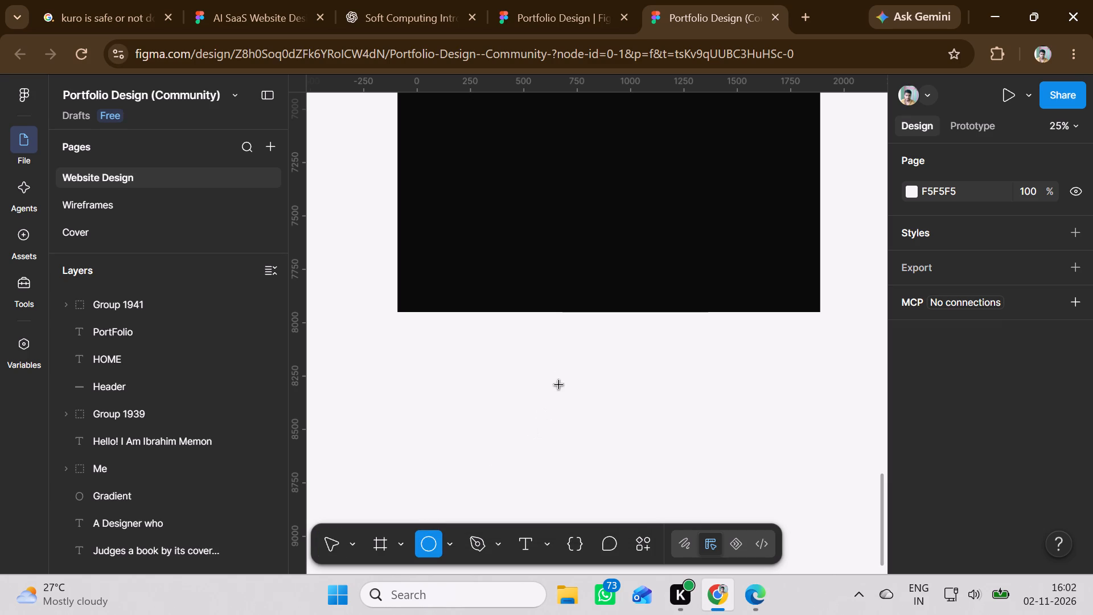
drag(560, 375, 593, 399)
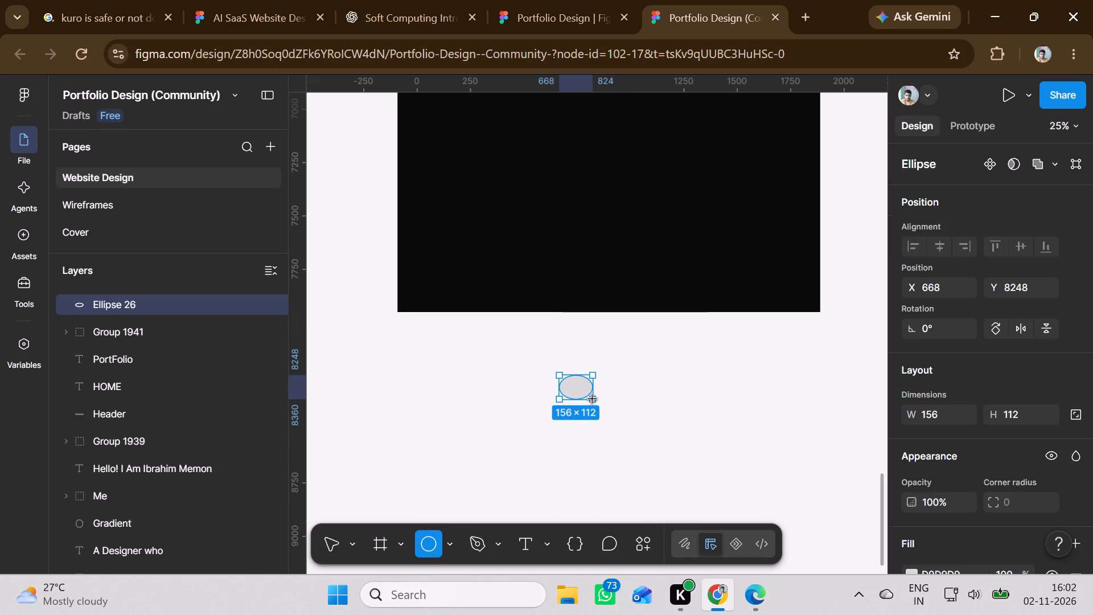
drag(593, 399, 668, 449)
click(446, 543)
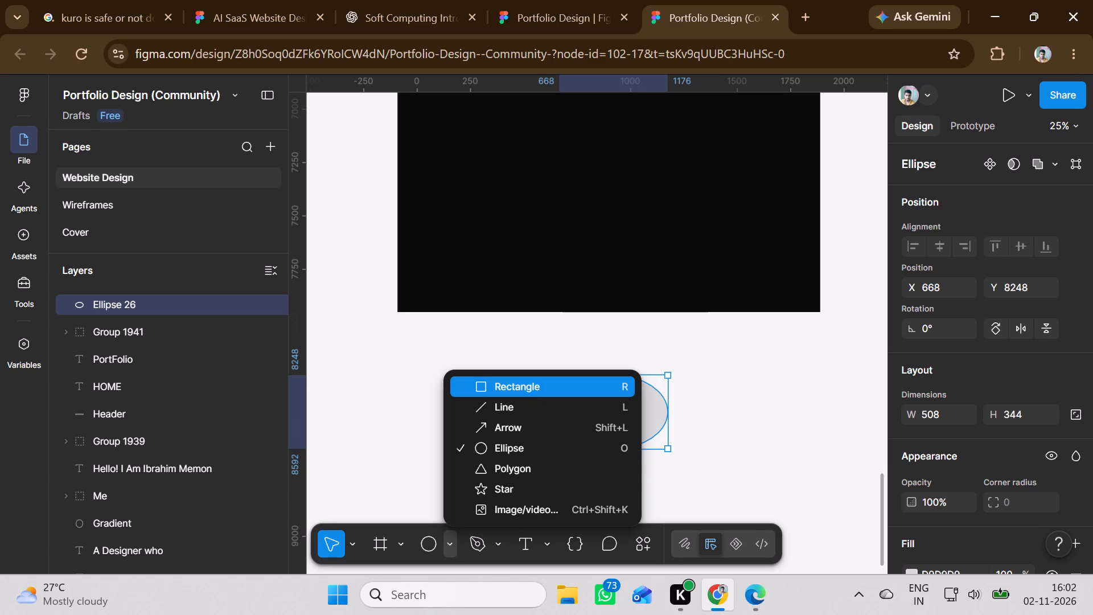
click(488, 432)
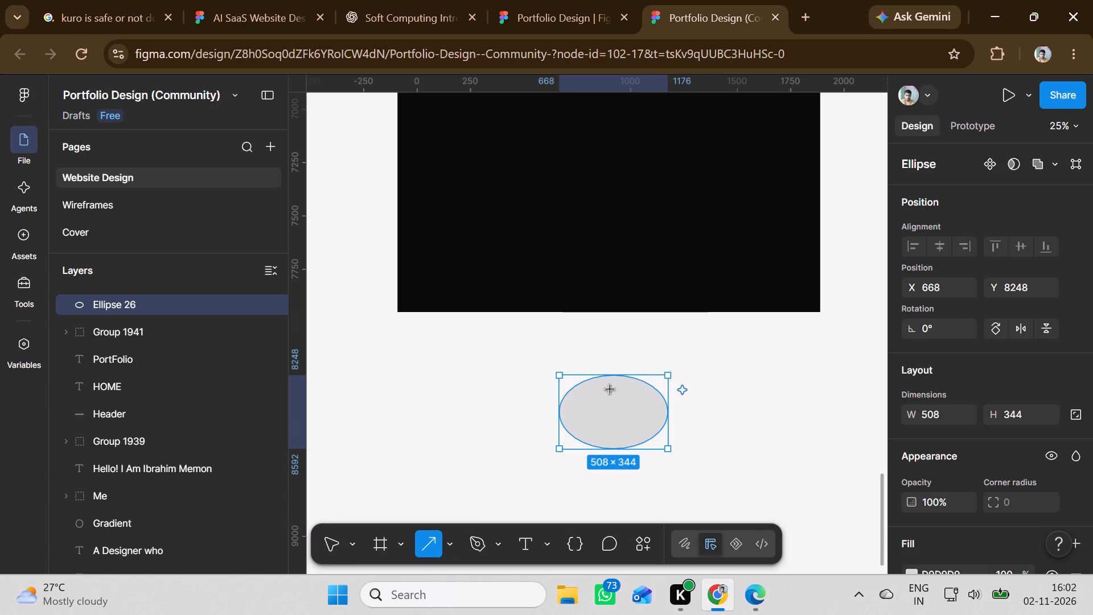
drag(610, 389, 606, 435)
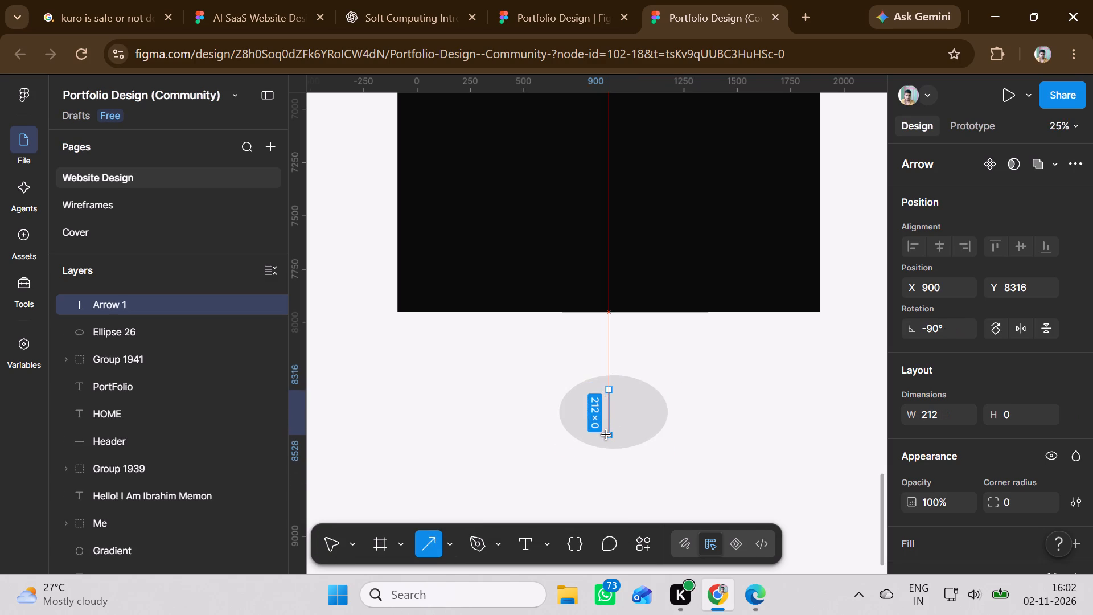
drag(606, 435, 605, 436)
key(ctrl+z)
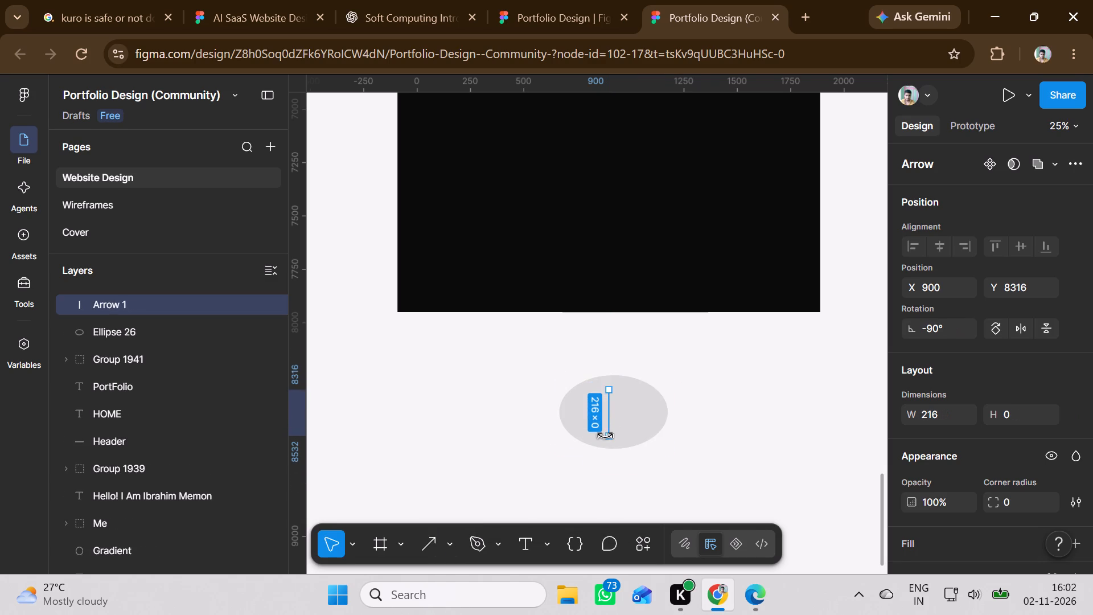
Draw a vertical downward arrow about 224 long along the ellipse's centre line.
click(433, 546)
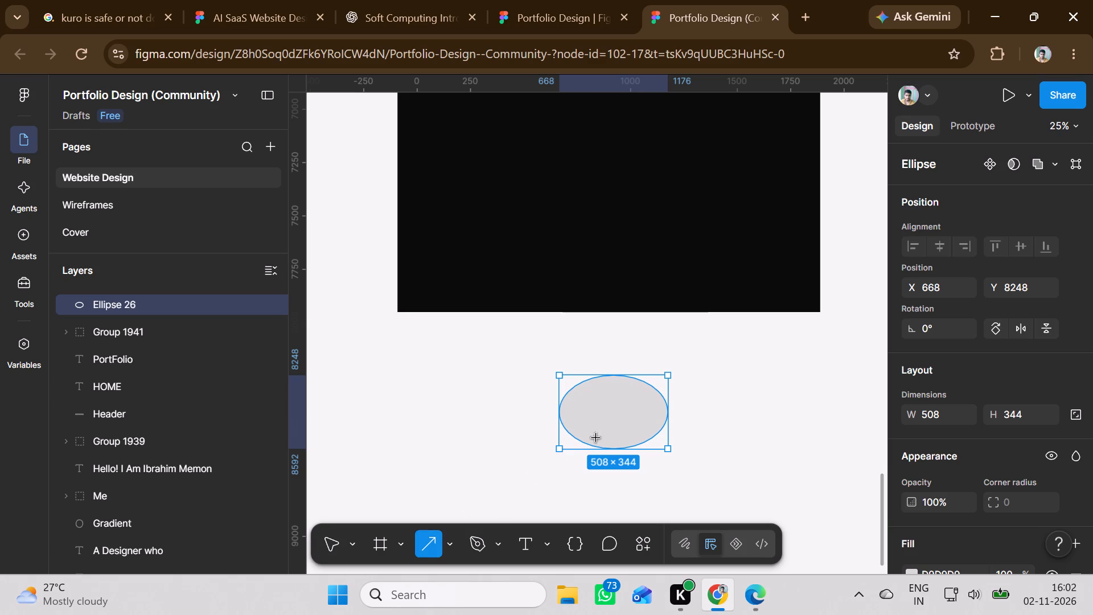
drag(613, 391, 614, 433)
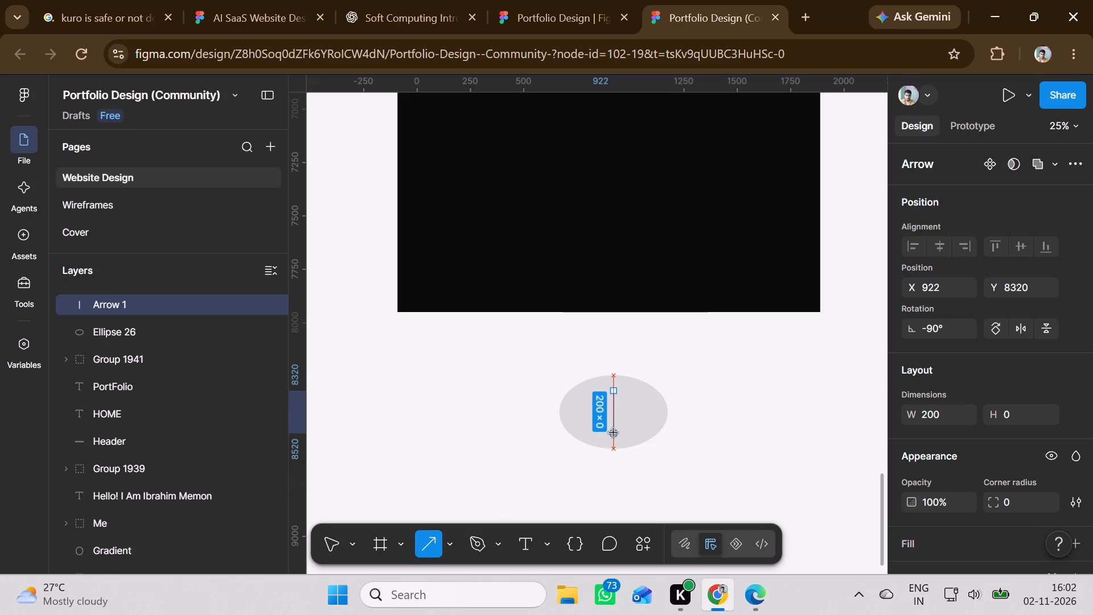
drag(614, 433, 613, 438)
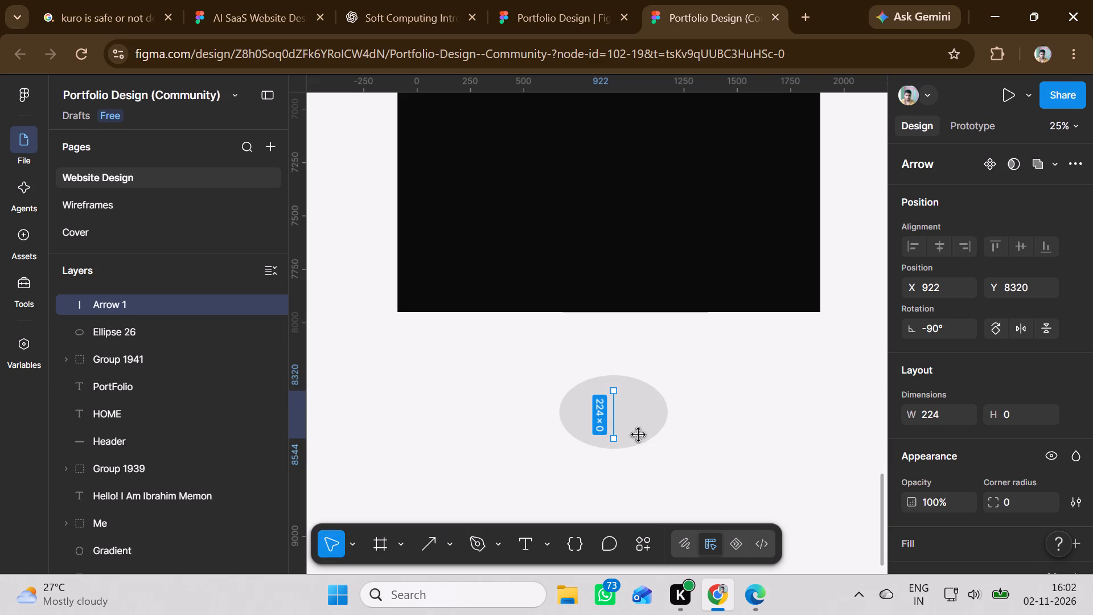
click(788, 409)
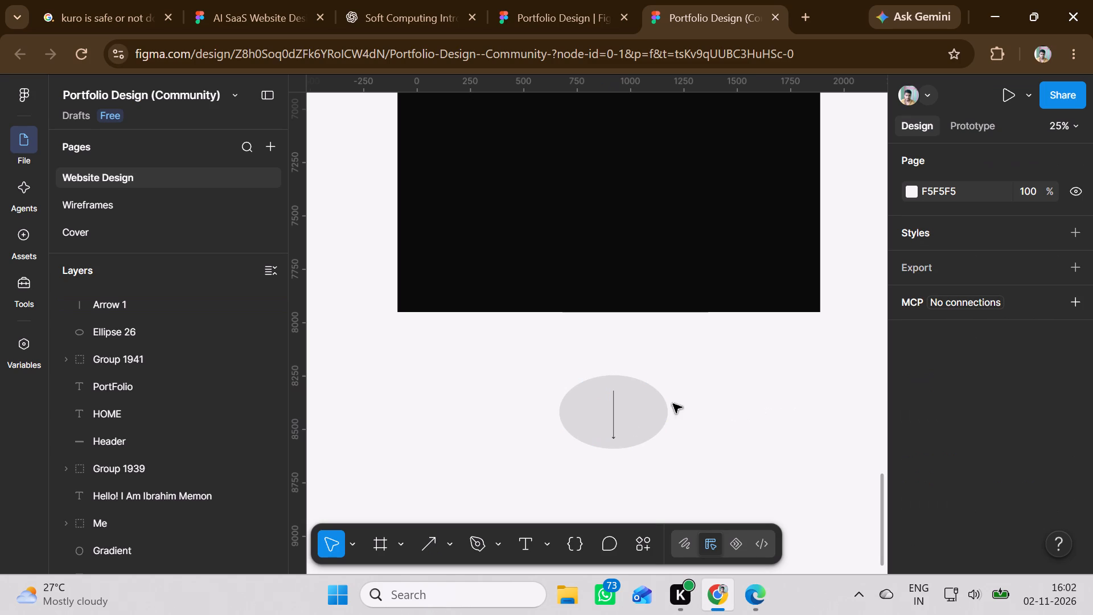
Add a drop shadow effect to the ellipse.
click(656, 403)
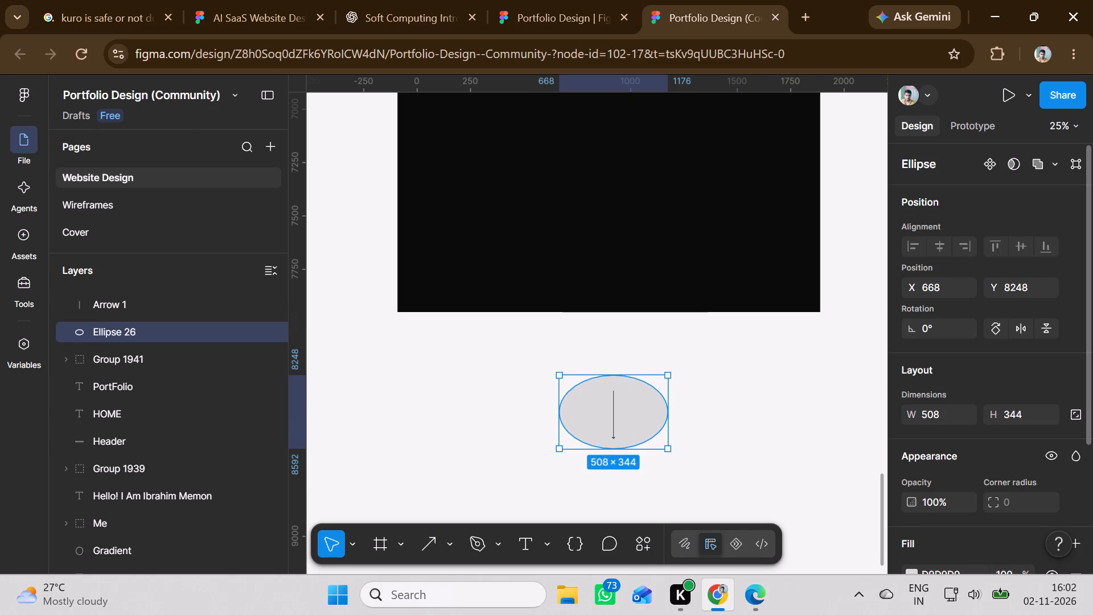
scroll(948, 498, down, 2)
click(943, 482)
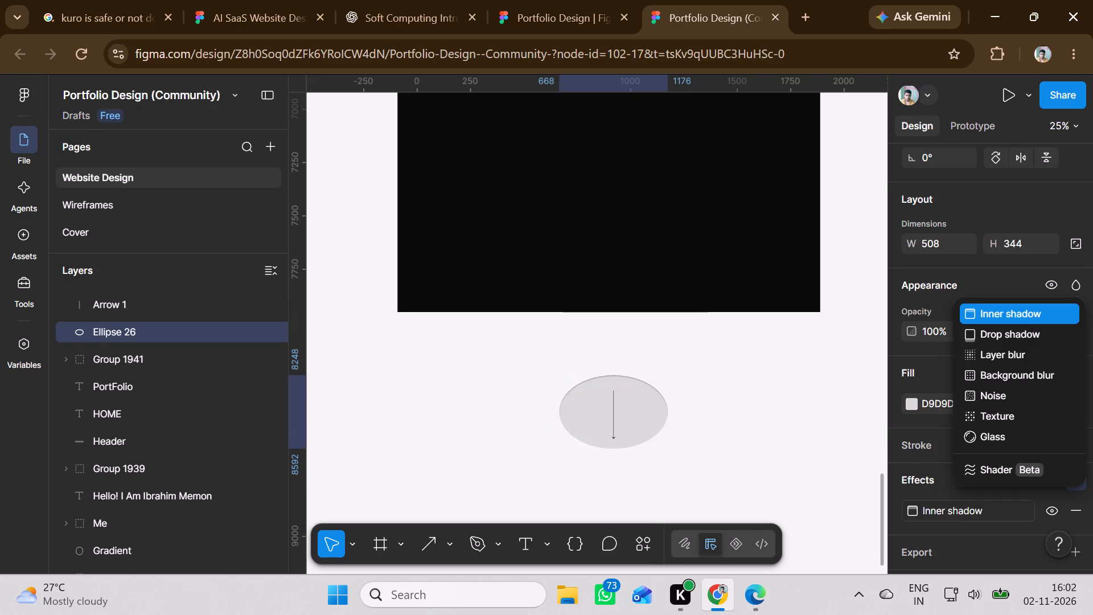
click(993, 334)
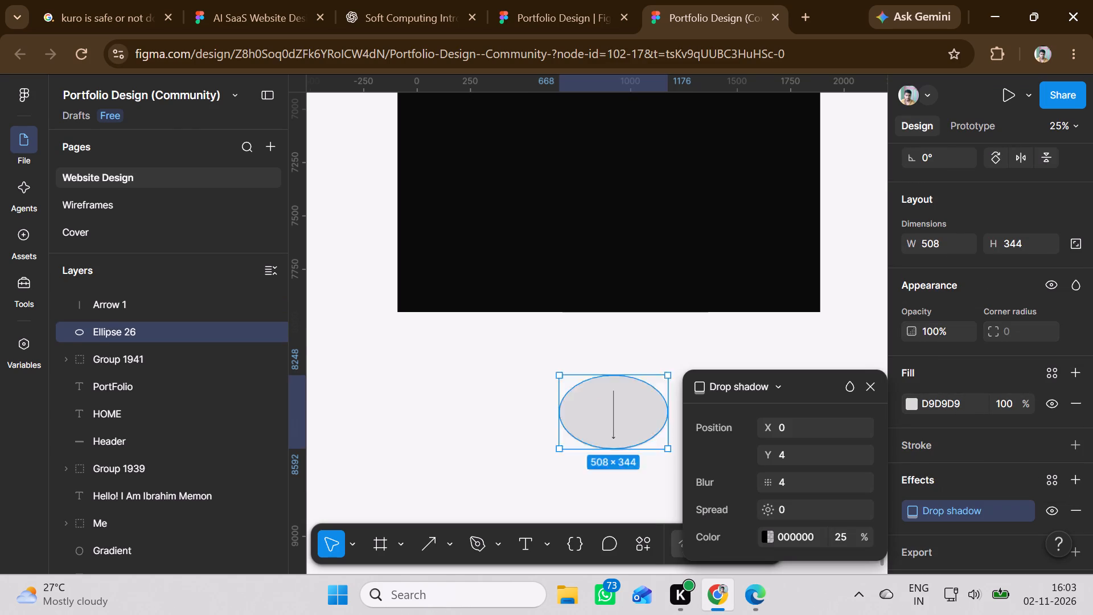
Nudge the ellipse up to Y 8239.
key(Up)
key(Up)
key(Up)
key(Up)
key(Up)
key(Up)
key(Up)
key(Up)
key(Up)
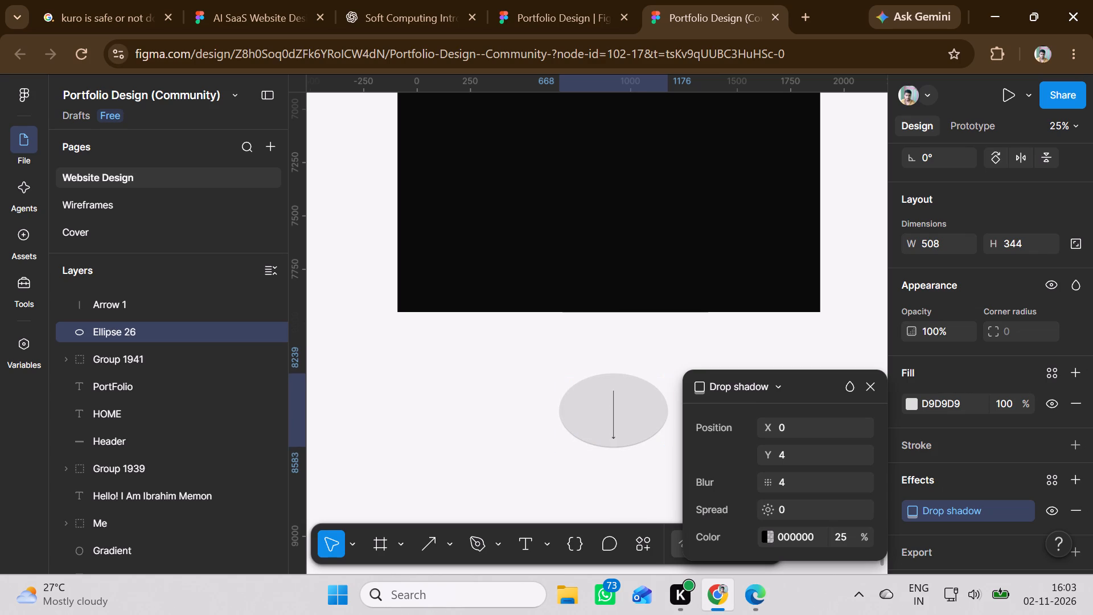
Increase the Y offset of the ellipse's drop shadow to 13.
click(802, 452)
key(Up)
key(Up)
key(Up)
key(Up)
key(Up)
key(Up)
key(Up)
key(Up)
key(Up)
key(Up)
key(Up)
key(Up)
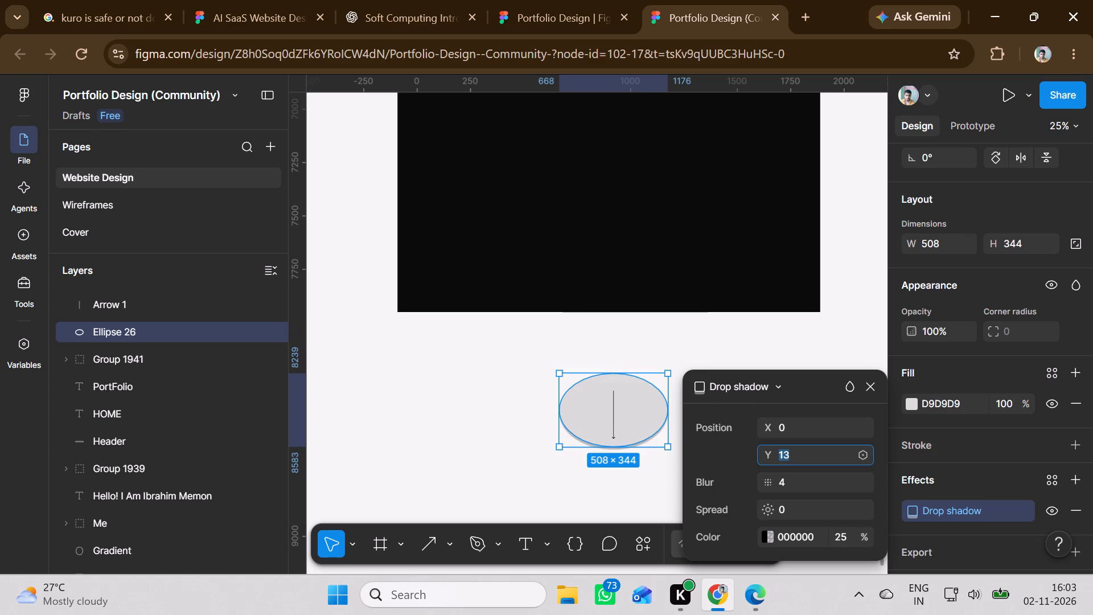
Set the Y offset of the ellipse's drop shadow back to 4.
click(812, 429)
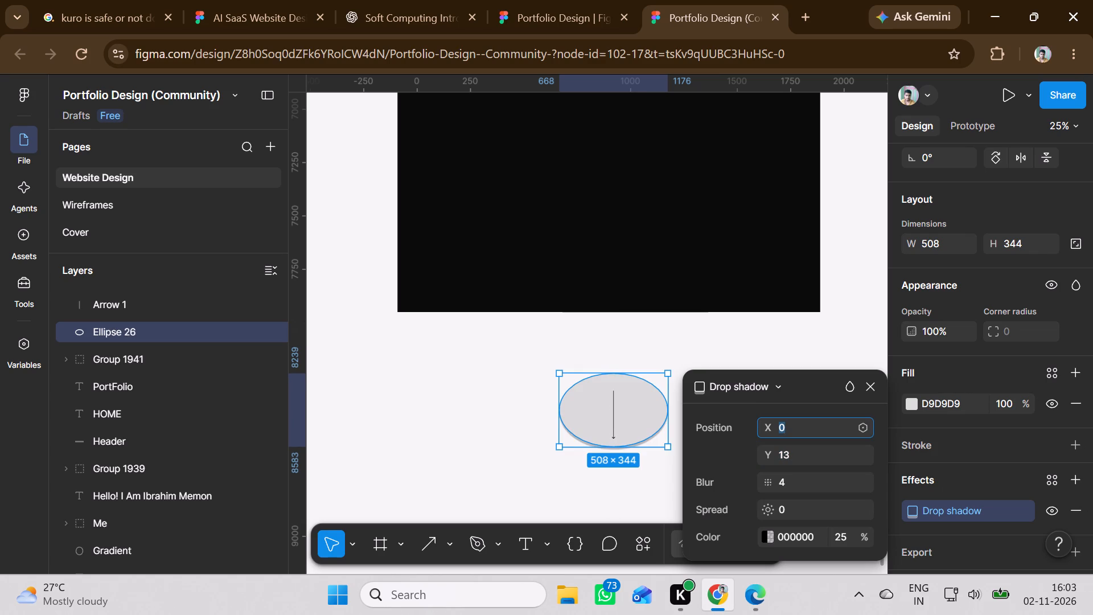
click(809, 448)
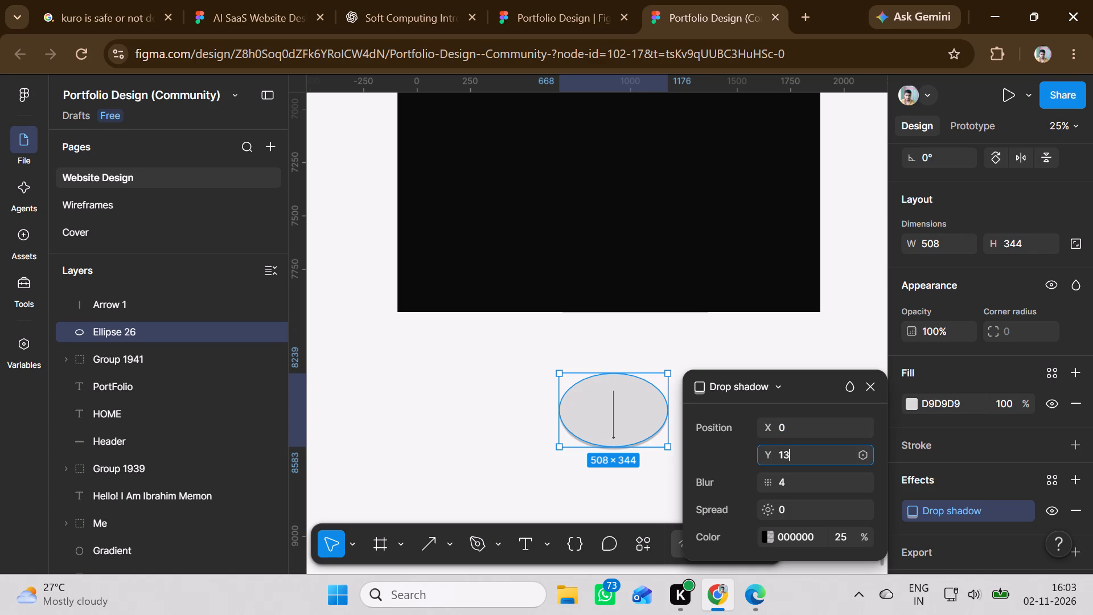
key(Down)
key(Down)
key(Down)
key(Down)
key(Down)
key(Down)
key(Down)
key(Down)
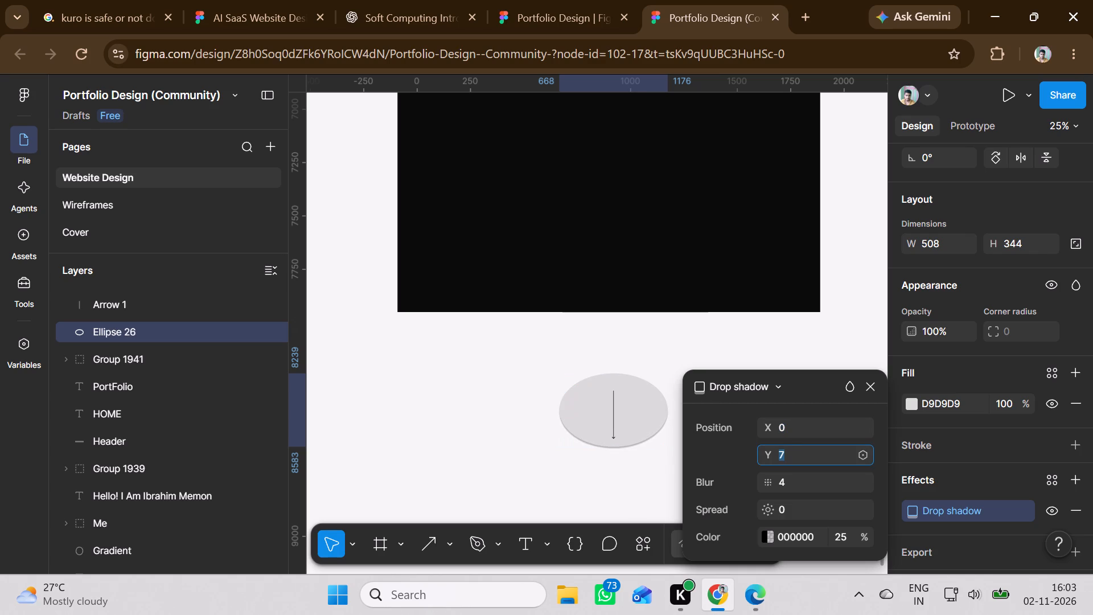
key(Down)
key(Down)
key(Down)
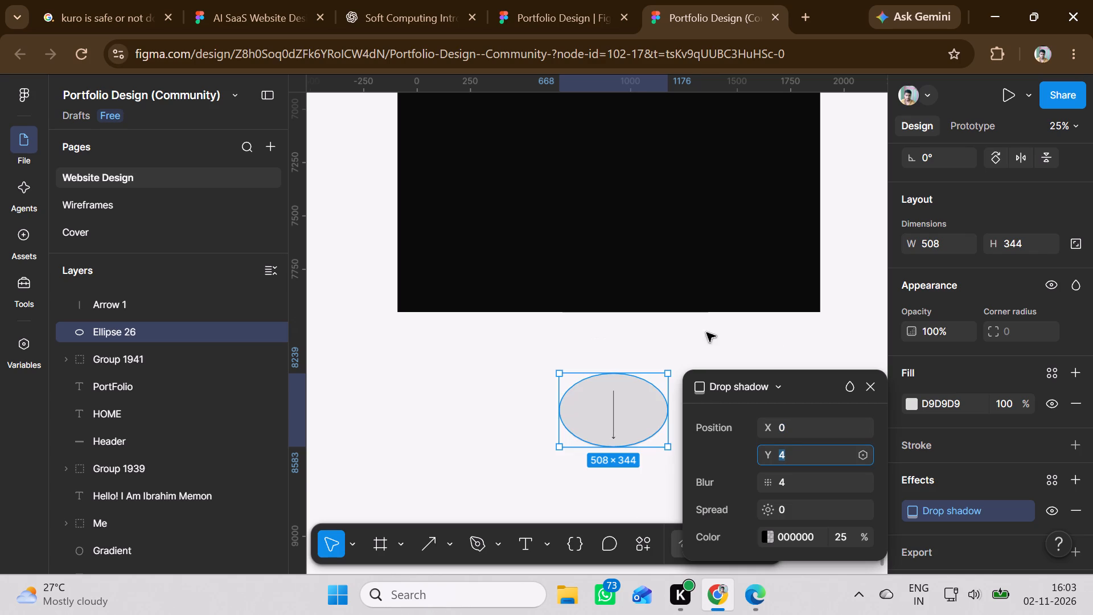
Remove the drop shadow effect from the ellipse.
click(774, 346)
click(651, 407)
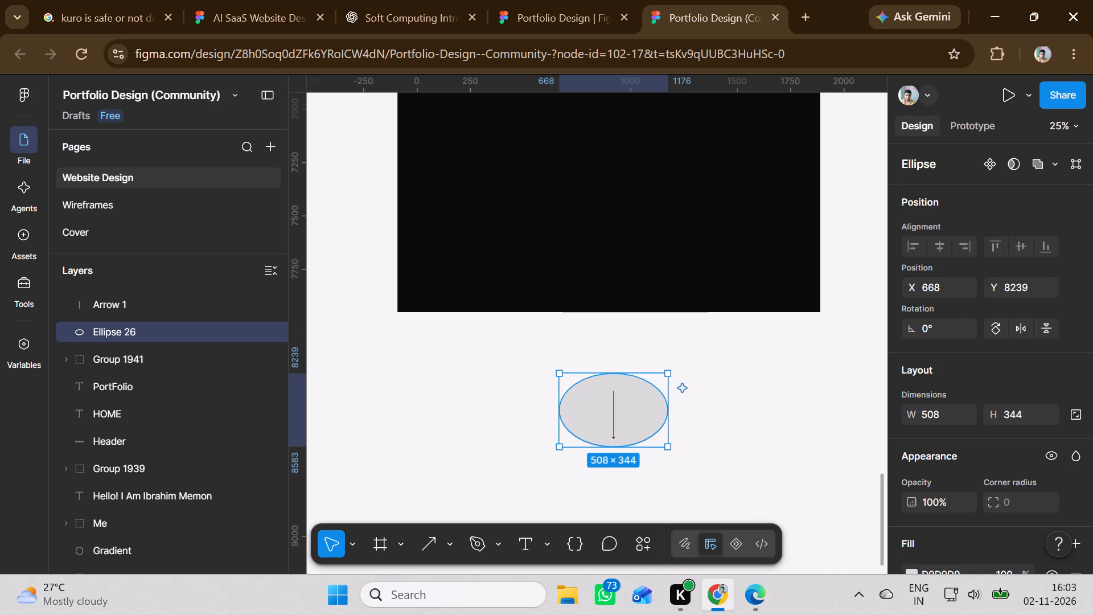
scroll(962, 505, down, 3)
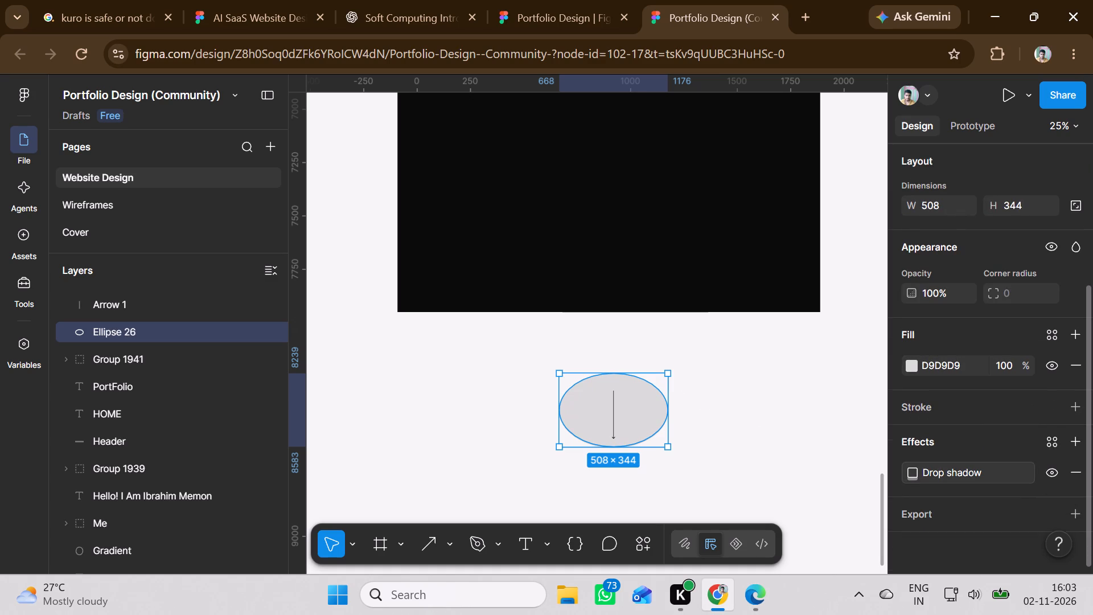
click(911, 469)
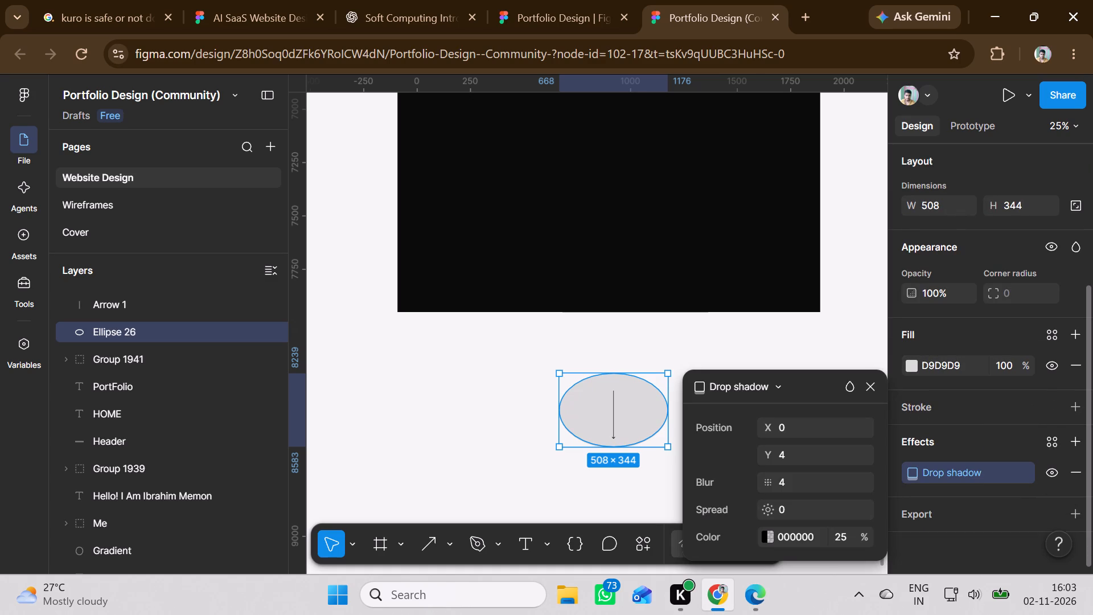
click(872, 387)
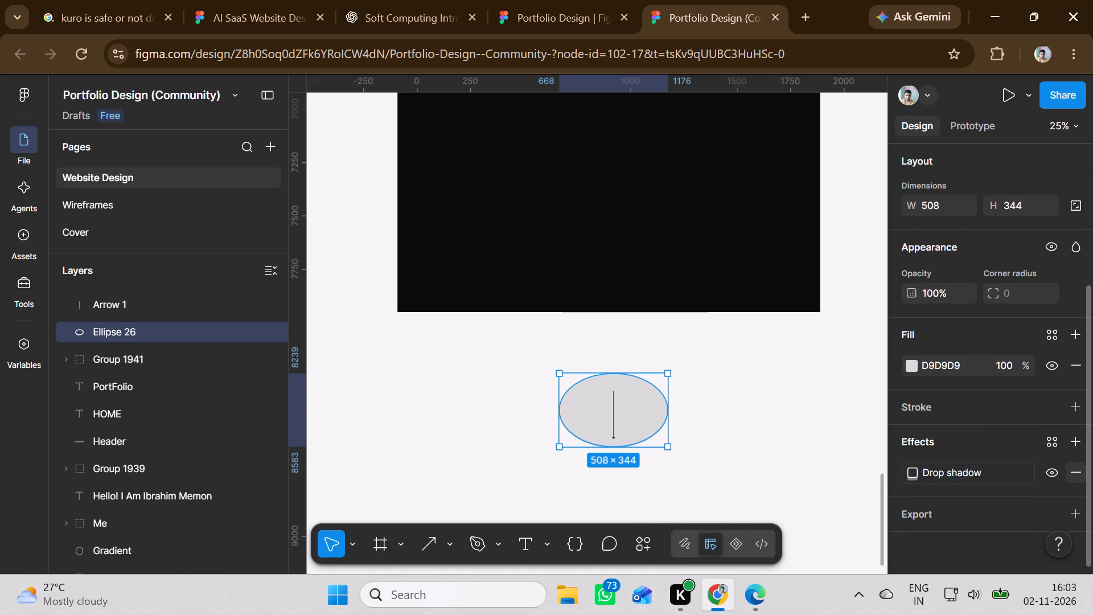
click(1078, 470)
Add an inner shadow to the ellipse with a Y offset of 11.
click(1009, 446)
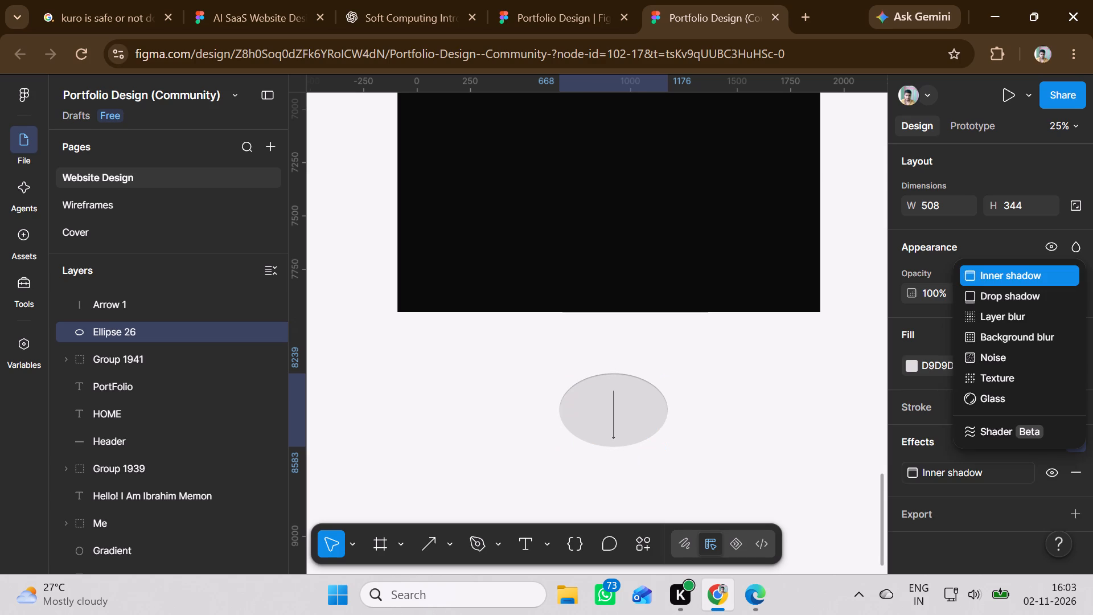
click(1001, 273)
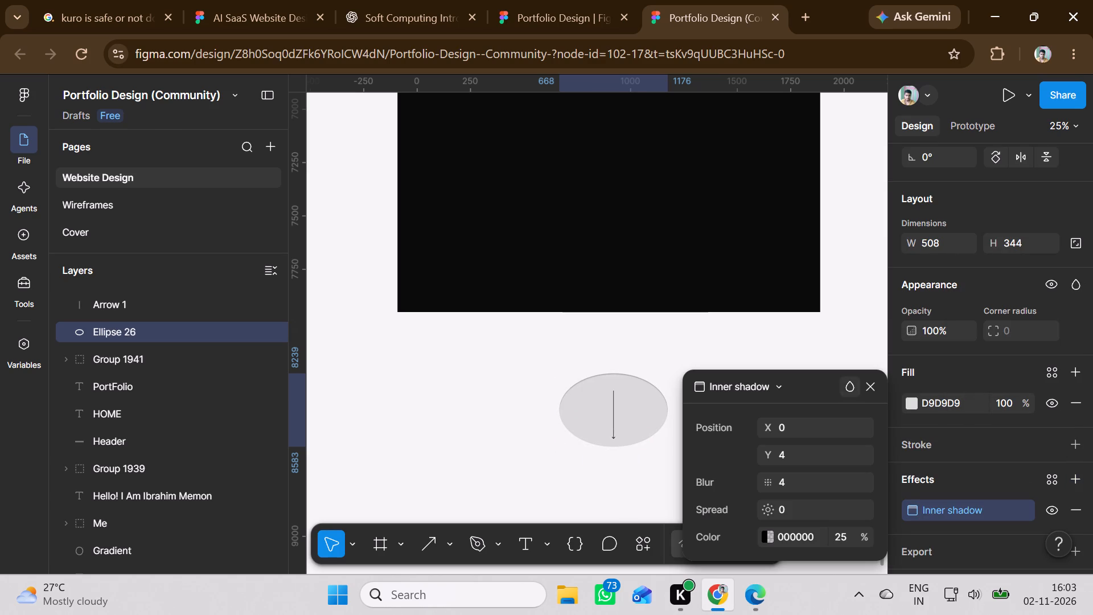
click(804, 450)
key(Up)
key(Up)
key(Up)
key(Up)
key(Up)
key(Up)
key(Up)
key(Up)
key(Up)
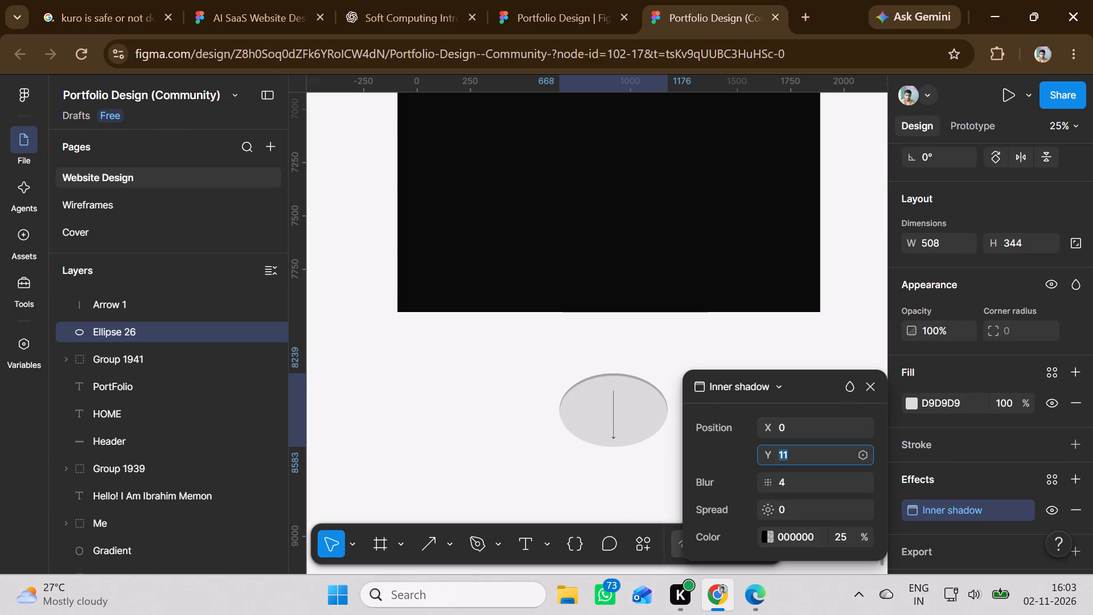
Set the X offset of the ellipse's inner shadow to 9.
click(802, 427)
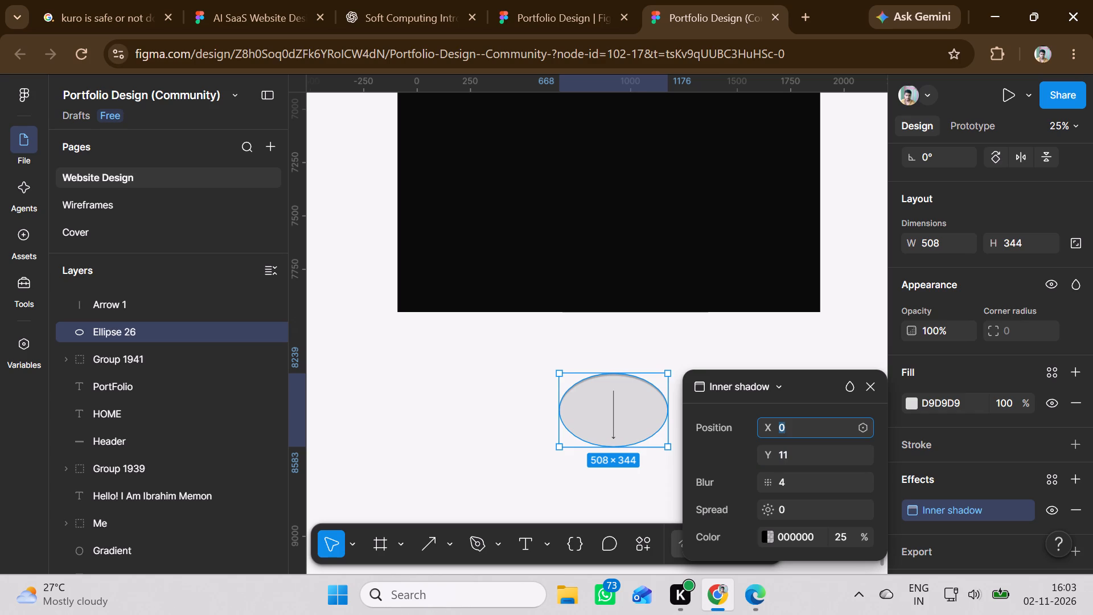
key(Up)
key(Up)
key(Up)
key(Up)
key(Up)
key(Up)
key(Up)
key(Up)
key(Up)
key(Up)
key(Up)
key(Up)
key(Up)
key(Up)
key(Up)
key(Up)
key(Up)
key(Up)
key(Up)
key(Up)
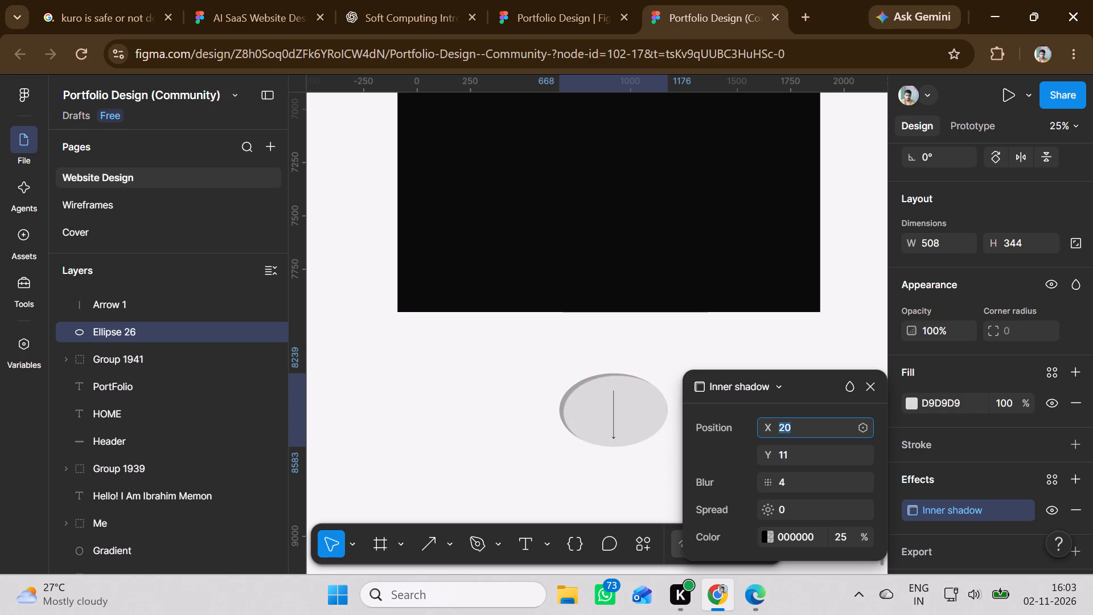
key(Down)
key(Down)
key(Down)
key(Down)
key(Down)
key(Down)
key(Down)
key(Down)
key(Down)
key(Down)
key(Down)
key(Down)
key(Down)
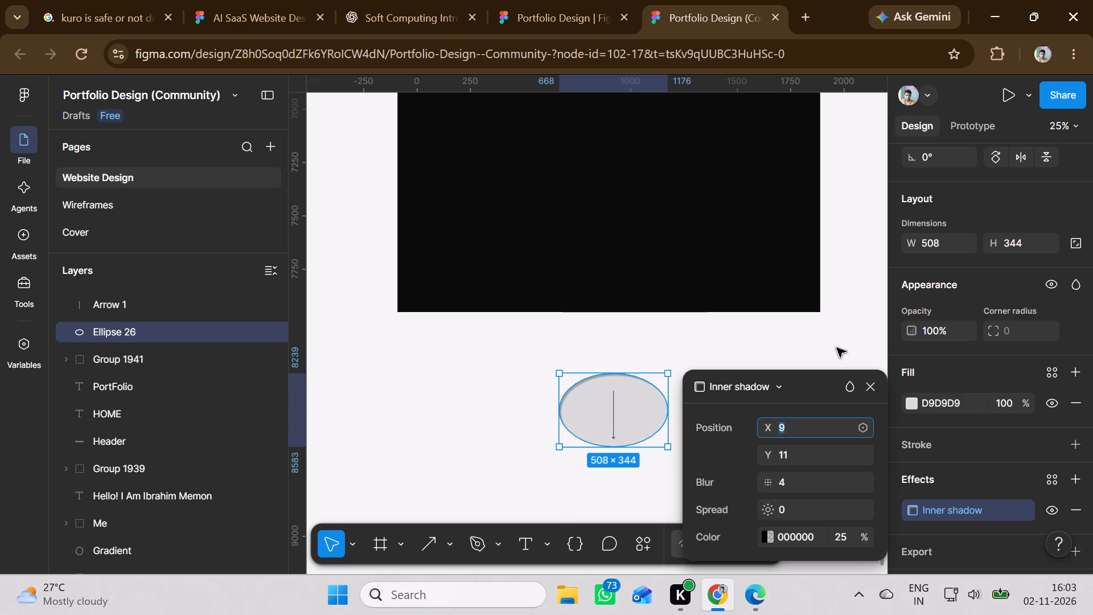
Set the spread of the ellipse's inner shadow to 8.
click(799, 511)
key(Up)
key(Up)
key(Up)
key(Up)
key(Up)
key(Up)
key(Up)
key(Up)
key(Up)
key(Up)
key(Up)
key(Up)
key(Up)
key(Up)
key(Up)
key(Up)
key(Up)
key(Up)
key(Up)
key(Up)
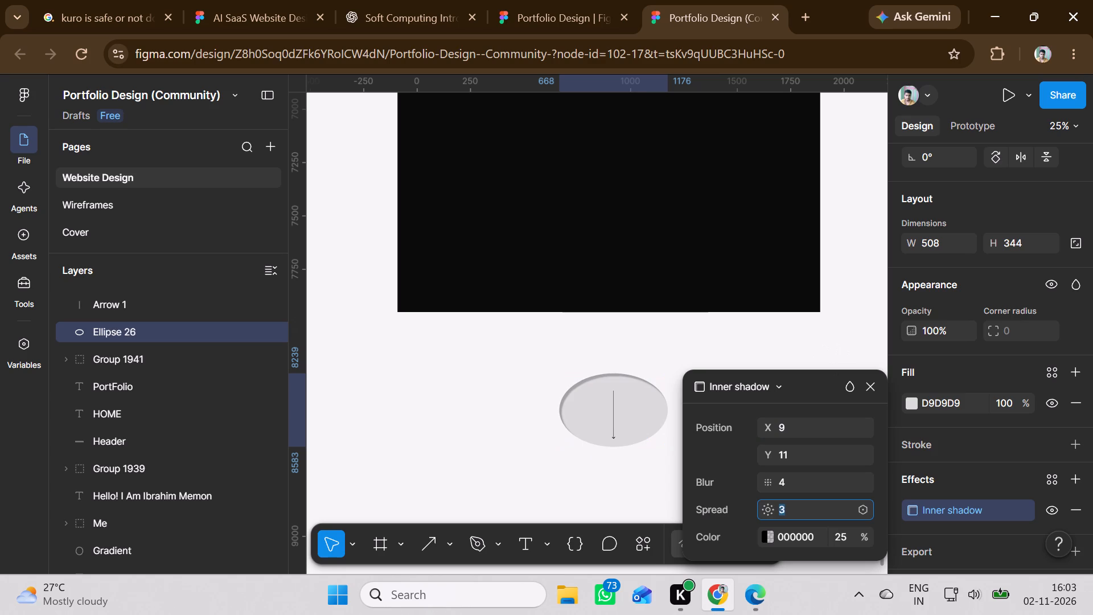
key(Down)
key(Down)
key(Down)
key(Down)
key(Down)
key(Down)
key(Down)
key(Down)
key(Down)
click(771, 338)
Set the X offset of the ellipse's inner shadow to 0.
click(611, 424)
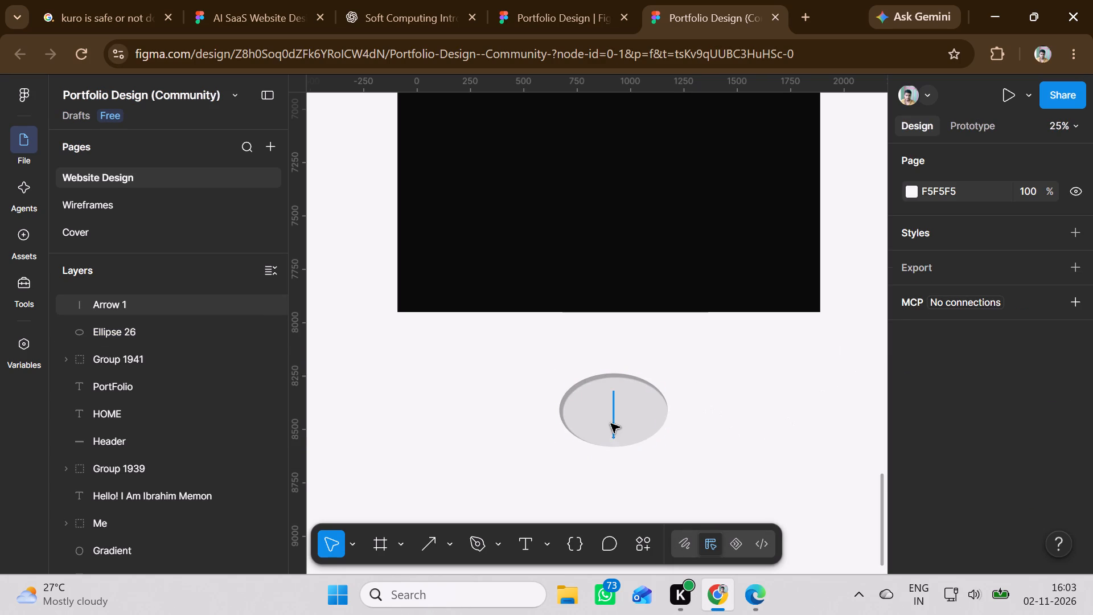
click(668, 411)
scroll(997, 493, down, 1)
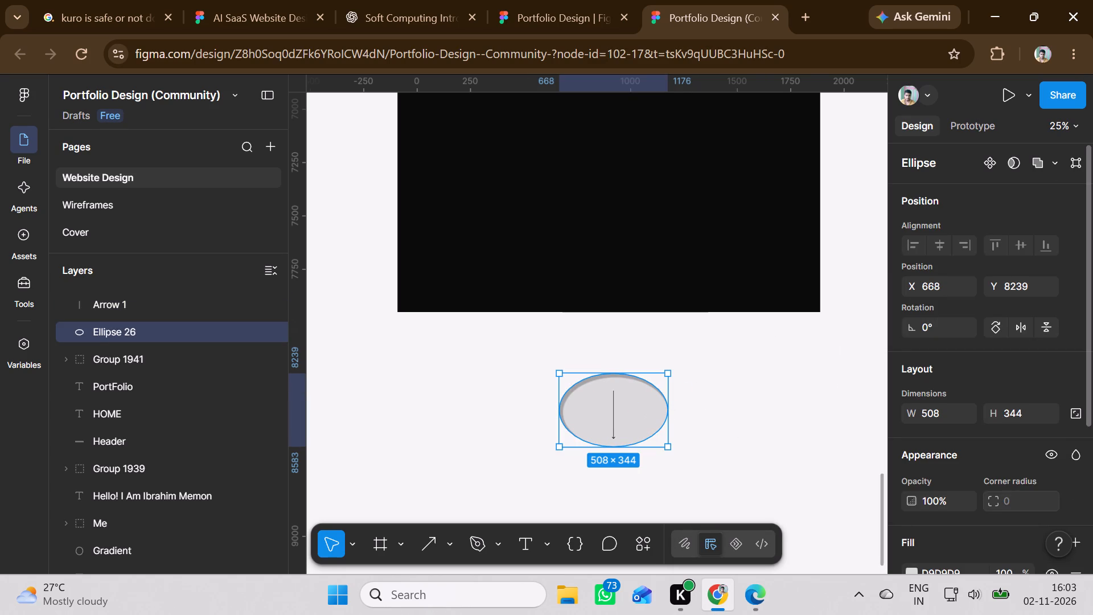
scroll(997, 493, down, 1)
click(943, 507)
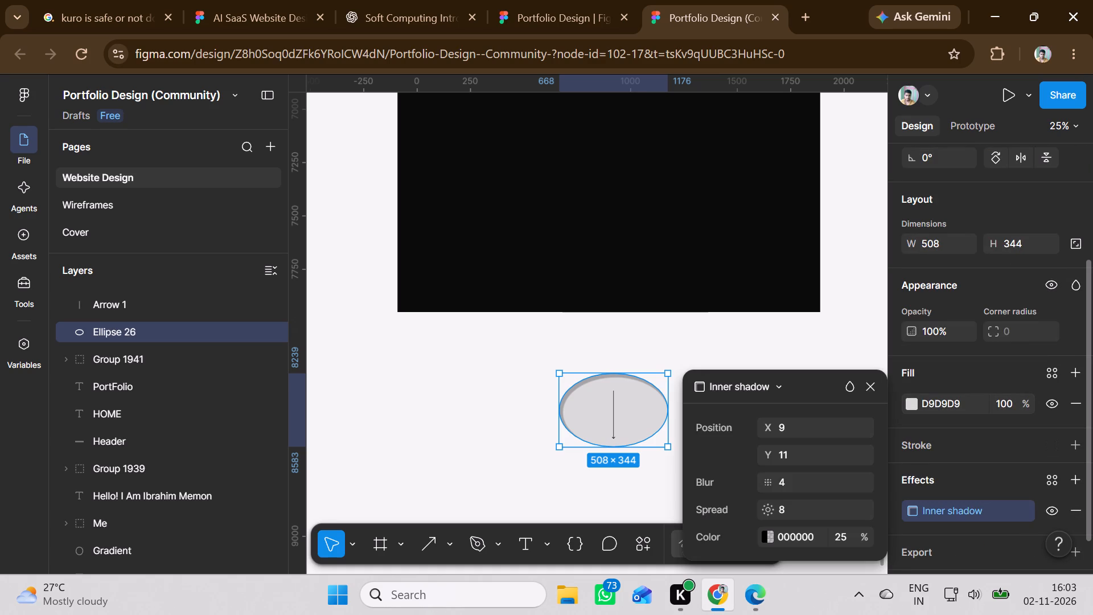
click(794, 453)
click(808, 415)
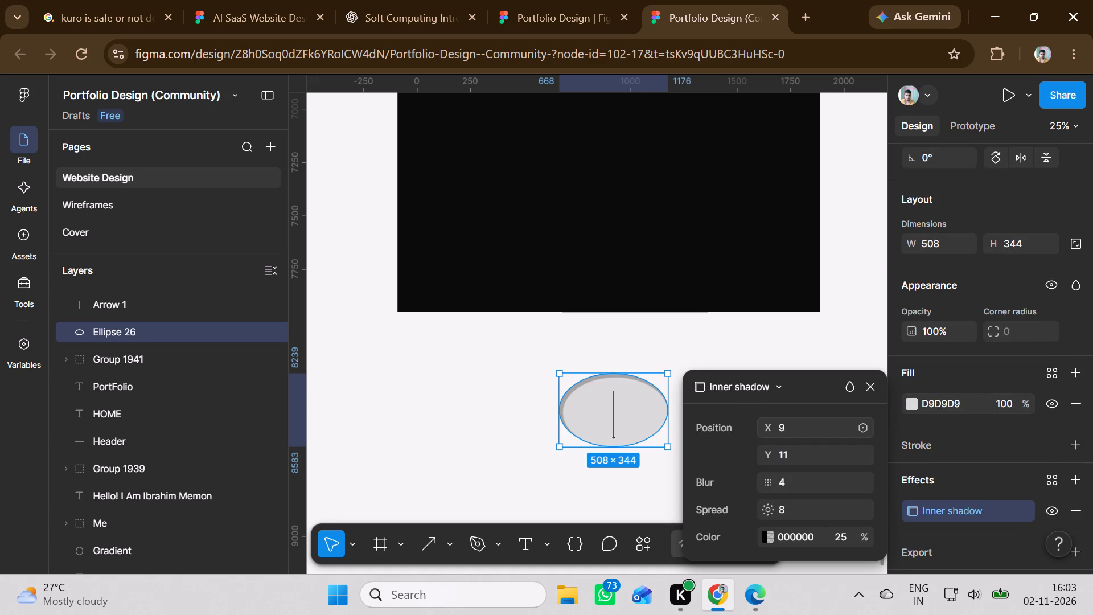
click(803, 430)
key(Down)
key(Down)
key(Down)
key(Down)
key(Down)
key(Down)
key(Down)
key(Down)
key(Down)
key(Down)
key(Down)
key(Down)
key(Down)
key(Down)
key(Down)
key(Down)
key(Down)
key(Down)
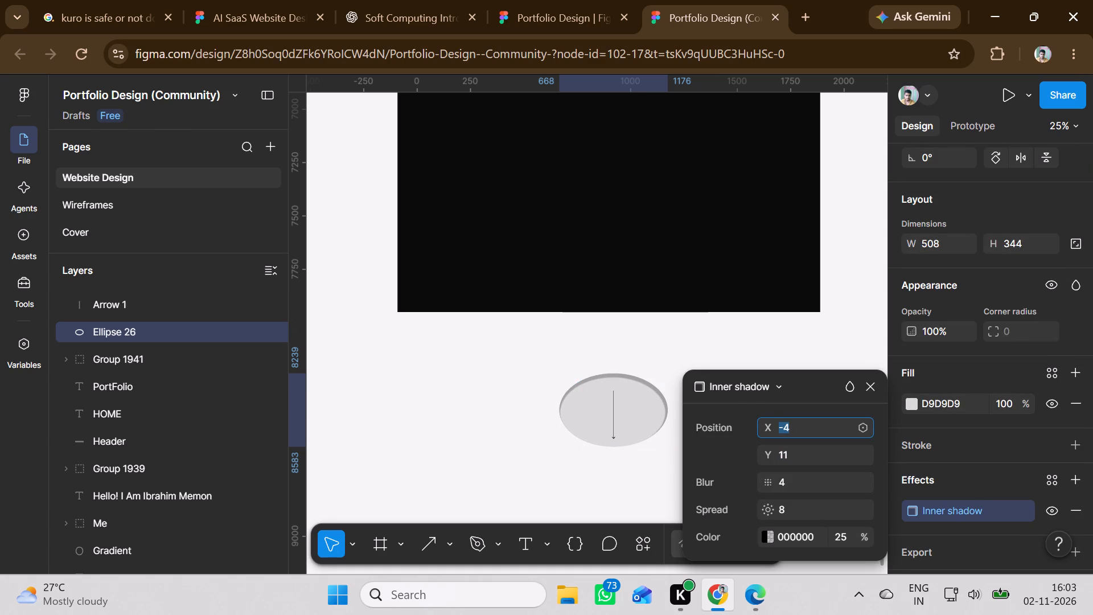
key(Down)
key(Down)
key(Down)
key(Down)
key(Down)
key(Down)
key(Down)
key(Down)
key(Up)
key(Up)
key(Up)
key(Up)
key(Up)
key(Up)
key(Up)
key(Up)
key(Up)
key(Up)
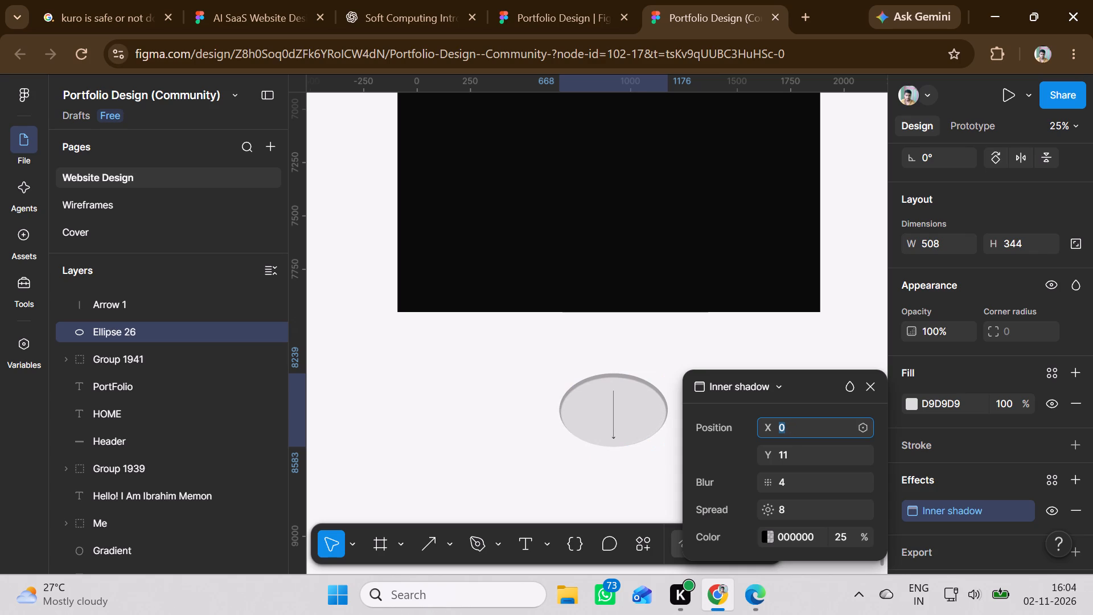
click(724, 345)
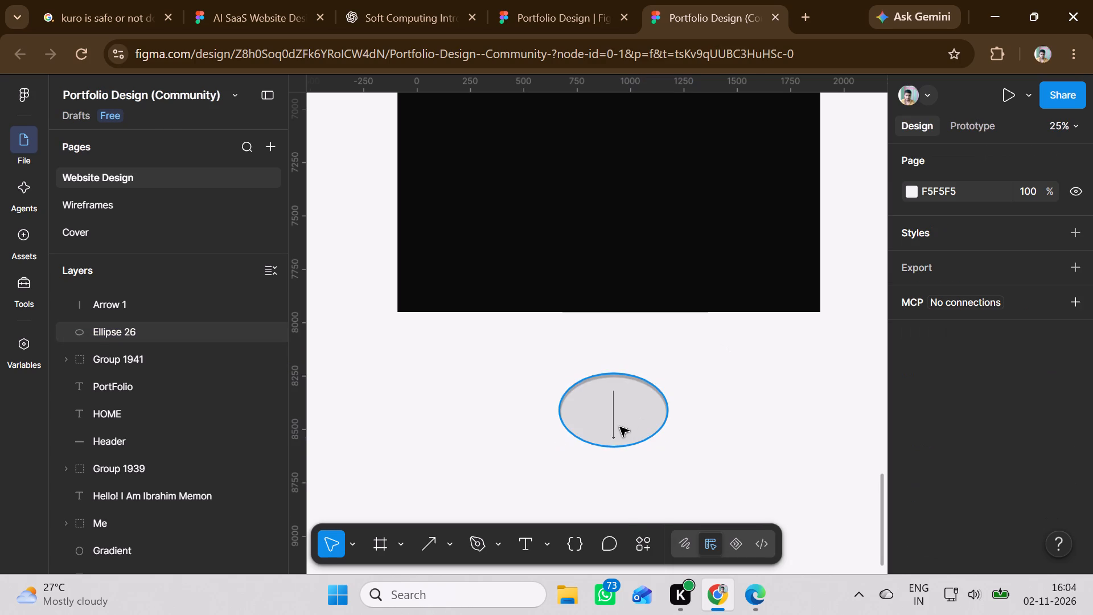
Set the stroke weight of the downward arrow inside the ellipse to 19.
click(613, 427)
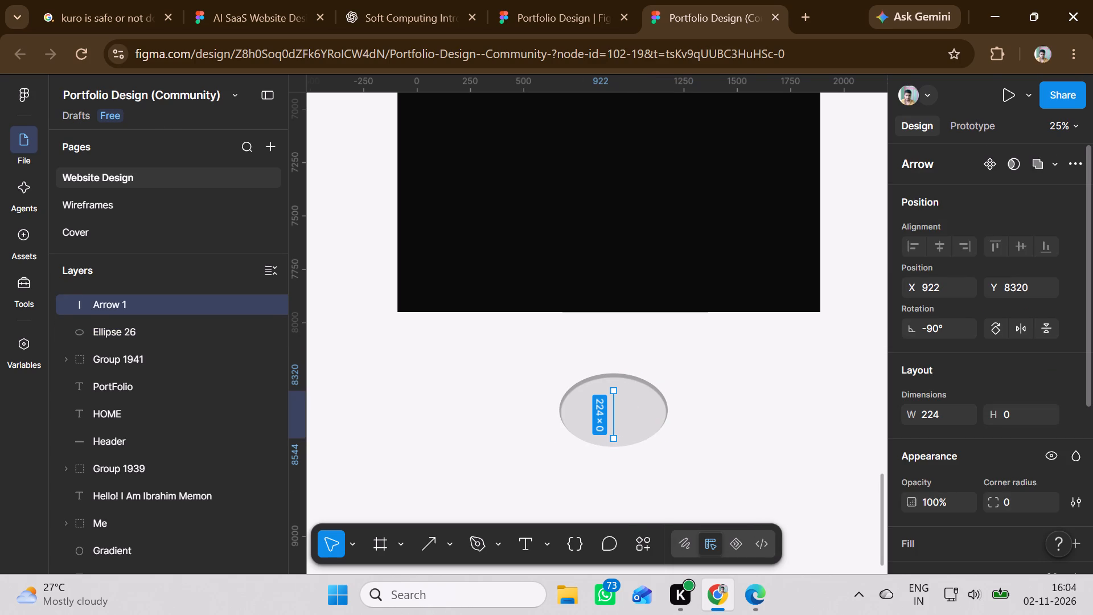
scroll(959, 506, up, 3)
scroll(959, 506, down, 2)
scroll(959, 506, up, 1)
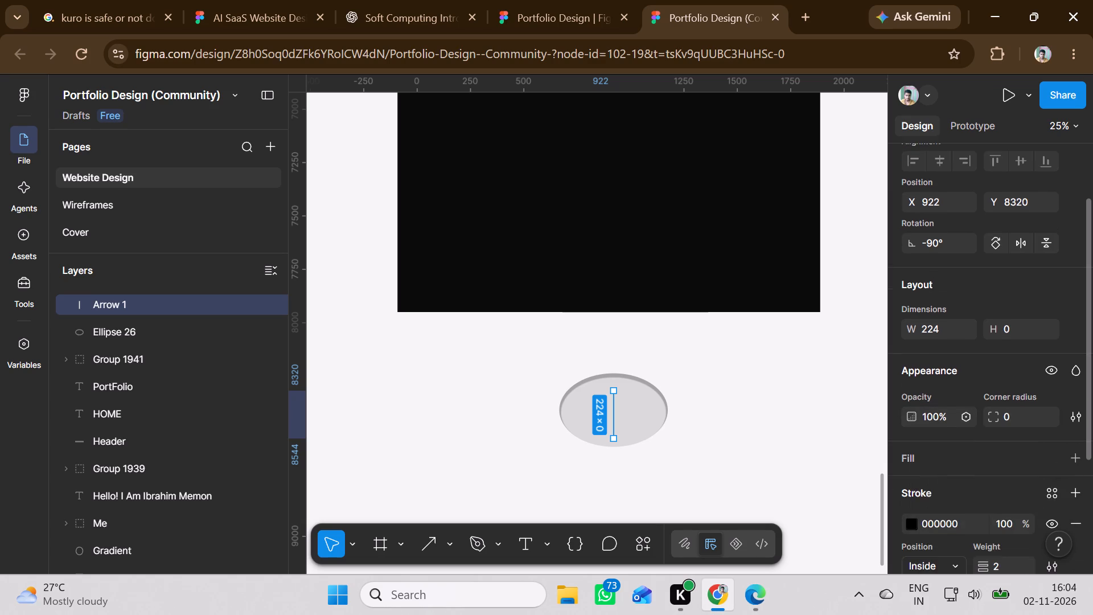
scroll(959, 506, down, 2)
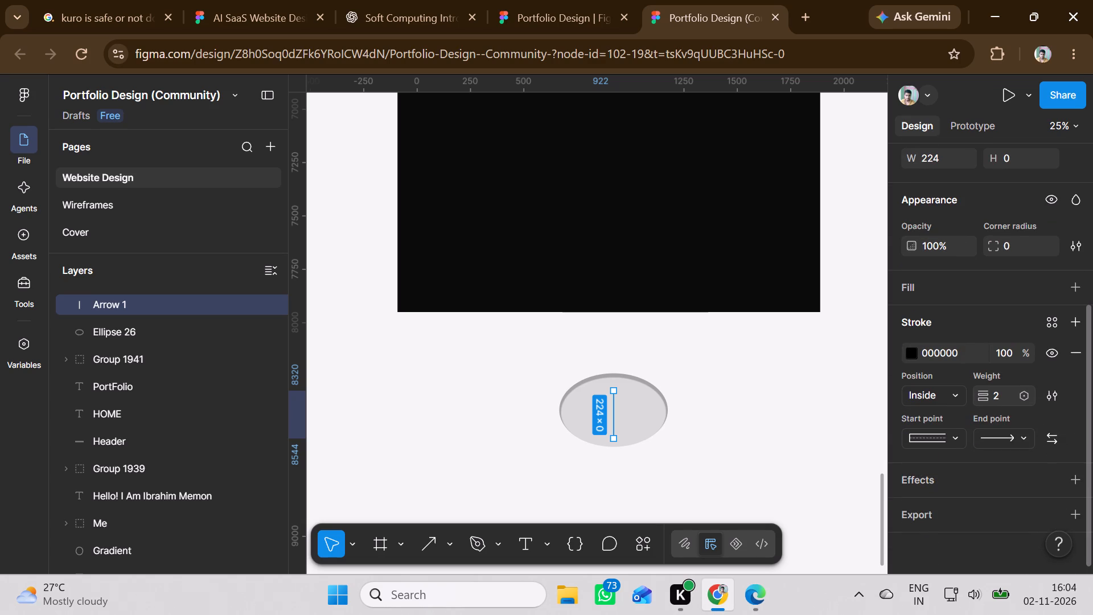
click(1008, 399)
key(Up)
key(Up)
key(Up)
key(Up)
key(Up)
key(Up)
key(Up)
key(Up)
key(Up)
key(Up)
key(Up)
key(Up)
key(Up)
key(Up)
key(Up)
key(Up)
key(Up)
key(Up)
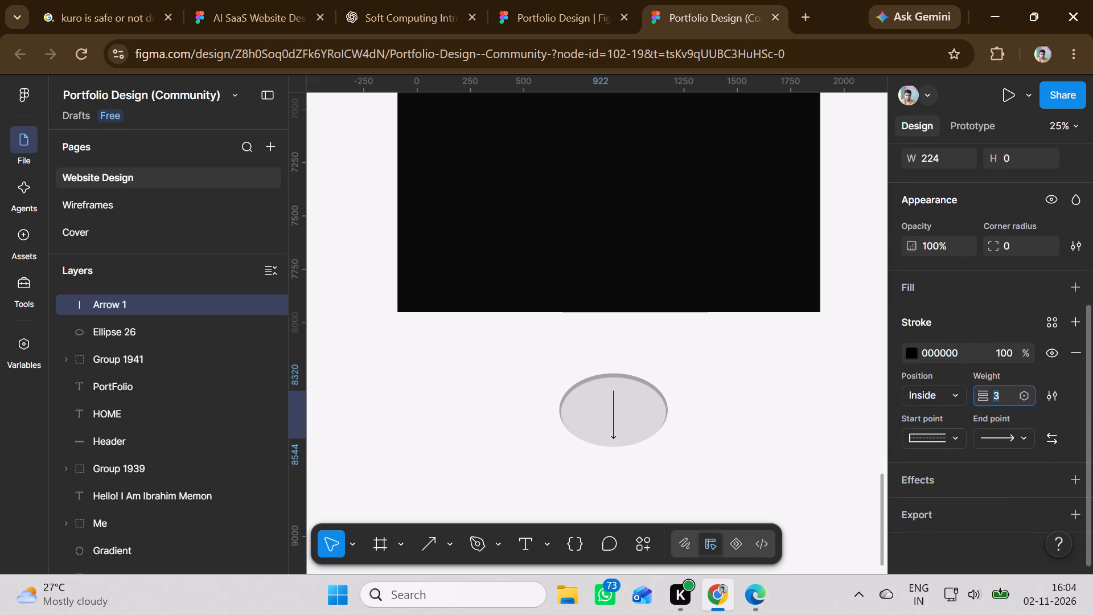
key(Up)
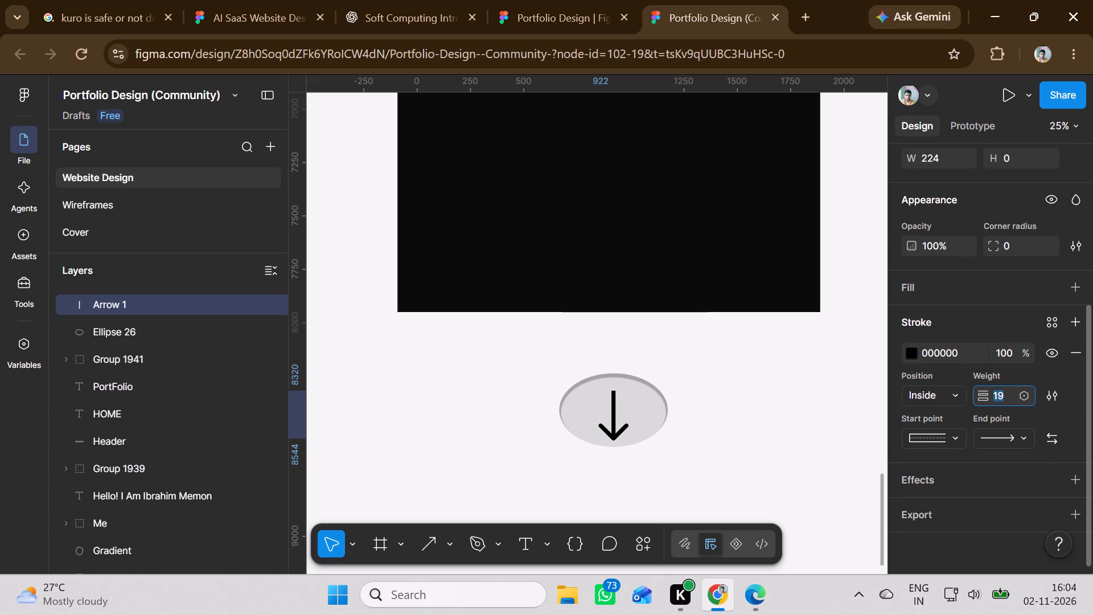
click(549, 448)
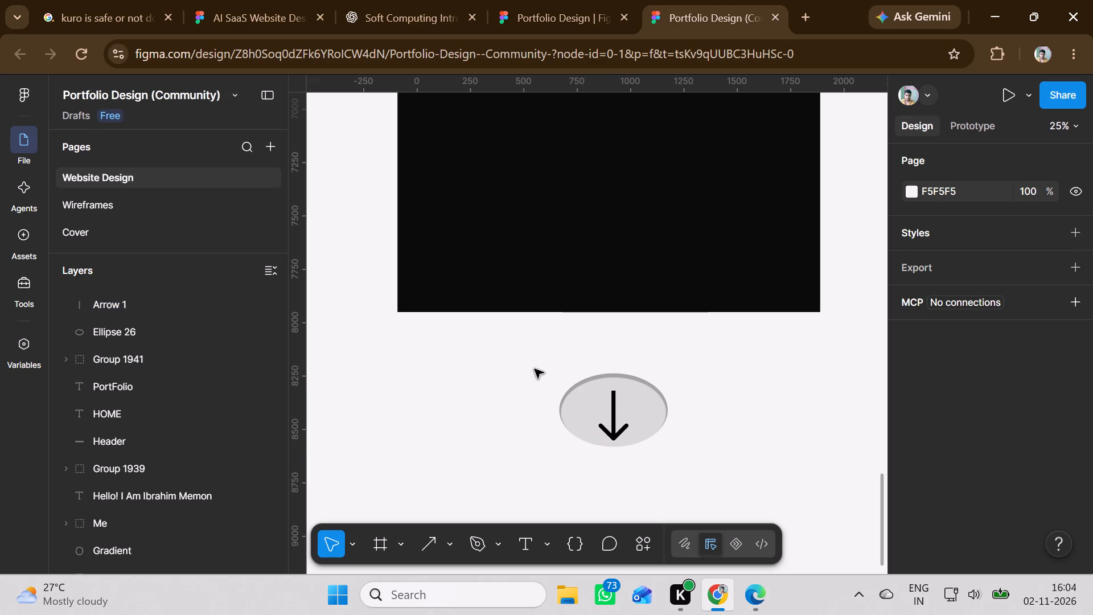
Group the ellipse and the downward arrow together.
drag(535, 369, 688, 445)
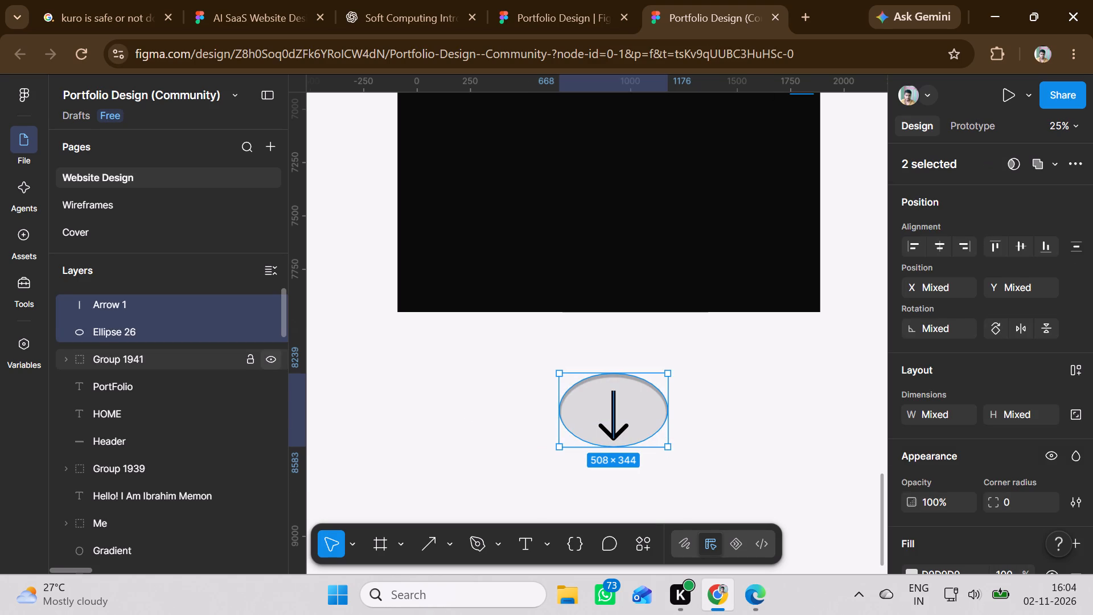
right_click(595, 400)
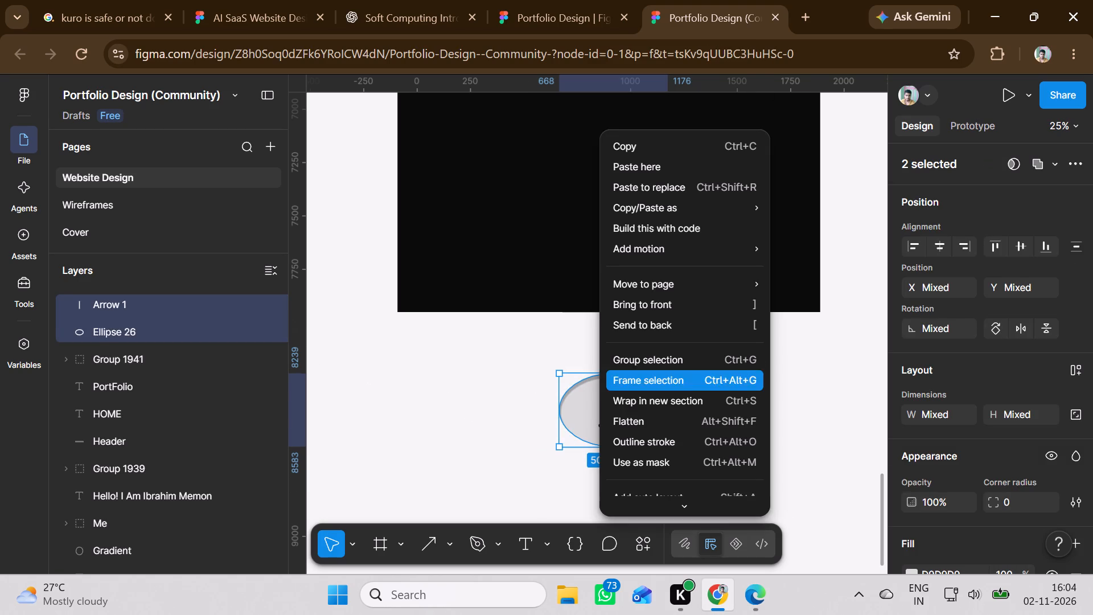
click(636, 364)
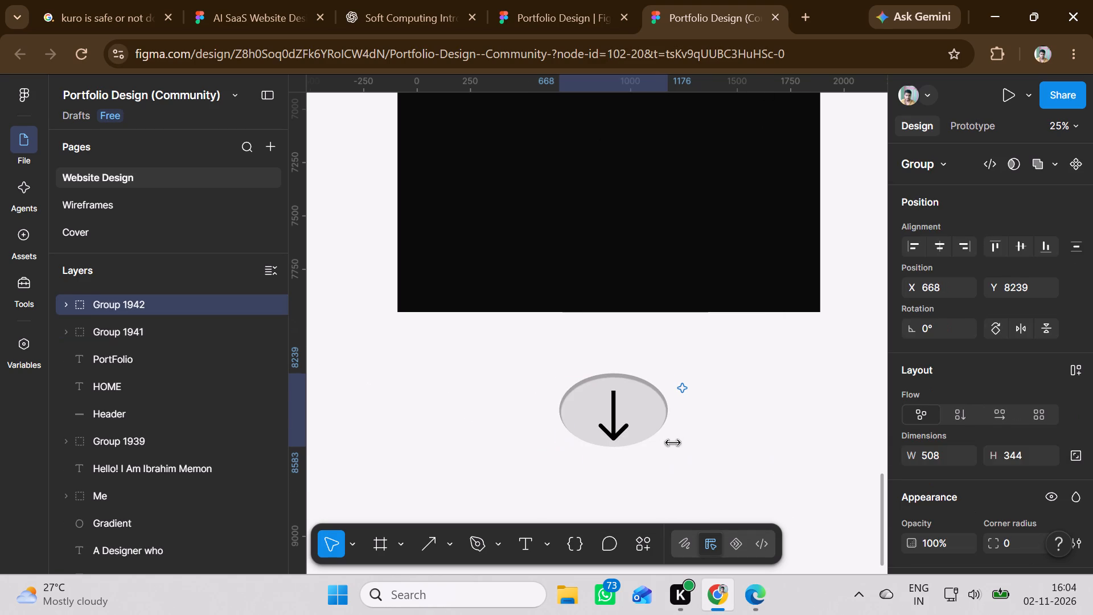
Shrink the grouped ellipse-and-arrow icon to about 204 × 127.
click(565, 416)
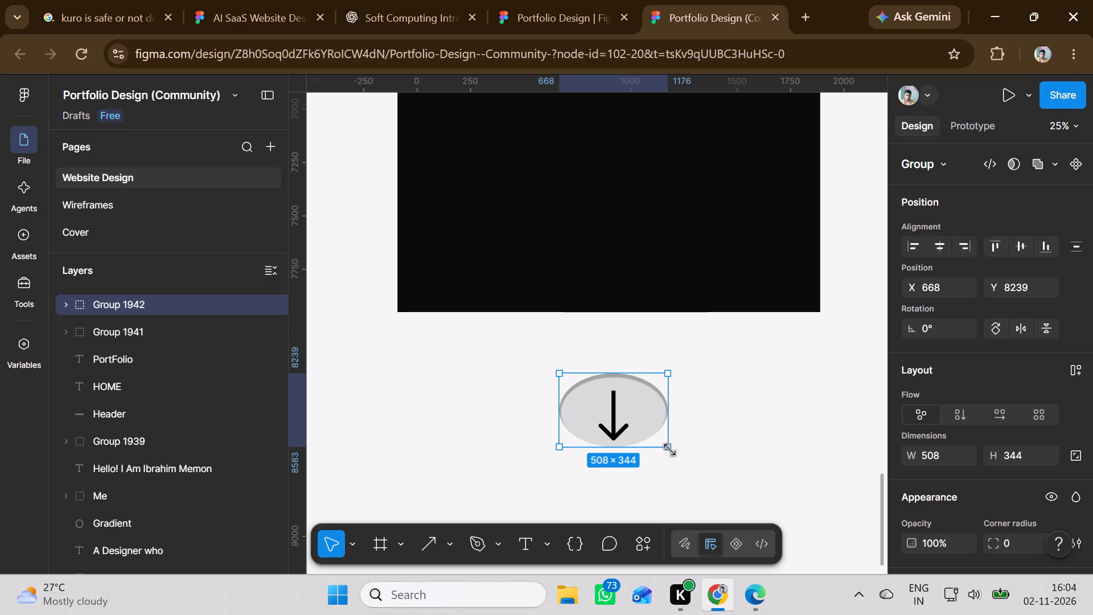
drag(665, 447, 598, 403)
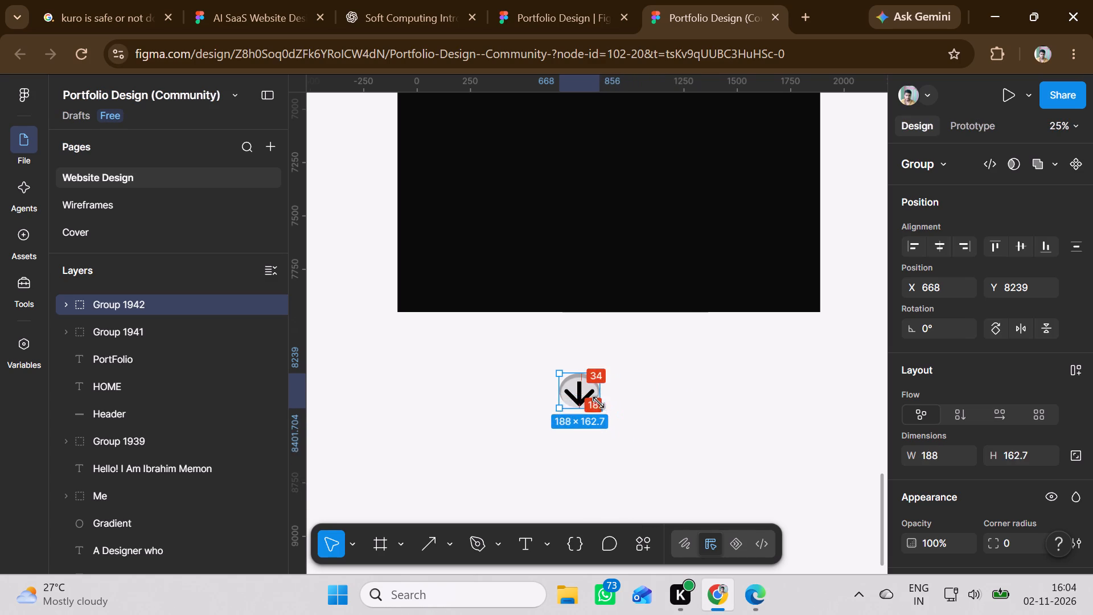
drag(598, 403, 581, 393)
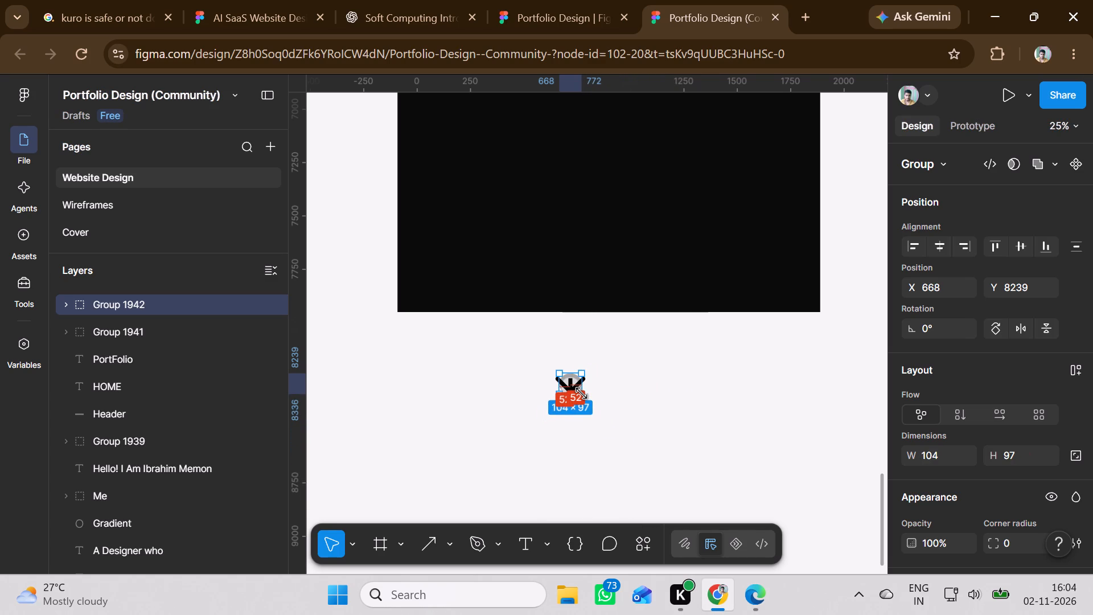
drag(581, 393, 585, 393)
drag(585, 393, 606, 397)
click(659, 425)
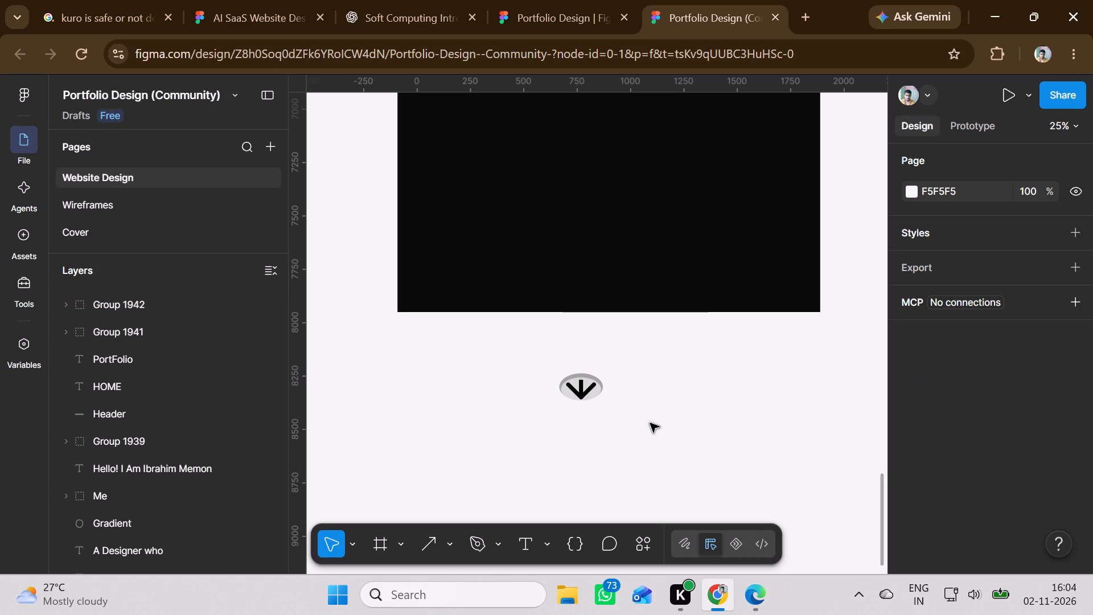
Move the arrow icon group onto the black page below the Contact section, at about X 266, Y 7139.
drag(575, 396, 552, 330)
scroll(552, 330, up, 19)
scroll(552, 330, down, 15)
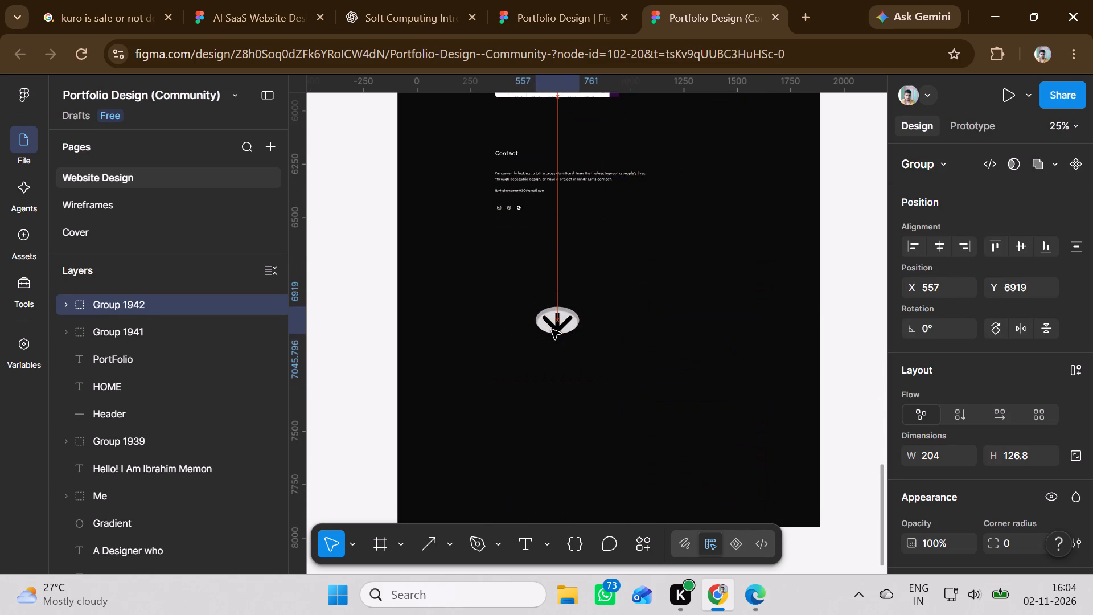
drag(552, 330, 495, 374)
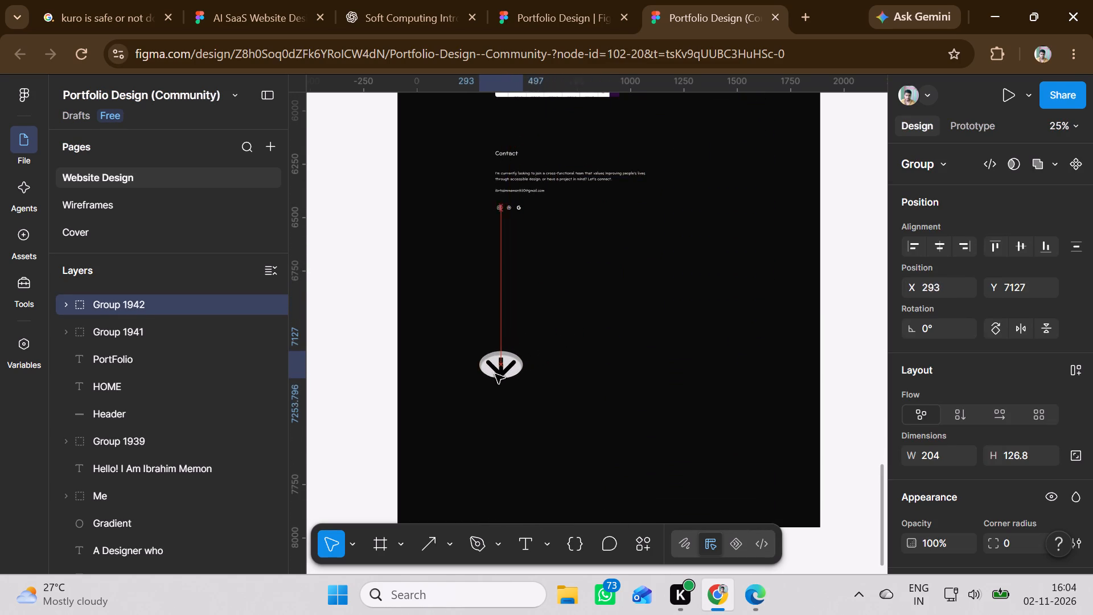
drag(495, 374, 490, 376)
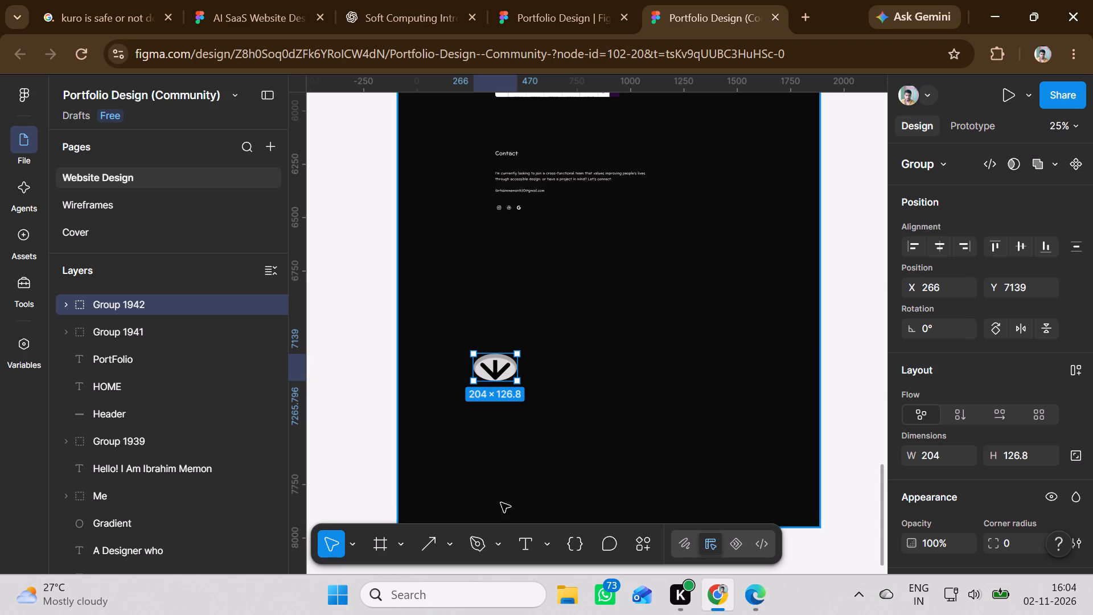
Add a text box about 643 × 127 beside the arrow icon, on its right, reading "DOWNLOAD RESUME".
click(452, 542)
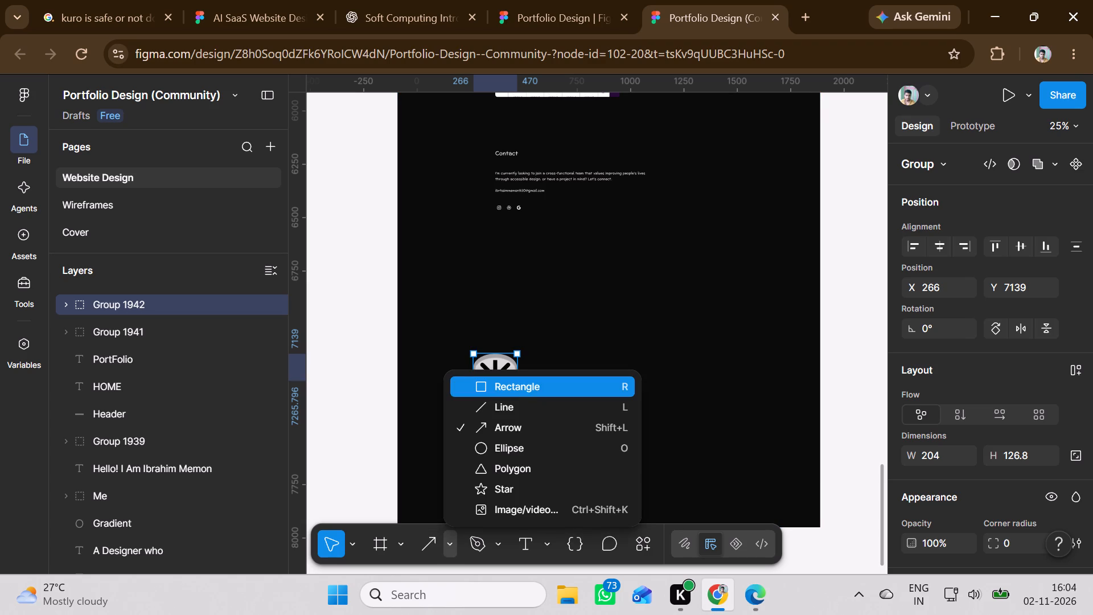
click(524, 540)
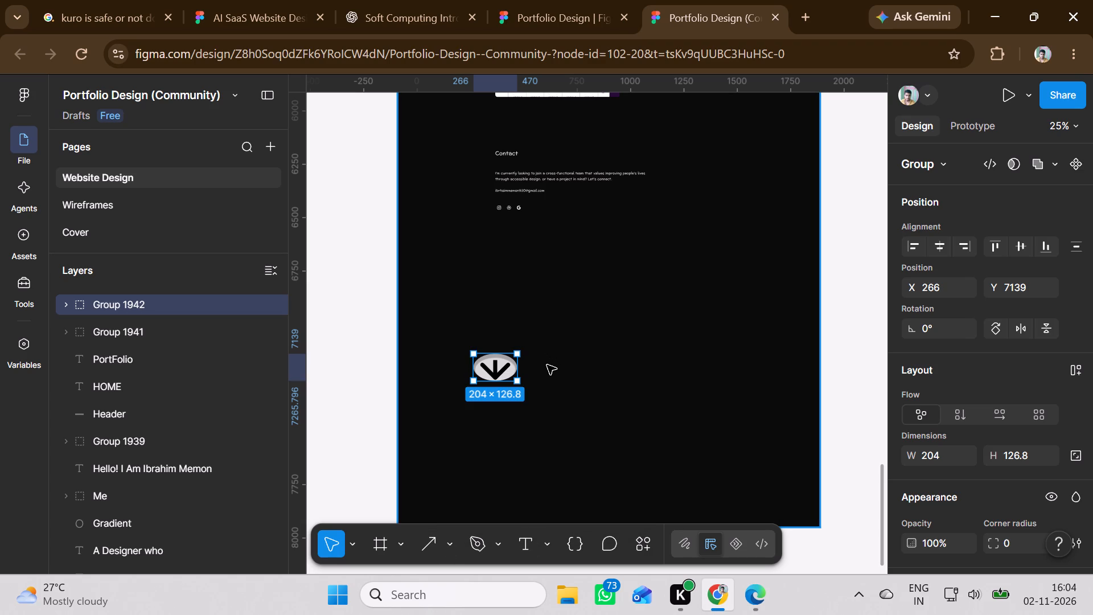
click(527, 544)
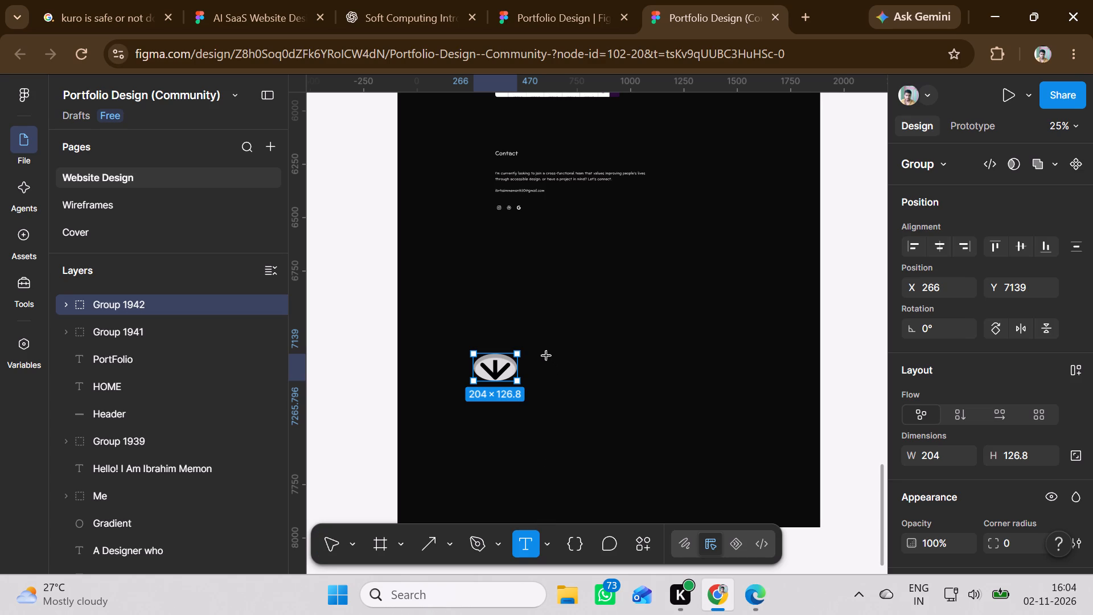
drag(546, 356, 688, 383)
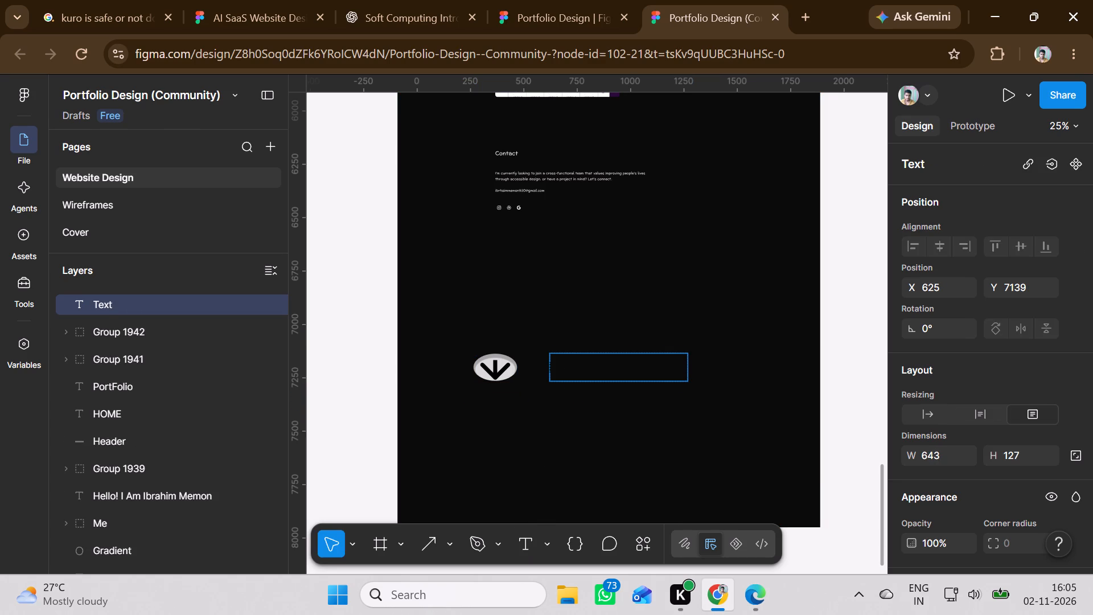
key(shift+d)
text(OWNLOAD)
key(space)
text(RESUME)
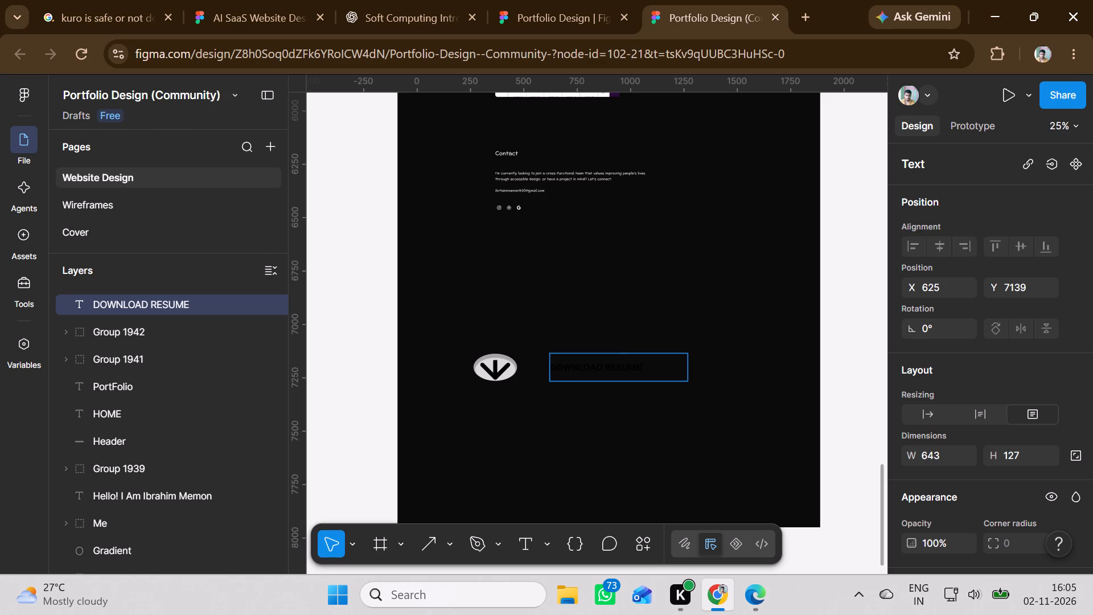
Set the fill of the DOWNLOAD RESUME text to EFE6E6.
drag(635, 372, 541, 372)
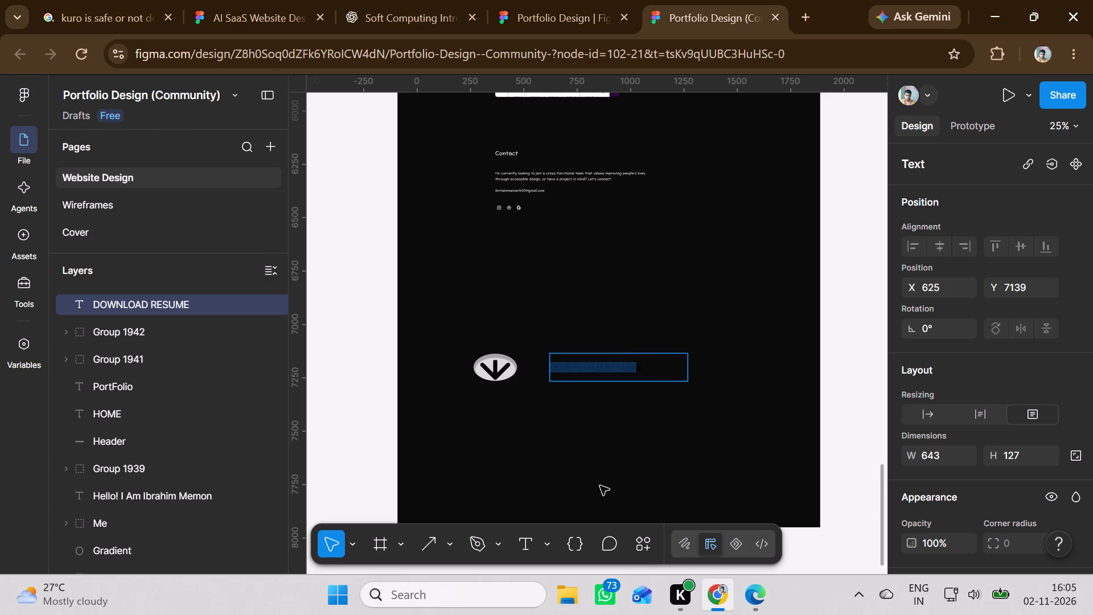
scroll(927, 503, down, 3)
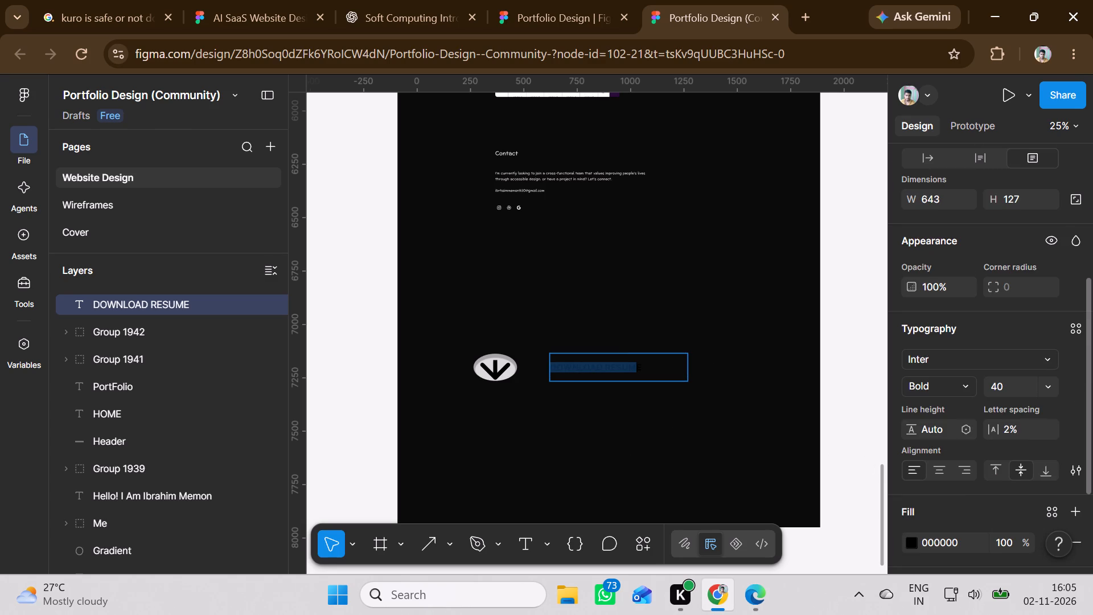
click(909, 546)
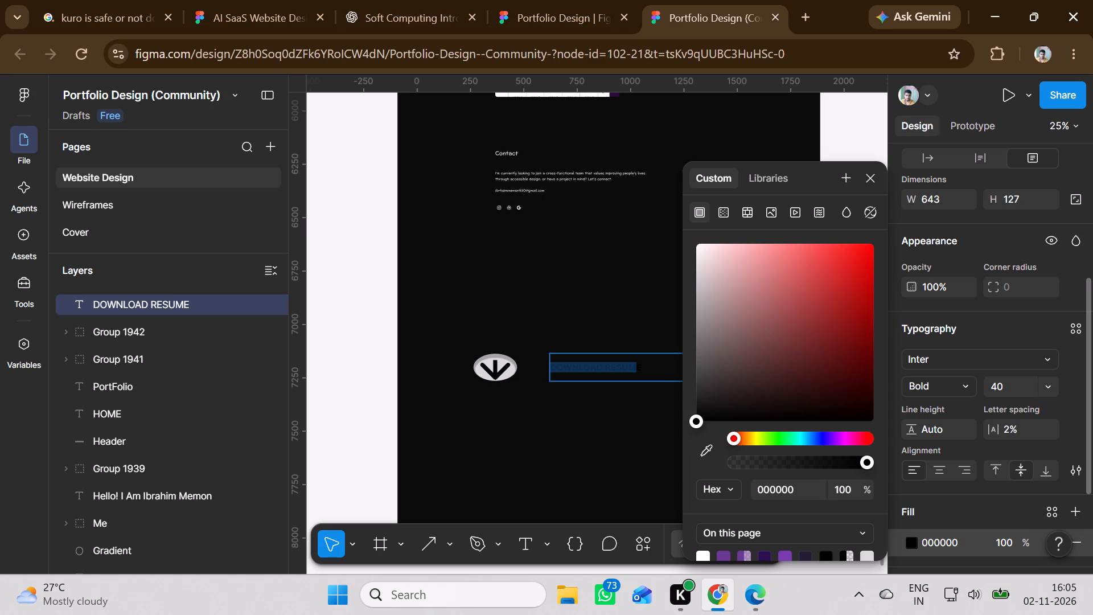
click(703, 254)
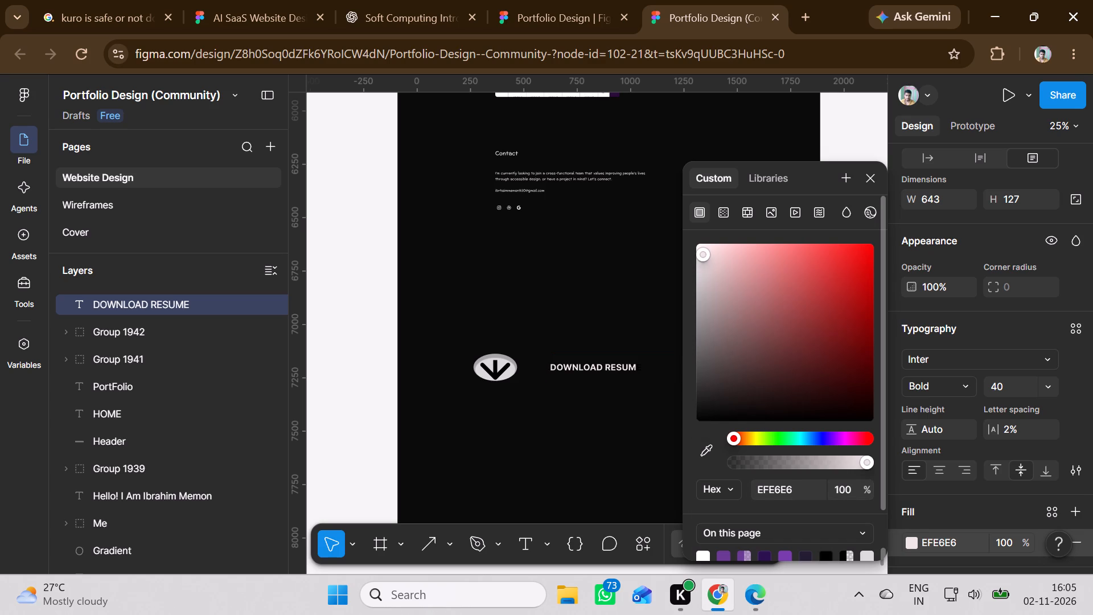
click(597, 458)
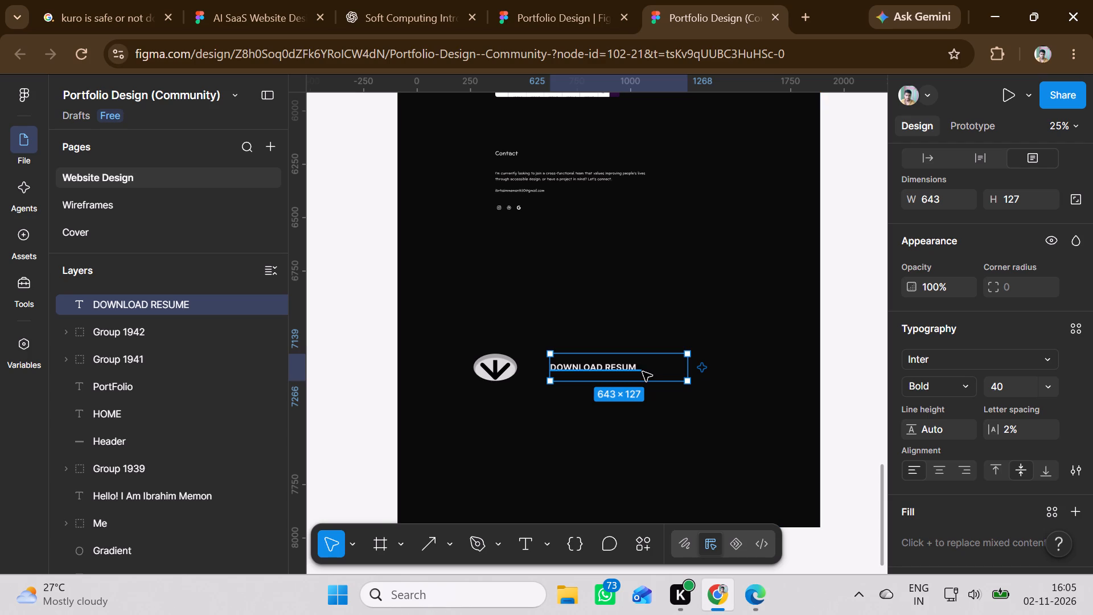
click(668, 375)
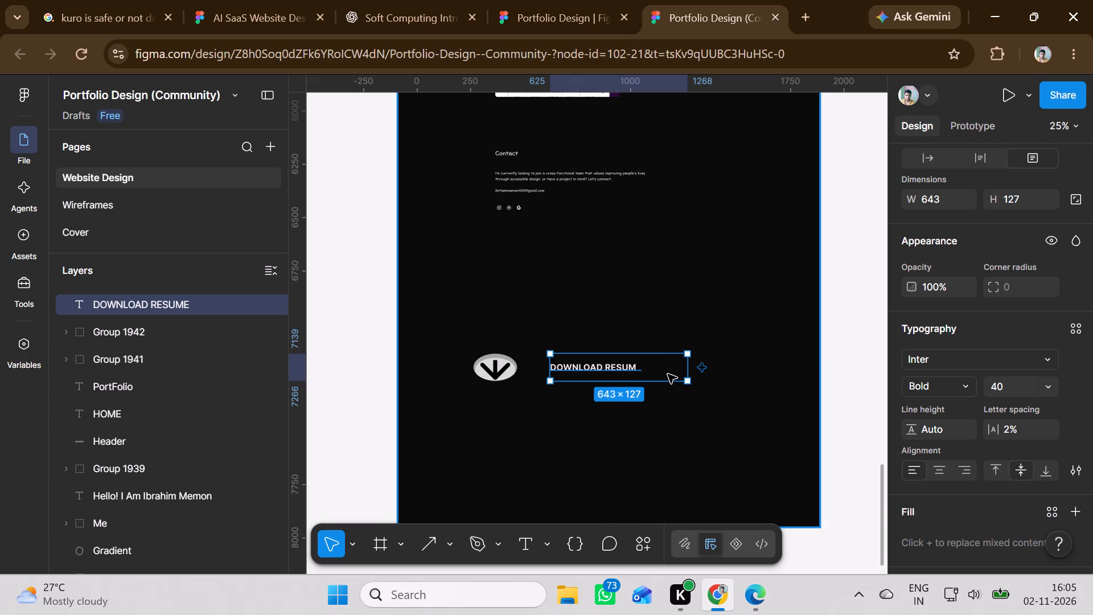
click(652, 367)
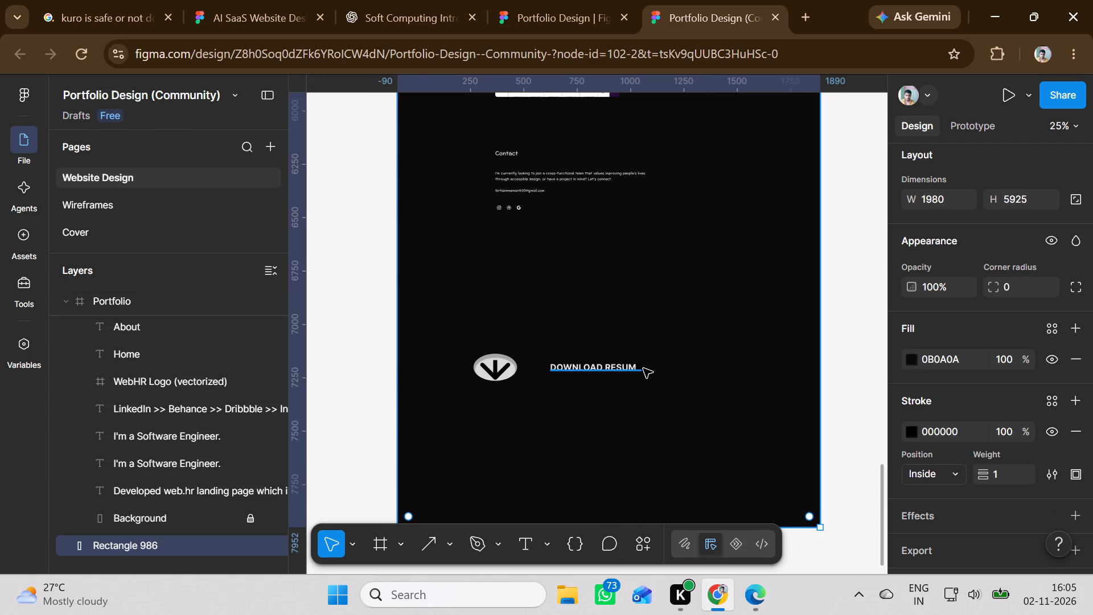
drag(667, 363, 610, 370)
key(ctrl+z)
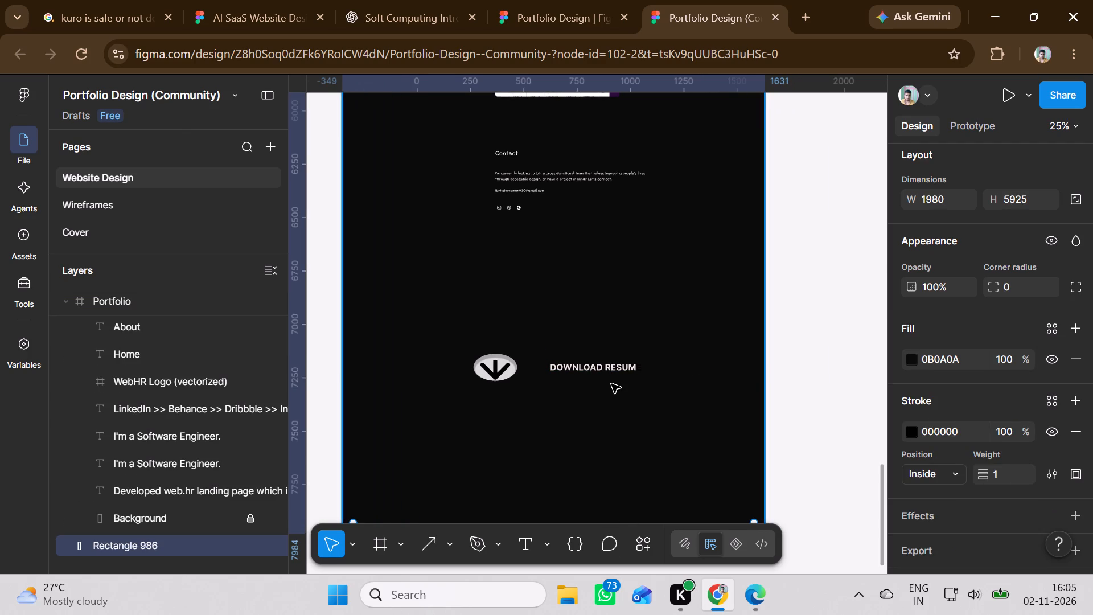
Set the DOWNLOAD RESUME text's font size to 96.
double_click(621, 372)
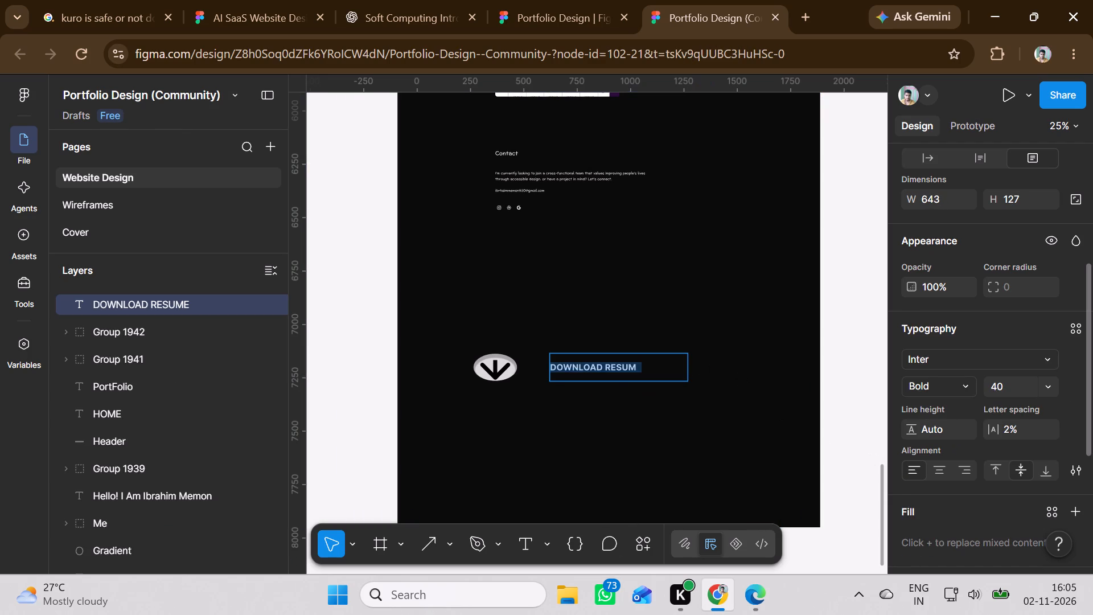
click(1051, 388)
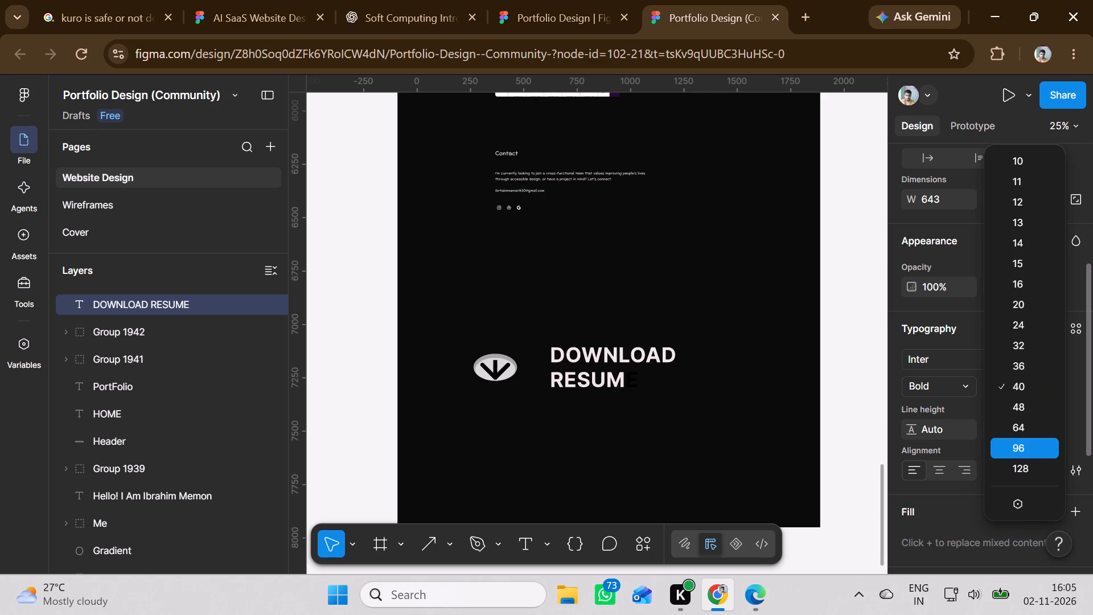
click(1030, 440)
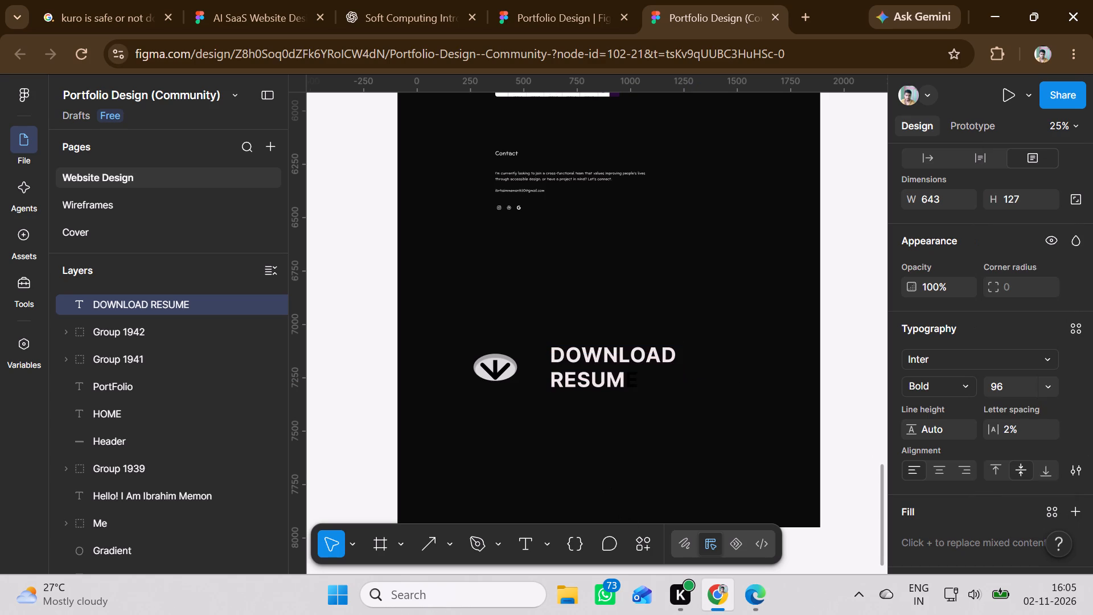
Widen the DOWNLOAD RESUME text box to about 1107 so the label fits on one line.
click(667, 371)
double_click(685, 375)
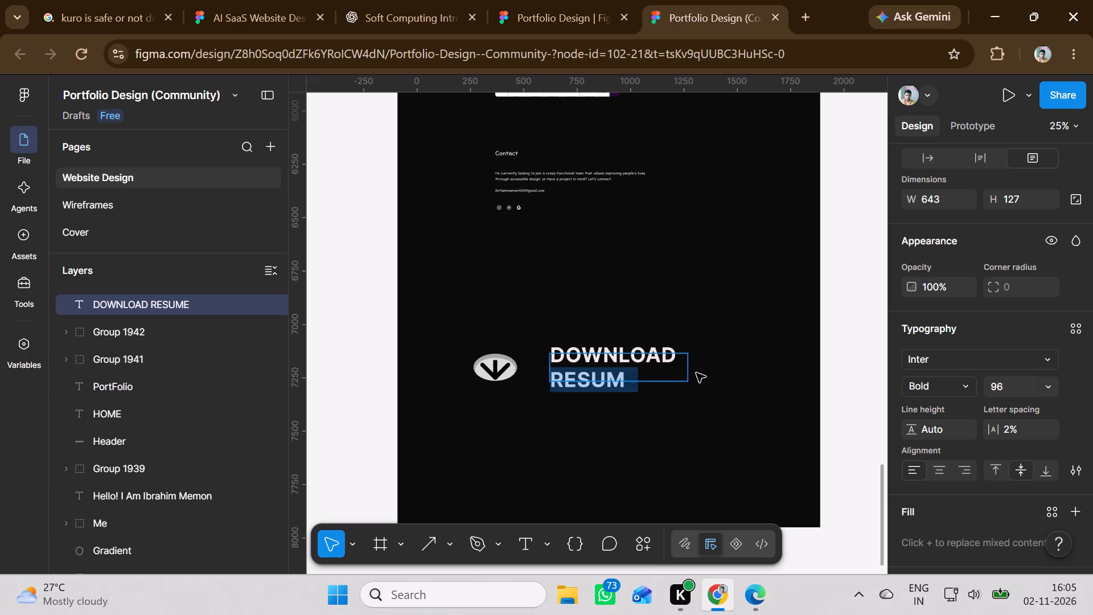
double_click(690, 376)
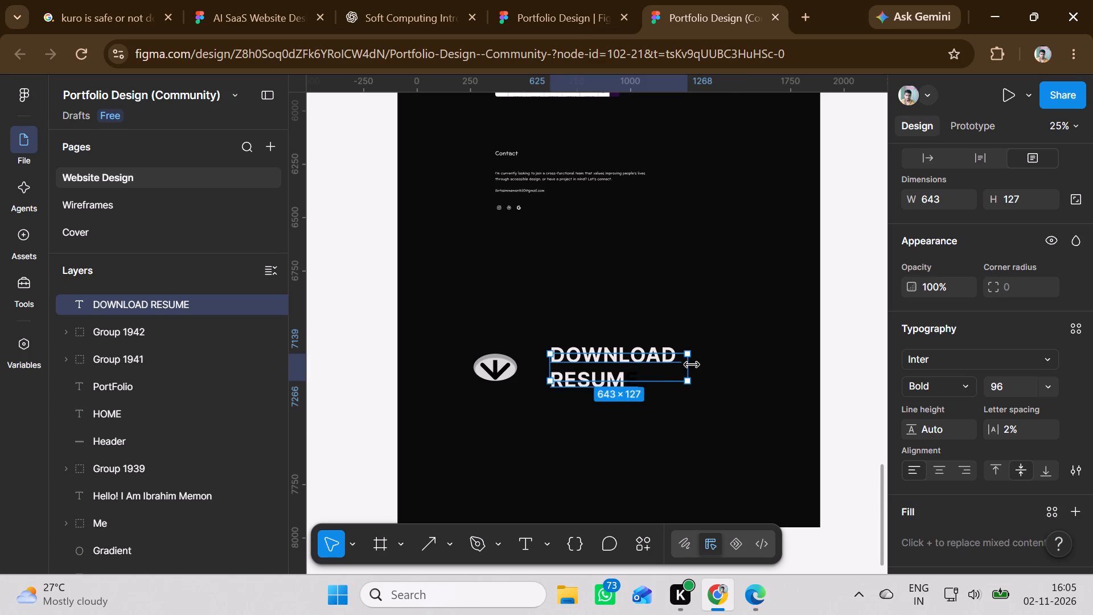
drag(692, 365, 787, 359)
Insert a light-coloured E directly after "RESUM" in the download label.
double_click(766, 368)
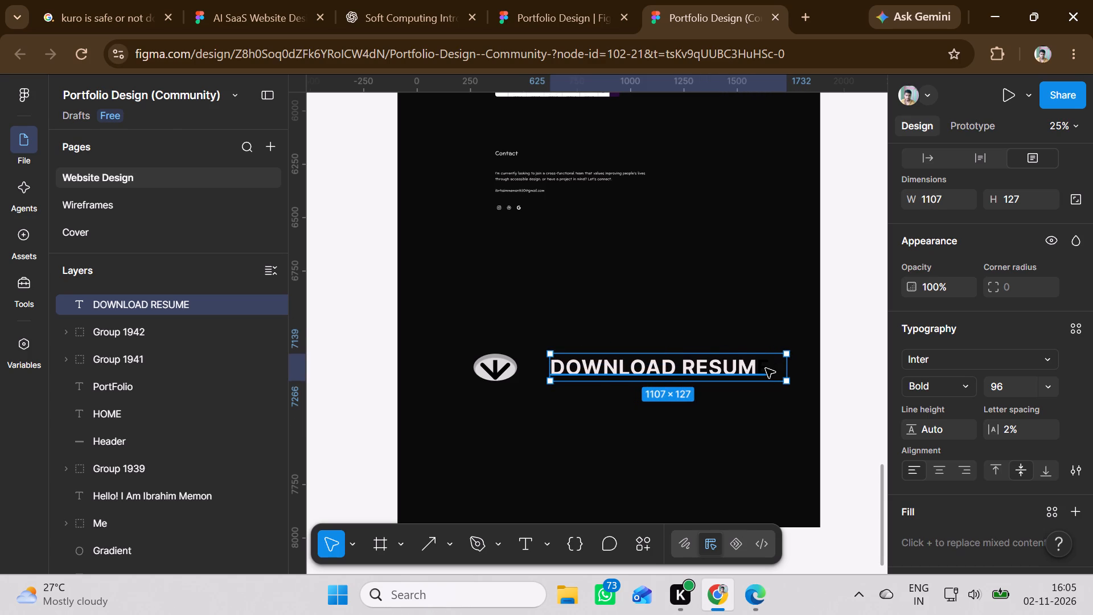
click(765, 368)
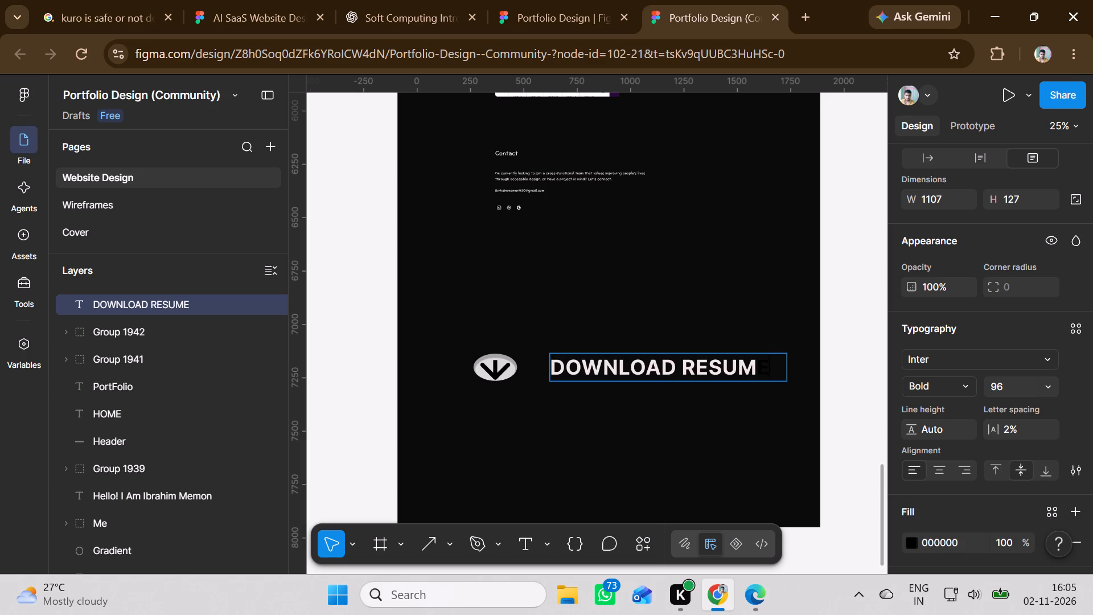
click(761, 367)
key(shift+e)
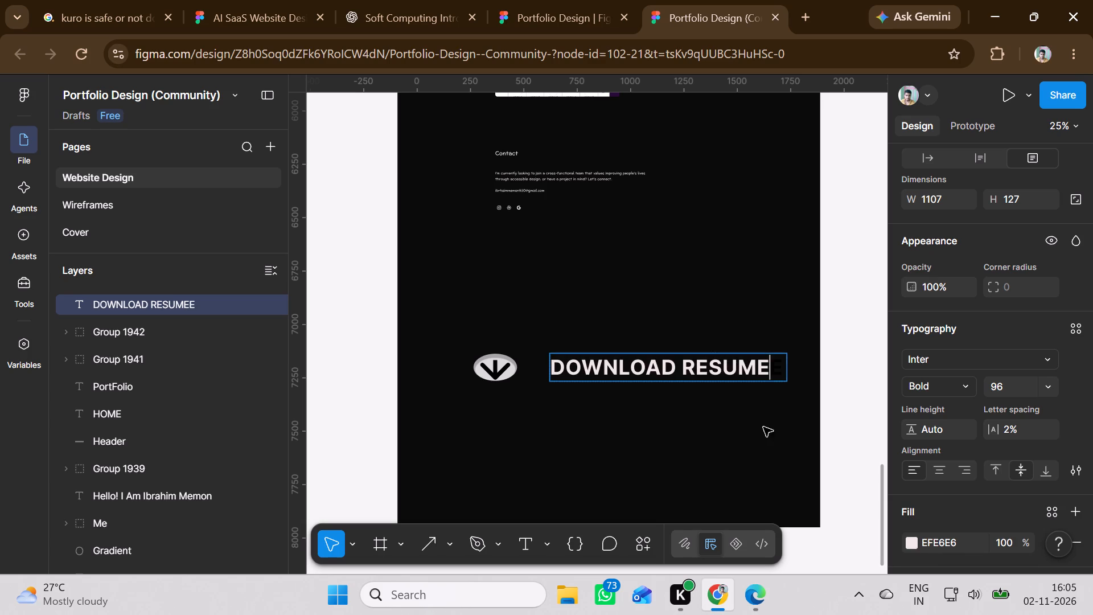
click(705, 454)
click(602, 448)
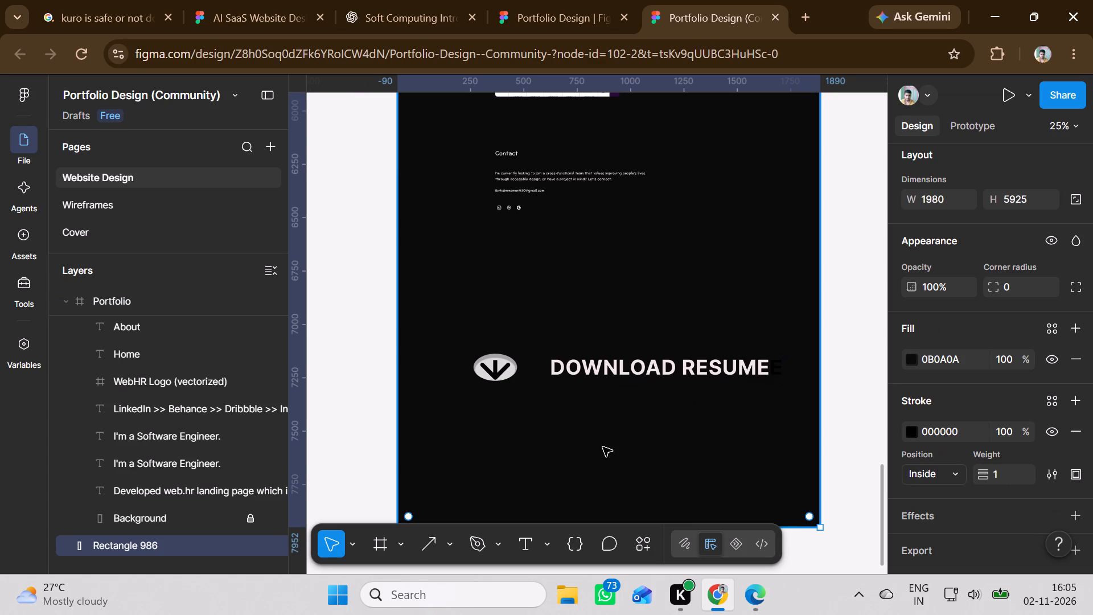
Move the HOME label further left along the header bar, to about X 569, Y 2034.
scroll(549, 450, up, 1)
scroll(549, 450, down, 3)
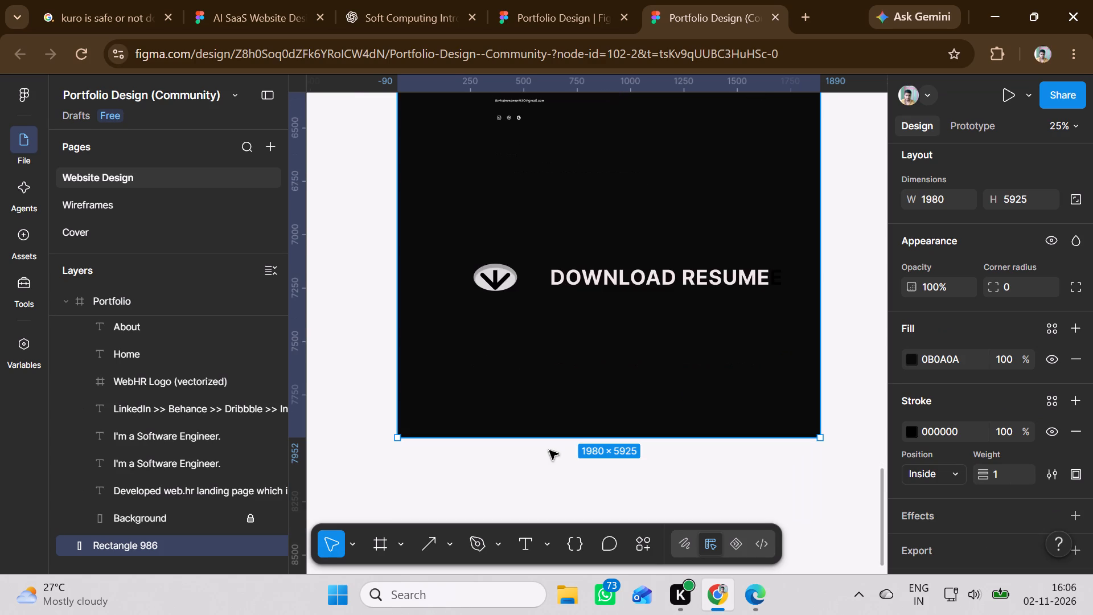
scroll(549, 450, up, 6)
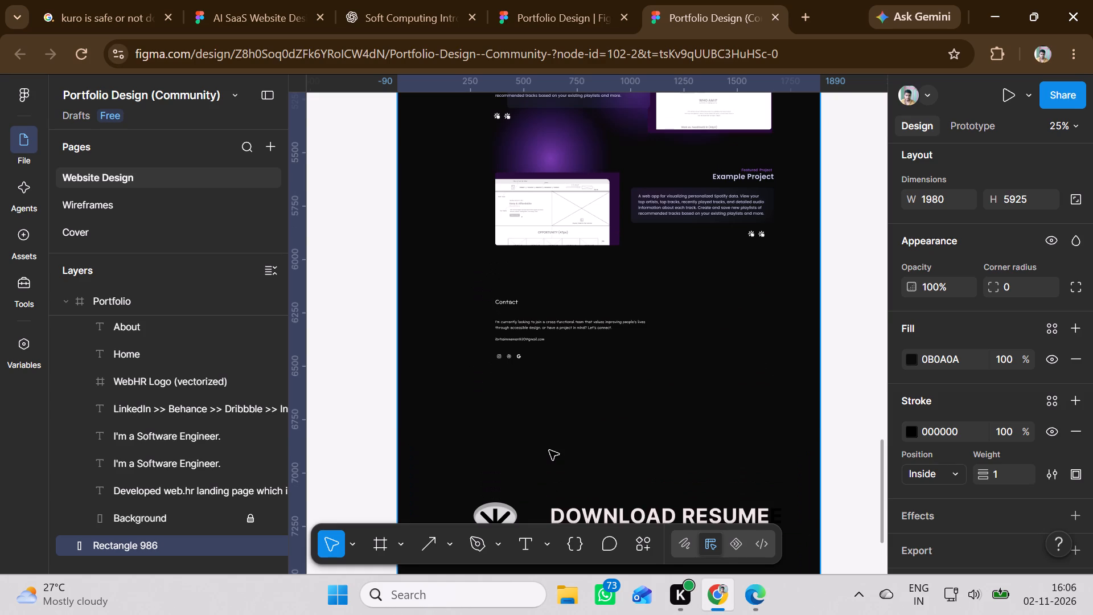
scroll(549, 450, up, 16)
scroll(549, 450, up, 7)
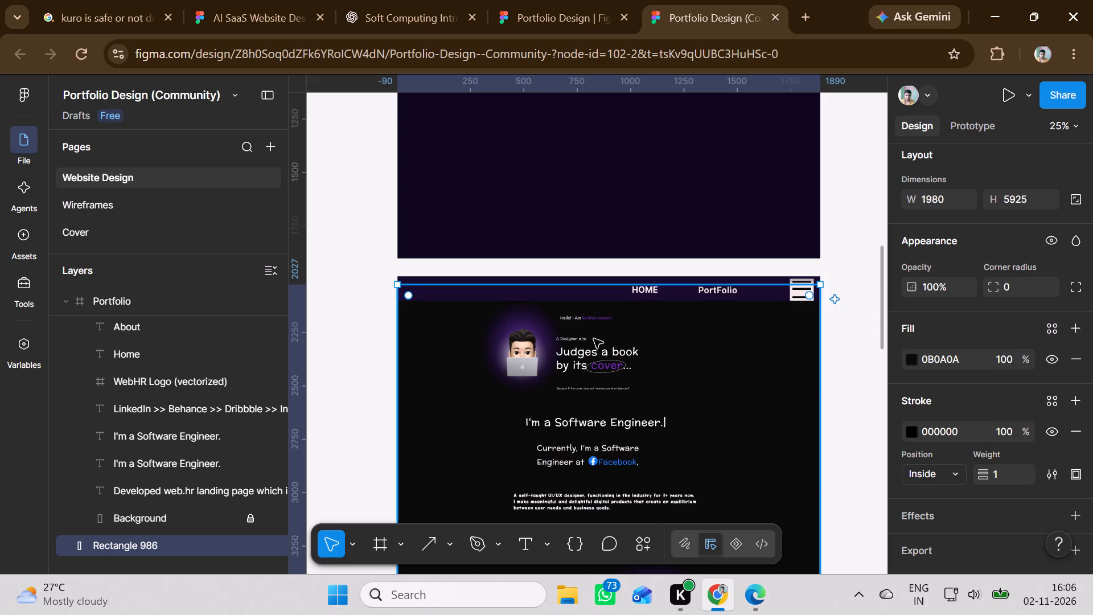
click(646, 291)
drag(646, 291, 640, 290)
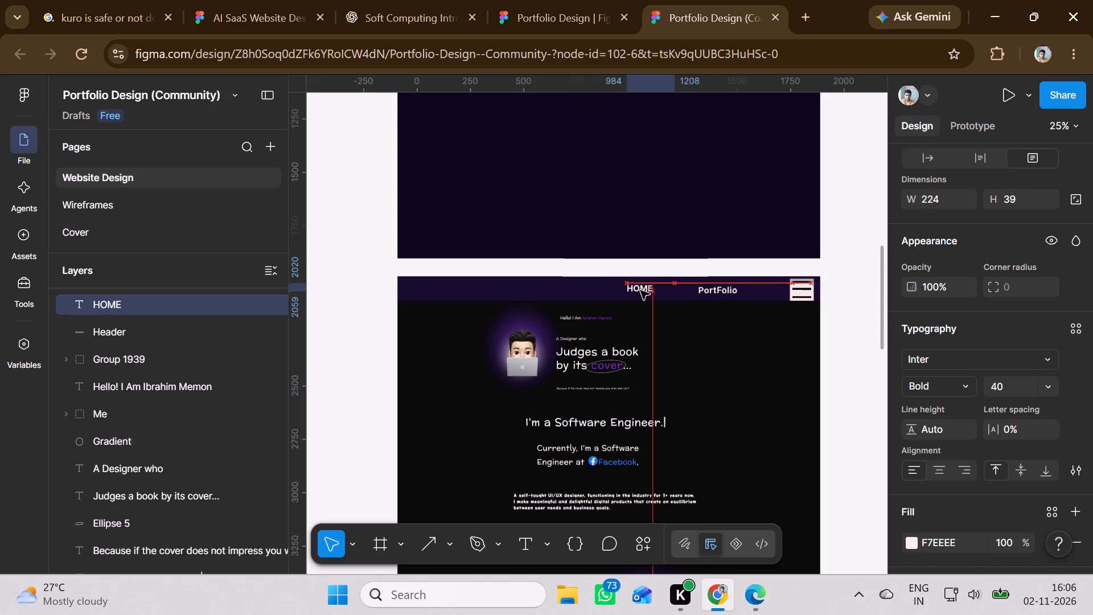
drag(640, 290, 572, 289)
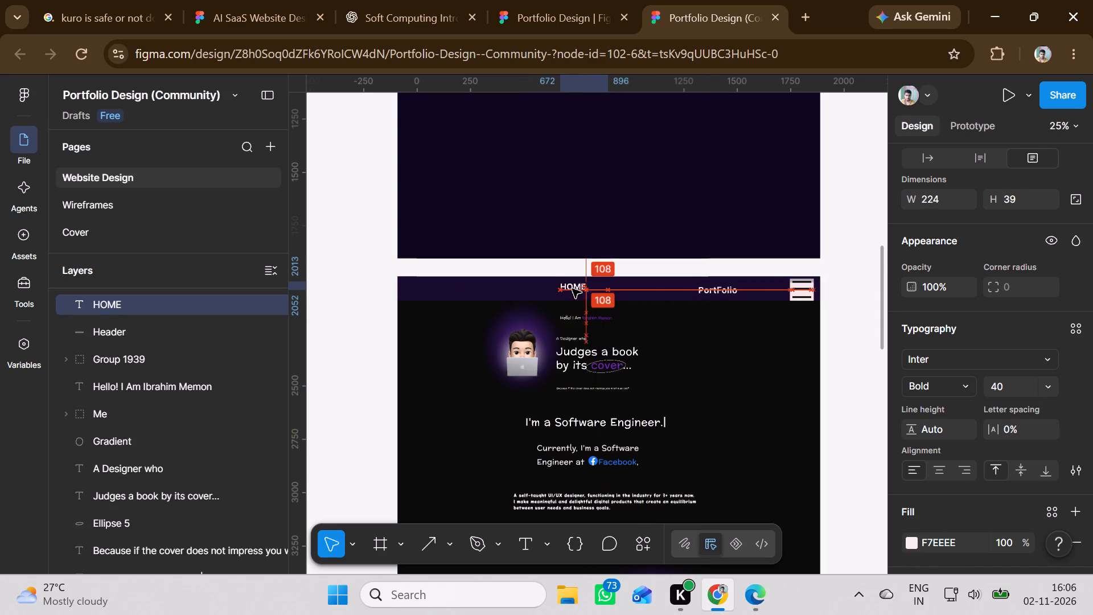
drag(572, 289, 557, 289)
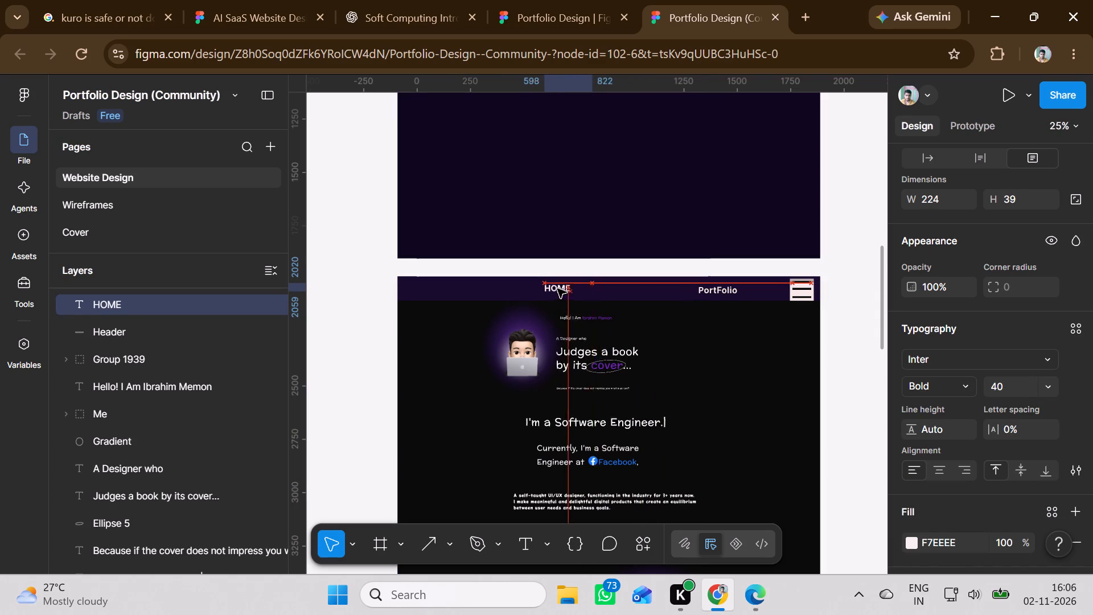
drag(557, 289, 552, 293)
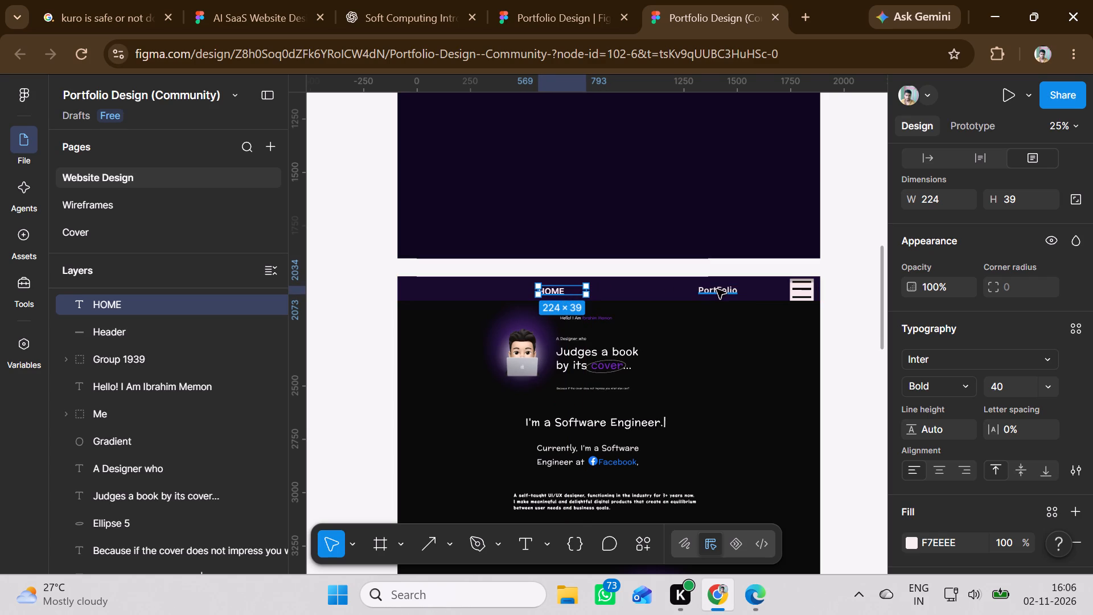
Move the PortFolio label closer to HOME in the header bar, to about X 841, Y 2034.
drag(717, 289, 622, 286)
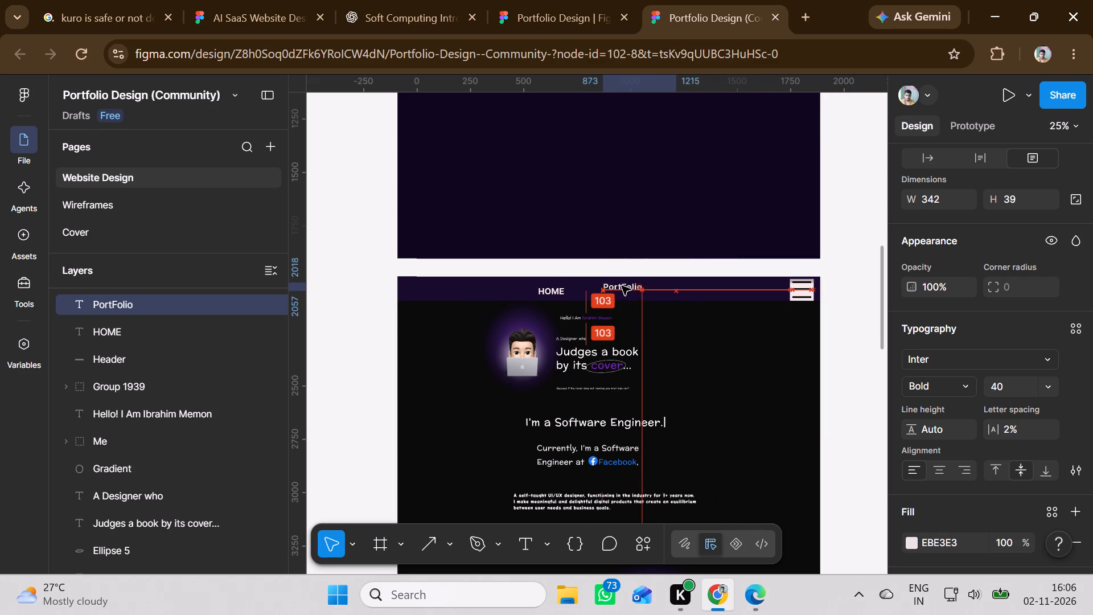
drag(622, 286, 616, 290)
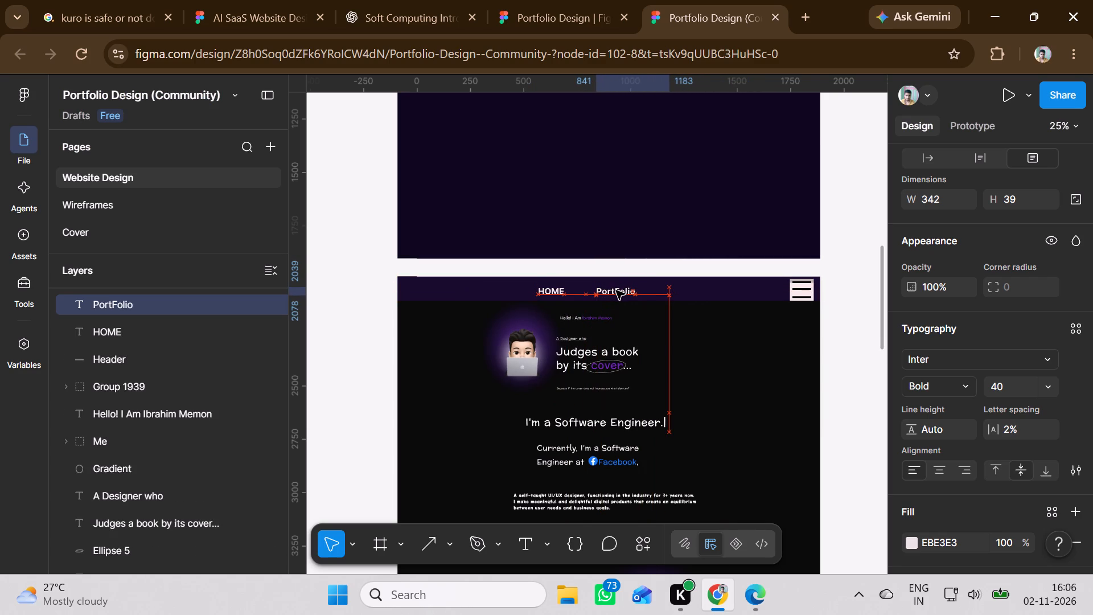
drag(616, 290, 616, 290)
click(447, 373)
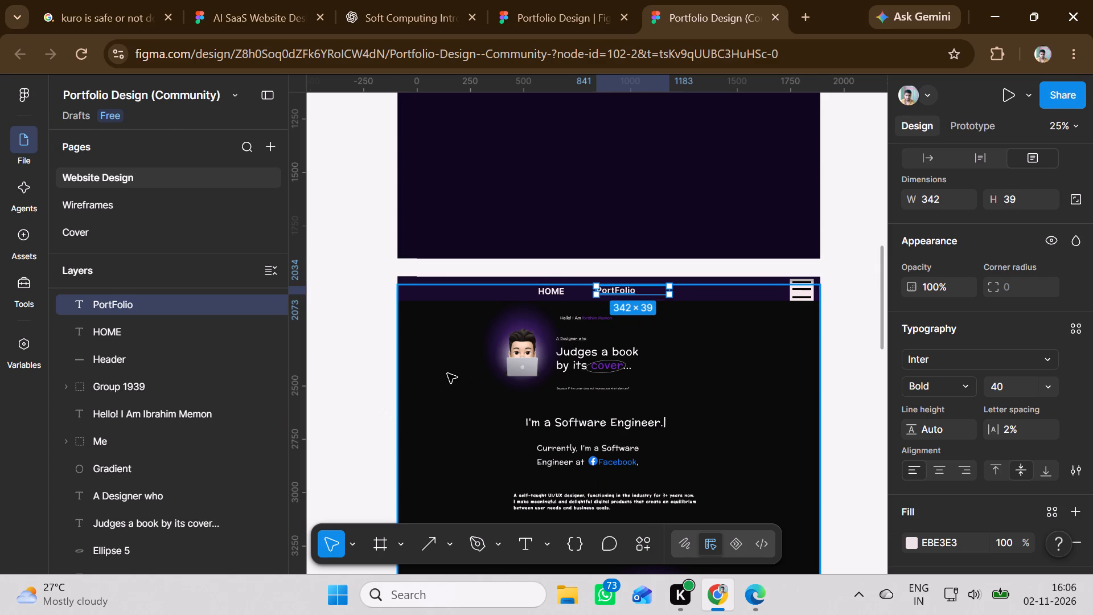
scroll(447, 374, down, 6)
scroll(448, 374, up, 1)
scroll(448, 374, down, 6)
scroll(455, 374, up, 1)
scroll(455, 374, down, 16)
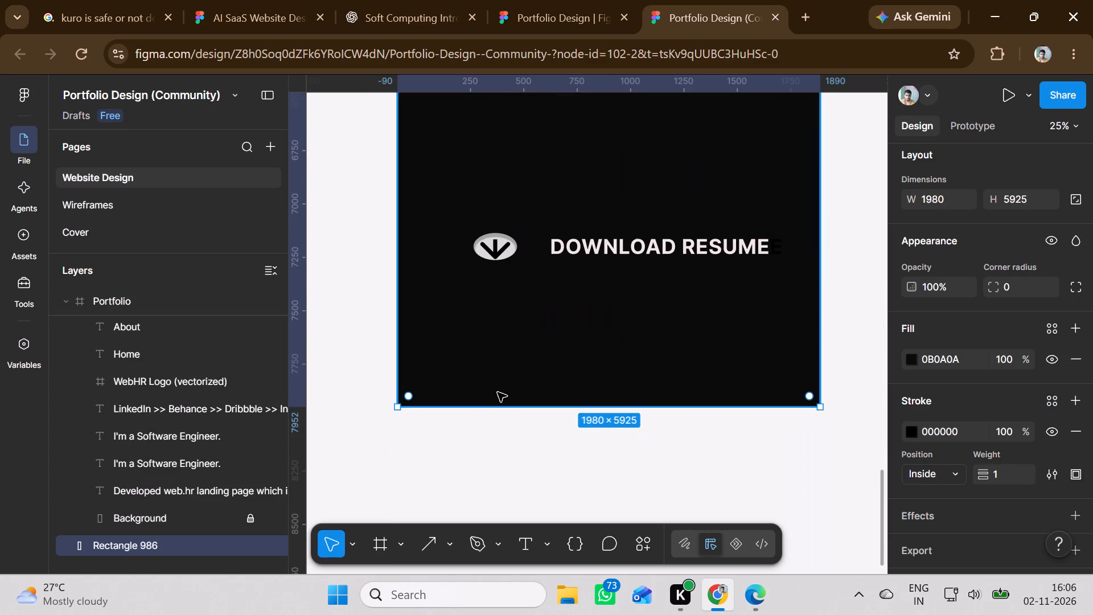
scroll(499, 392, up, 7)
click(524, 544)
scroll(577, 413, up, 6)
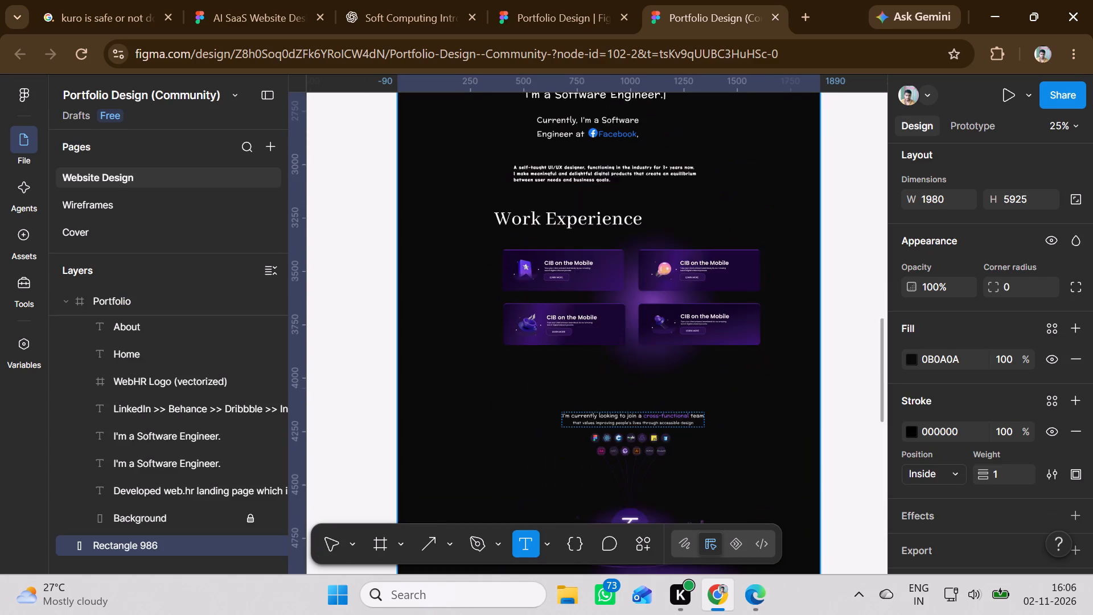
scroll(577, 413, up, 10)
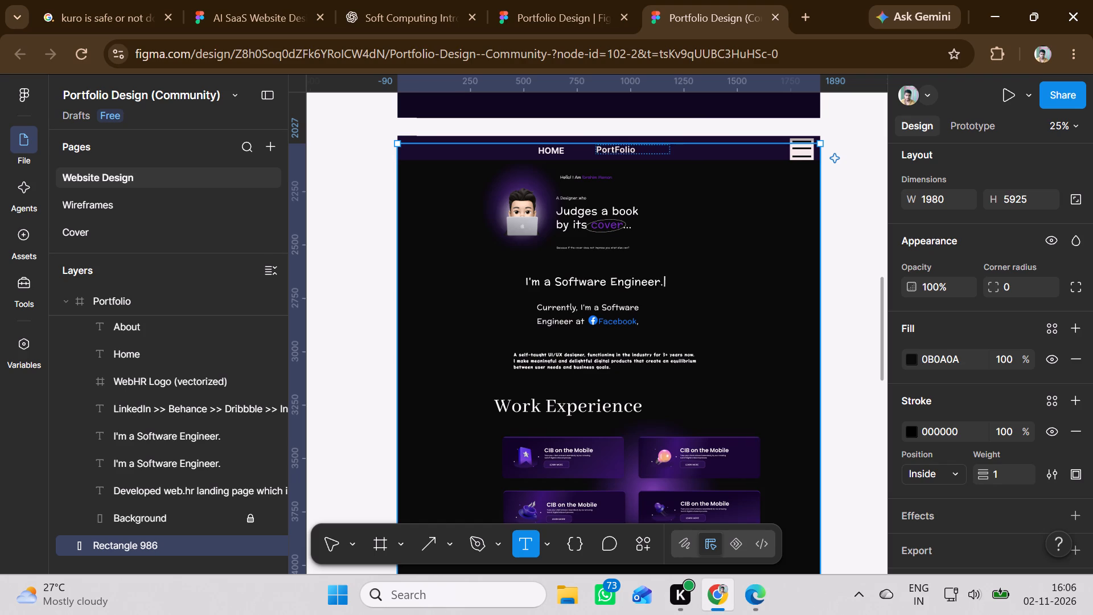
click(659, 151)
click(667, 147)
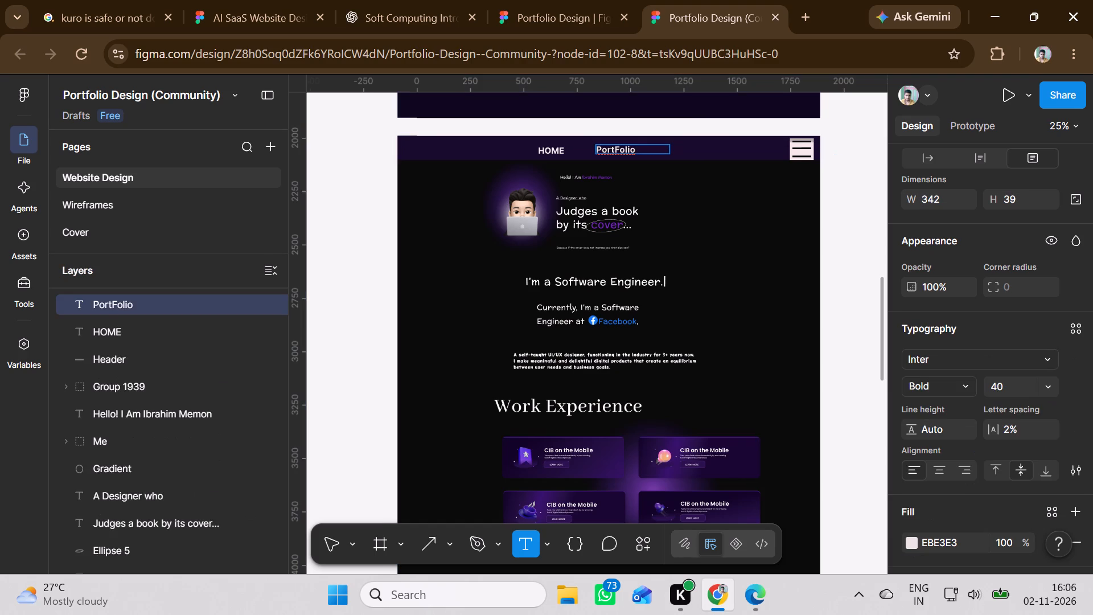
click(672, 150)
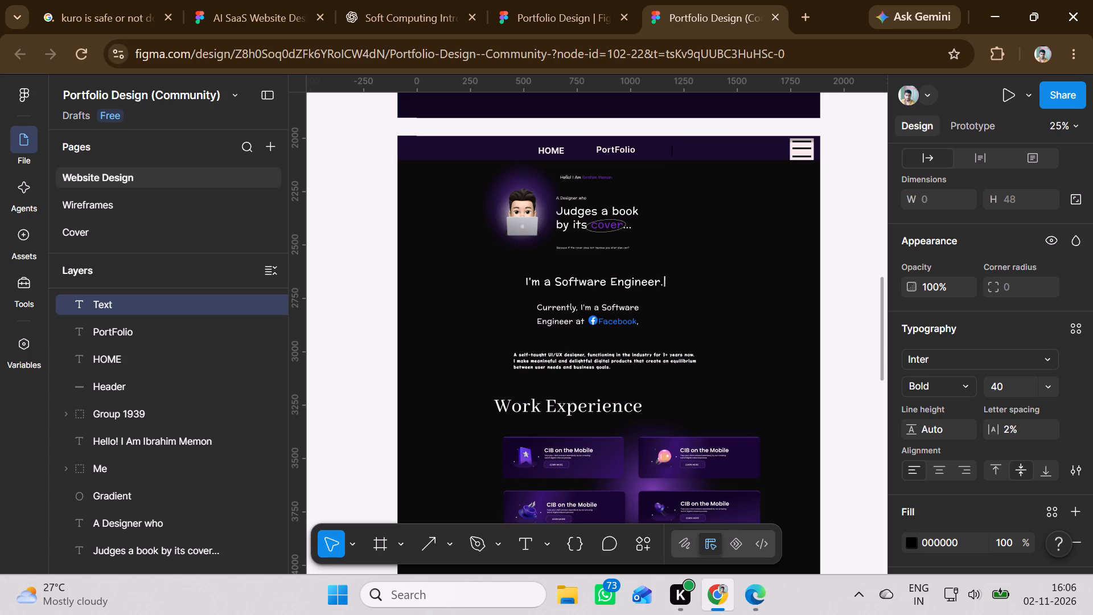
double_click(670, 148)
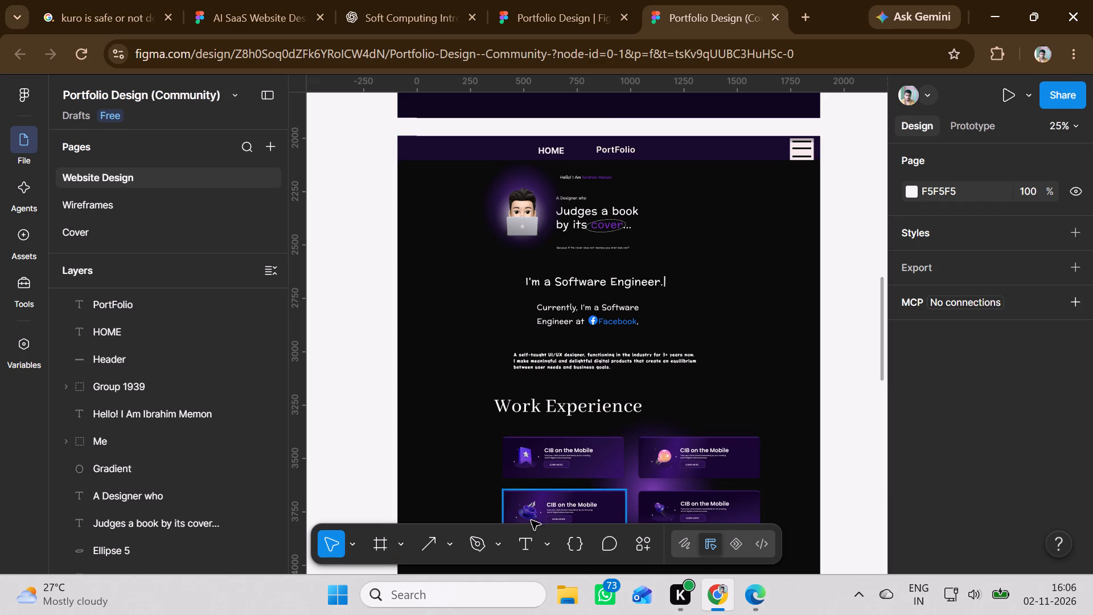
Add a text box about 312 × 39 reading "SKILLS" in the header bar after PortFolio, at about X 1236, Y 2034.
click(521, 544)
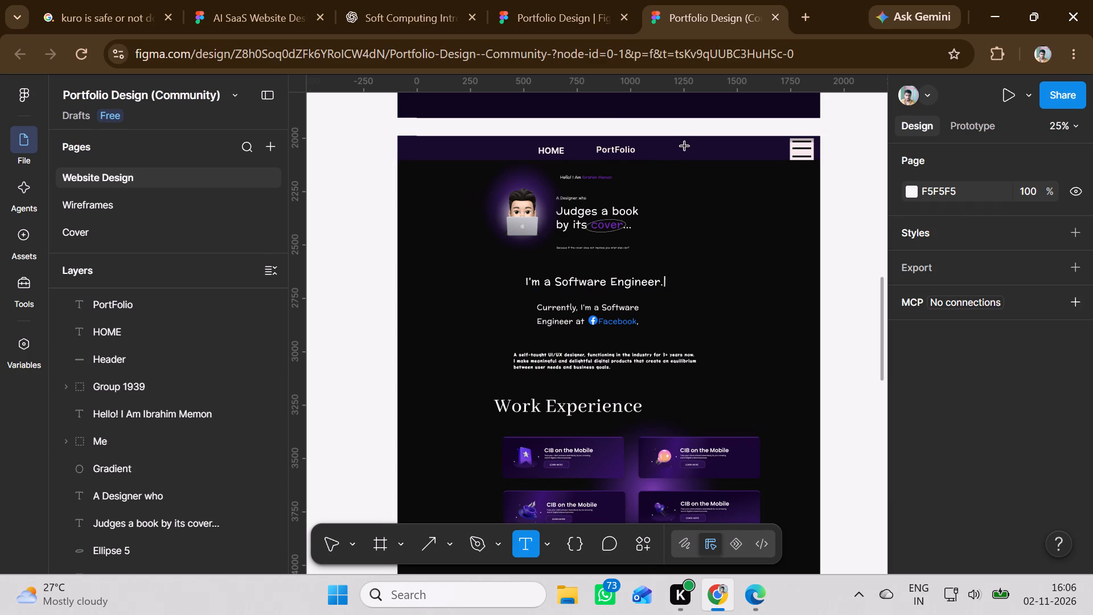
drag(680, 146, 739, 154)
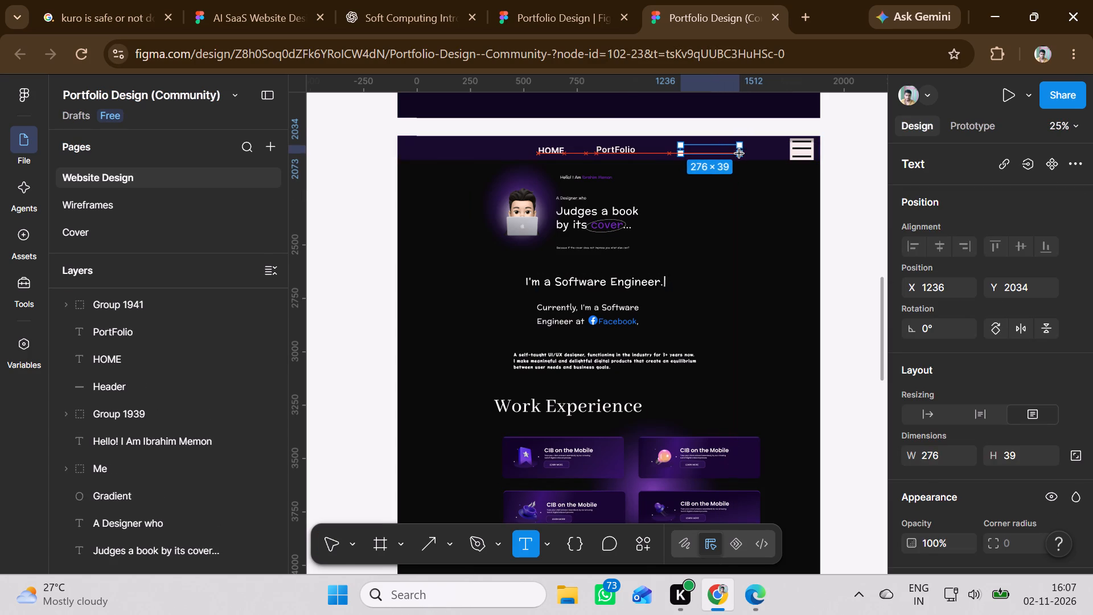
drag(739, 154, 747, 155)
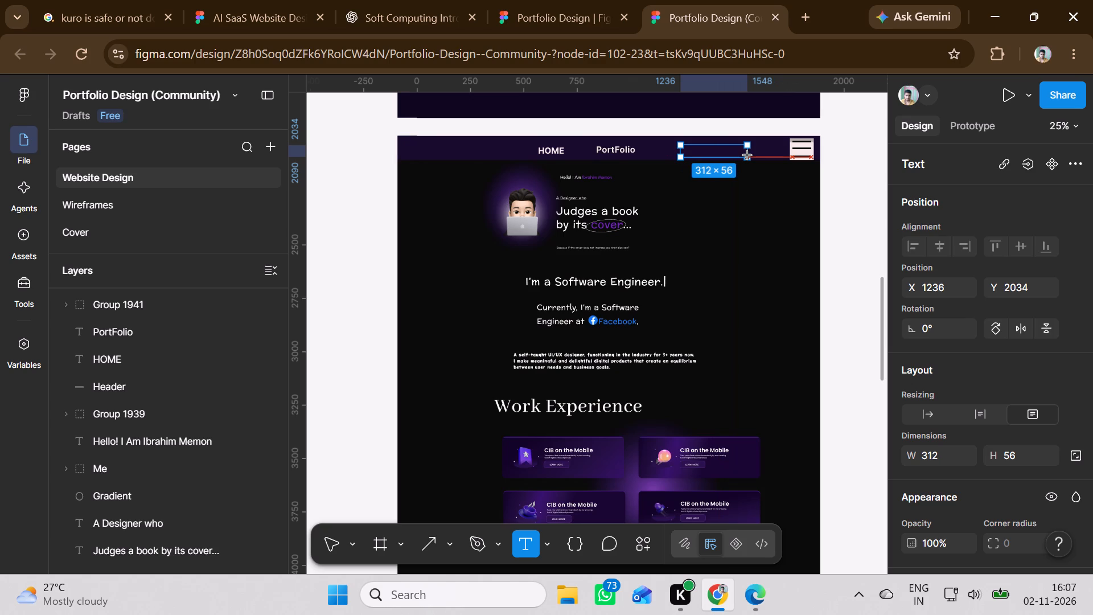
drag(747, 155, 747, 153)
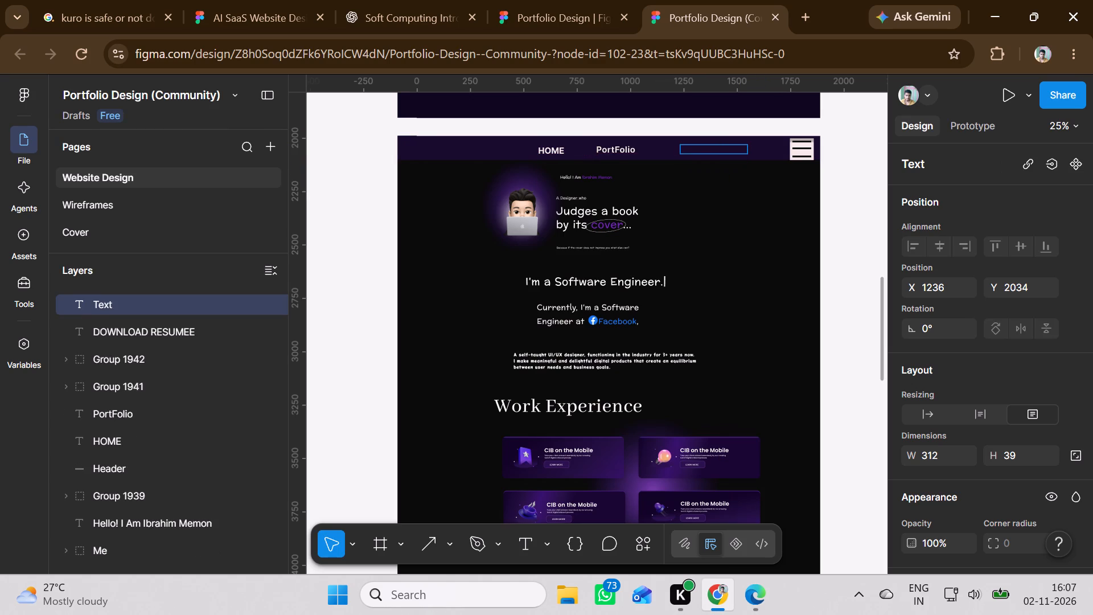
text(SKILLS)
Recolour the whole SKILLS label to the off-white fill EFE5E5.
drag(722, 151, 687, 149)
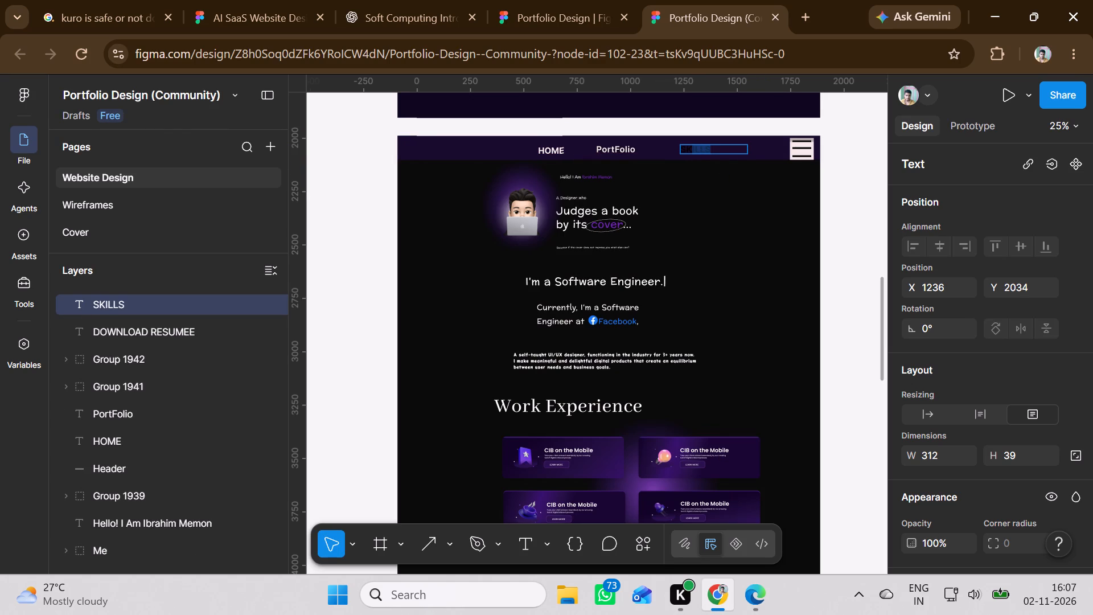
drag(687, 149, 682, 149)
scroll(965, 432, down, 5)
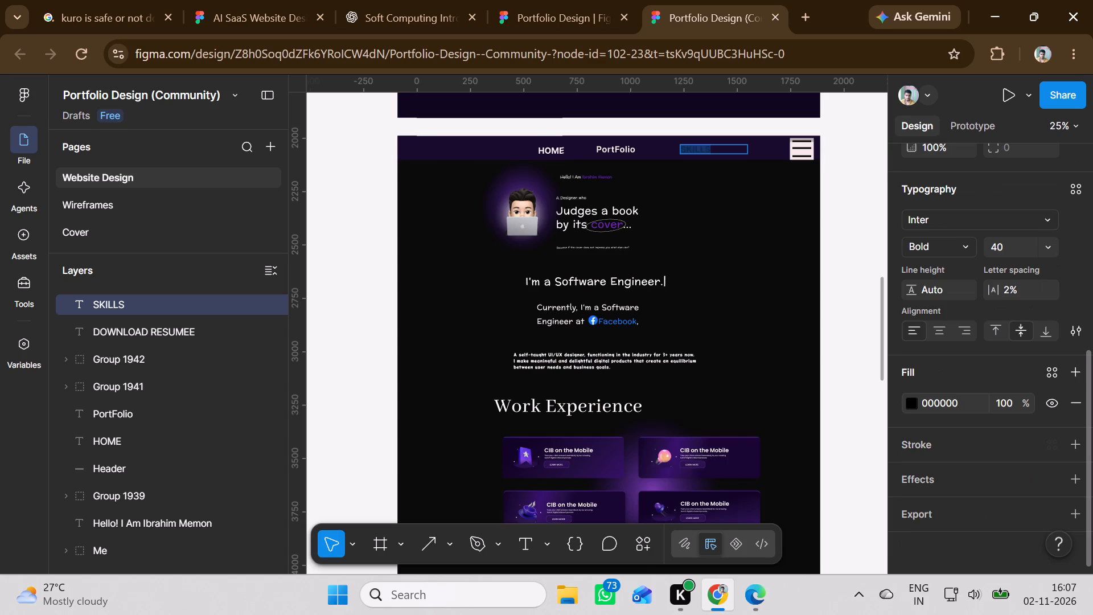
click(917, 400)
click(704, 254)
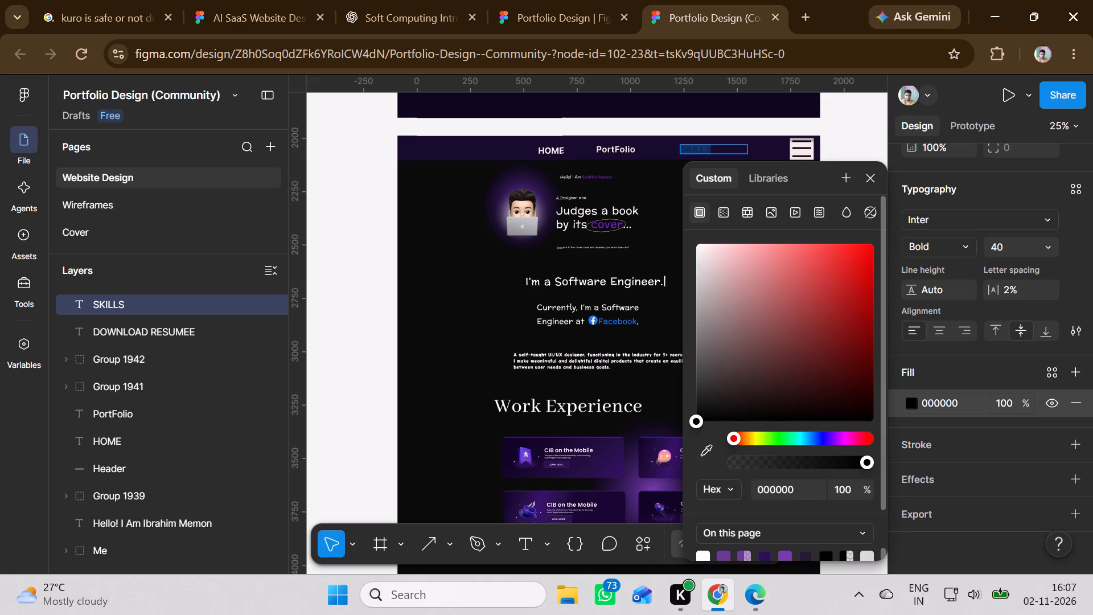
click(858, 149)
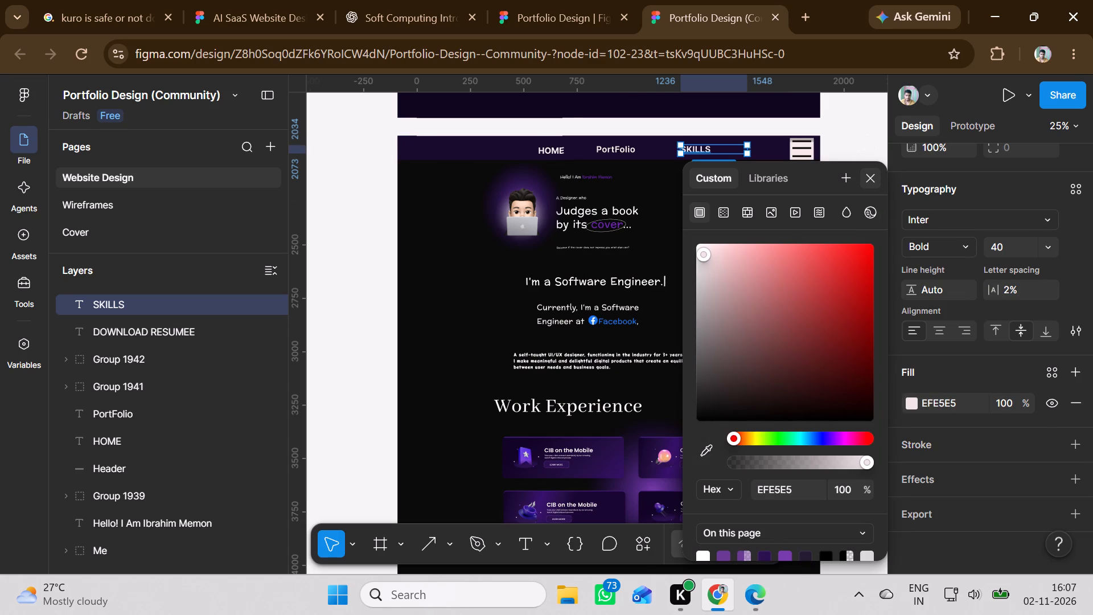
click(873, 177)
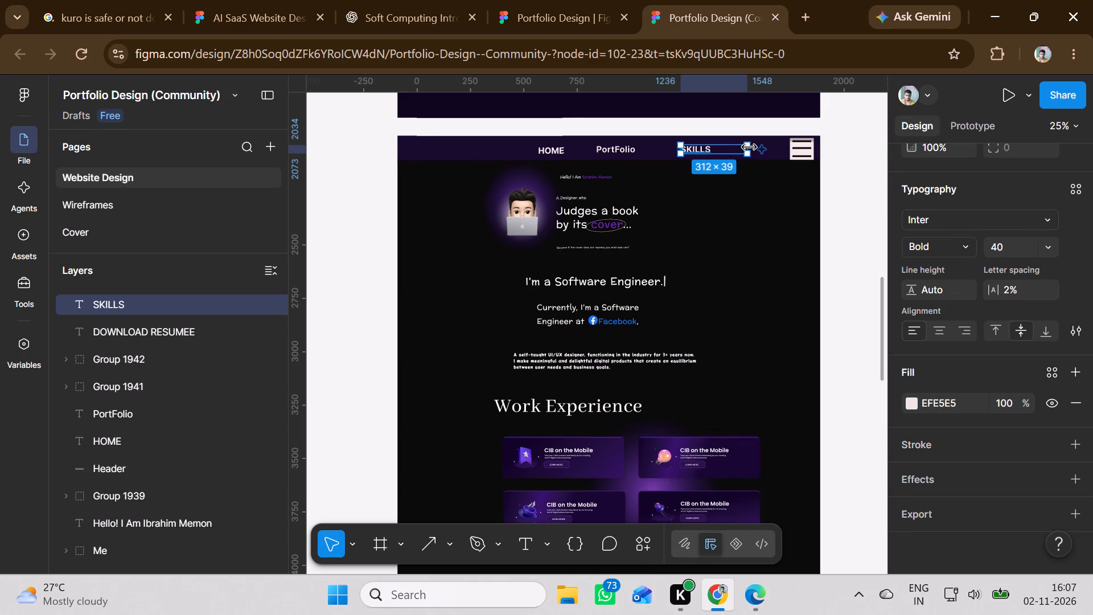
Narrow the SKILLS and PortFolio text boxes in the header bar so they fit closely around their words.
drag(749, 147, 718, 148)
click(617, 148)
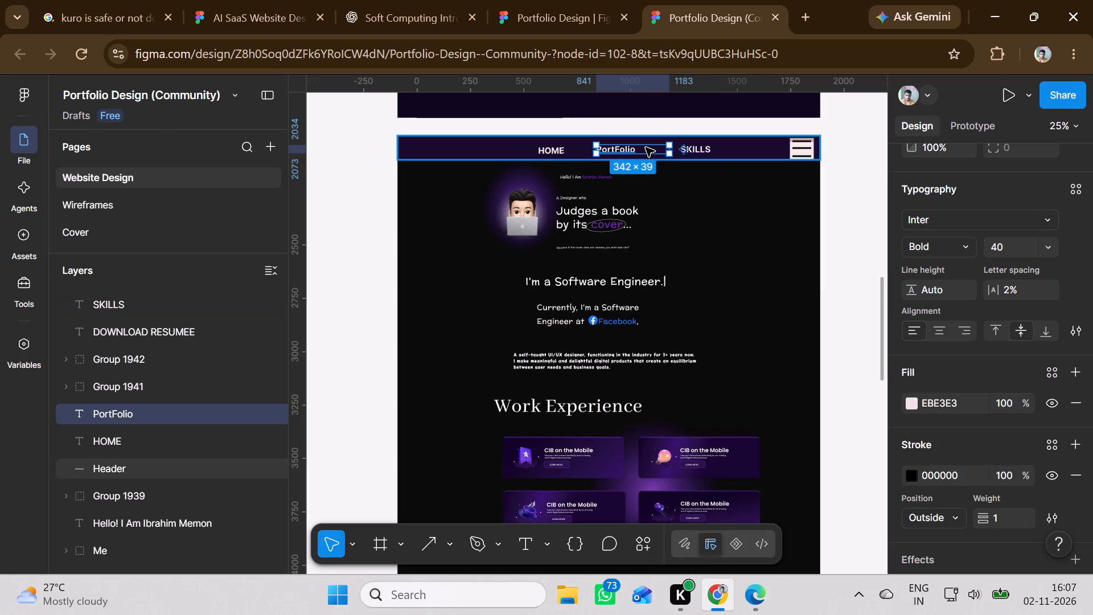
drag(671, 149, 660, 149)
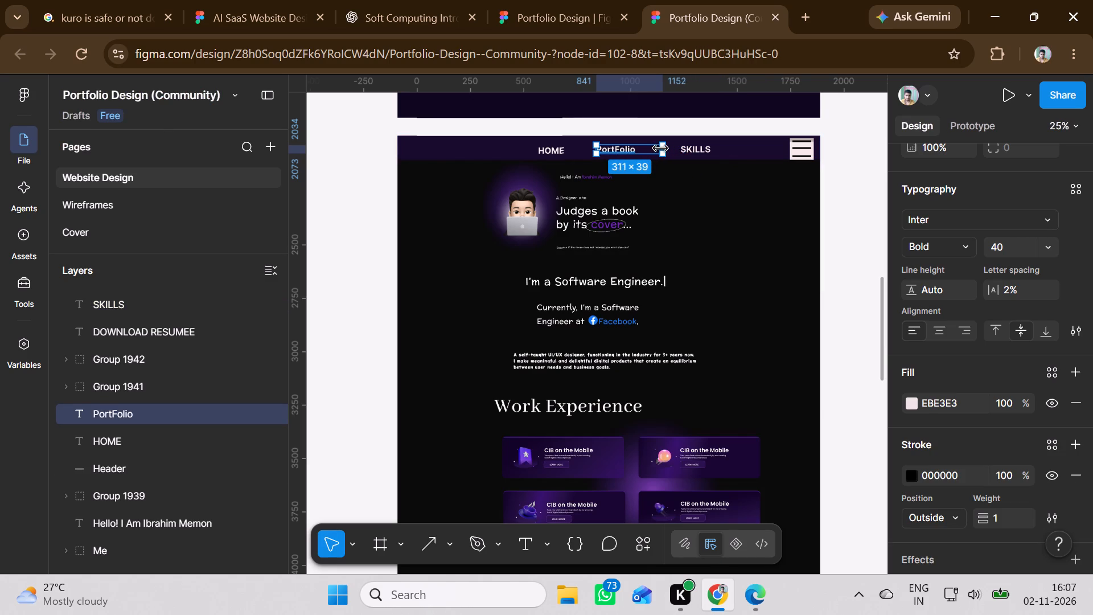
drag(660, 149, 646, 149)
click(842, 253)
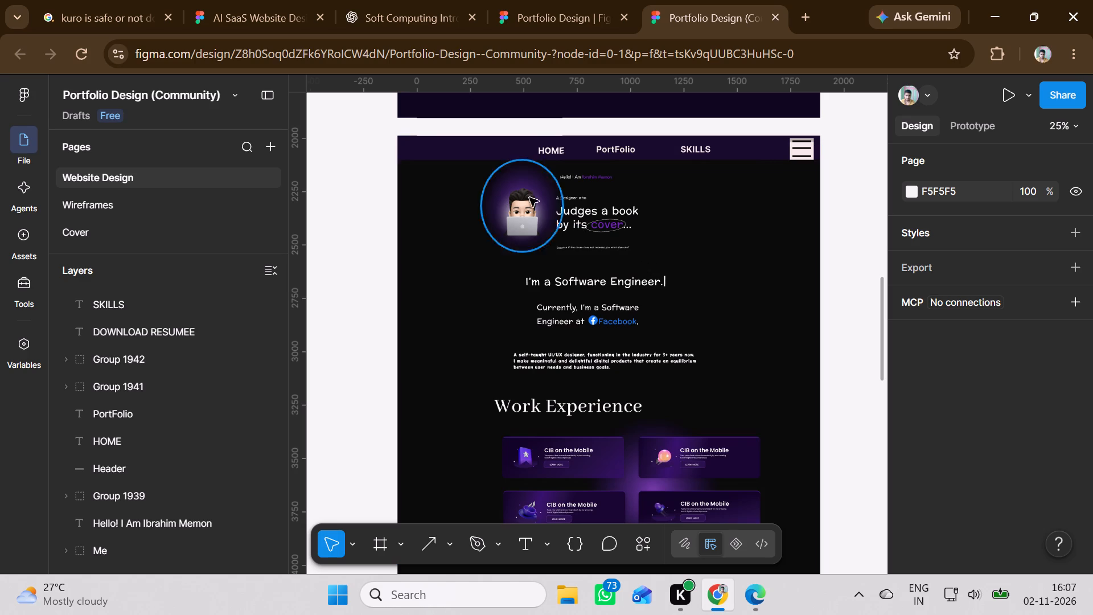
Draw an ellipse about 868 × 720 on the empty canvas below the dark page, at about X 536, Y 8276.
scroll(536, 284, down, 8)
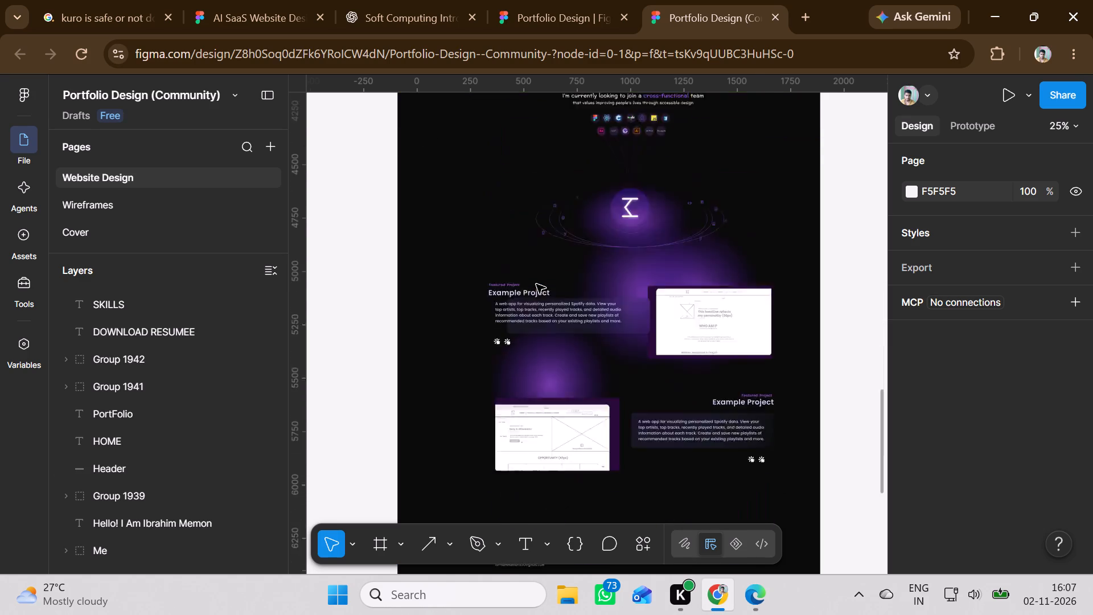
scroll(536, 284, down, 14)
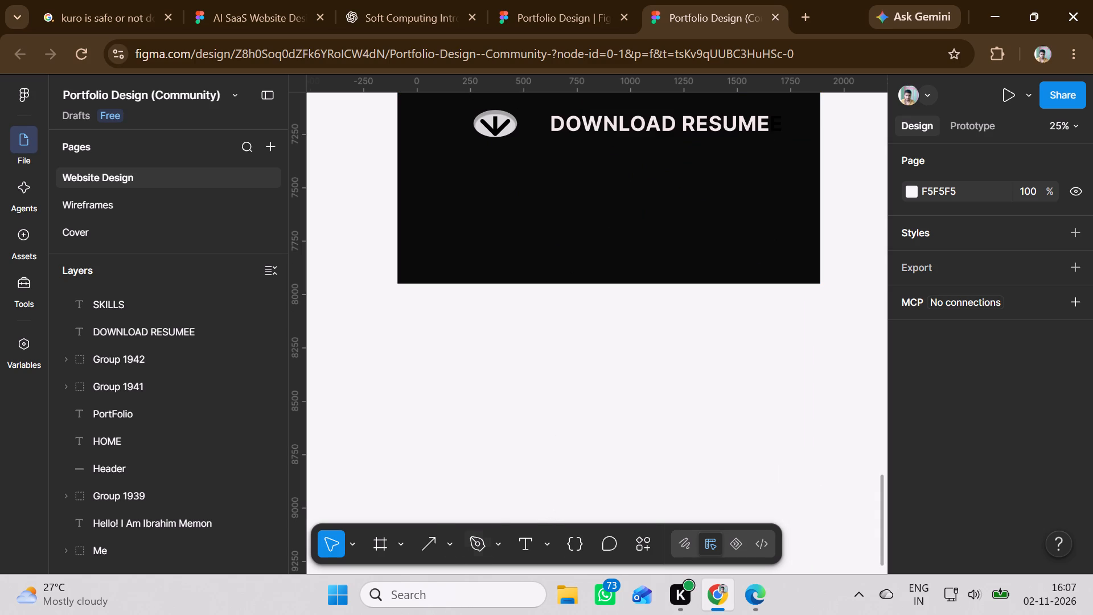
click(445, 541)
click(487, 444)
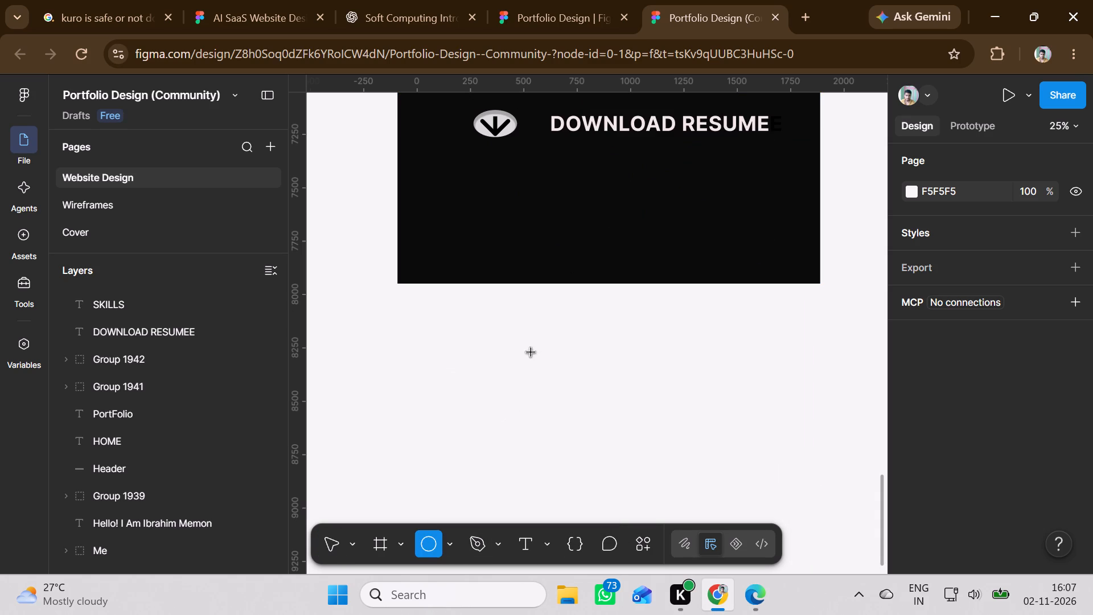
drag(531, 352, 595, 399)
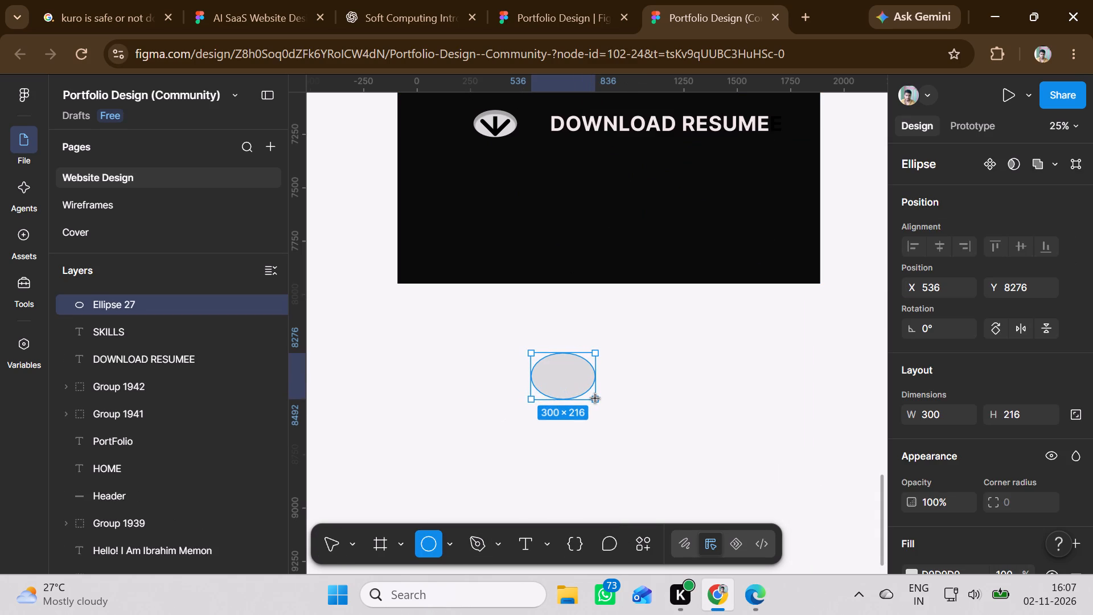
drag(595, 399, 706, 484)
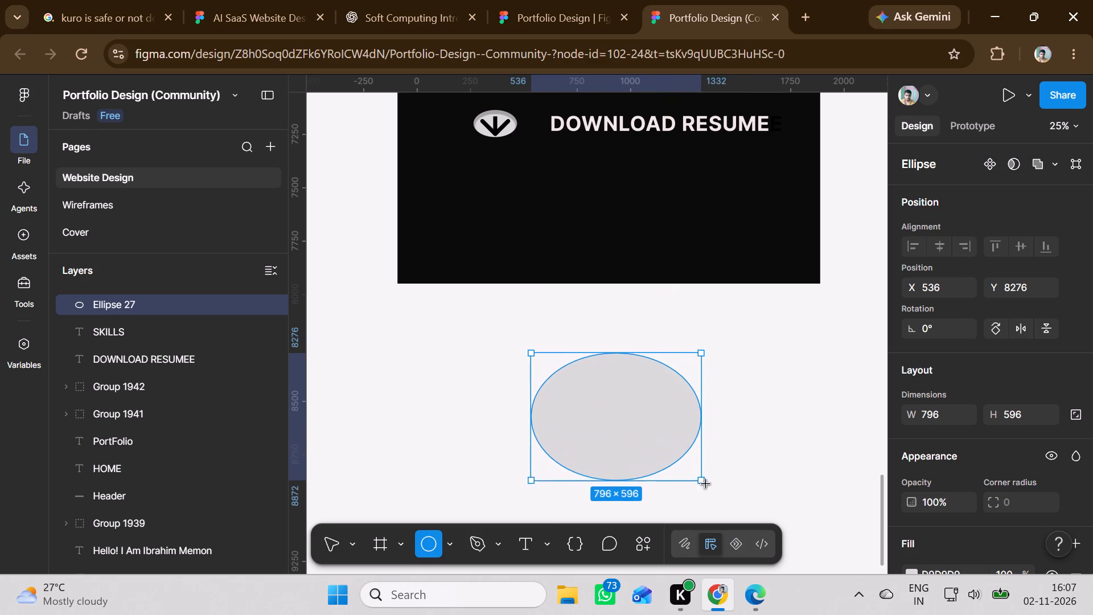
drag(706, 484, 716, 514)
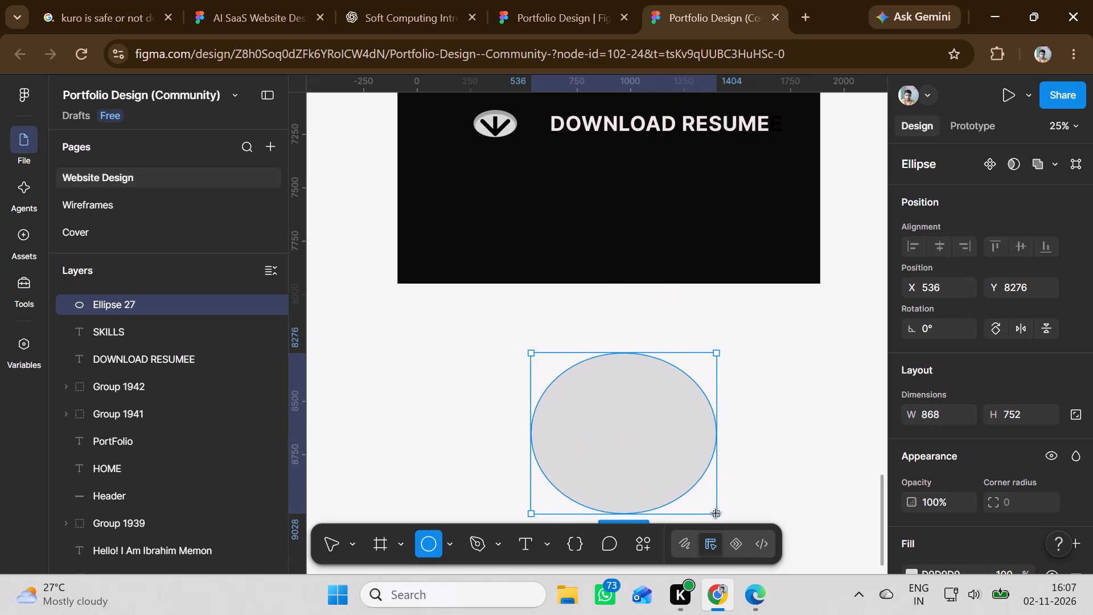
drag(716, 514, 716, 507)
Draw a straight horizontal Pen line across the lower part of the ellipse, from about X 596 to X 1348 at Y 8808.
scroll(729, 452, down, 3)
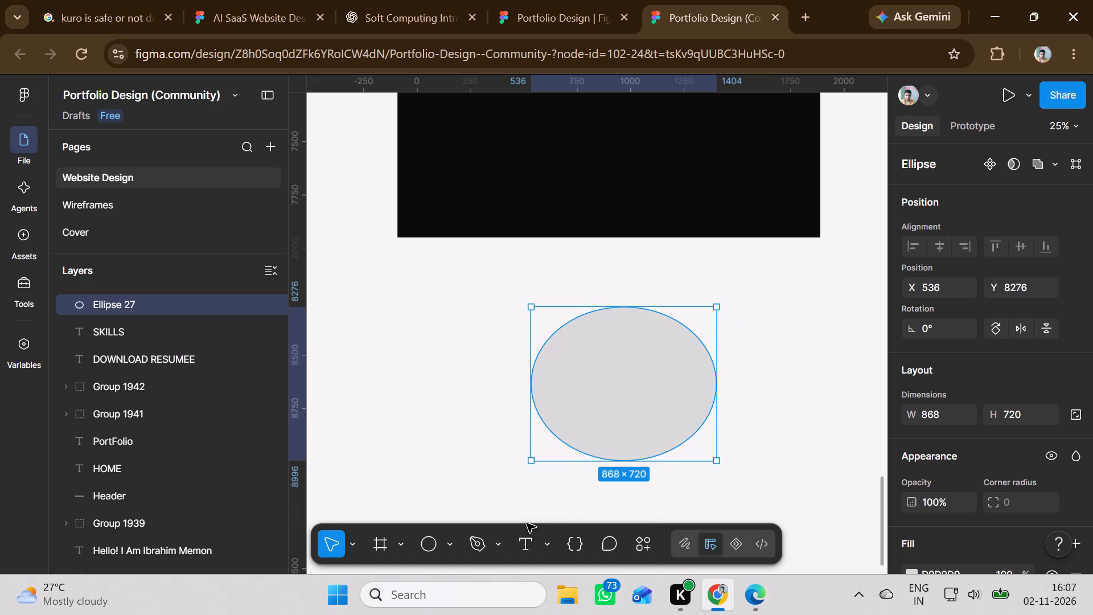
click(453, 542)
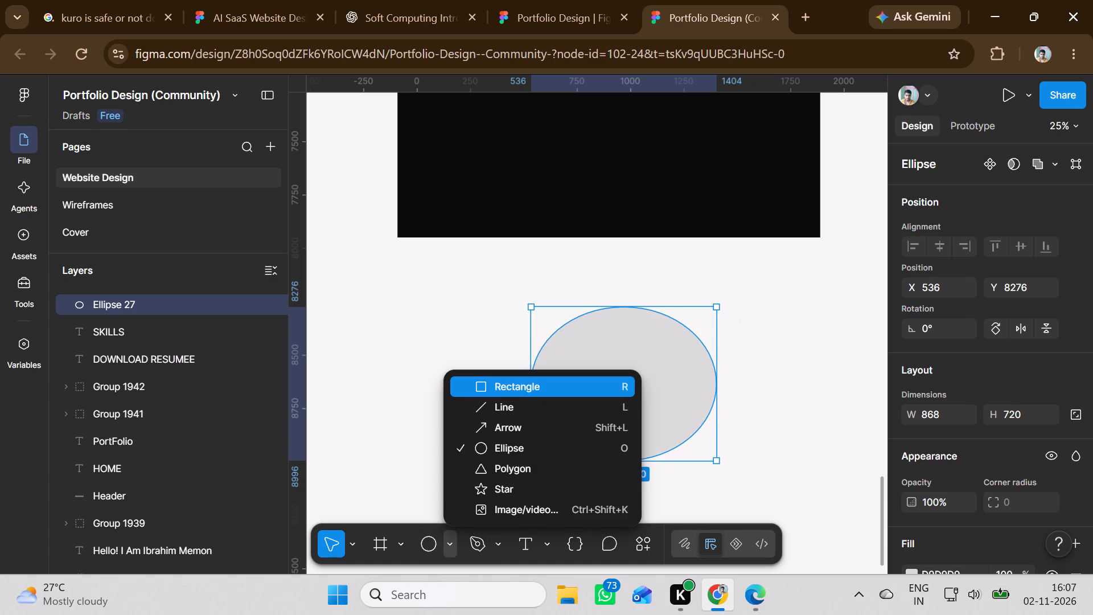
click(480, 546)
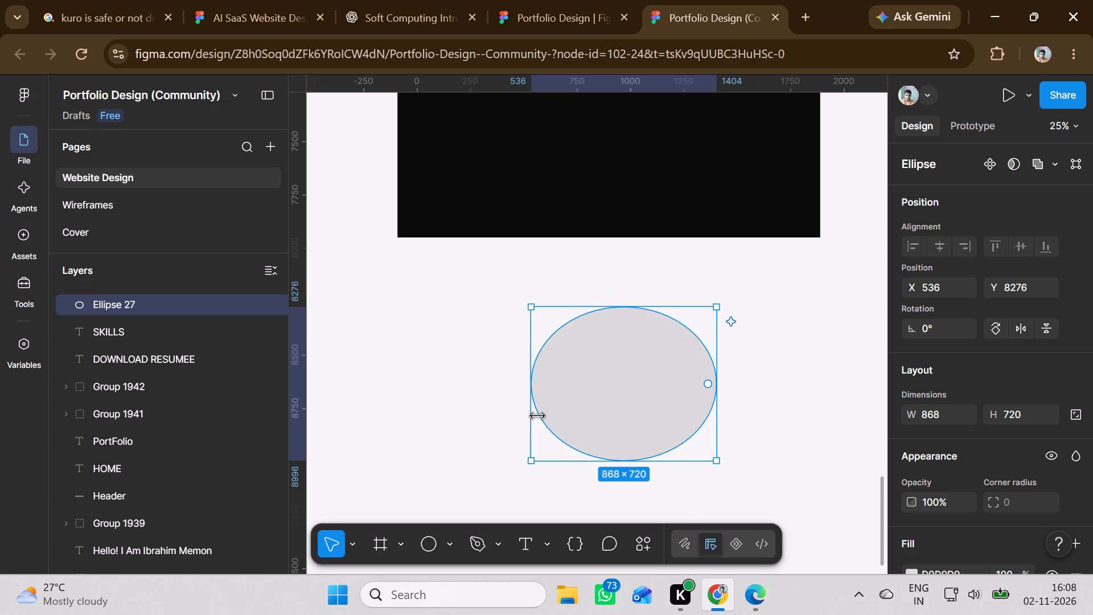
click(439, 431)
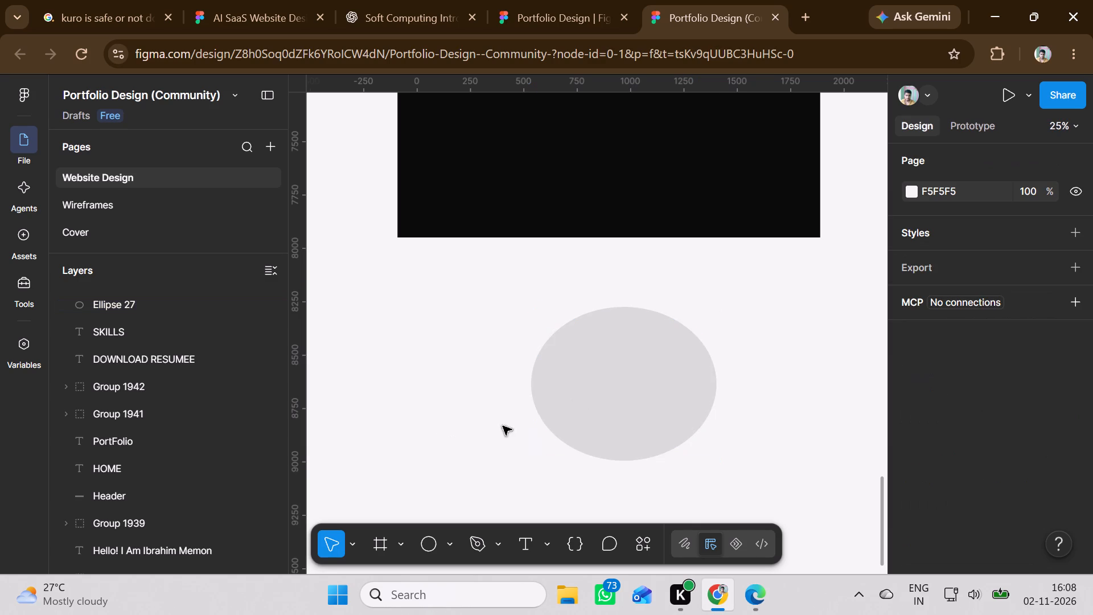
click(480, 544)
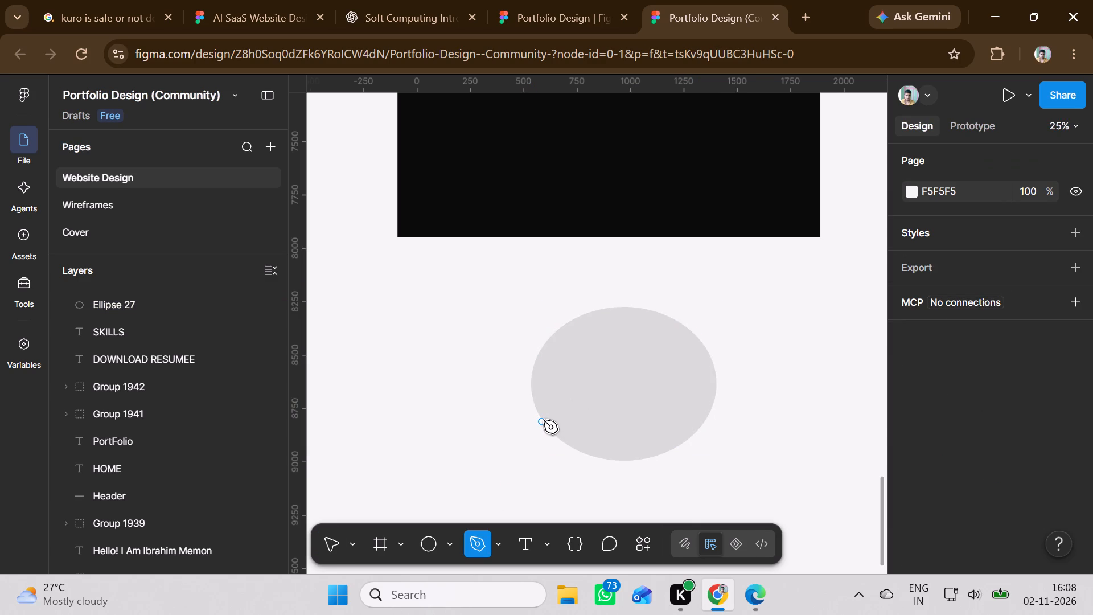
click(544, 420)
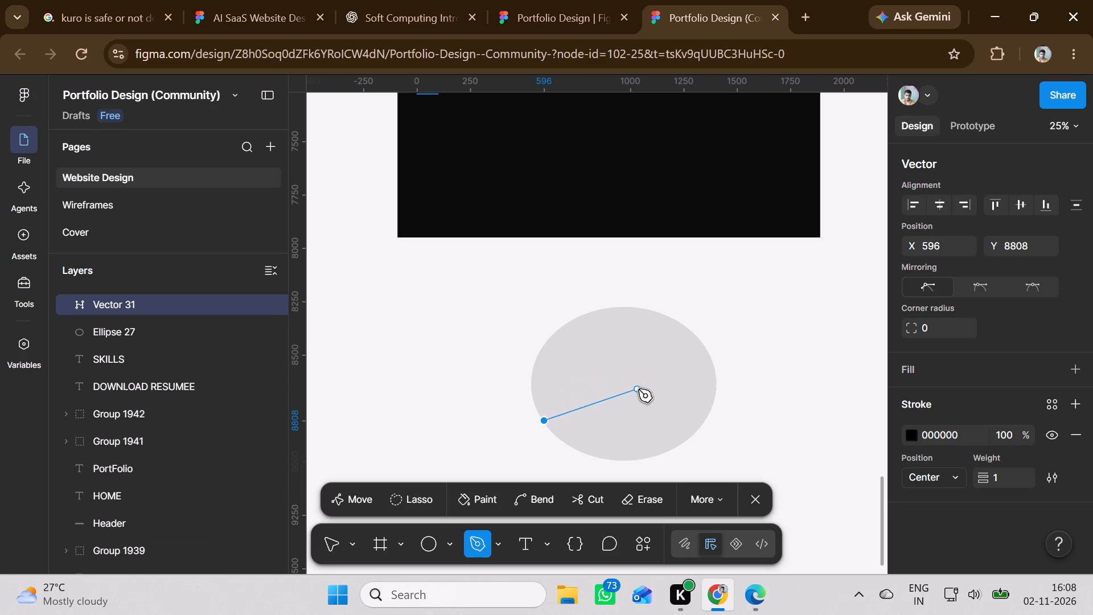
click(704, 423)
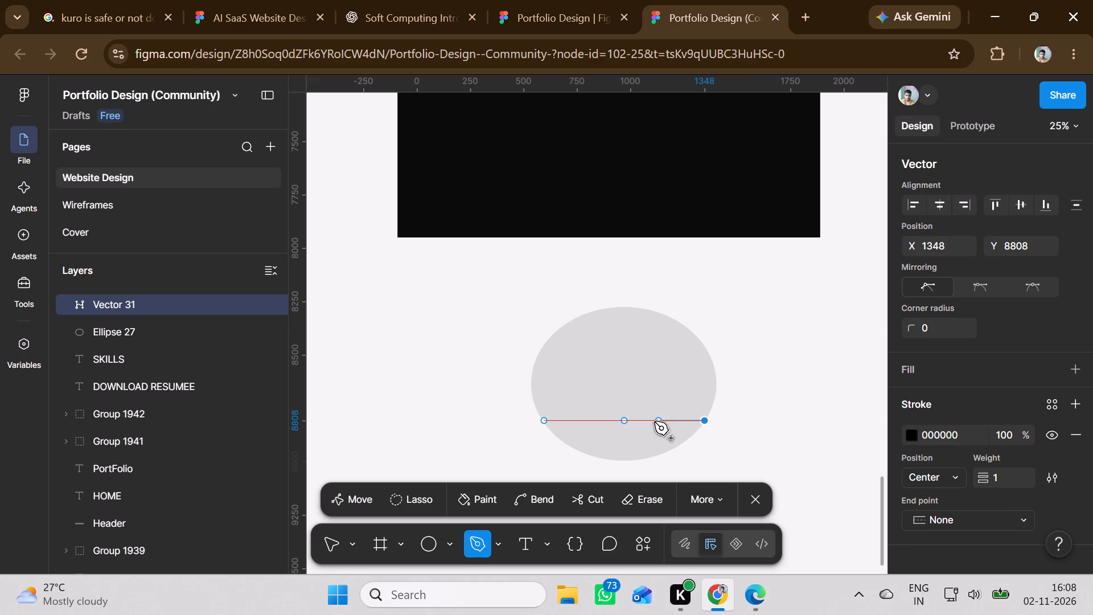
Bend the middle of the line upward into an arch peaking near the ellipse's centre.
click(537, 491)
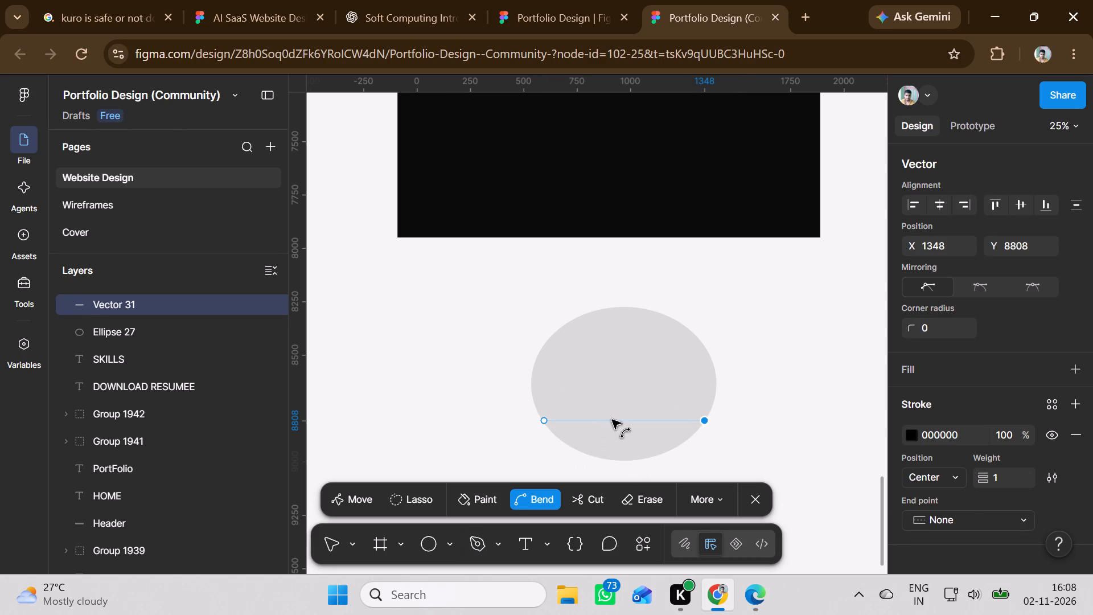
drag(612, 419, 612, 402)
click(615, 395)
drag(618, 403, 622, 376)
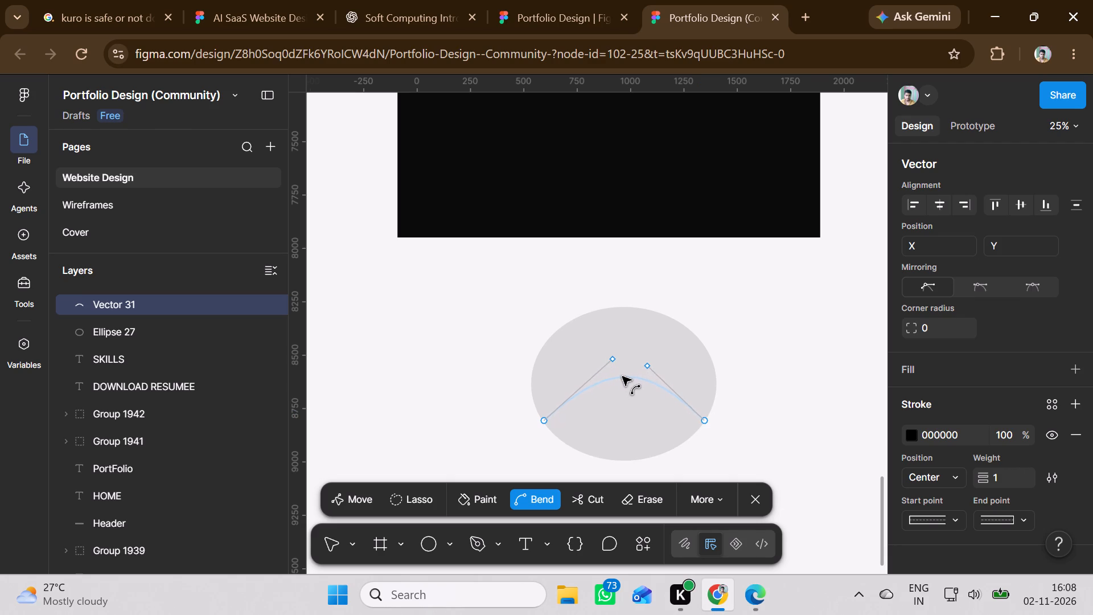
drag(622, 376, 621, 378)
drag(621, 378, 621, 382)
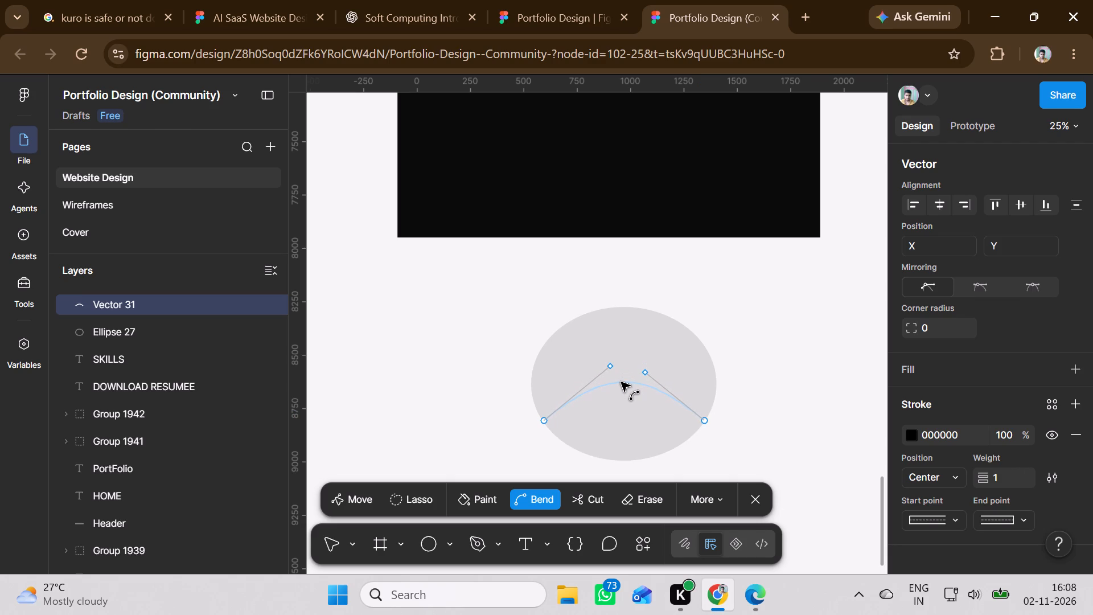
drag(621, 382, 619, 379)
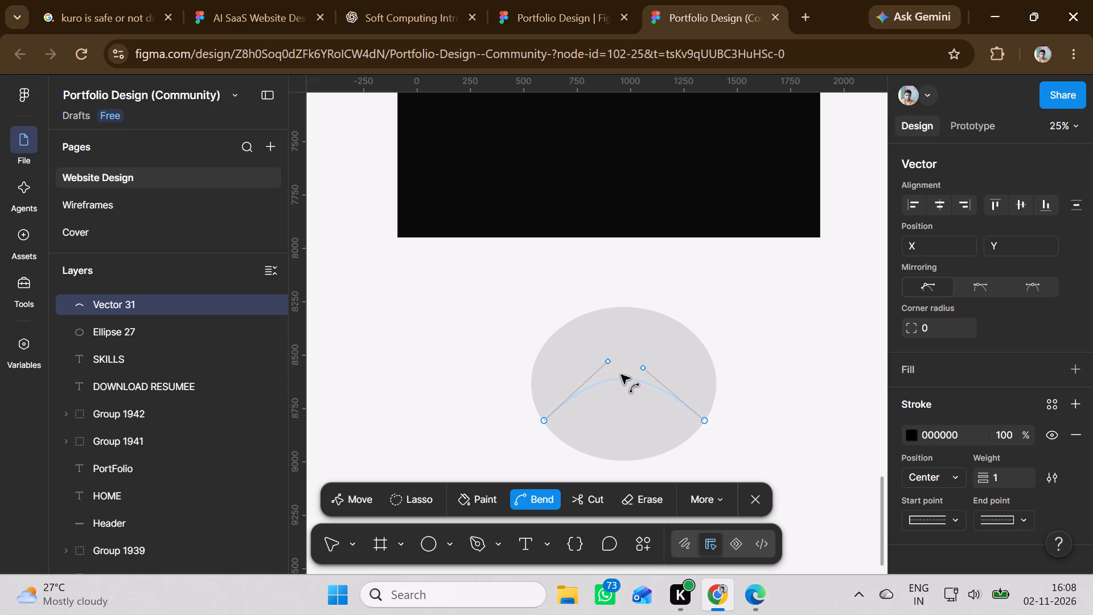
click(621, 382)
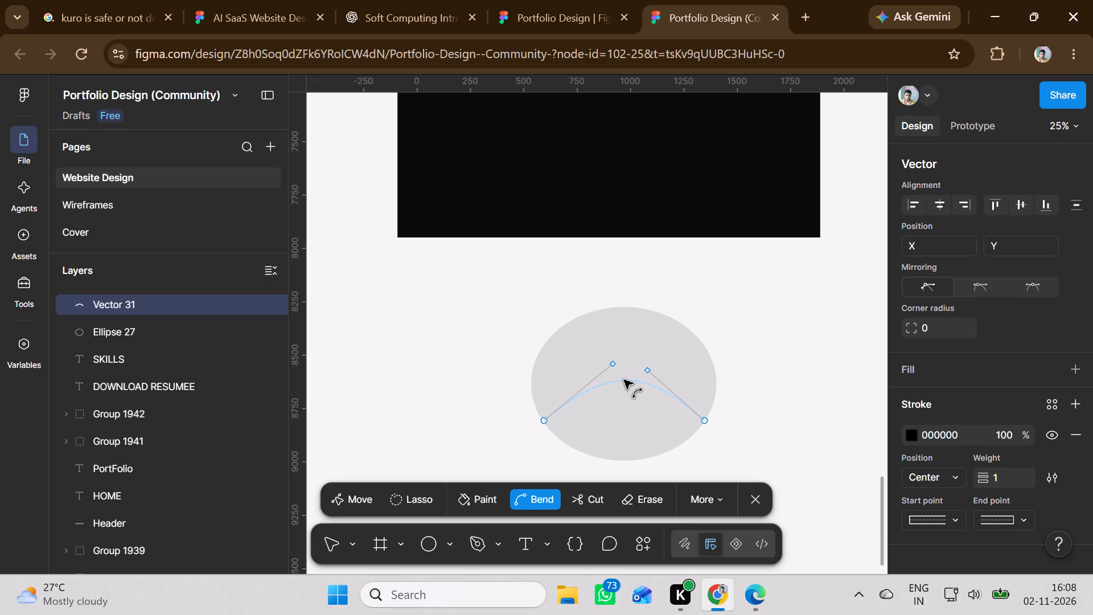
click(769, 383)
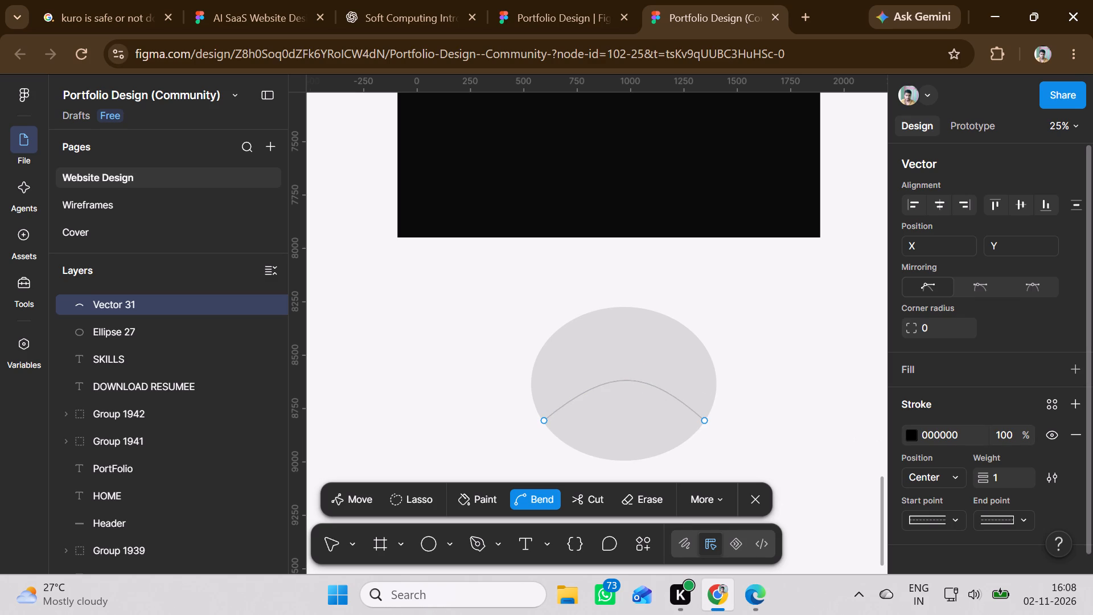
Set the arched line's stroke weight to 8.
click(679, 402)
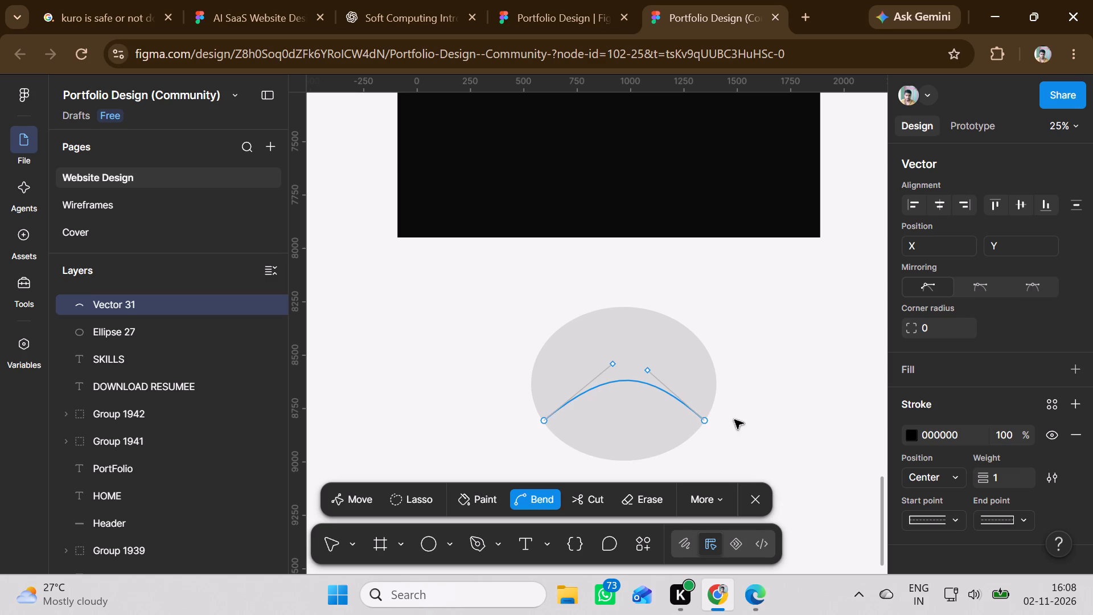
click(1005, 478)
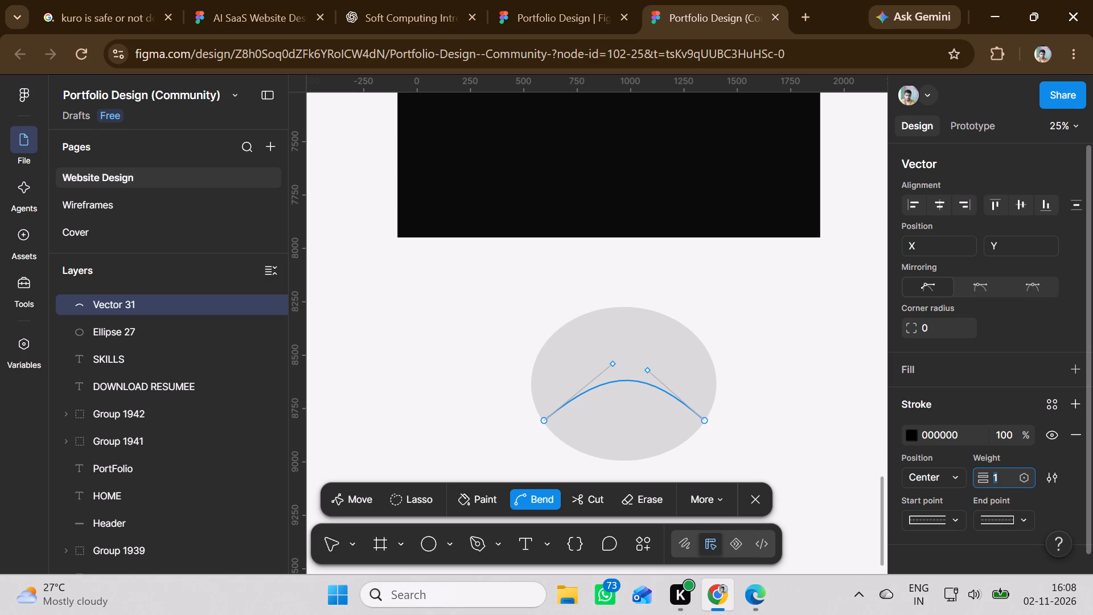
key(Up)
key(Up)
key(Up)
key(Up)
key(Up)
key(Up)
key(Up)
Draw a smaller ellipse about 352 × 308 as a head above the arch, centred in the large ellipse at about X 794, Y 8364.
click(434, 545)
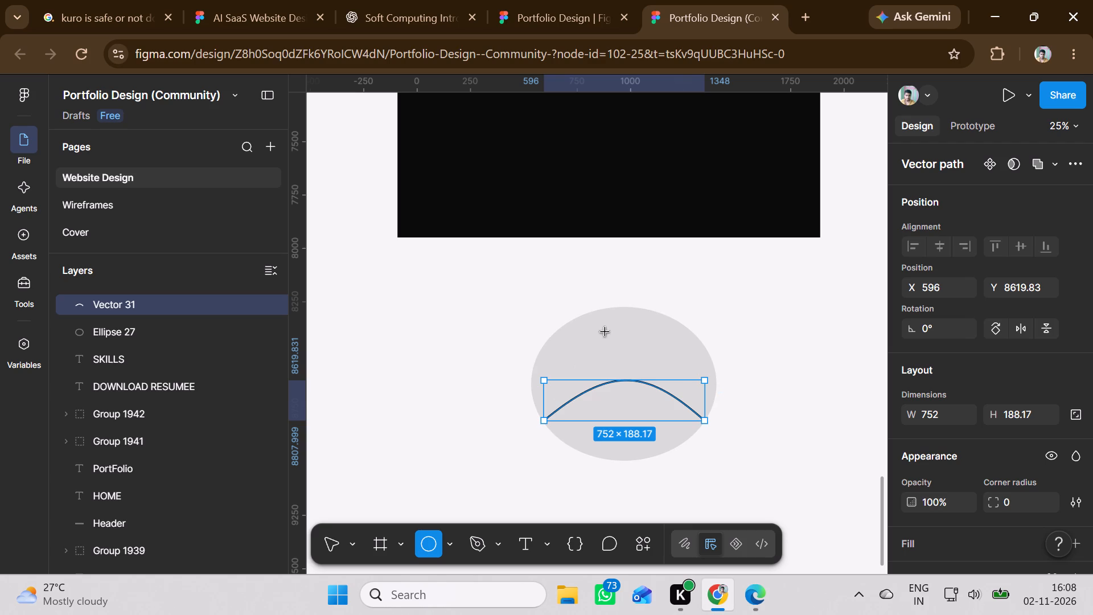
drag(599, 326, 658, 396)
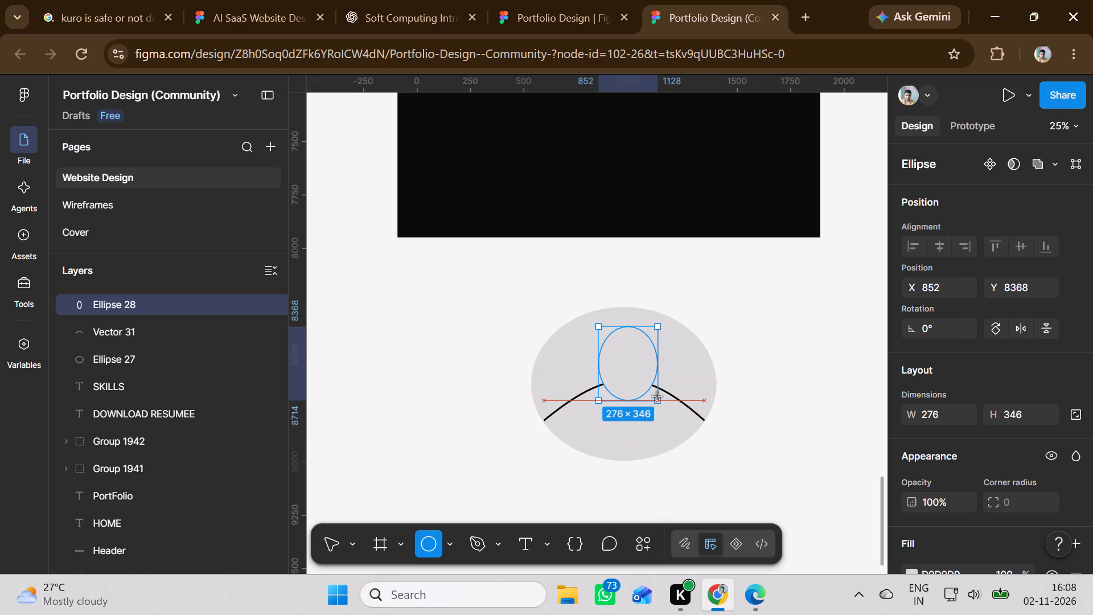
drag(658, 396, 673, 392)
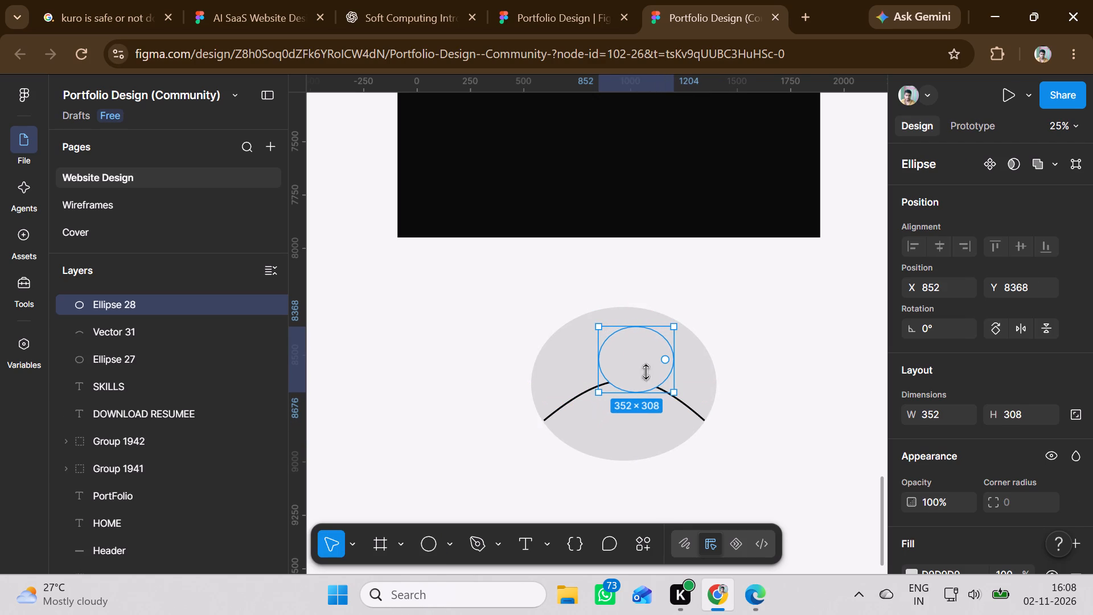
drag(643, 364, 627, 363)
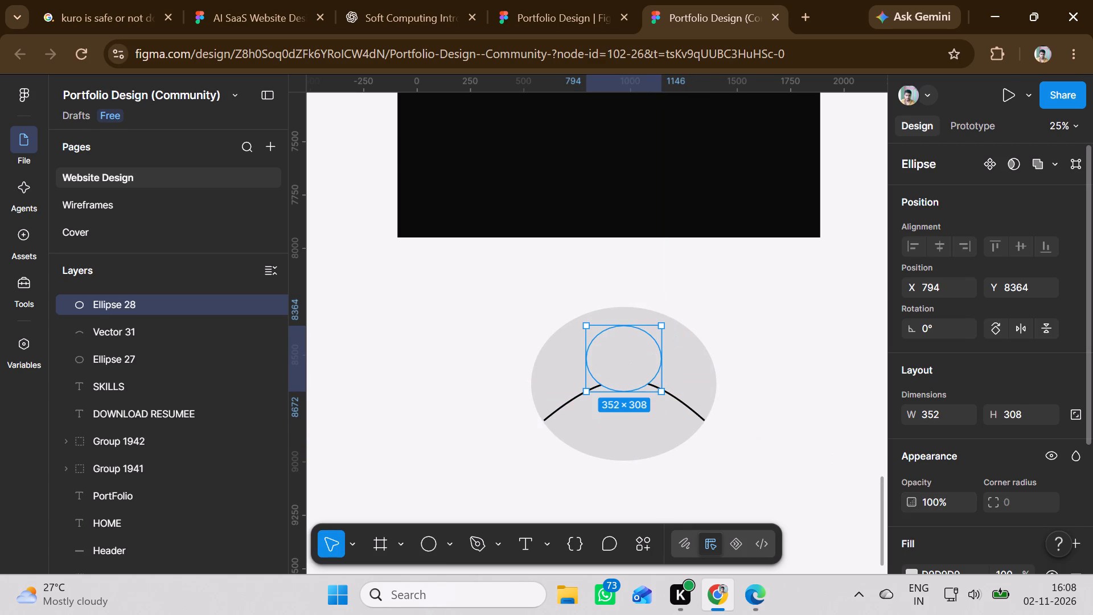
Give the head ellipse a dark grey 2A2929 stroke.
scroll(944, 531, down, 4)
click(942, 450)
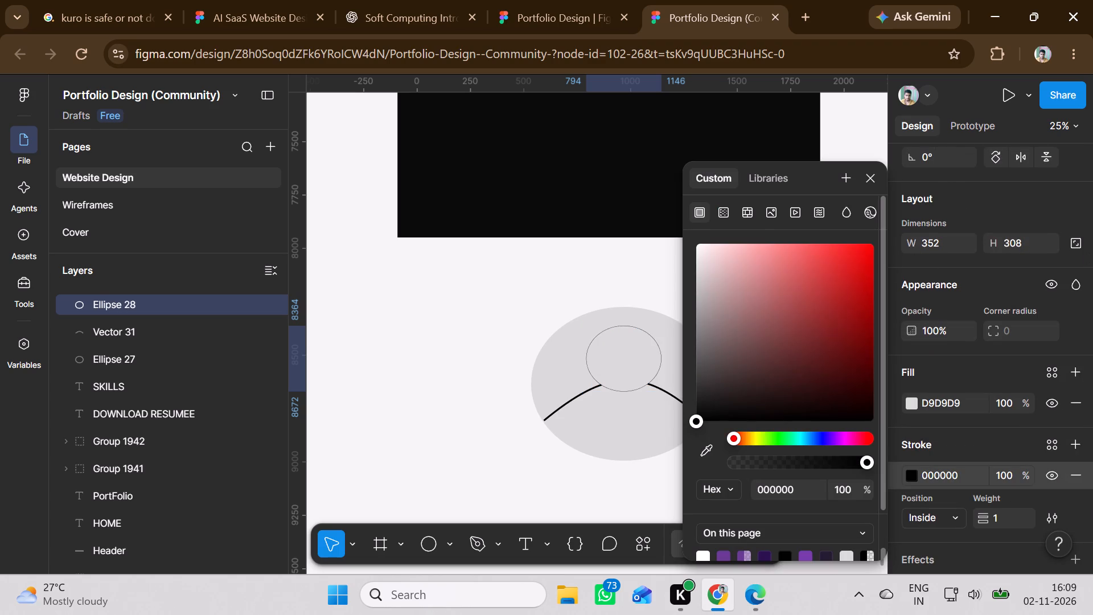
click(700, 392)
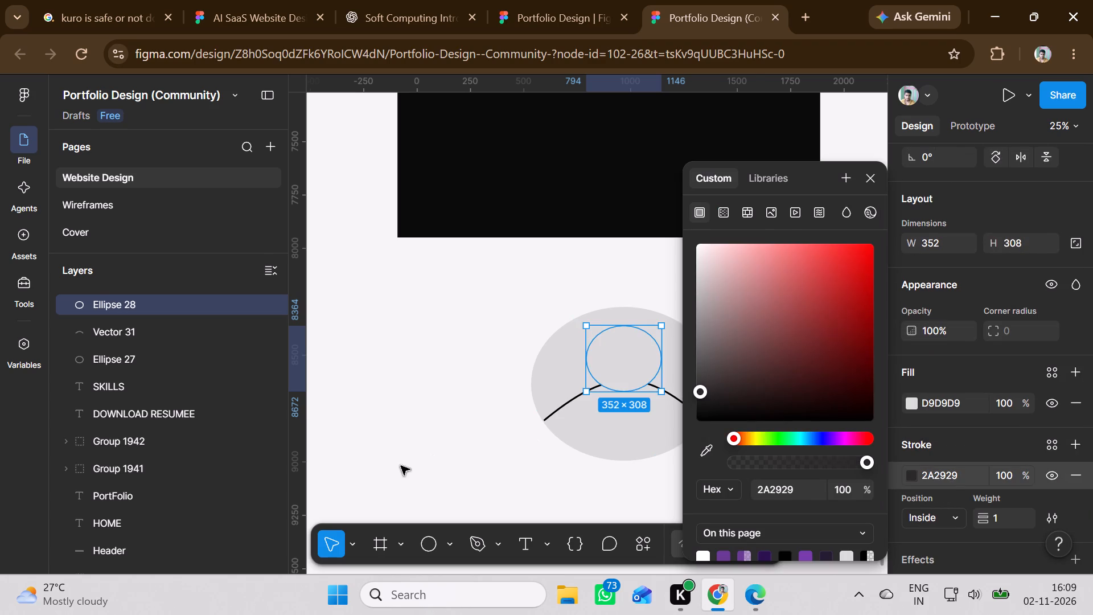
click(401, 466)
Set the head ellipse's stroke weight to 9.
click(644, 360)
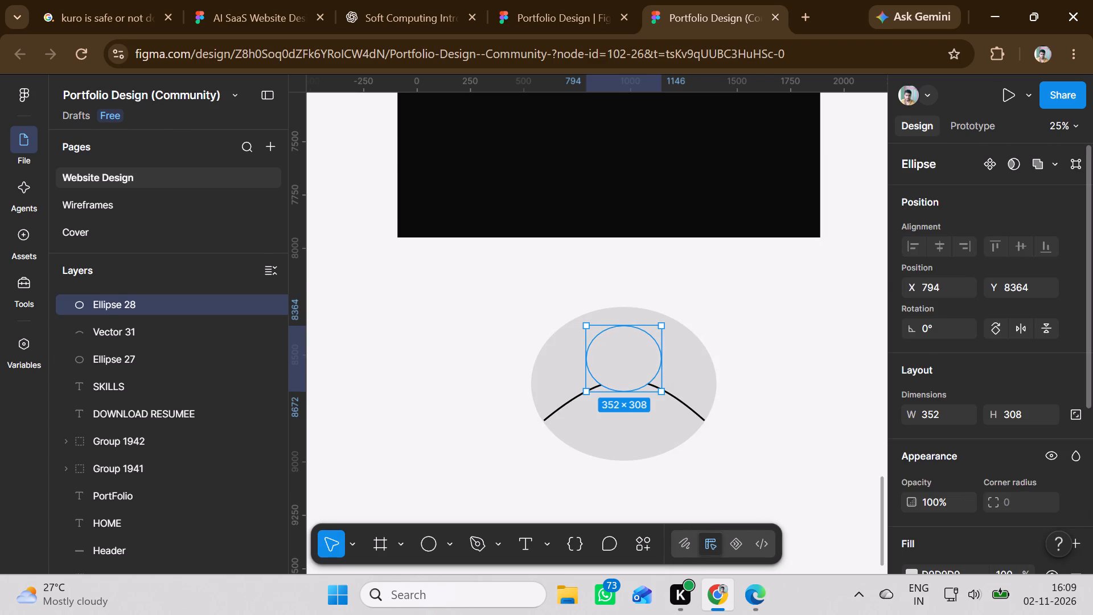
scroll(1016, 442, down, 3)
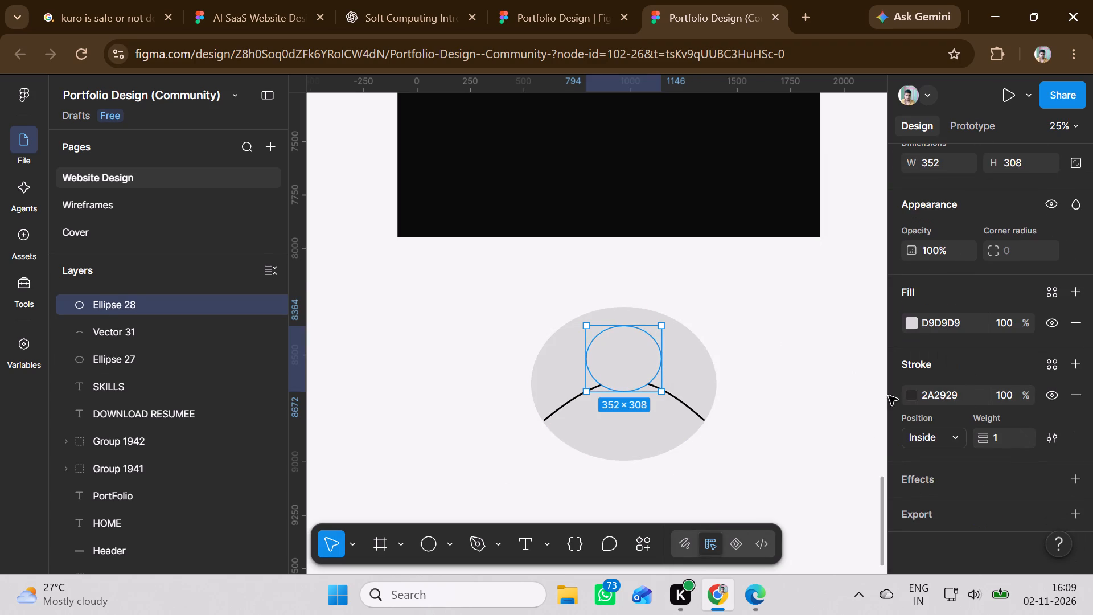
click(1009, 434)
key(Up)
key(Up)
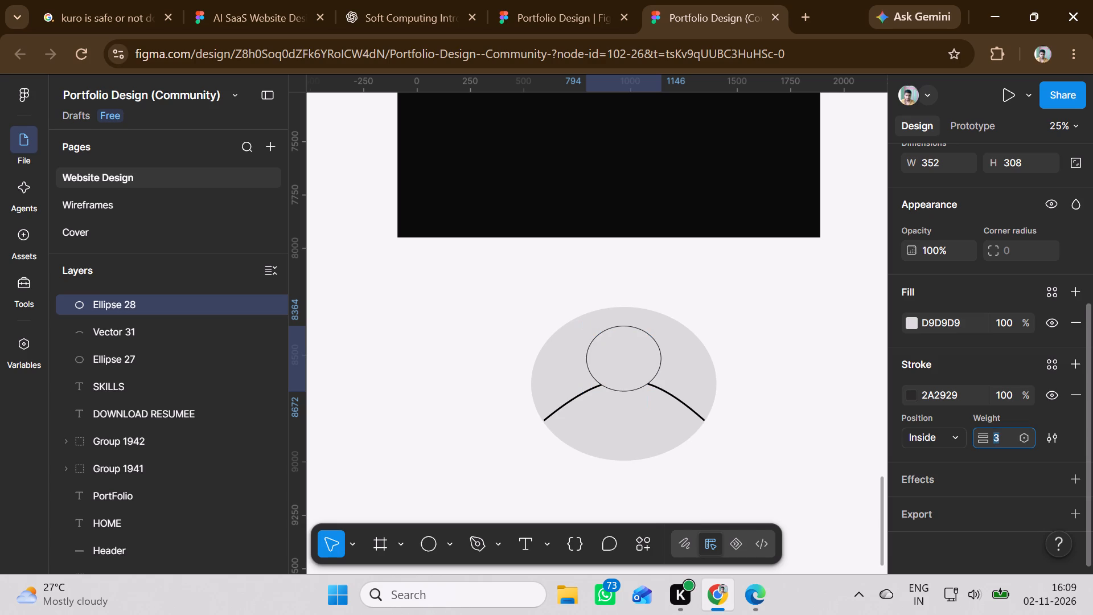
key(Up)
key(Up)
key(Up)
key(Up)
key(Up)
key(Up)
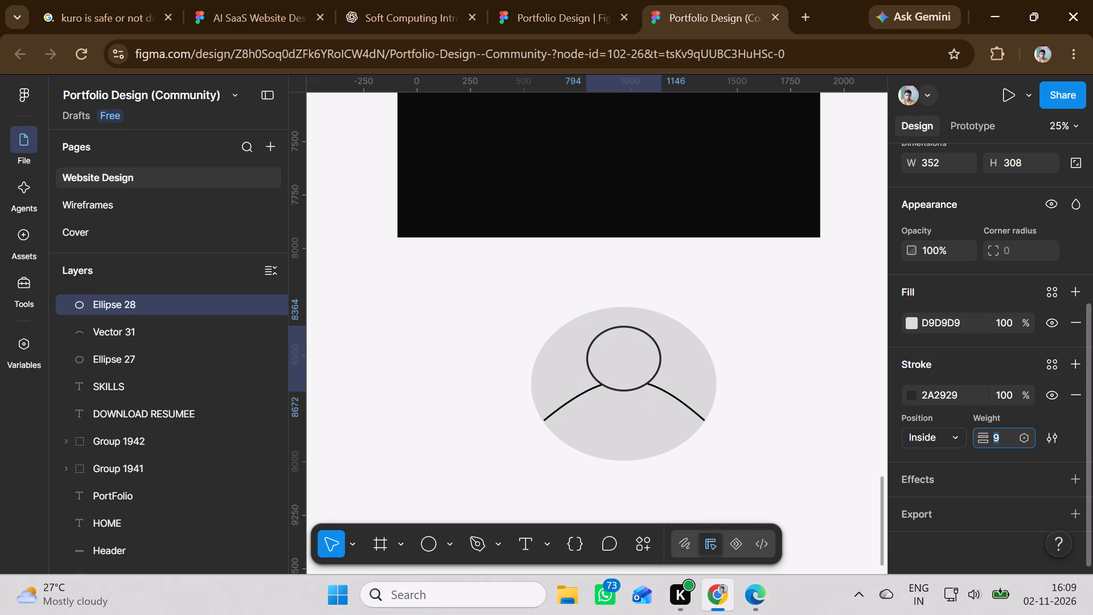
click(790, 466)
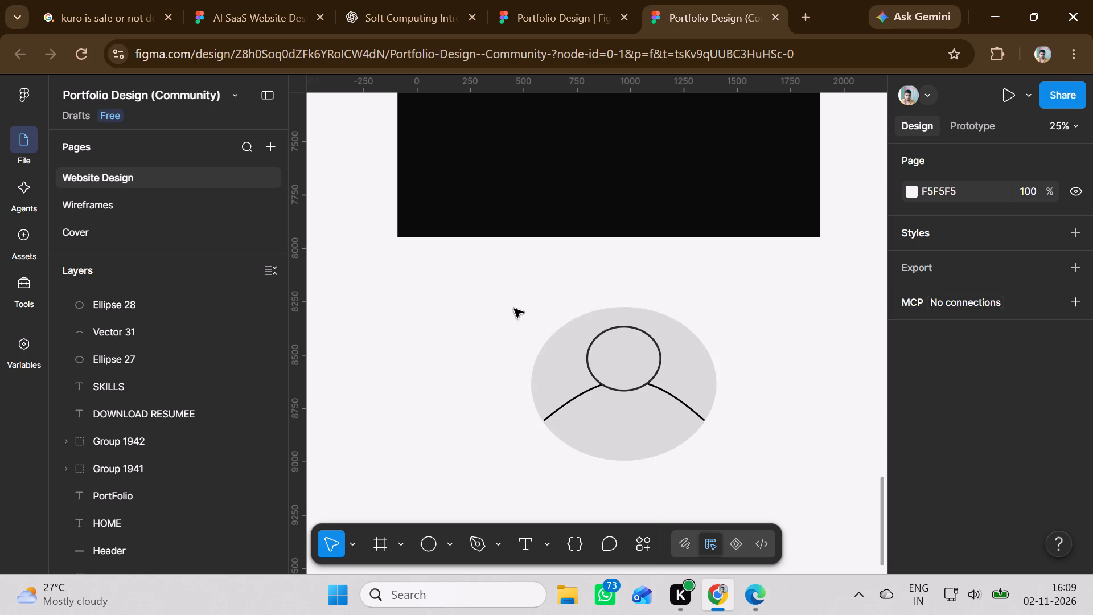
Group the large ellipse, the arch and the head ellipse into one profile icon.
drag(499, 293, 726, 471)
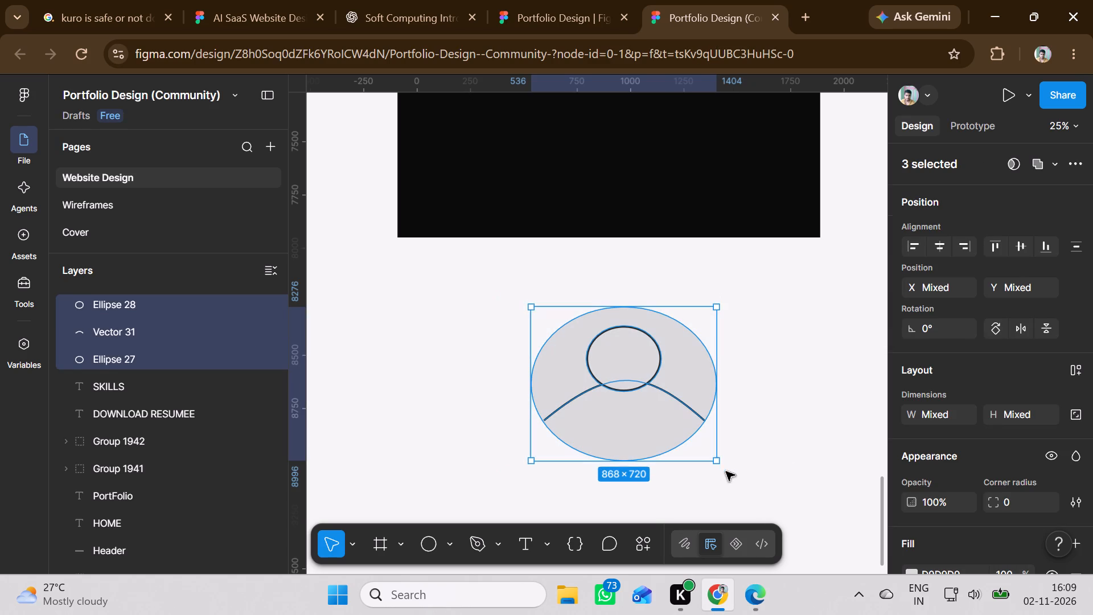
right_click(649, 388)
click(708, 354)
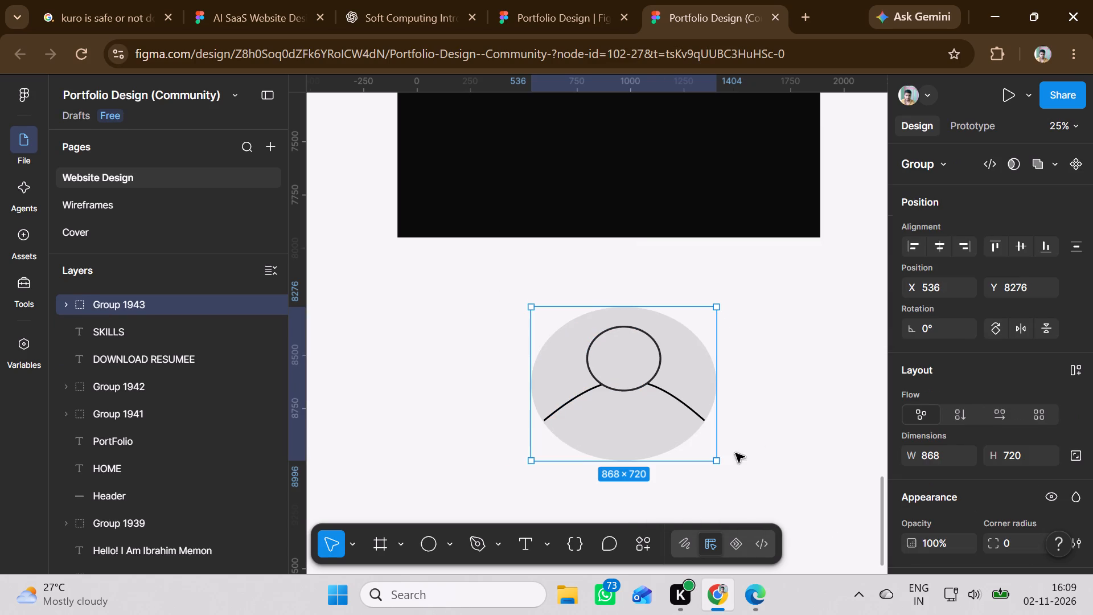
Shrink the profile icon group to about 189 × 184.
drag(716, 460, 604, 363)
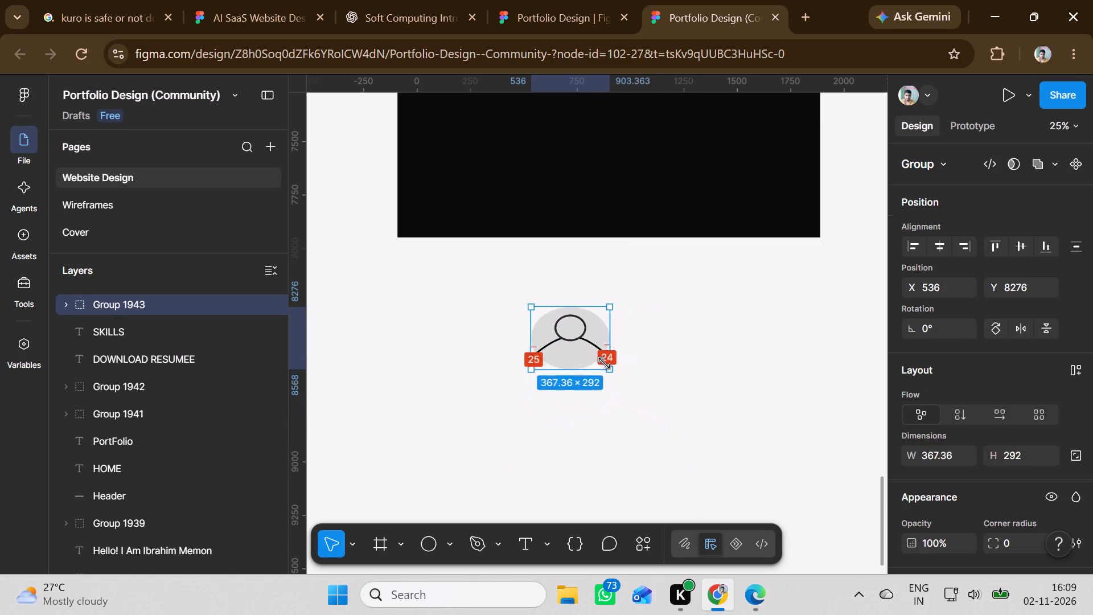
drag(604, 363, 569, 355)
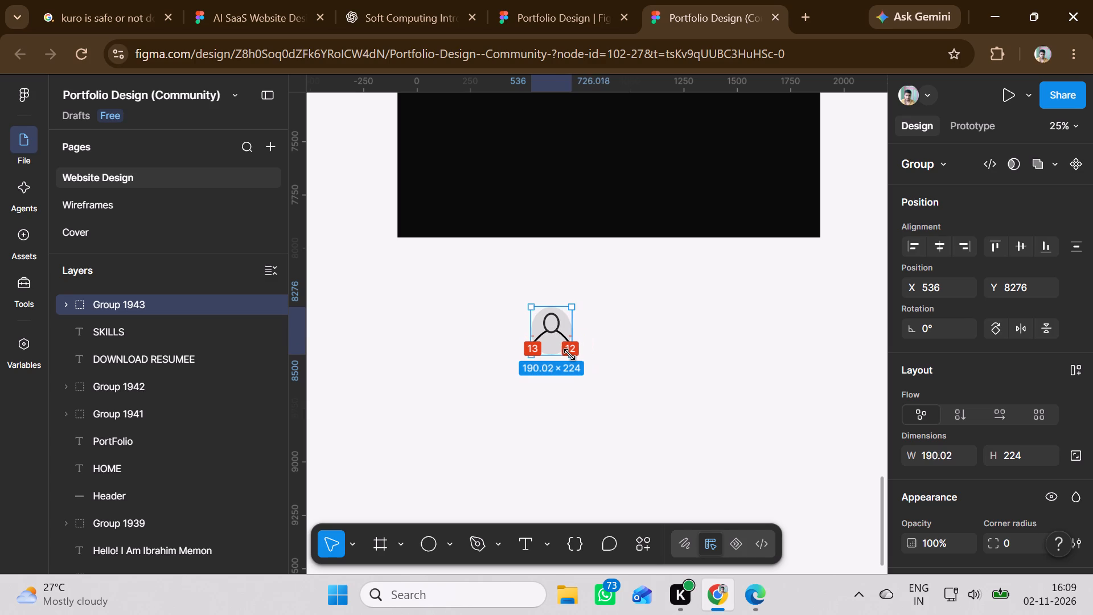
drag(569, 355, 580, 344)
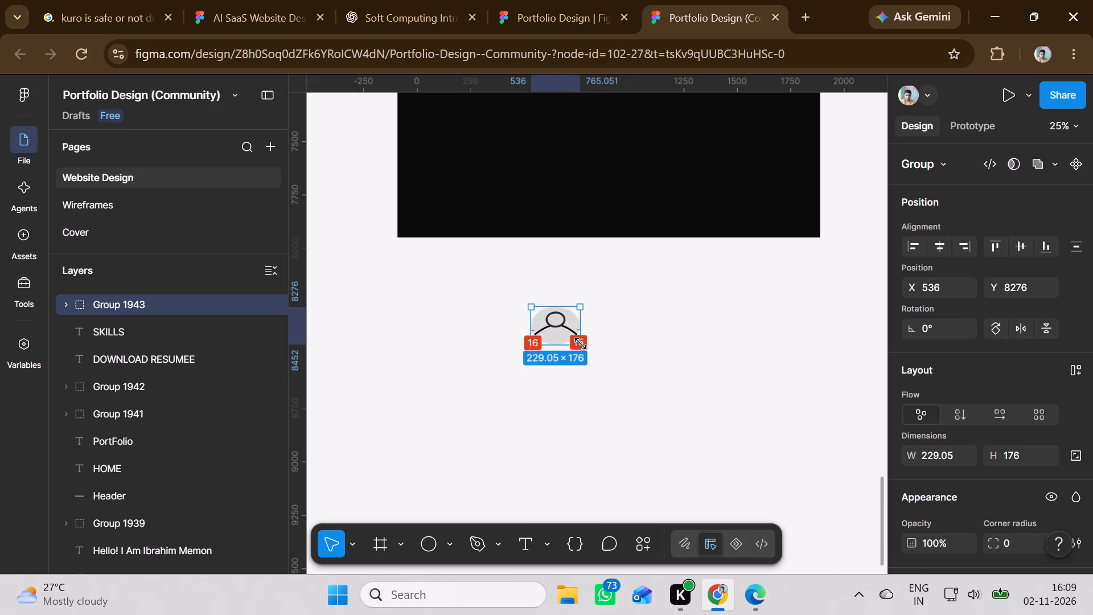
drag(580, 344, 573, 347)
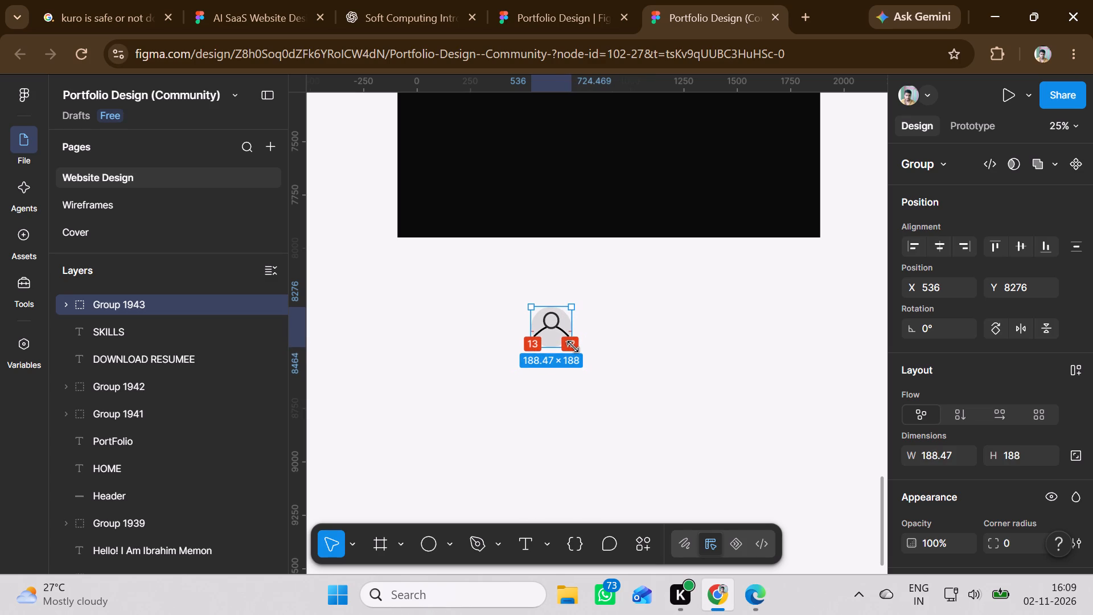
drag(573, 347, 573, 346)
click(582, 391)
Move the profile icon to the left end of the dark page's header bar, at about X -64, Y 2011.
drag(554, 338, 553, 329)
scroll(554, 329, up, 15)
scroll(553, 329, up, 6)
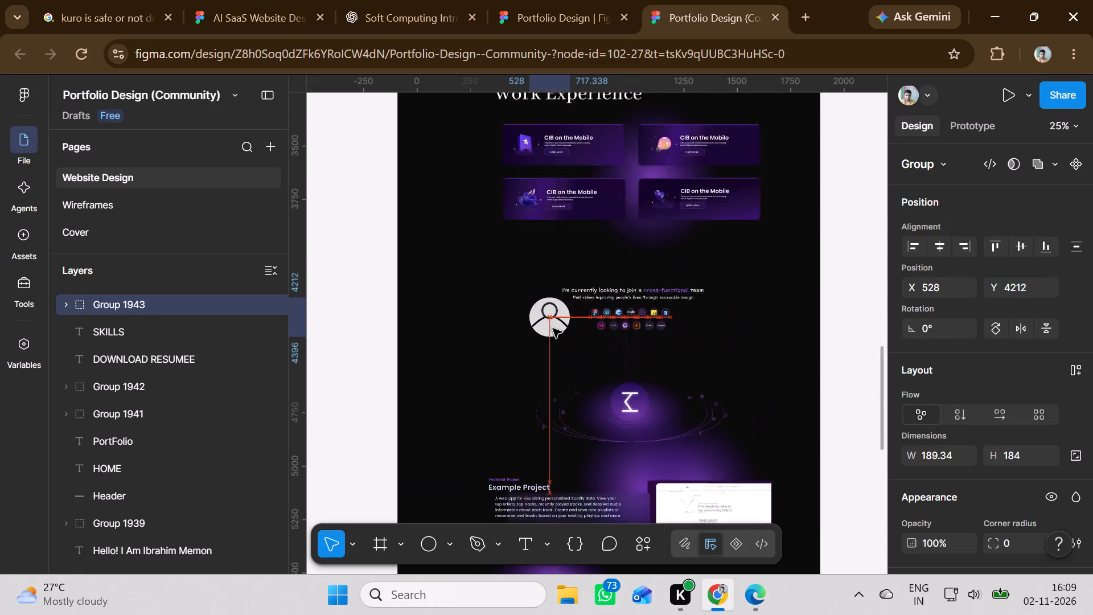
drag(553, 329, 459, 333)
scroll(553, 329, up, 6)
scroll(553, 329, down, 2)
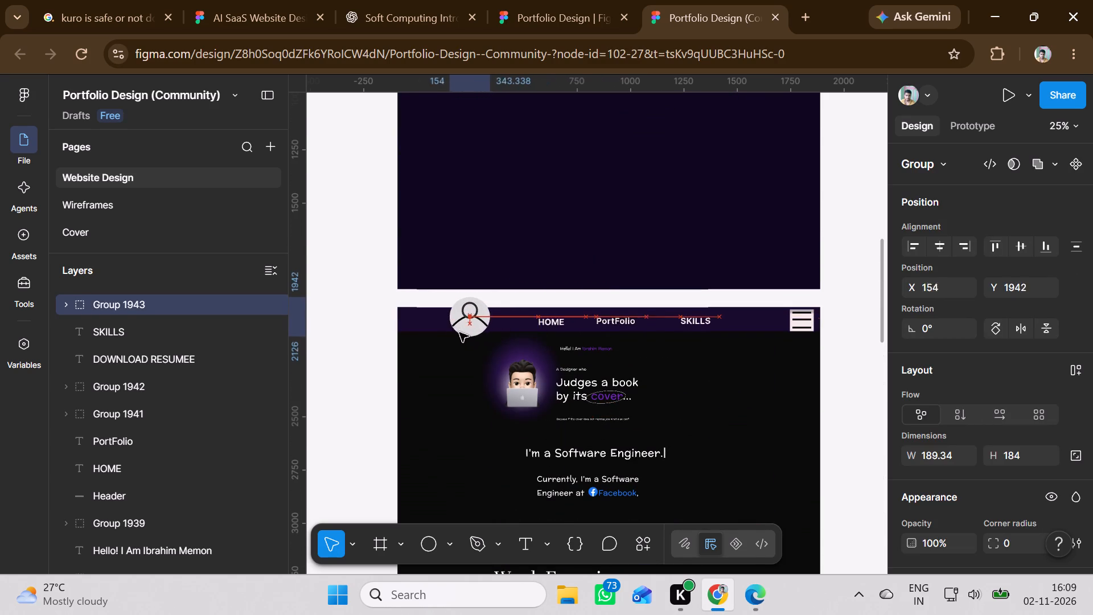
drag(459, 333, 427, 339)
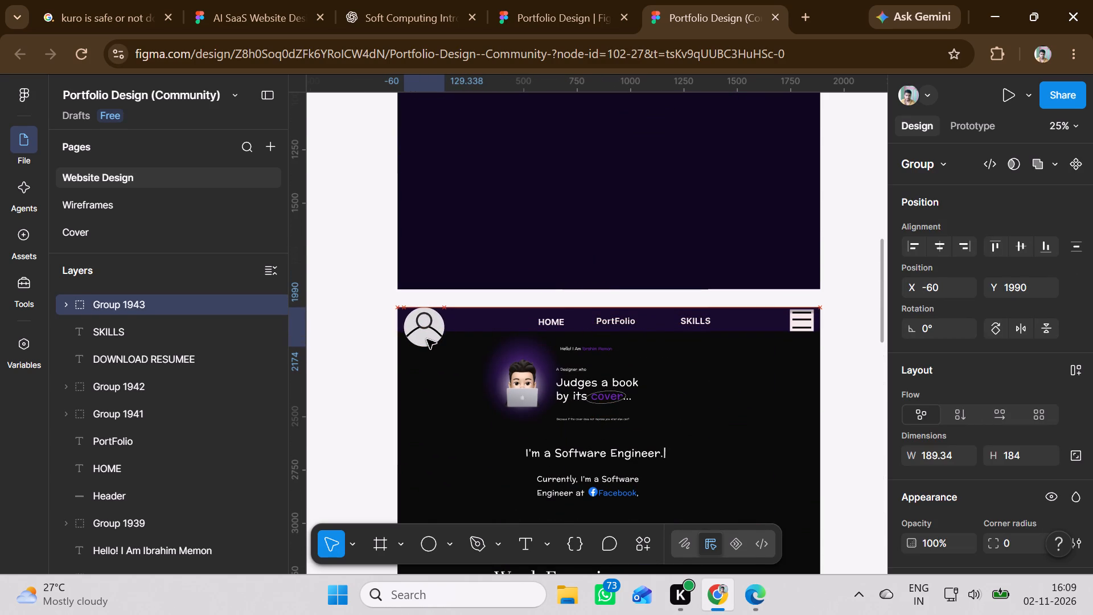
drag(427, 339, 426, 343)
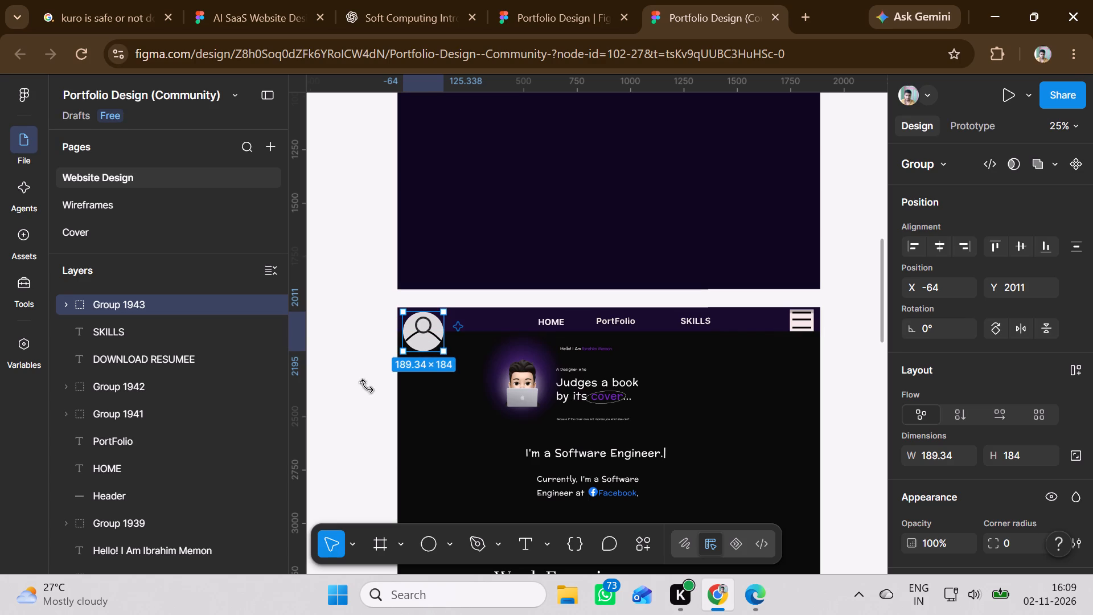
click(355, 395)
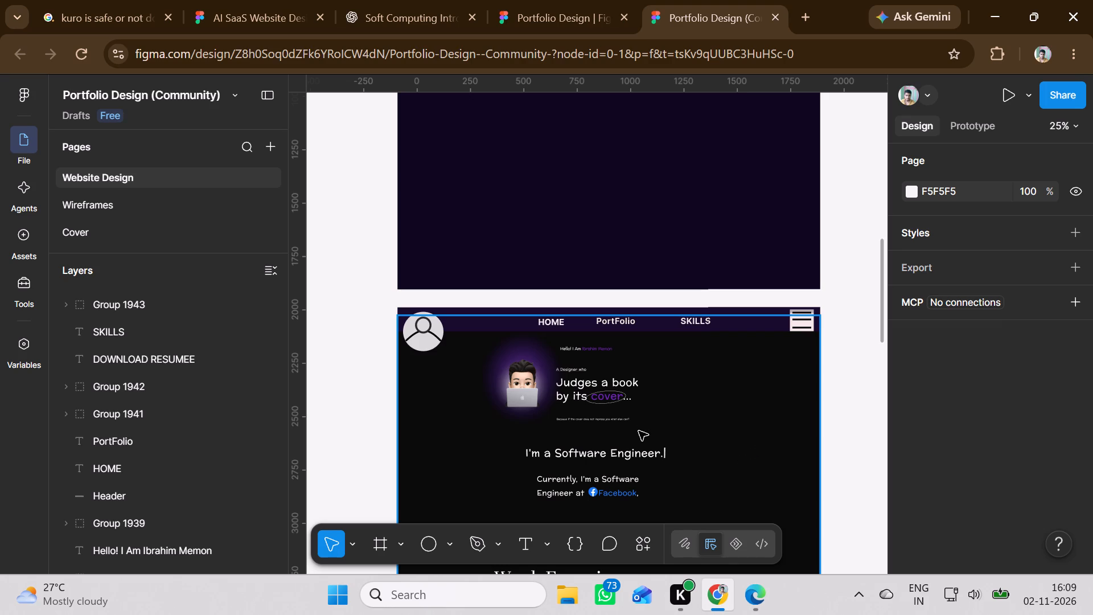
Draw an open V-shaped Pen path about 300 × 132 on the empty canvas below the dark page, at about X 500, Y 8864.
scroll(644, 446, down, 2)
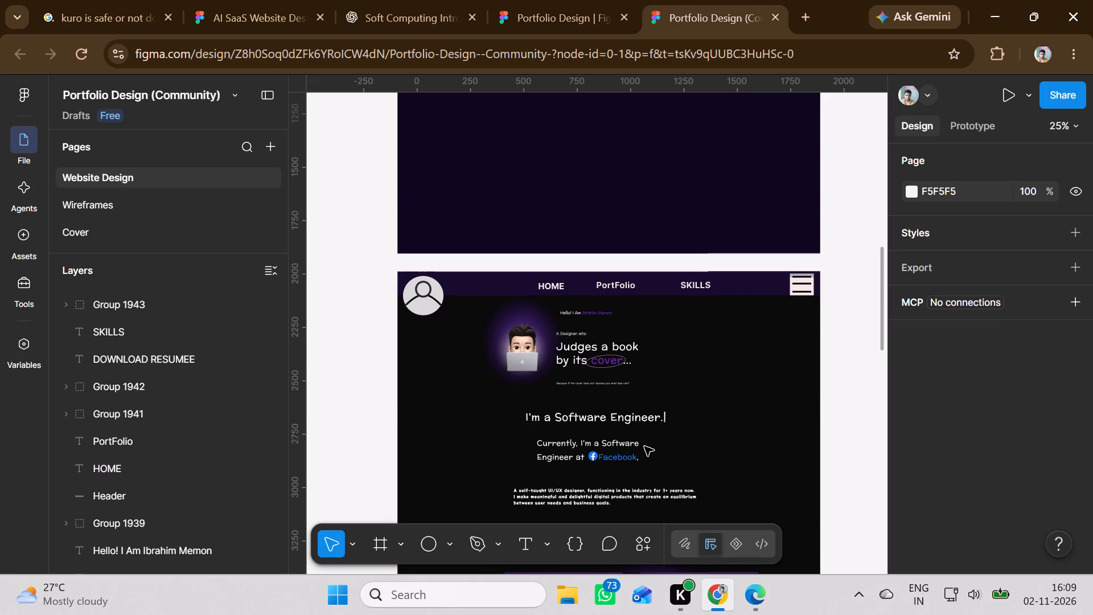
scroll(644, 446, down, 4)
scroll(644, 446, up, 1)
scroll(644, 446, down, 2)
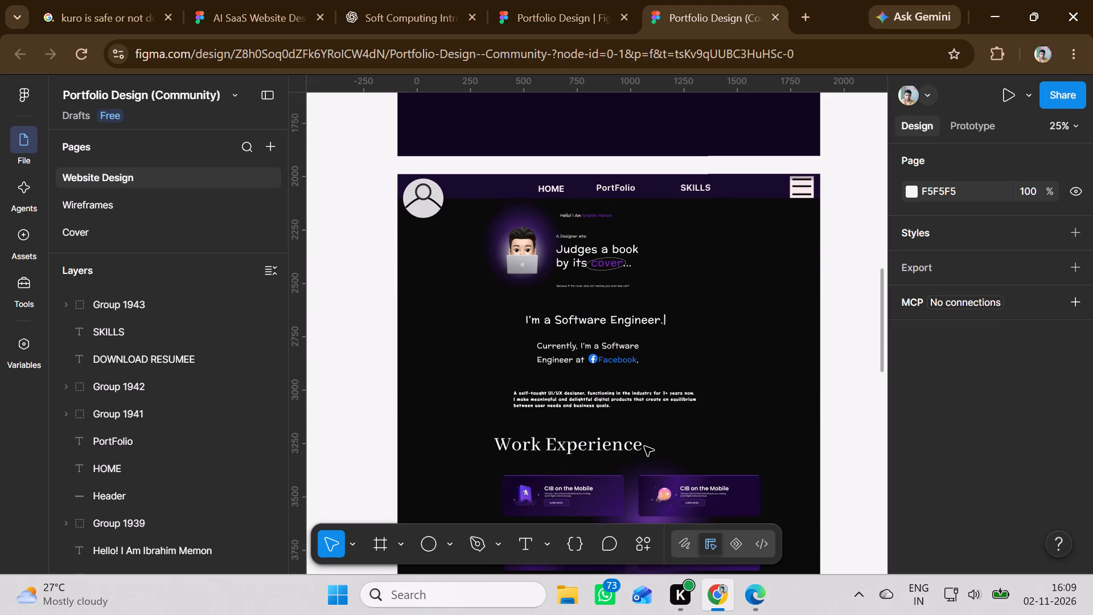
scroll(644, 446, down, 13)
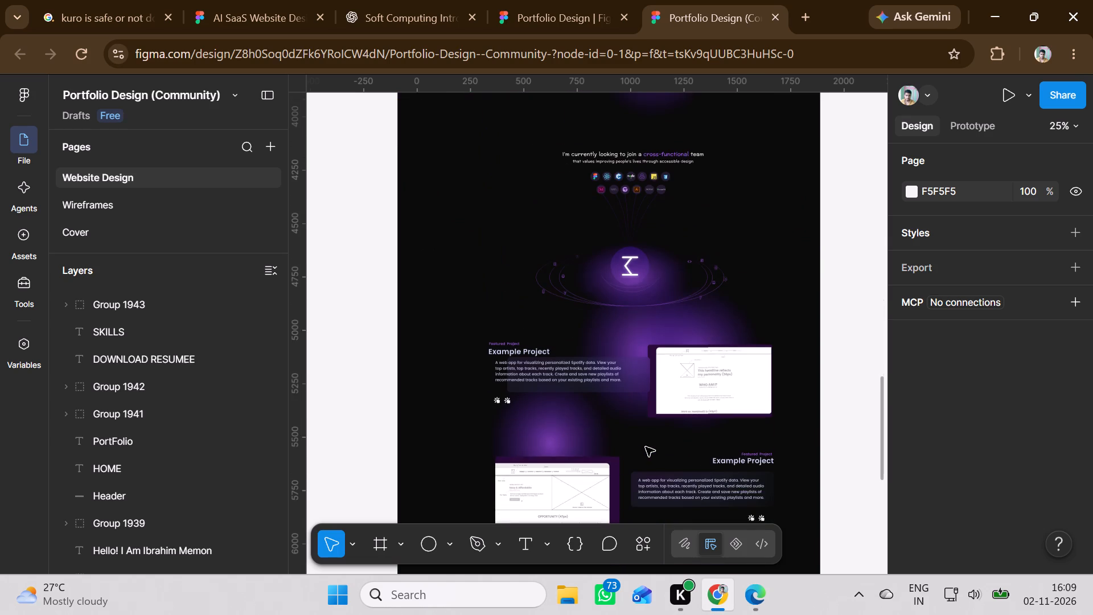
scroll(646, 447, down, 10)
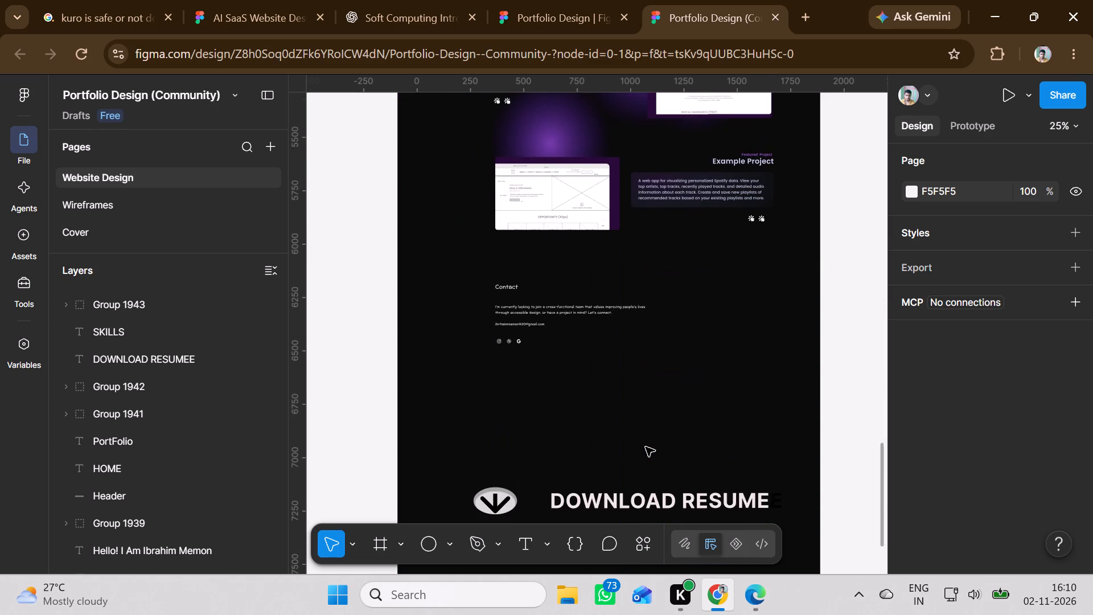
scroll(656, 427, down, 10)
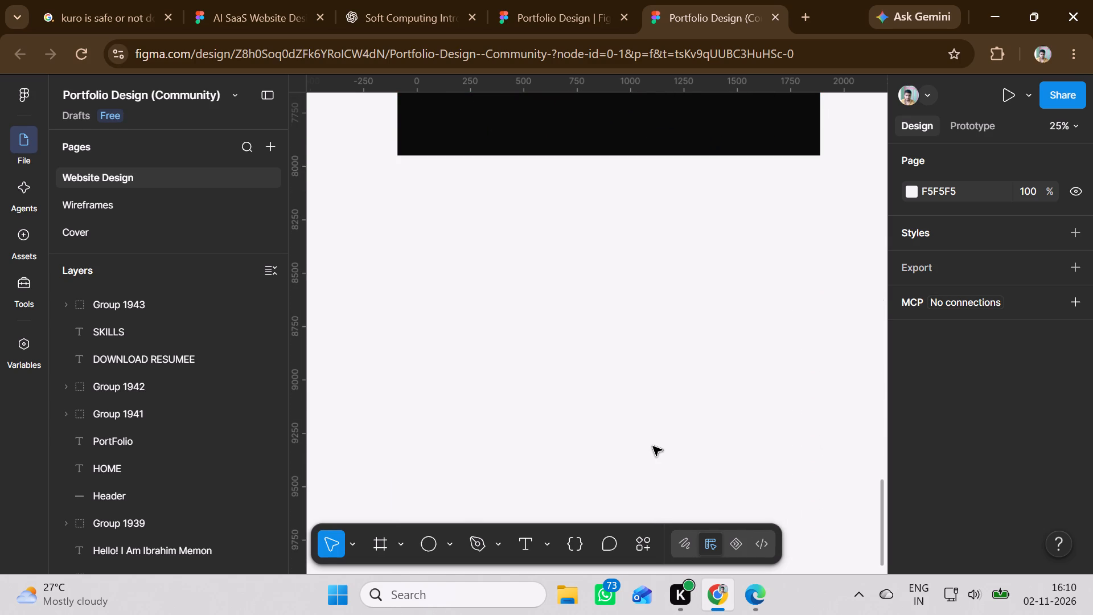
click(487, 547)
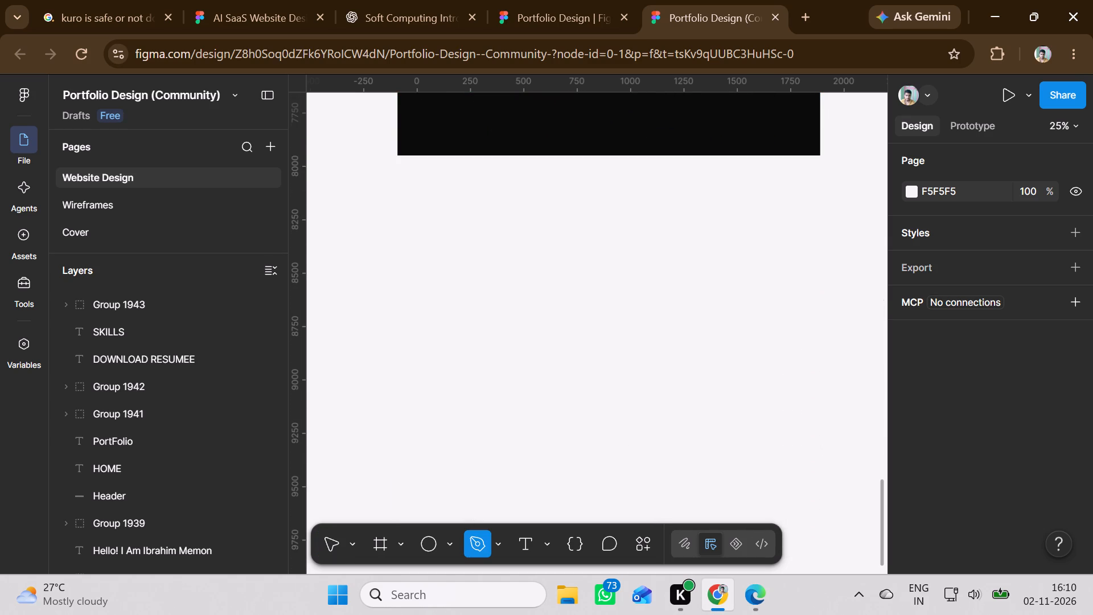
click(524, 350)
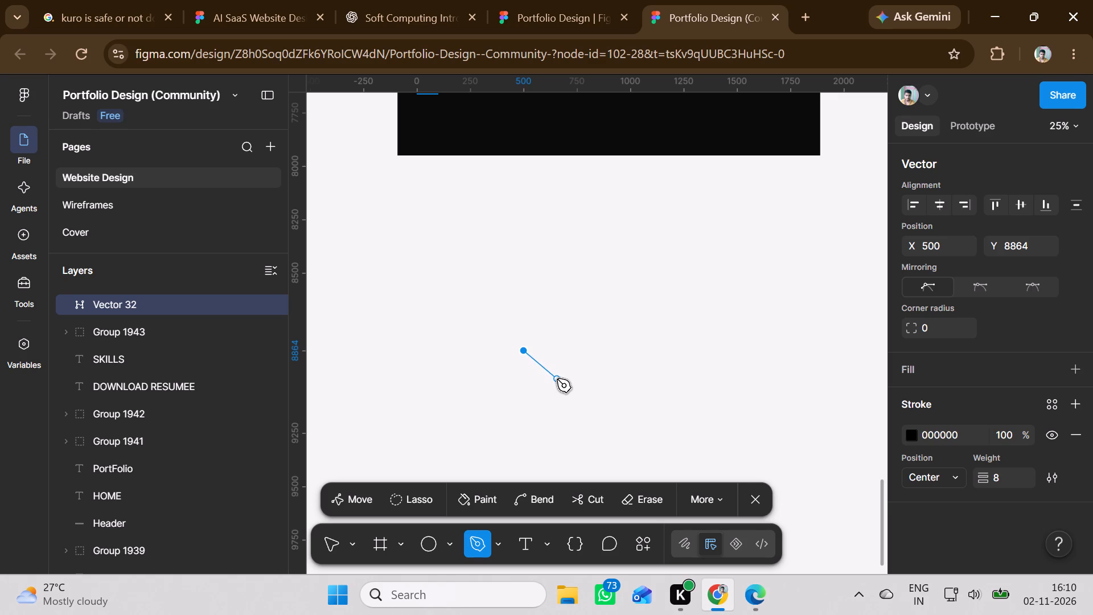
click(557, 379)
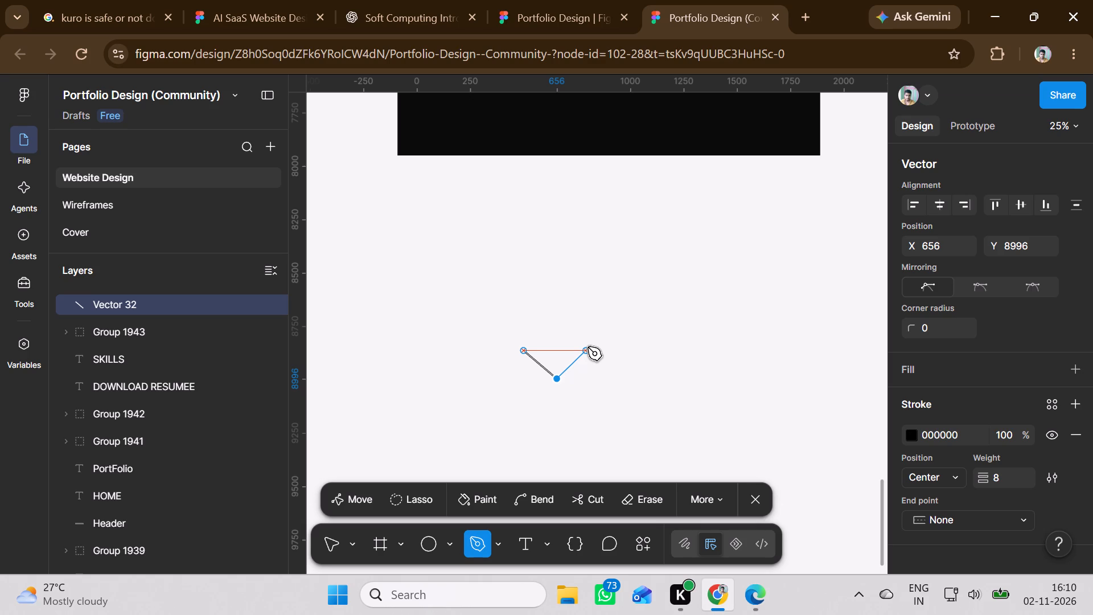
click(587, 347)
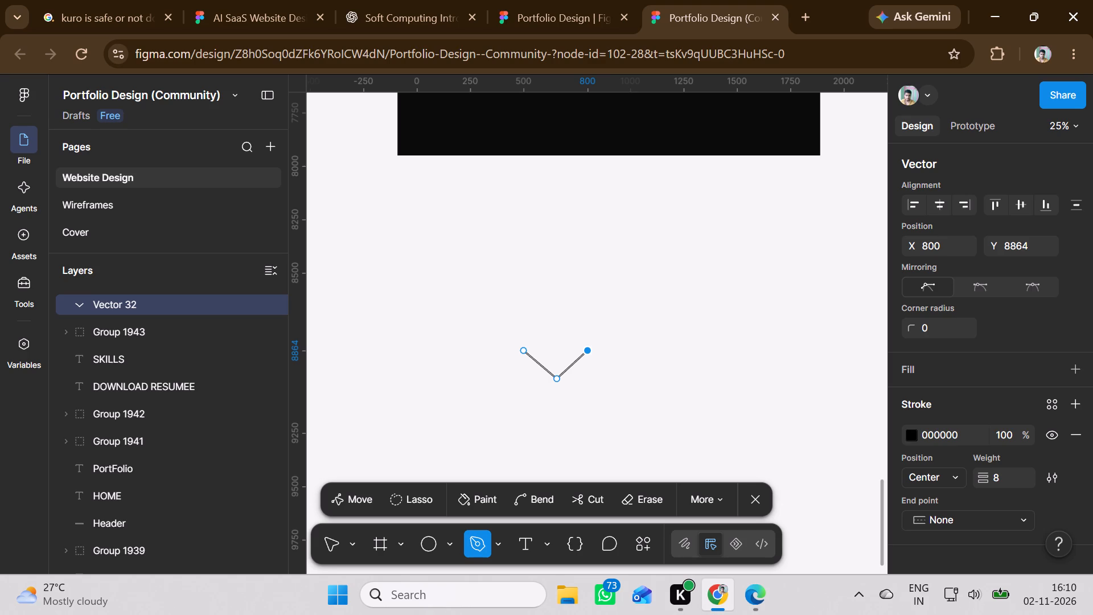
click(748, 499)
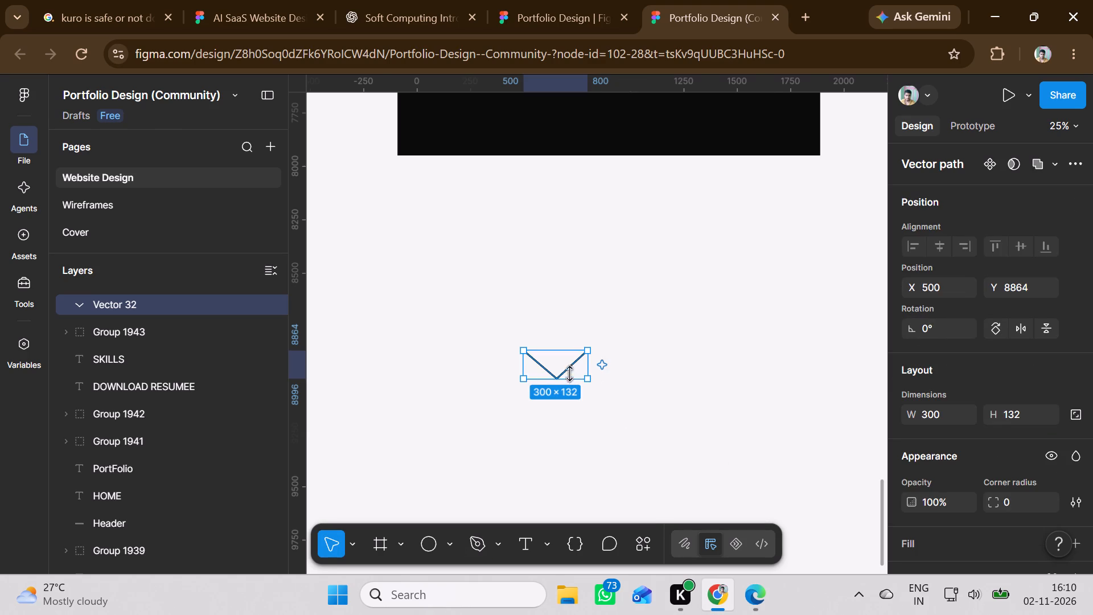
Set the V-shaped path's stroke colour to F0E4E4.
scroll(910, 516, down, 1)
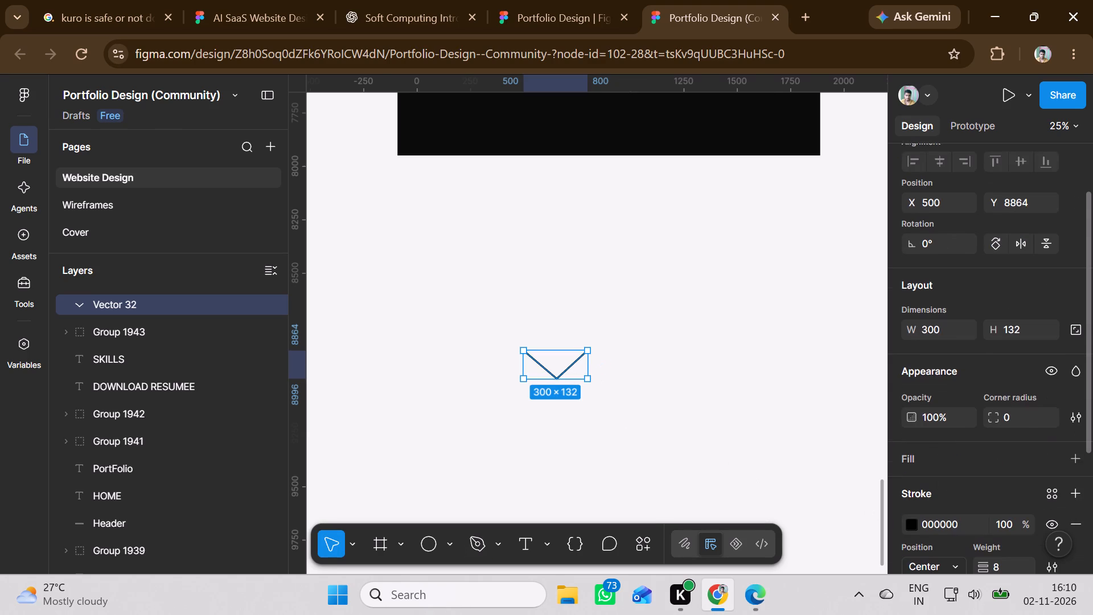
click(912, 528)
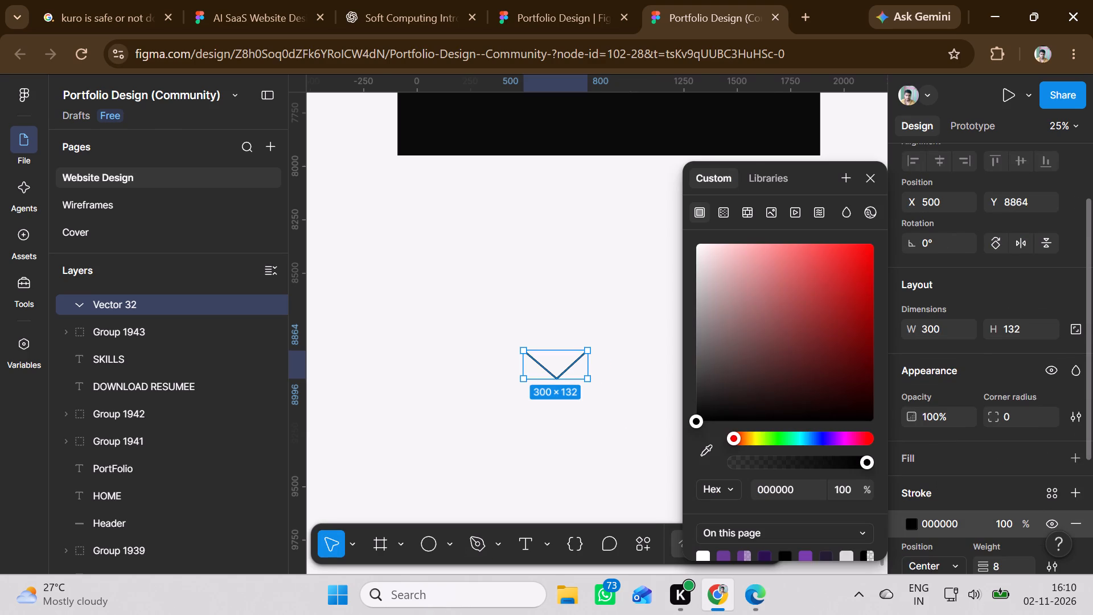
click(705, 253)
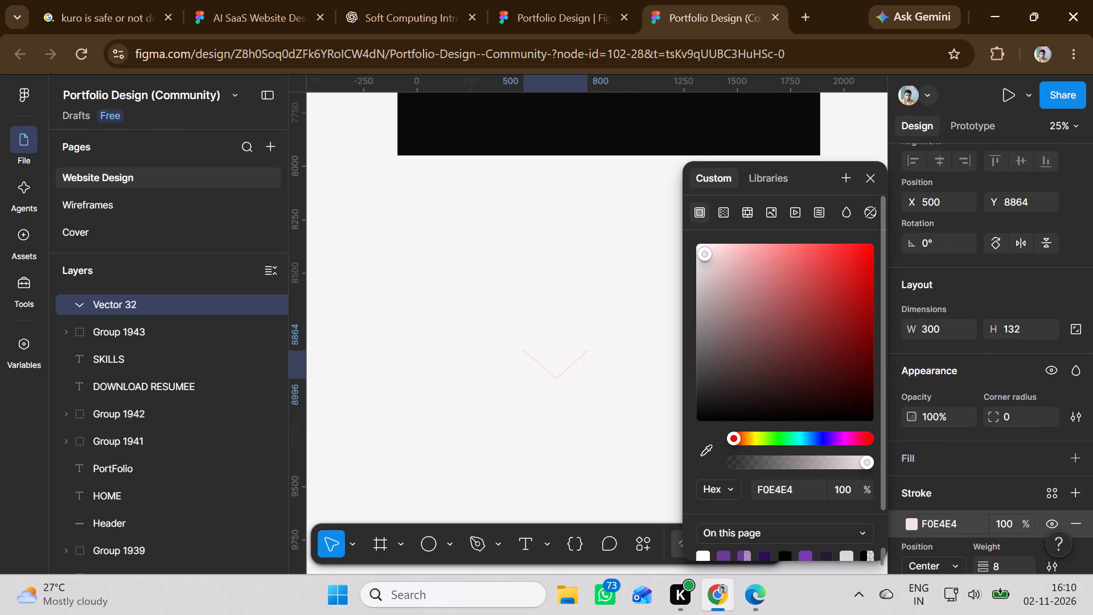
Shrink the V-shaped path to about 88 × 44.
drag(587, 379, 573, 369)
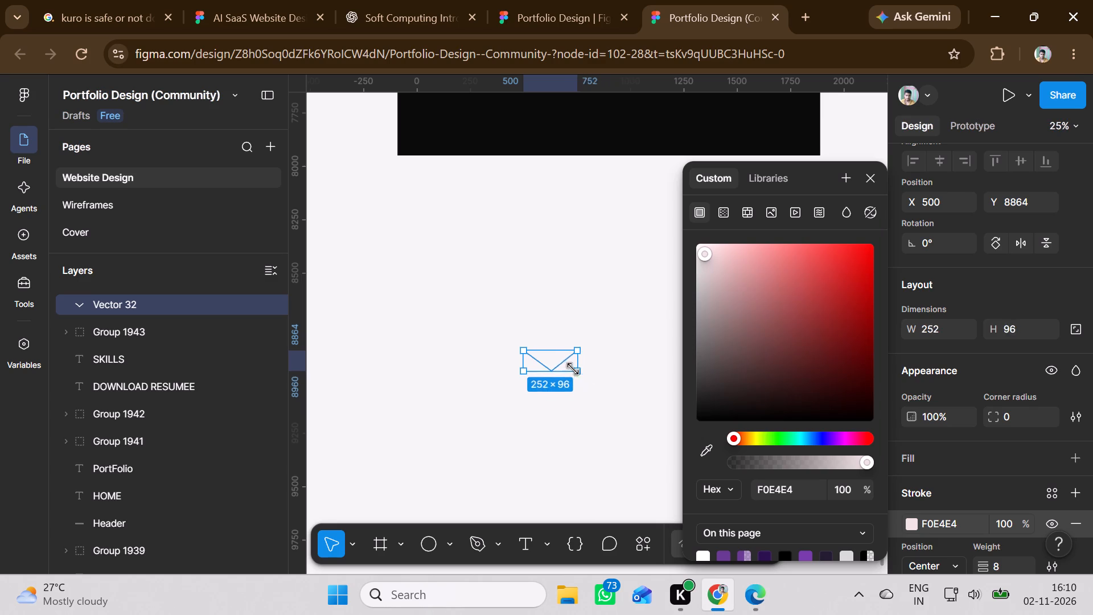
drag(573, 369, 543, 366)
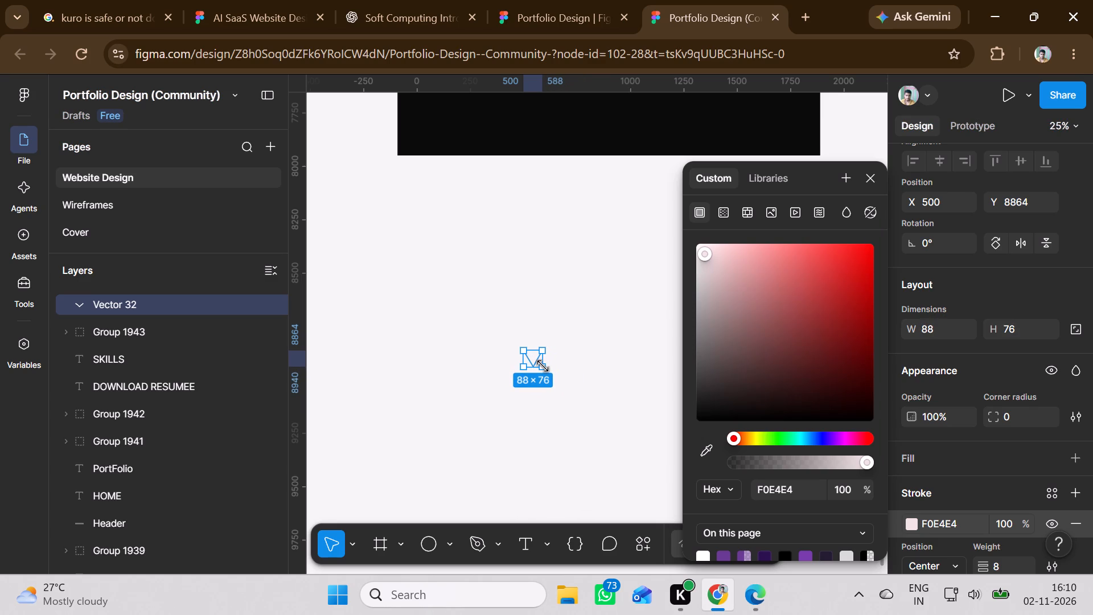
drag(543, 366, 542, 360)
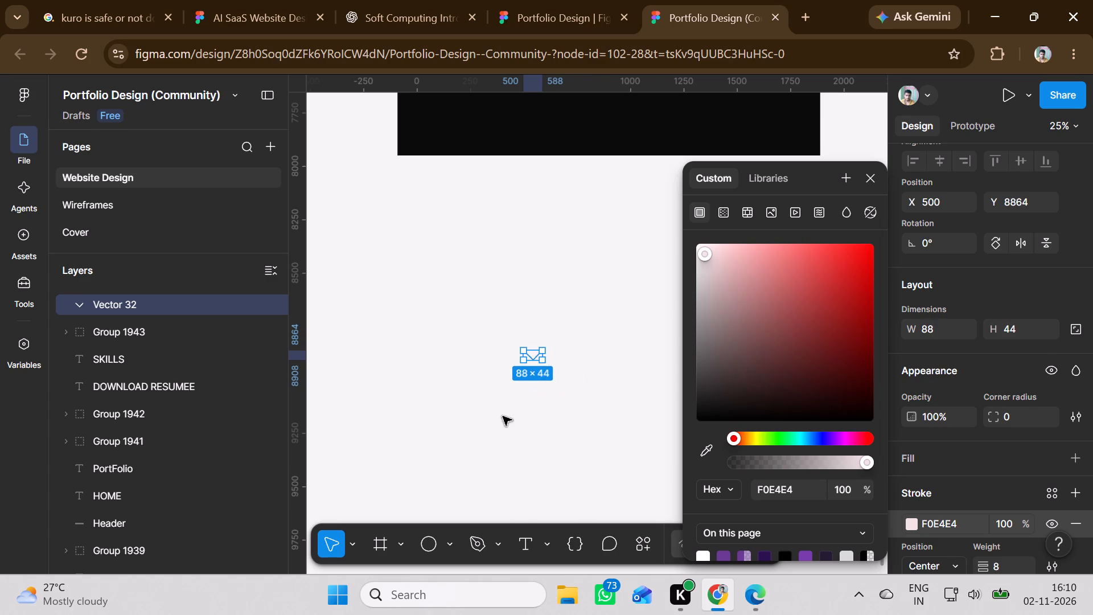
click(503, 416)
Move the V-shaped arrow into the dark page's header beside the profile icon, at about X 143, Y 2073.
drag(532, 354, 525, 307)
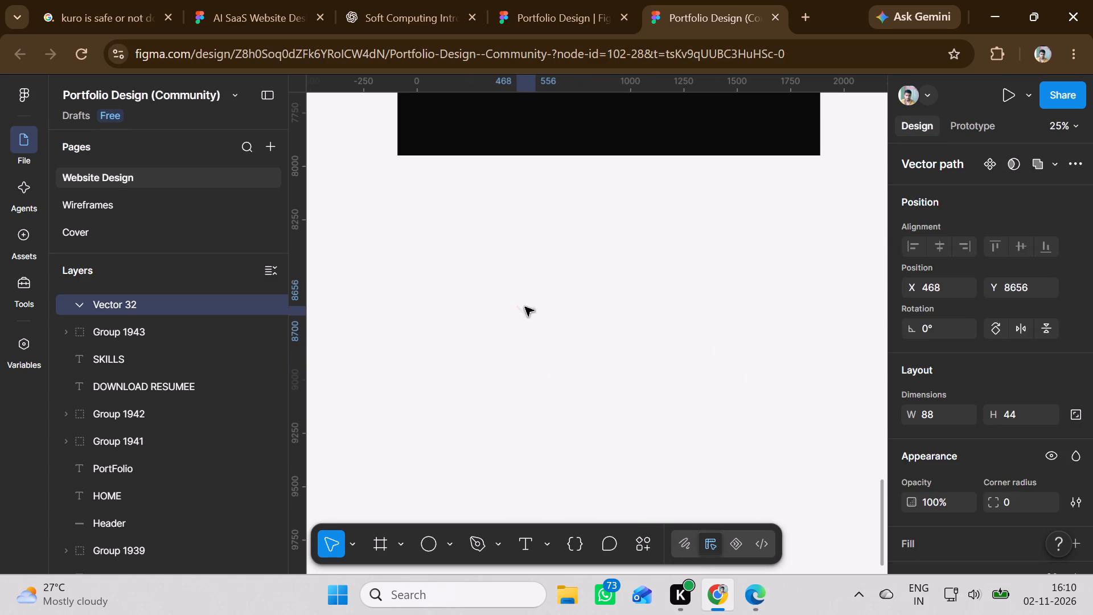
drag(525, 307, 524, 306)
scroll(524, 306, up, 20)
scroll(524, 306, up, 3)
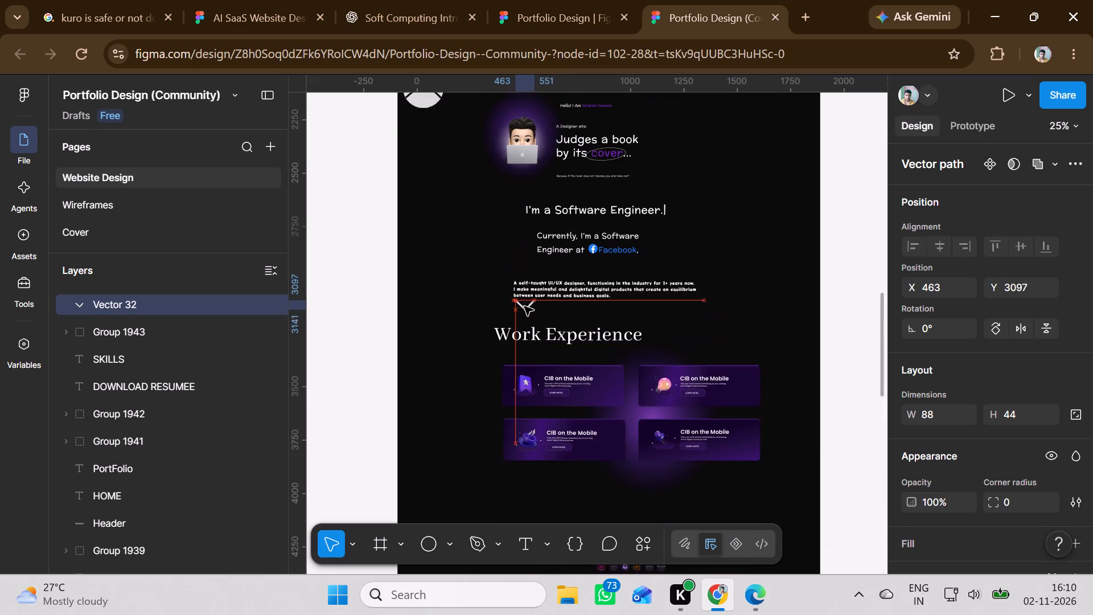
drag(524, 306, 455, 347)
scroll(524, 306, up, 4)
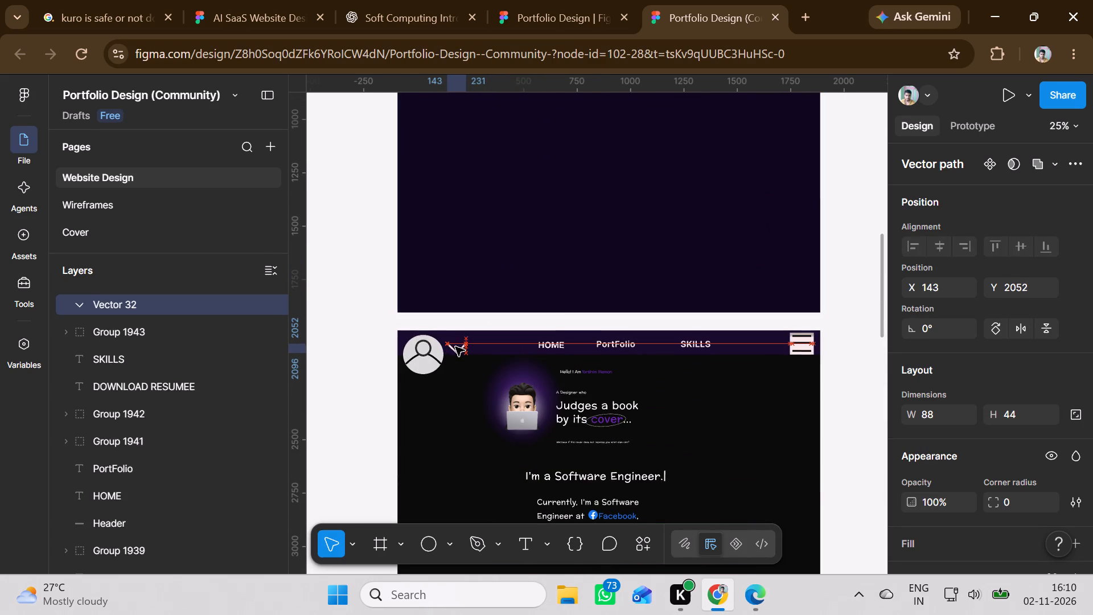
drag(455, 347, 453, 364)
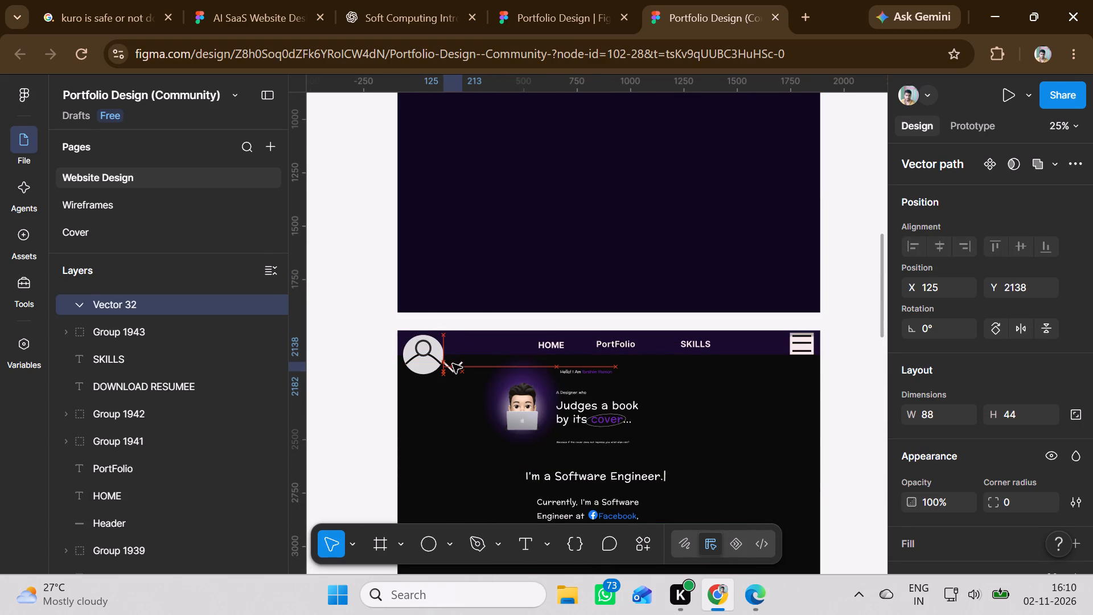
drag(453, 364, 457, 352)
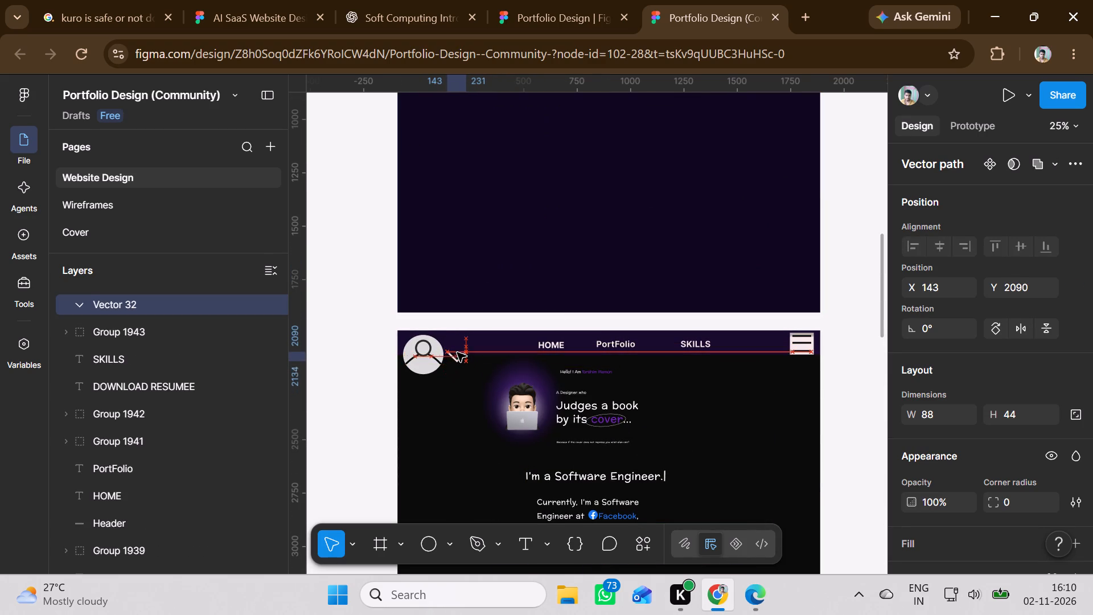
drag(457, 352, 457, 351)
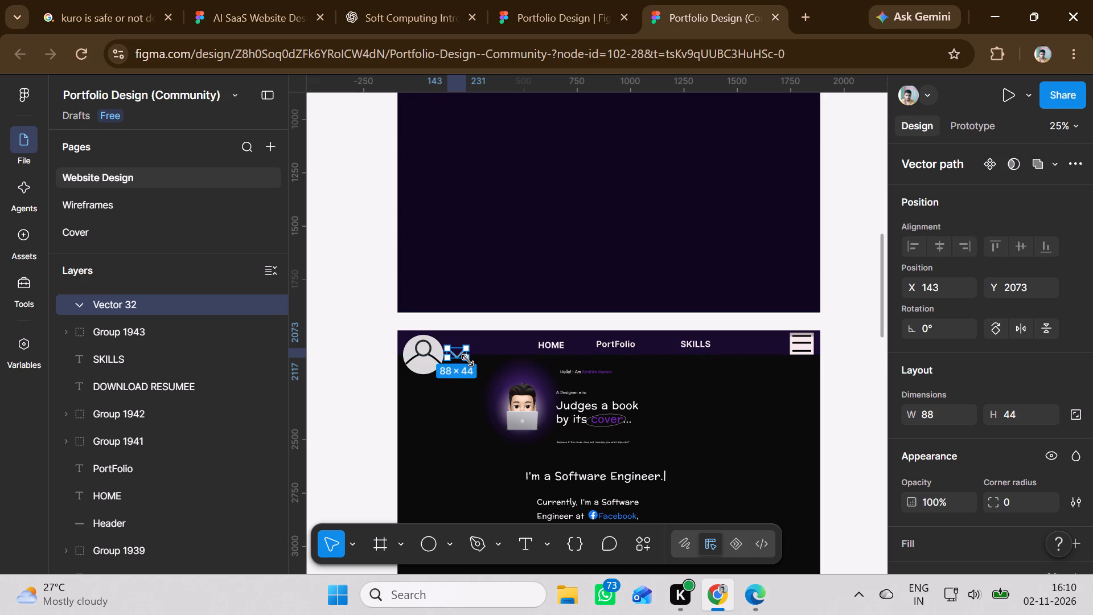
Shrink the V-shaped arrow beside the profile icon into a narrower dropdown mark.
drag(467, 360, 458, 356)
click(440, 433)
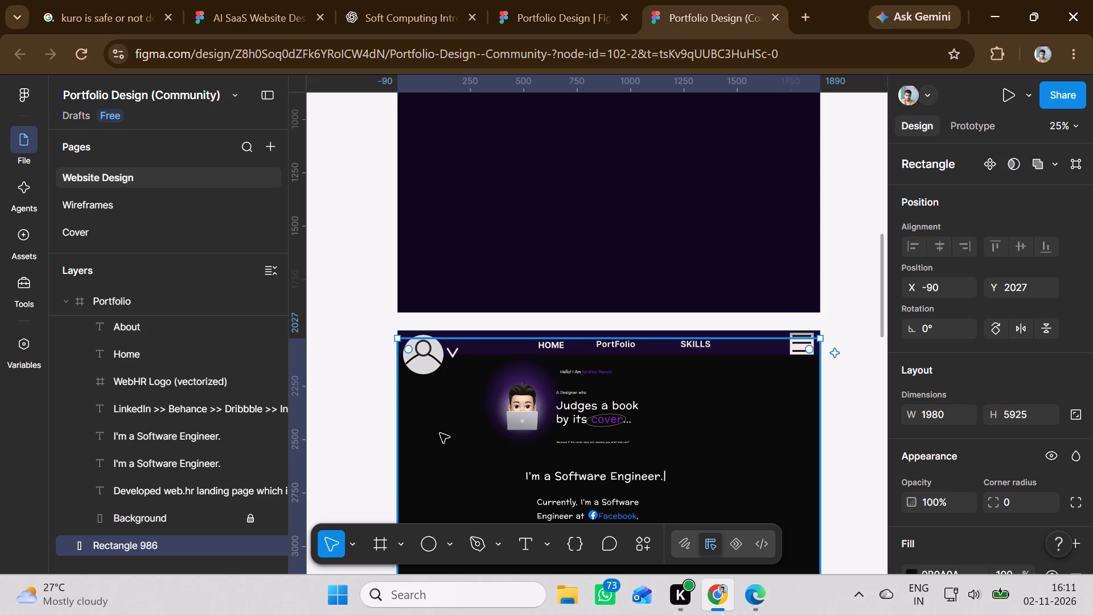
Group the download icon and the DOWNLOAD RESUME label near the bottom of the dark page.
scroll(553, 400, down, 7)
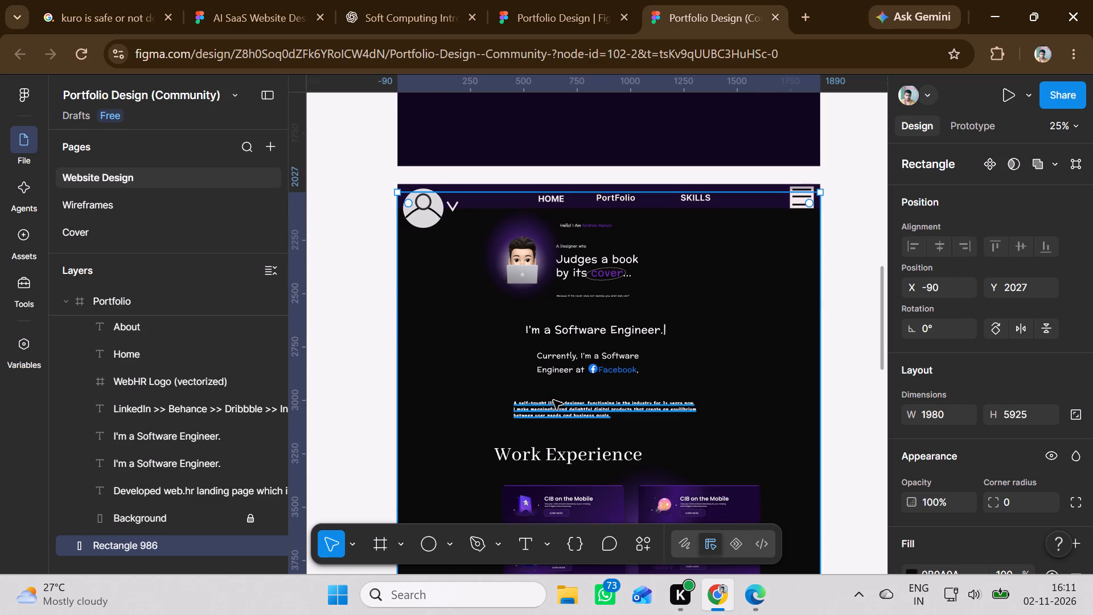
scroll(528, 388, down, 10)
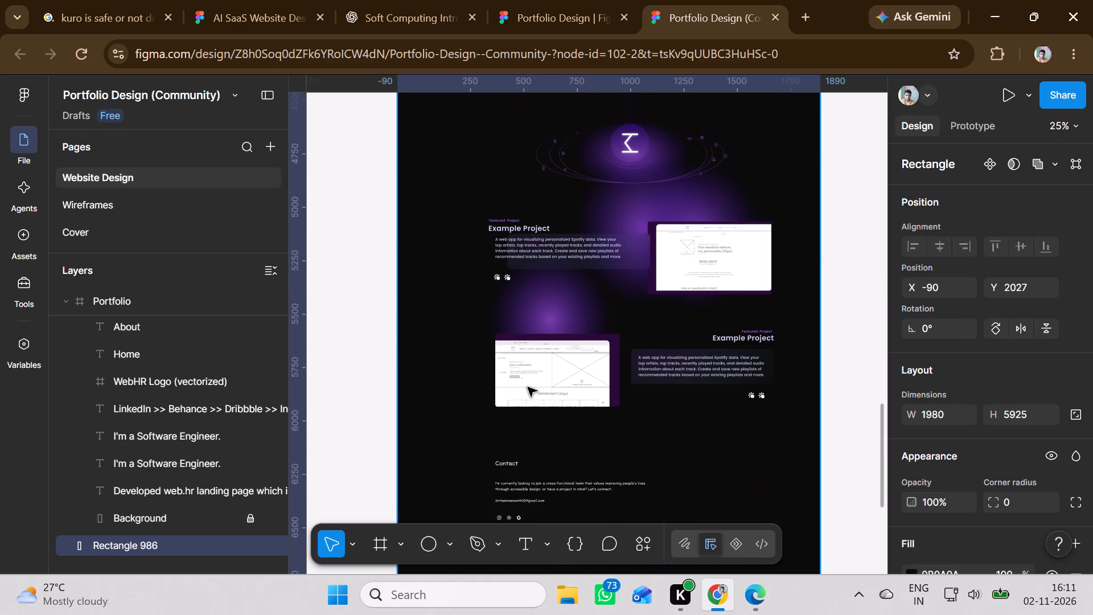
scroll(528, 387, down, 7)
scroll(528, 387, up, 1)
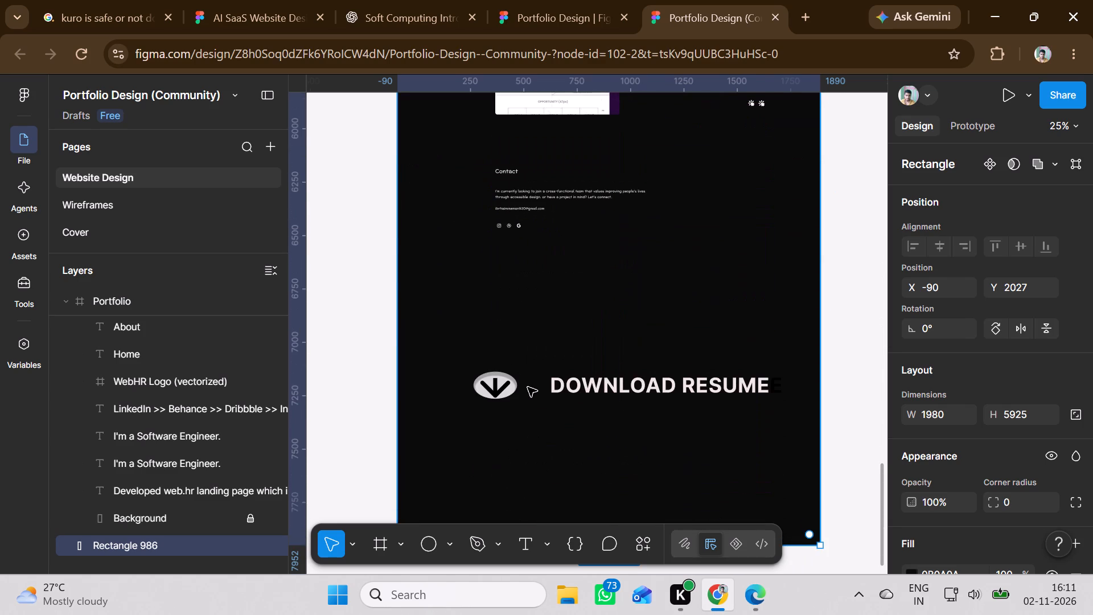
scroll(529, 372, down, 4)
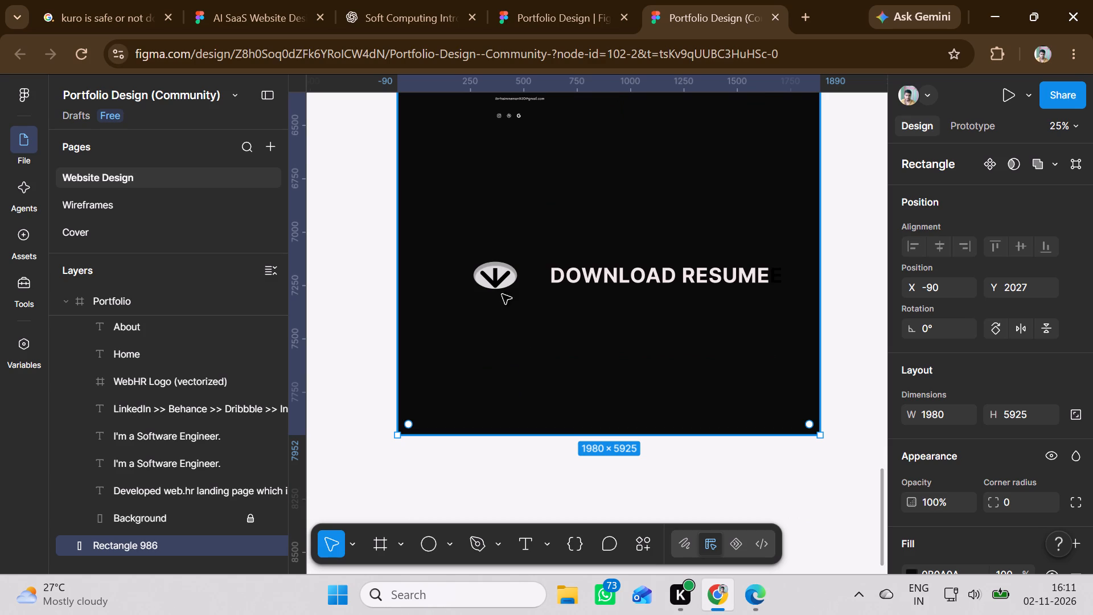
drag(455, 252, 499, 270)
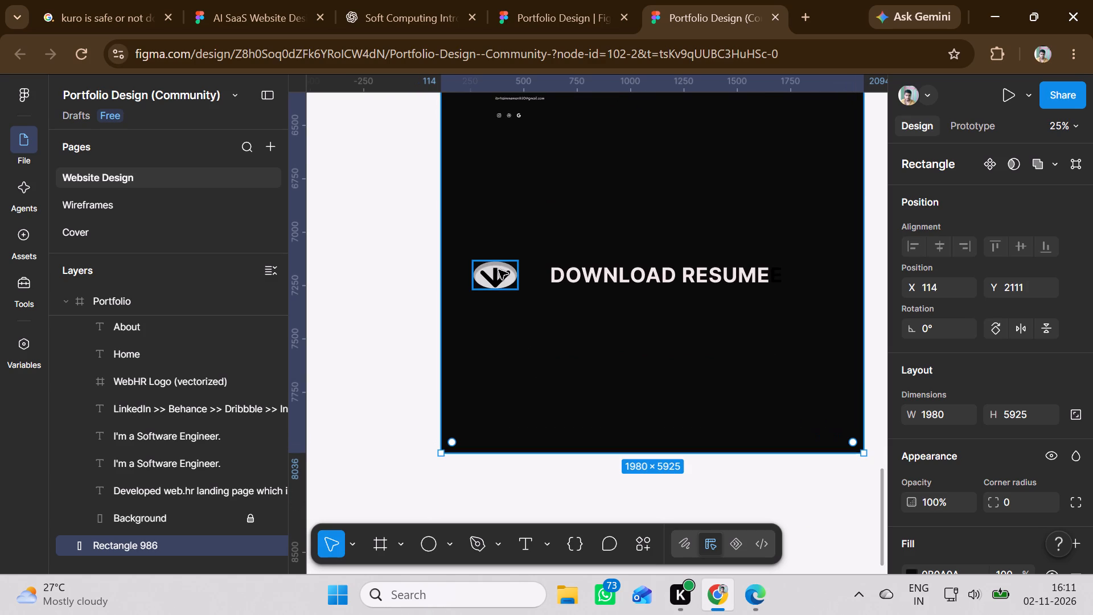
key(ctrl+z)
click(505, 277)
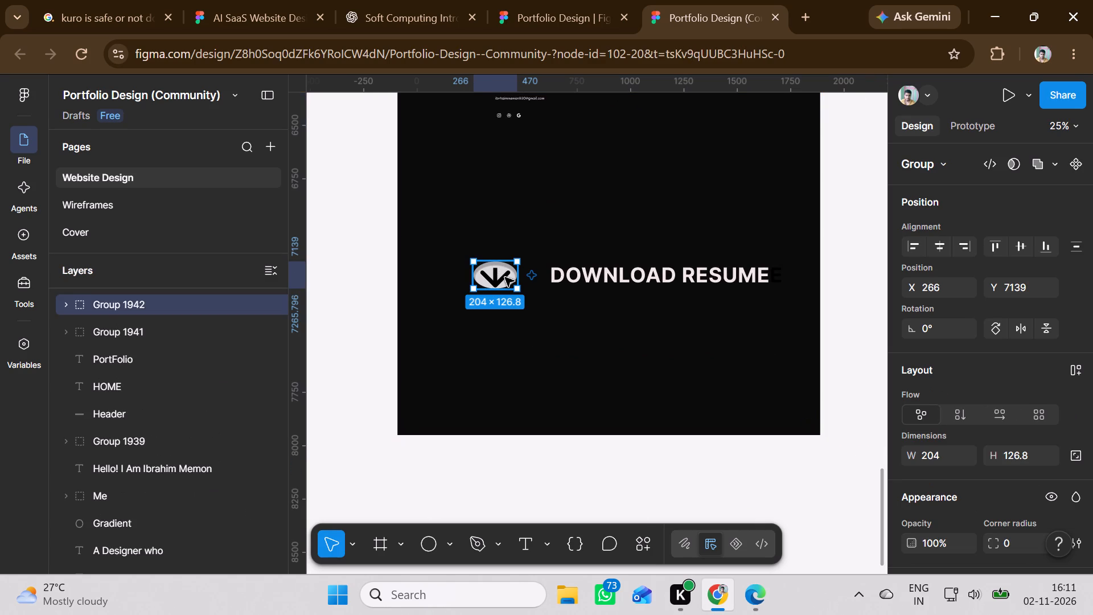
shift+click(611, 280)
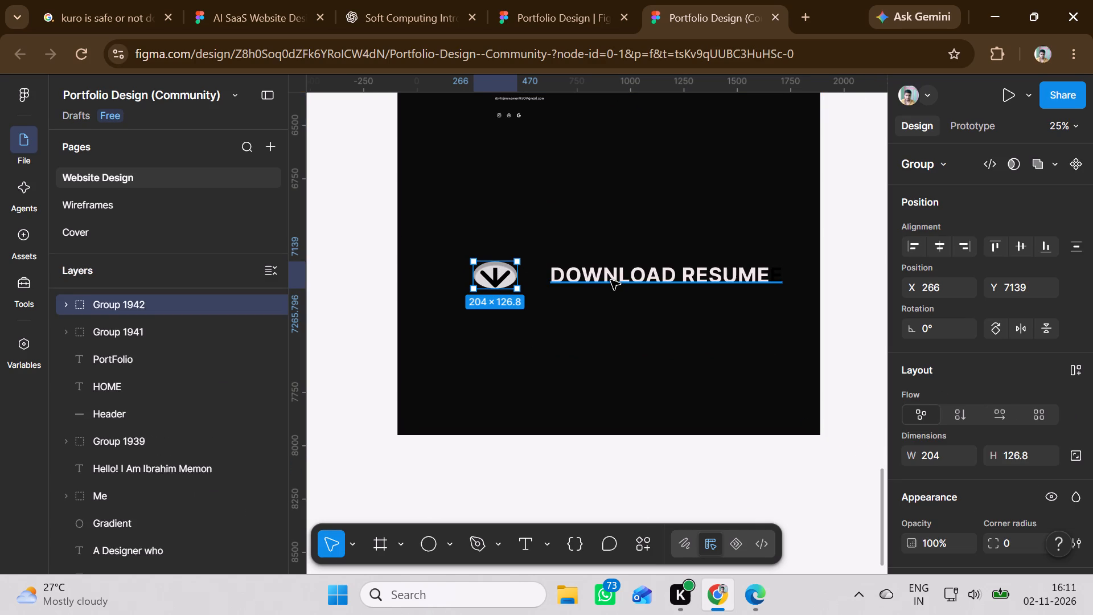
right_click(605, 275)
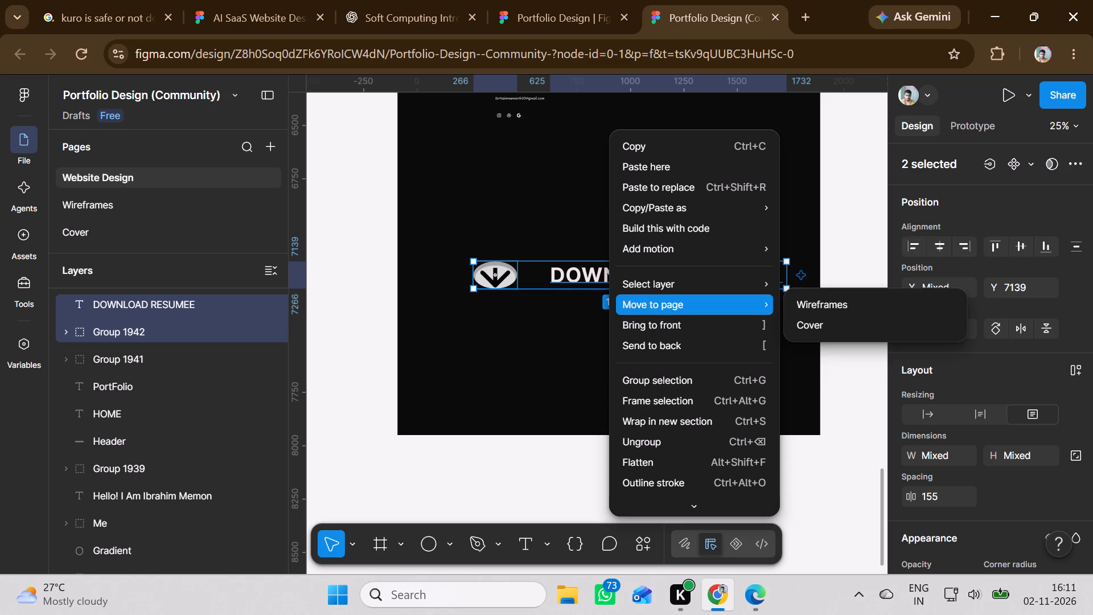
click(649, 380)
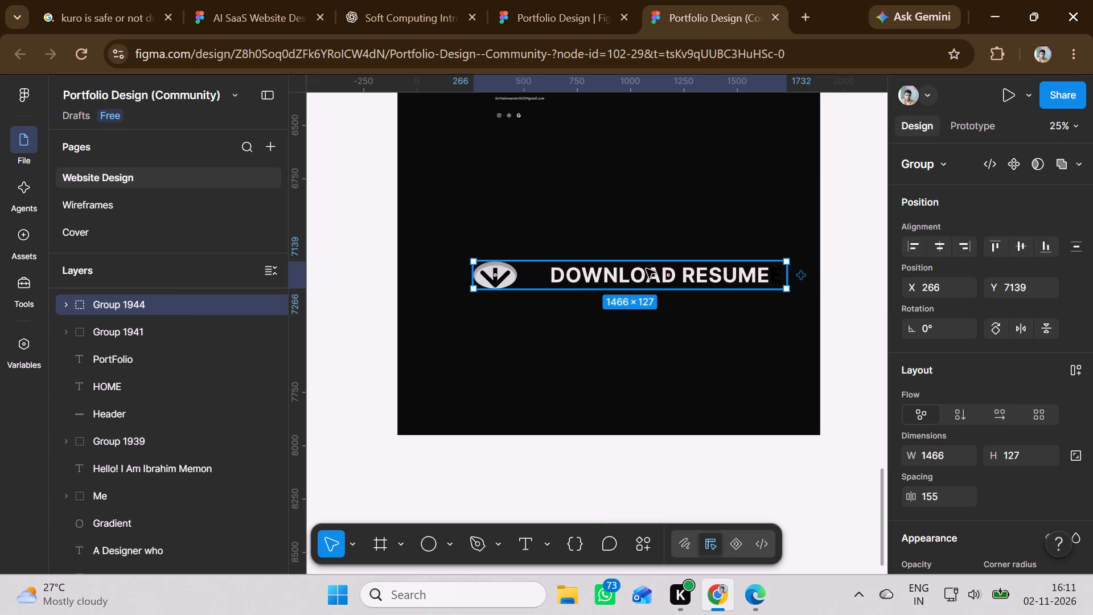
Move the download-resume group down, close to the dark page's bottom edge and slightly further left.
drag(646, 265, 644, 390)
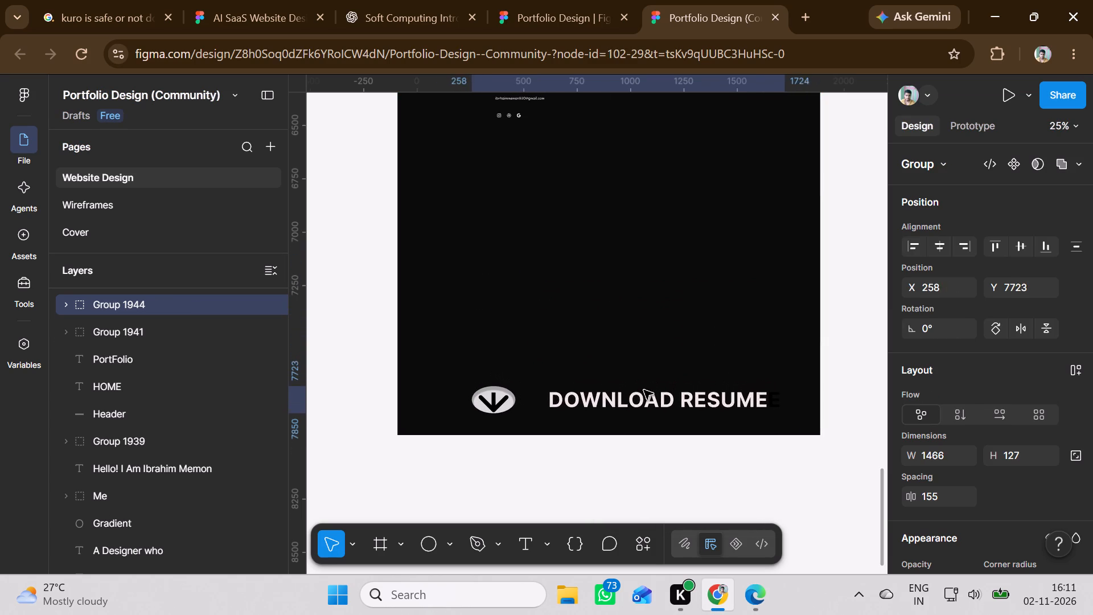
drag(644, 390, 632, 398)
click(546, 475)
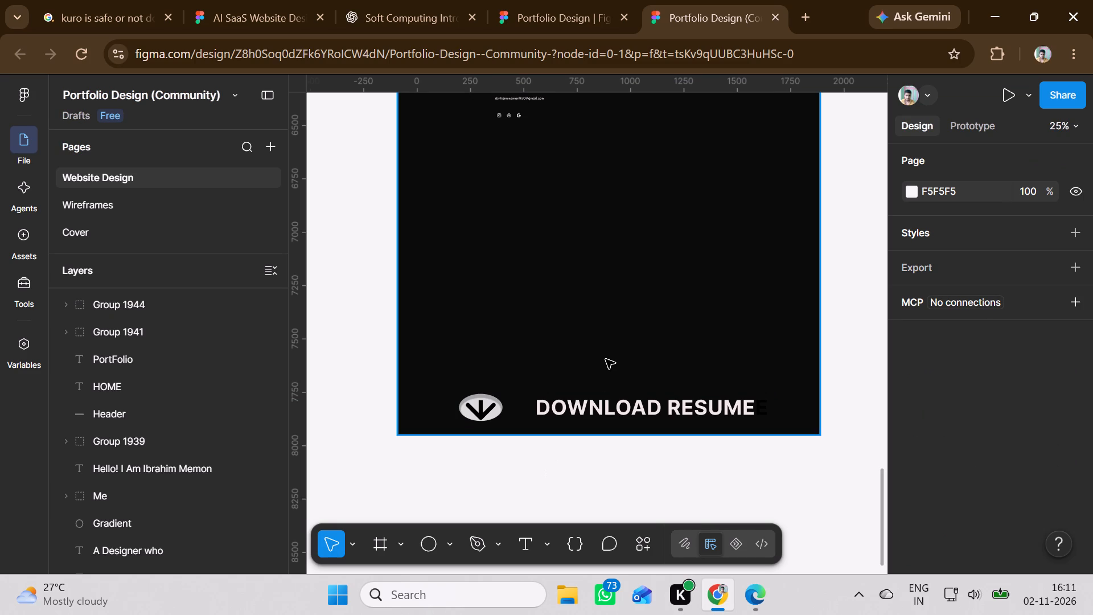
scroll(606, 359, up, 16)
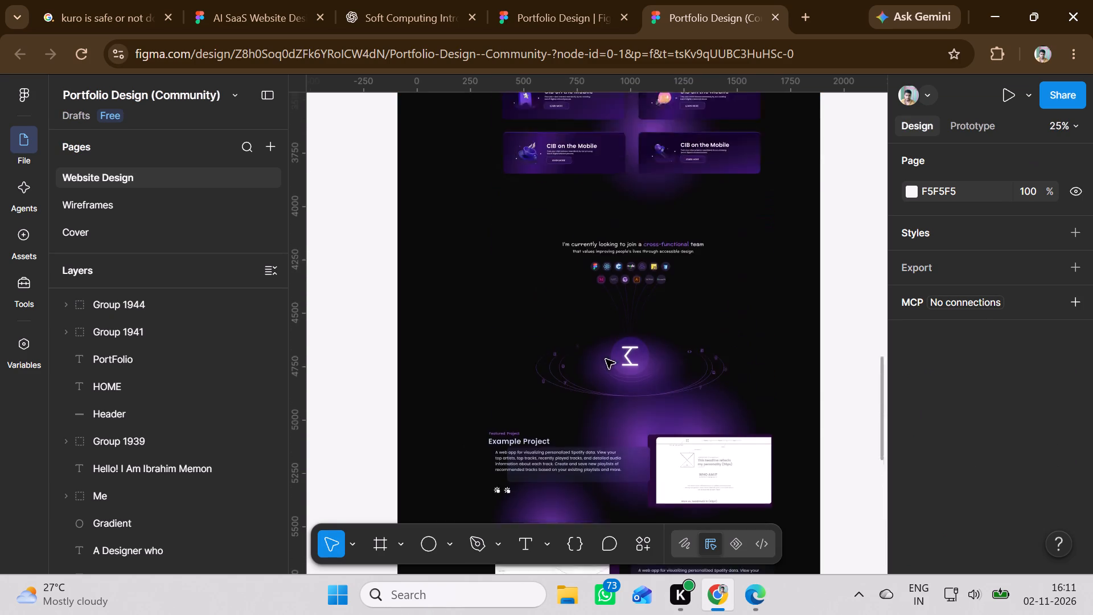
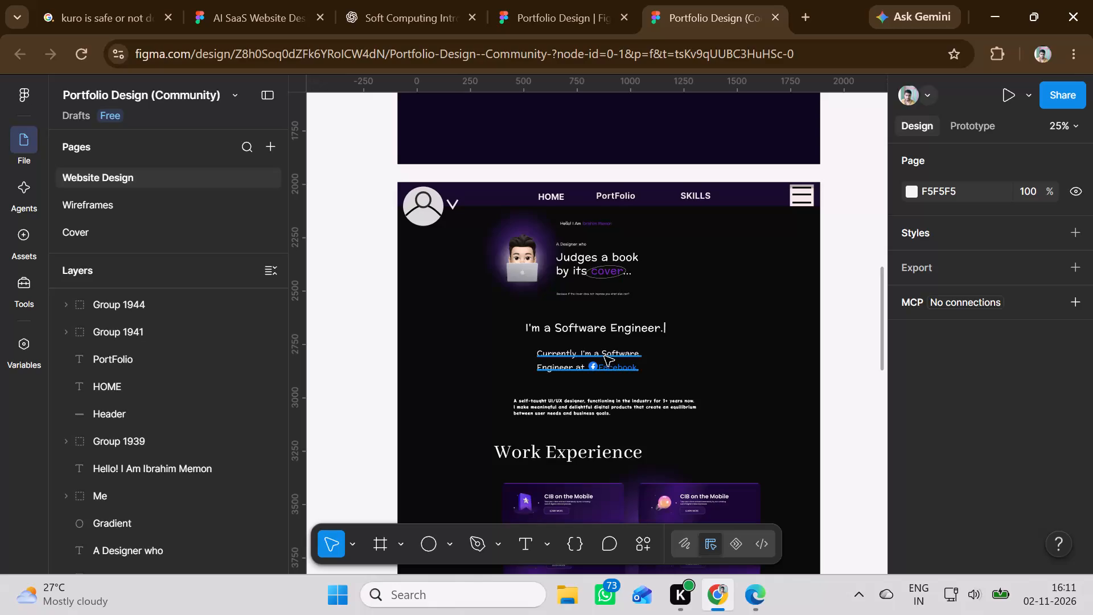
Add a PROJECT text label about 249 × 39 in the dark page's header, between SKILLS and the menu icon.
scroll(605, 356, down, 14)
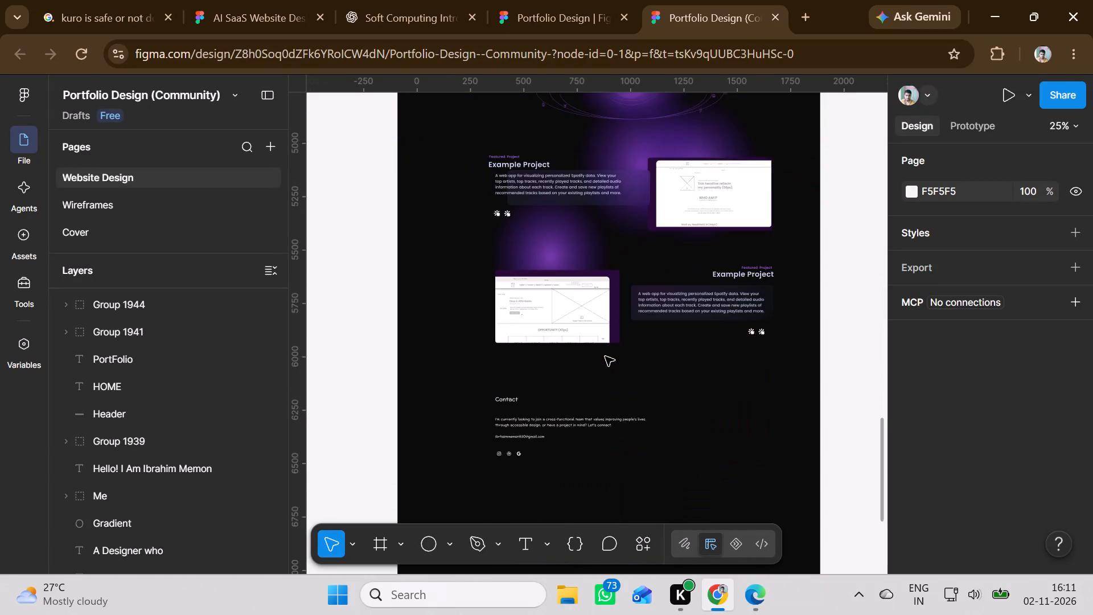
scroll(605, 356, down, 10)
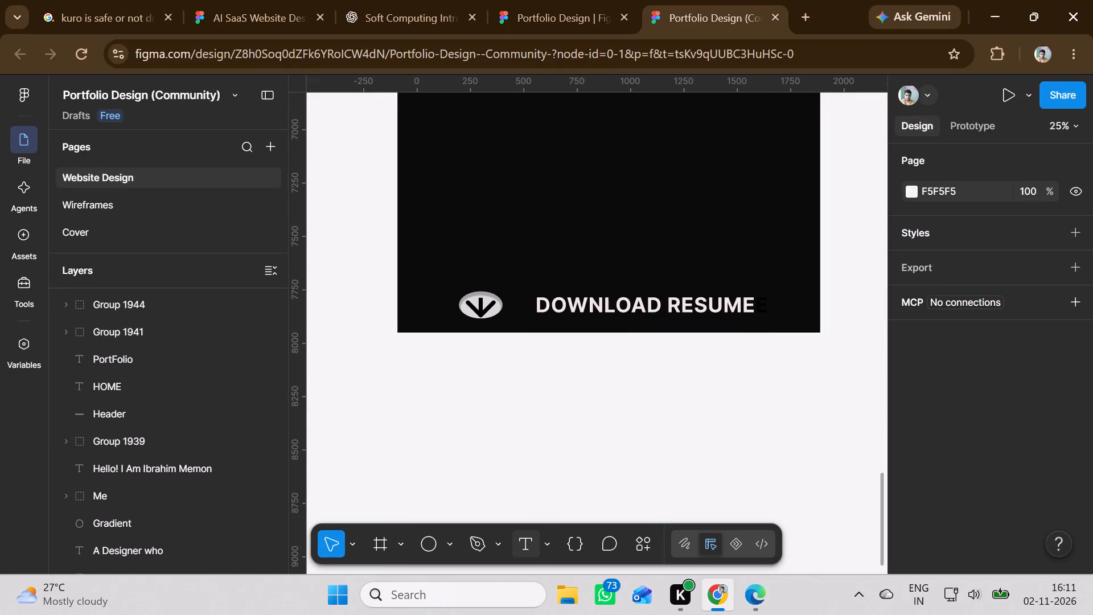
click(523, 544)
scroll(636, 423, up, 4)
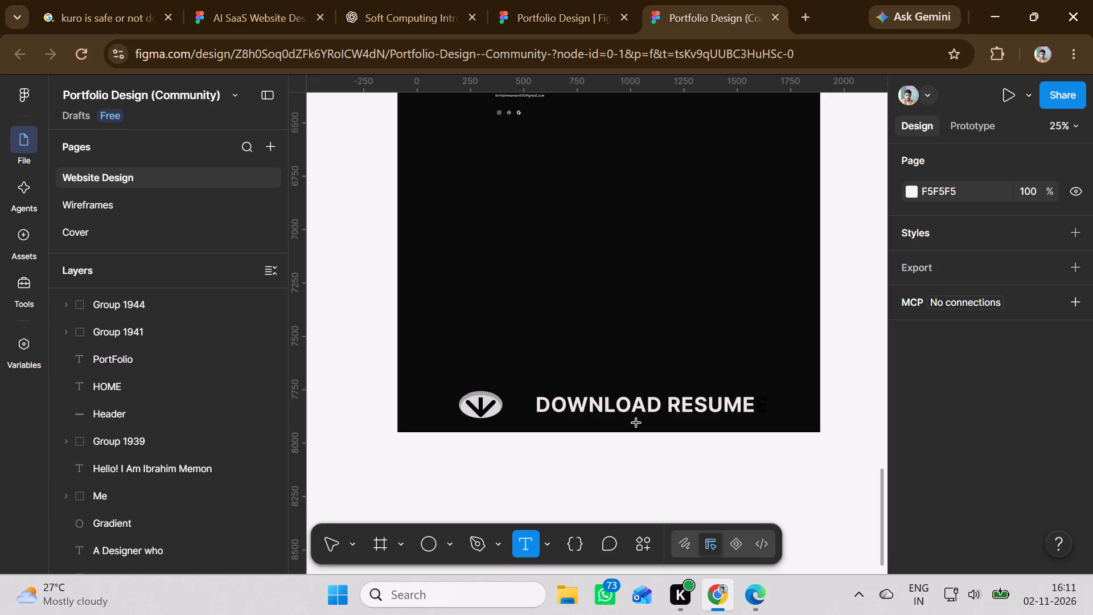
scroll(636, 423, up, 11)
scroll(636, 423, down, 1)
scroll(636, 423, up, 10)
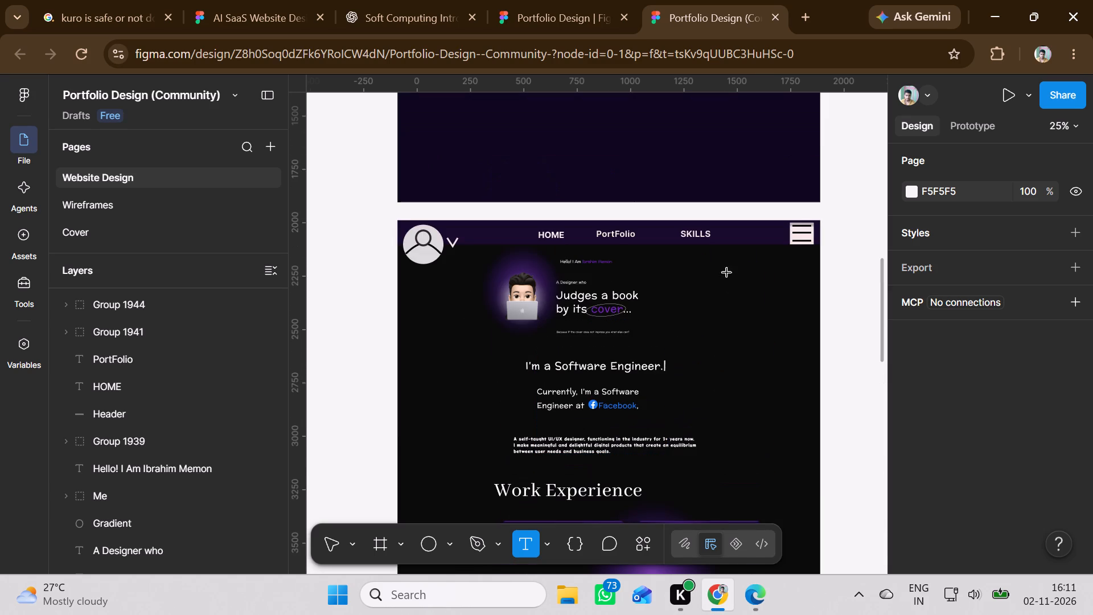
drag(728, 229, 763, 242)
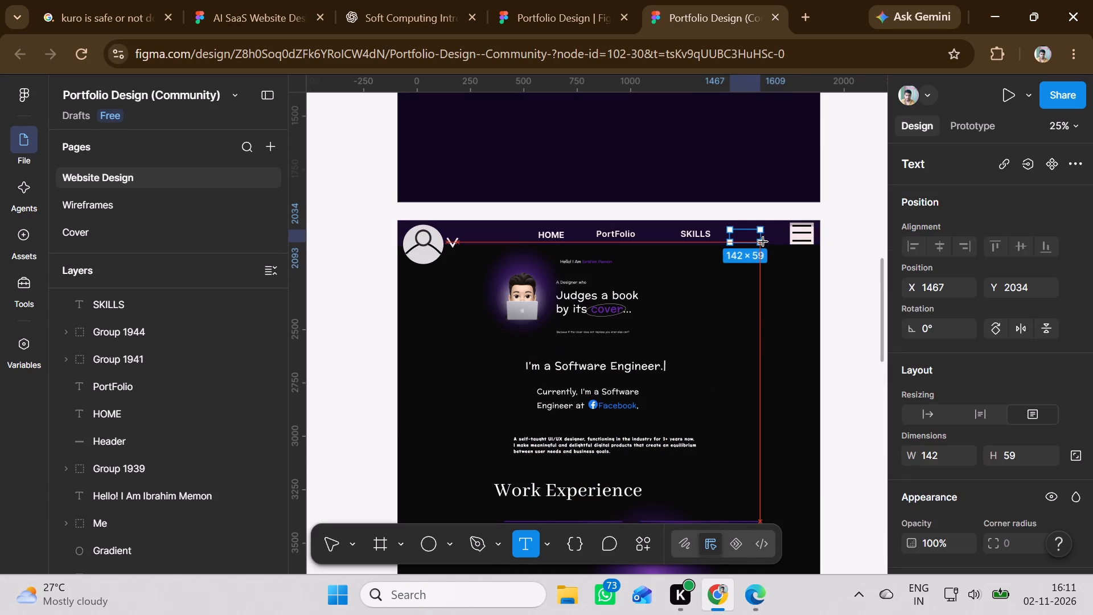
drag(763, 242, 776, 237)
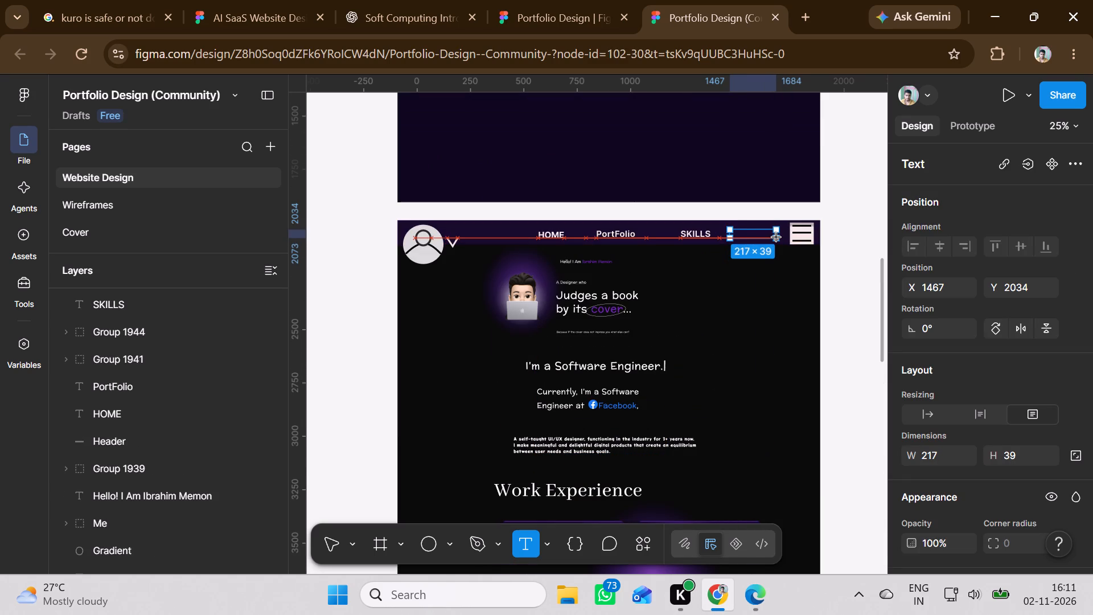
drag(776, 237, 788, 237)
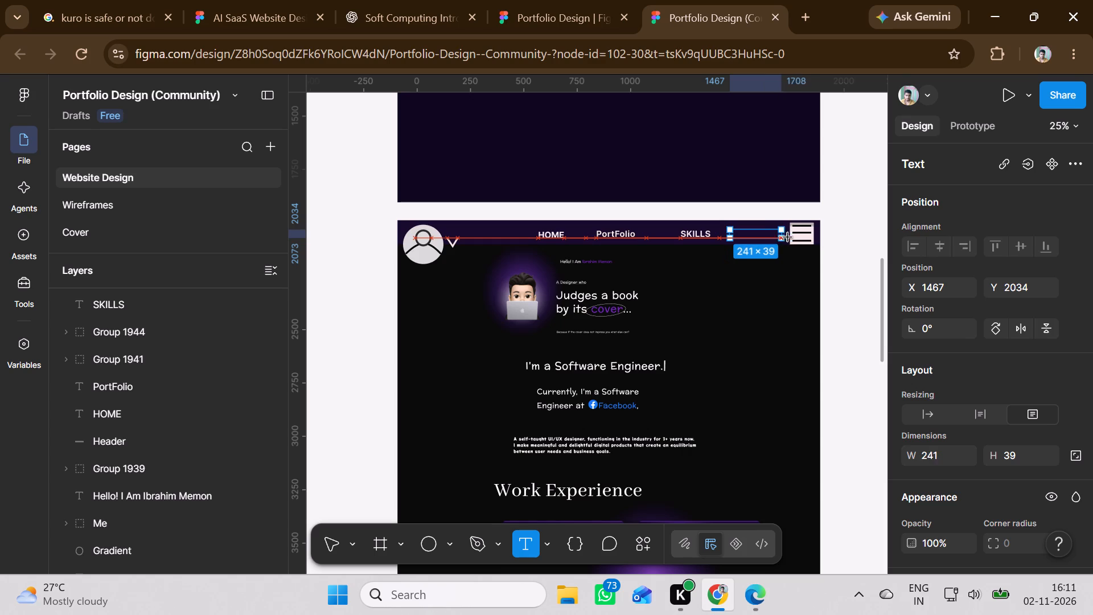
drag(788, 237, 783, 237)
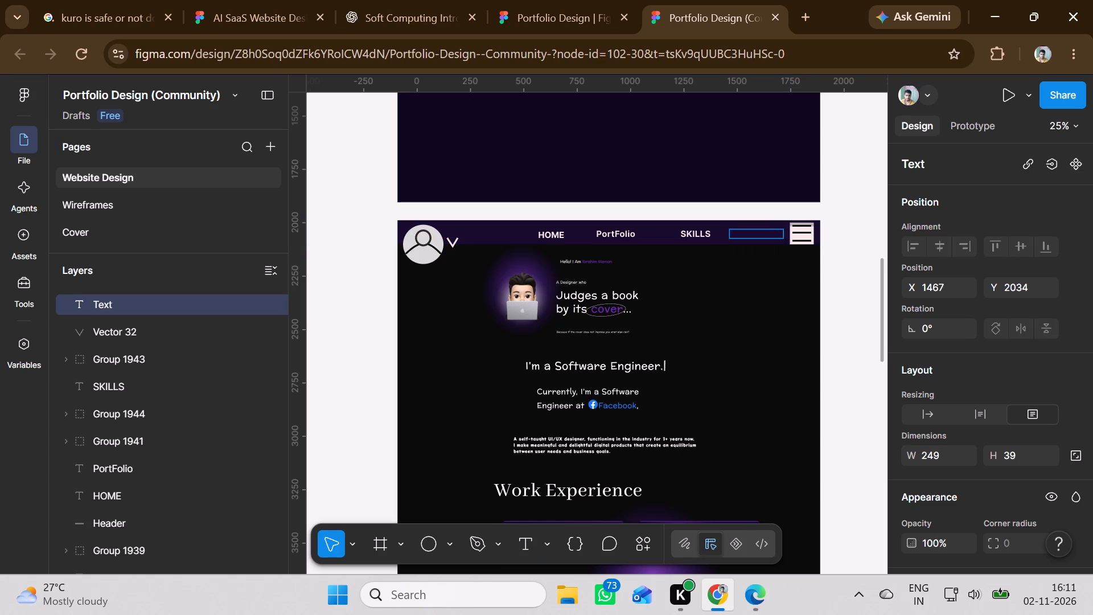
text(PROJECTS)
key(BackSpace)
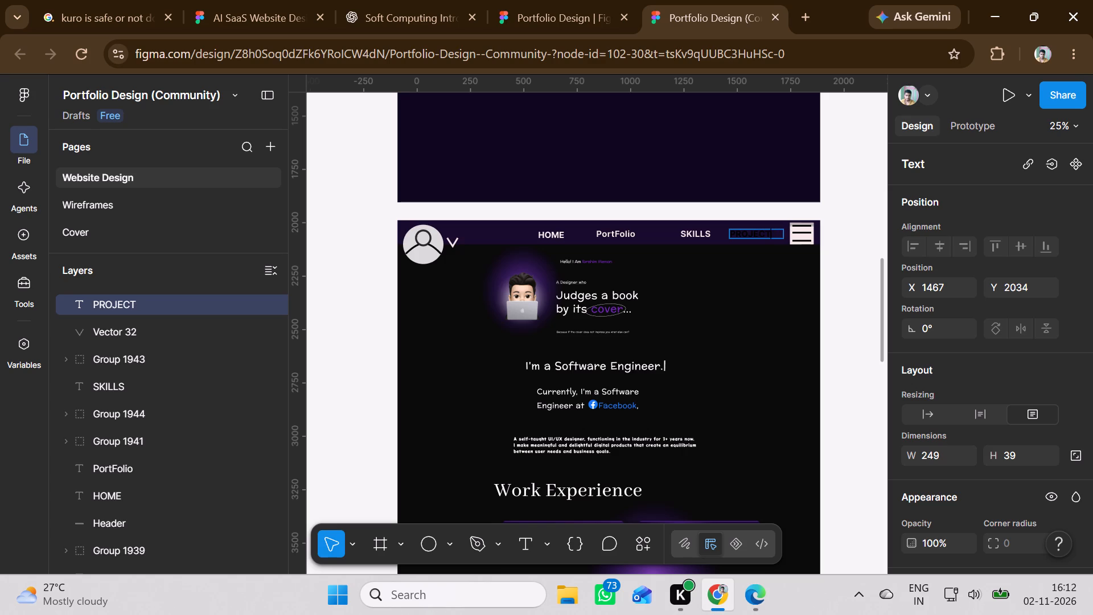
Recolour the PROJECT header label's text to off-white F4EAEA.
drag(774, 235, 746, 235)
drag(746, 235, 723, 235)
scroll(950, 421, down, 3)
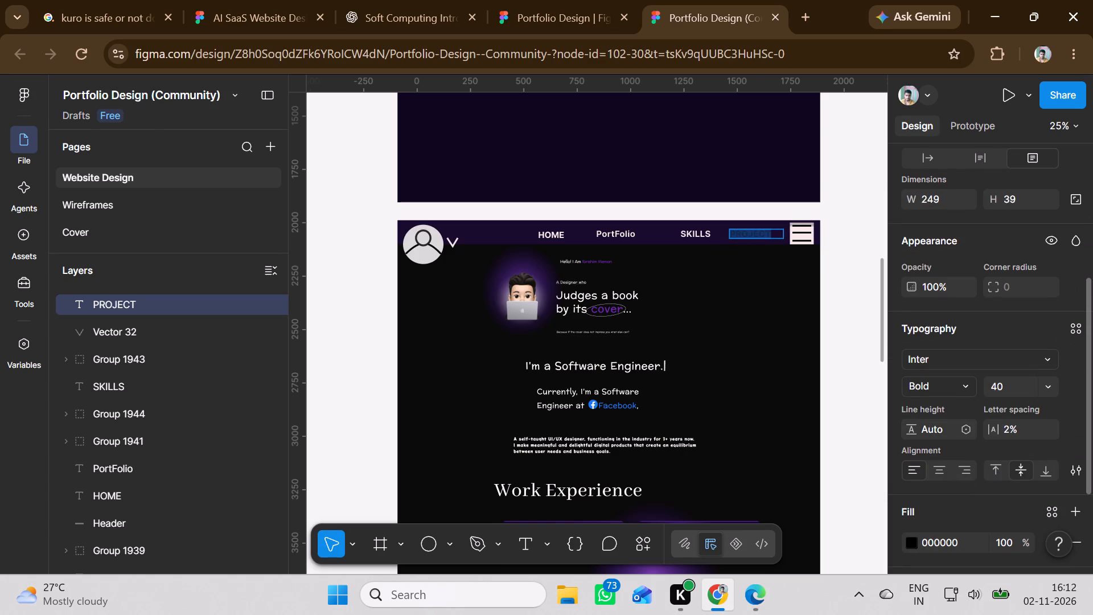
click(913, 543)
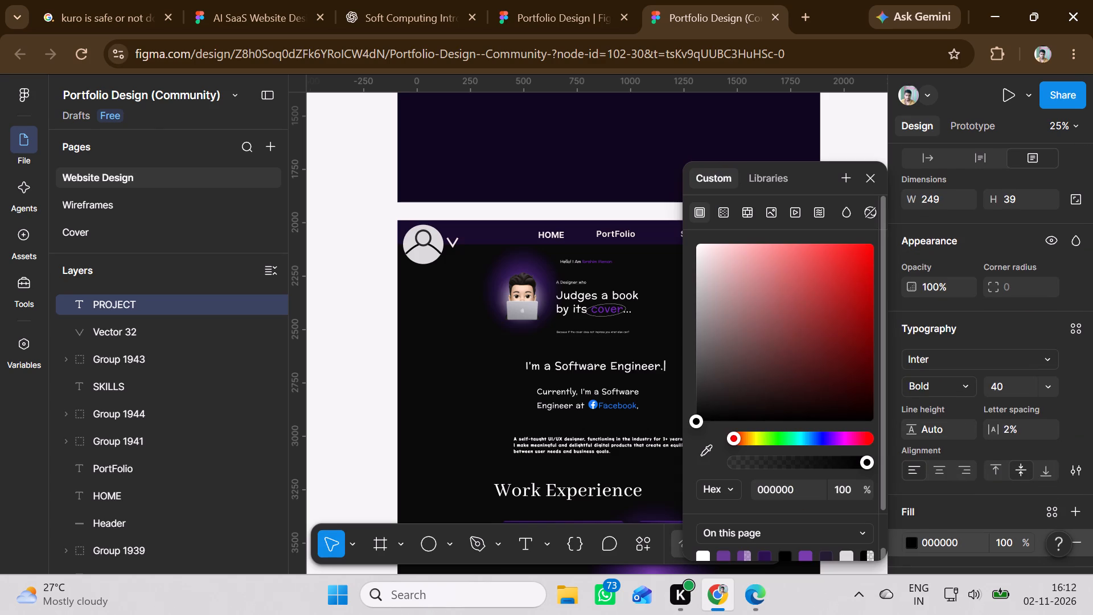
click(704, 251)
click(350, 360)
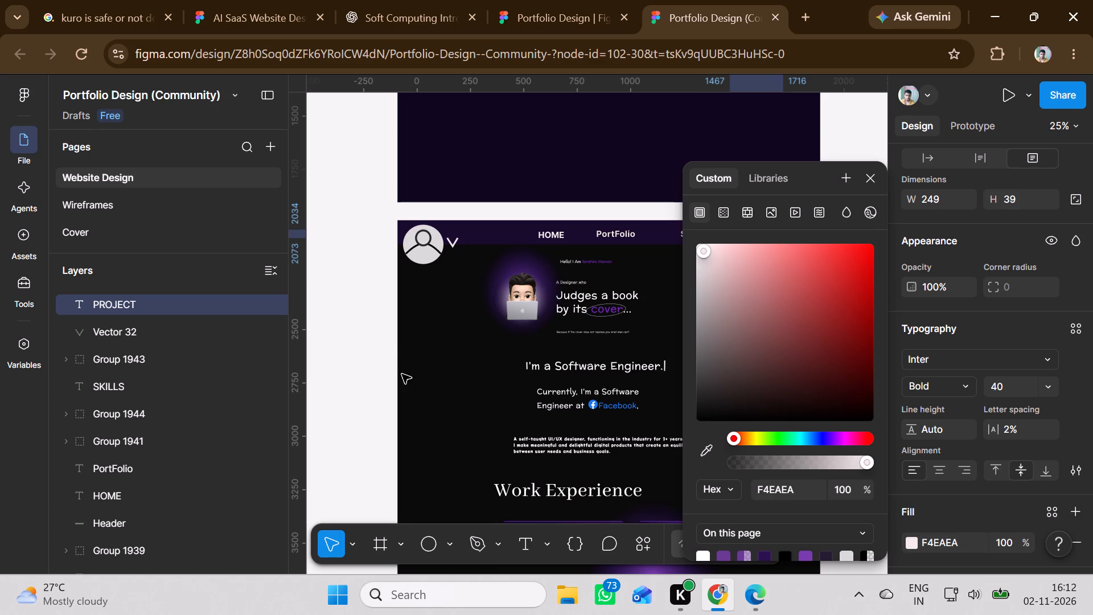
click(335, 387)
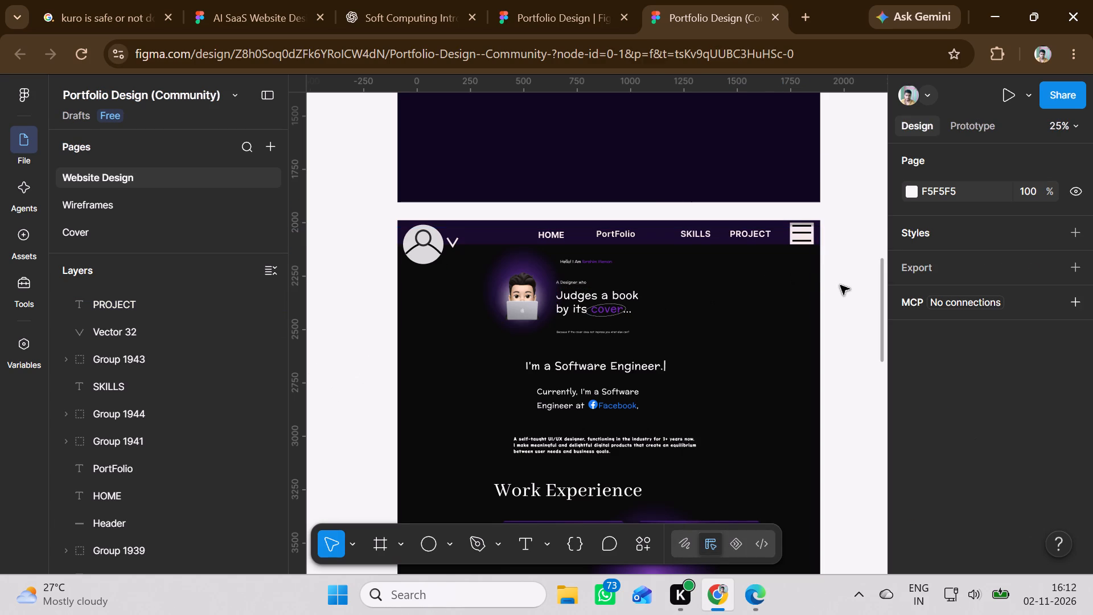
Inspect the drop shadow settings of the dark page's header bar.
click(779, 240)
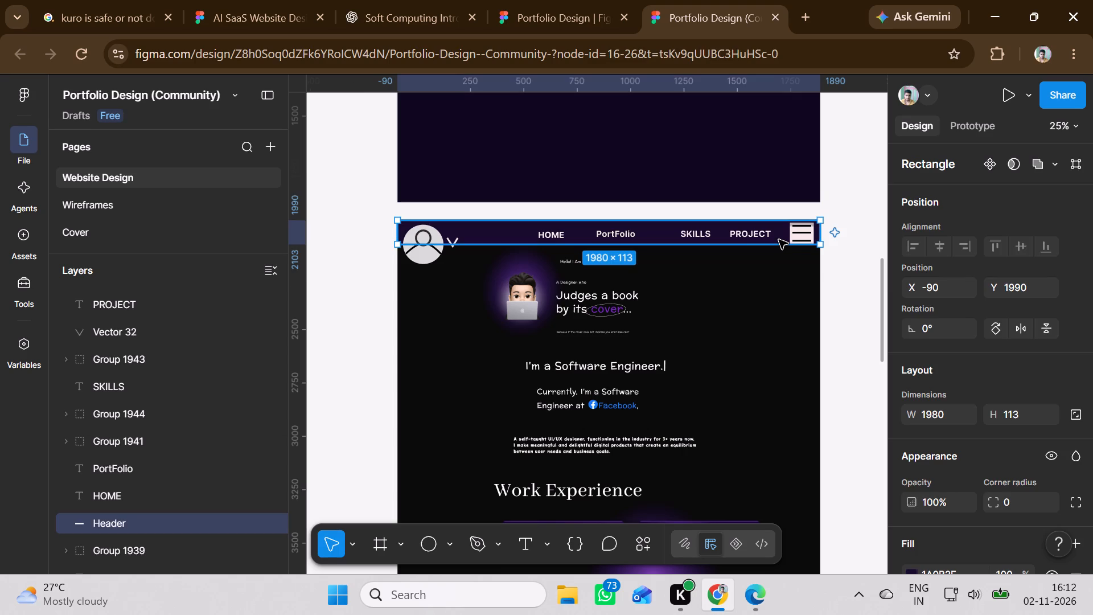
scroll(996, 359, down, 4)
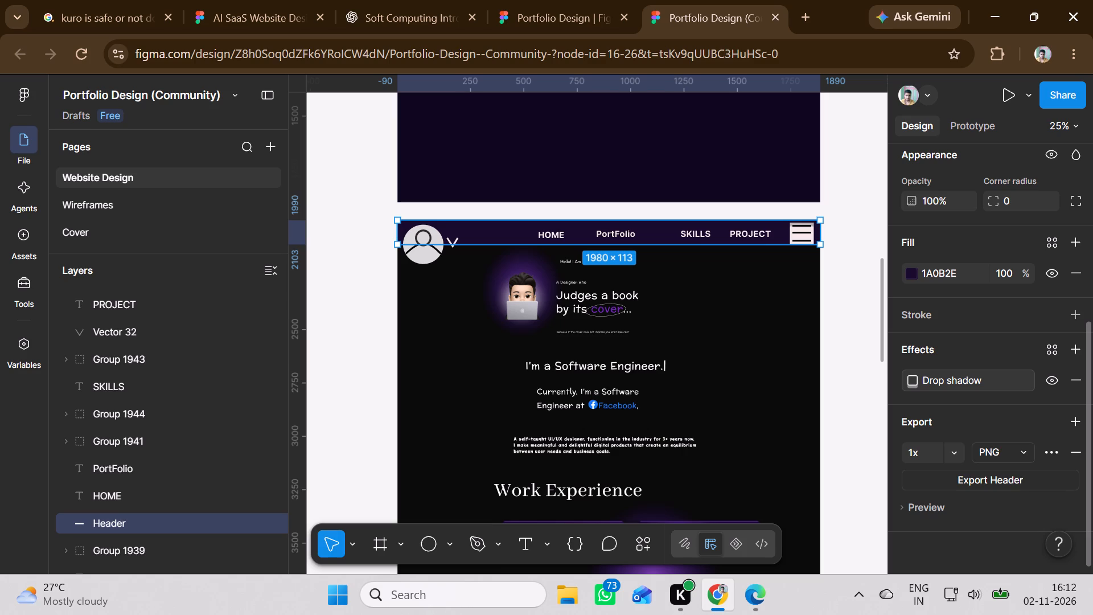
click(991, 386)
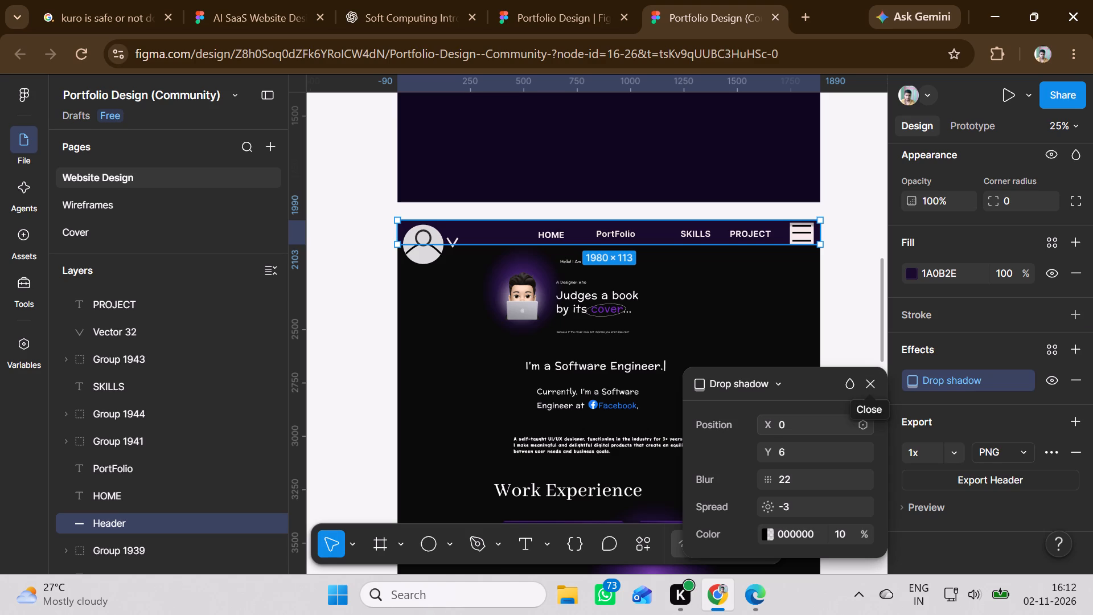
click(870, 384)
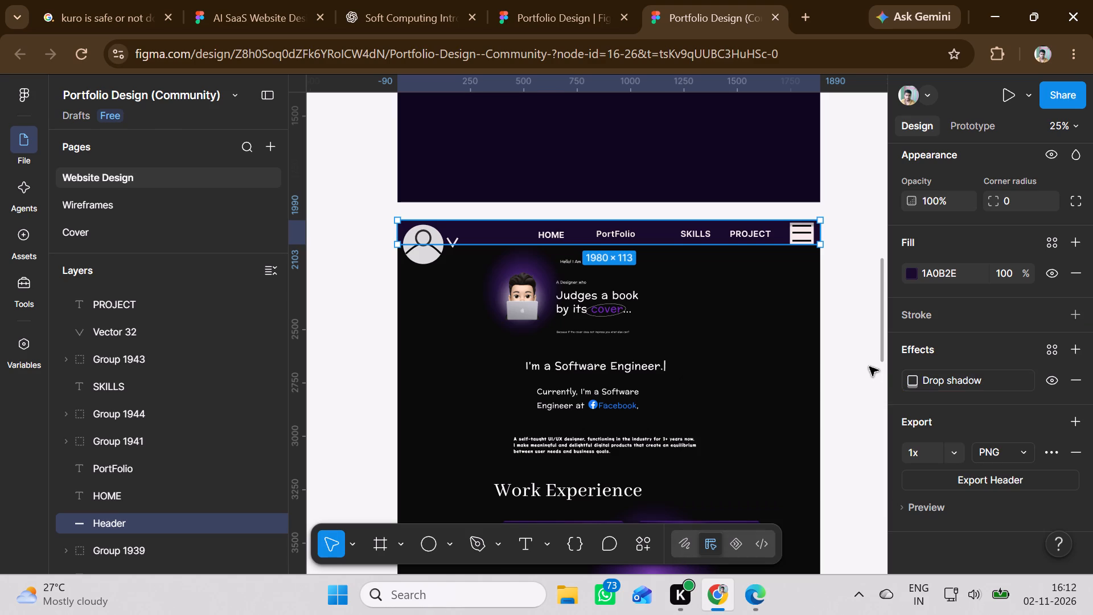
click(852, 331)
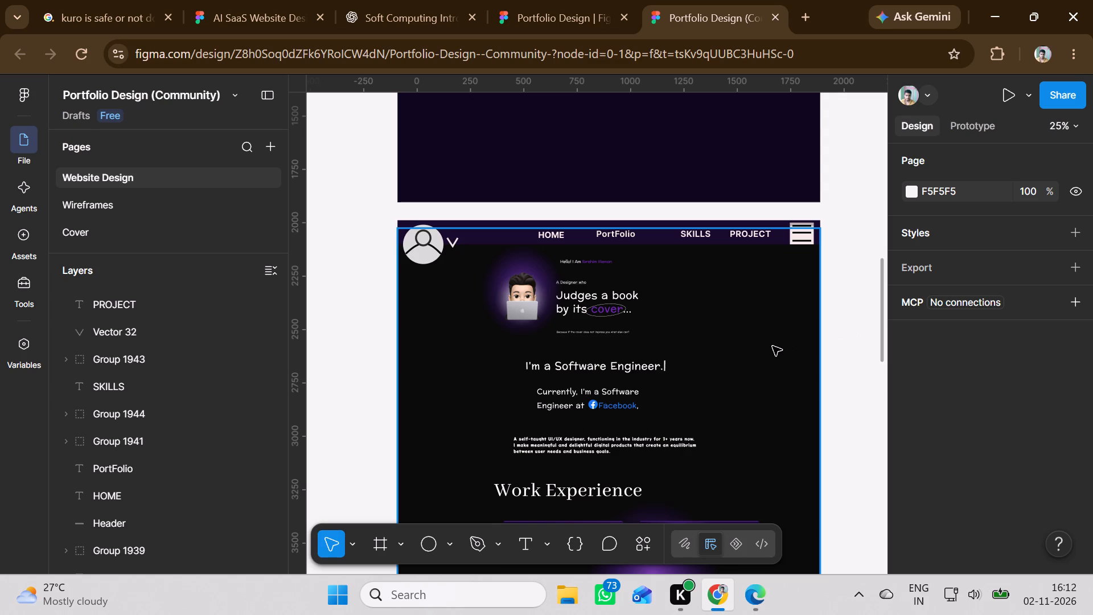
Review the dark page from the header labels down past the Contact section, checking the PortFolio label on the way.
scroll(773, 346, down, 2)
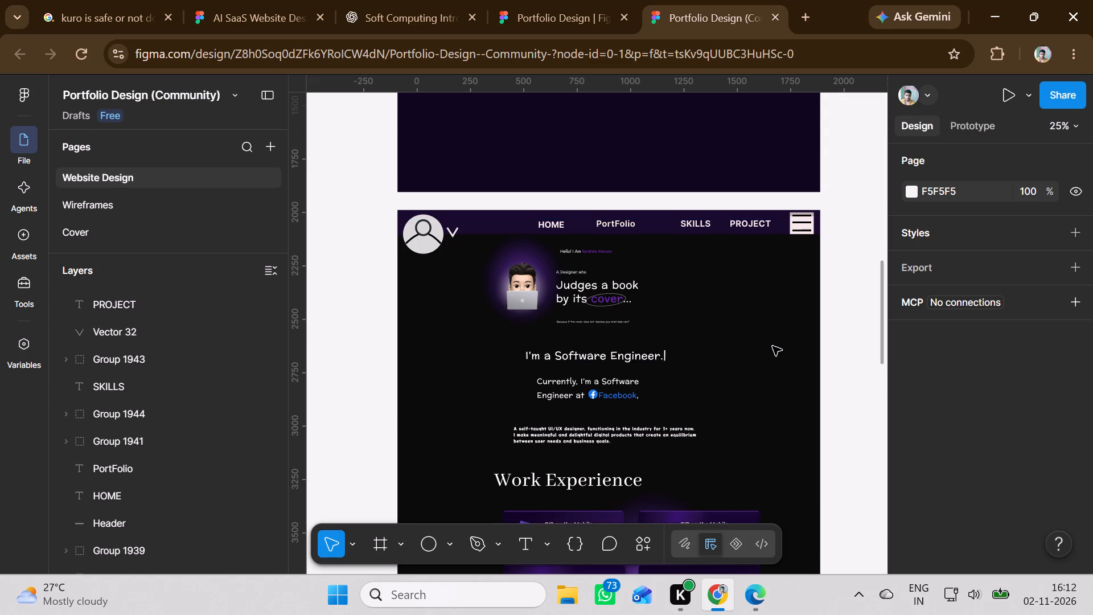
scroll(773, 346, down, 2)
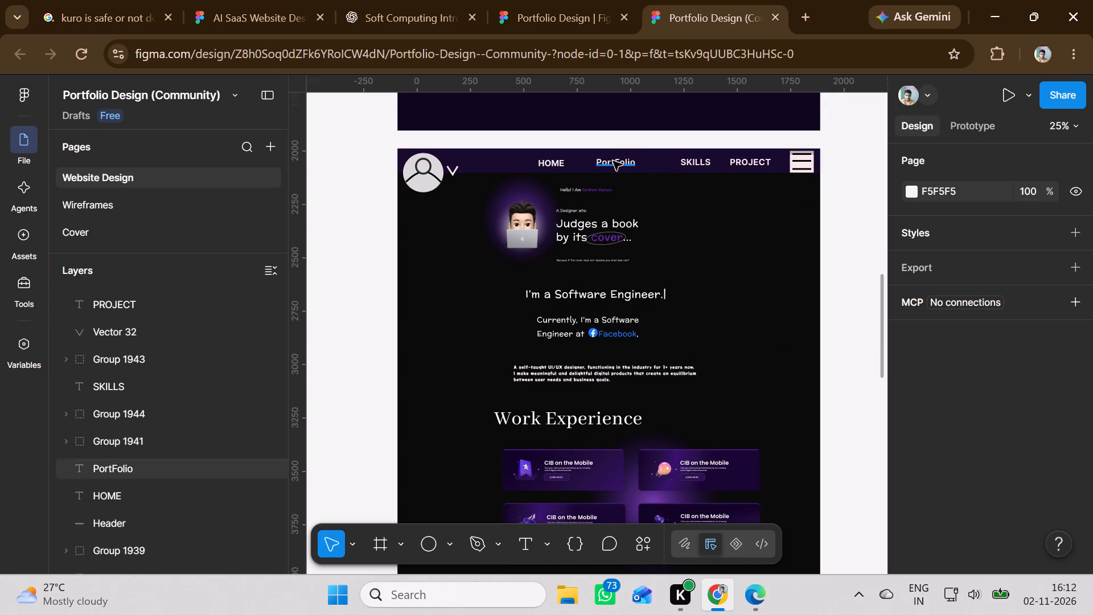
click(613, 161)
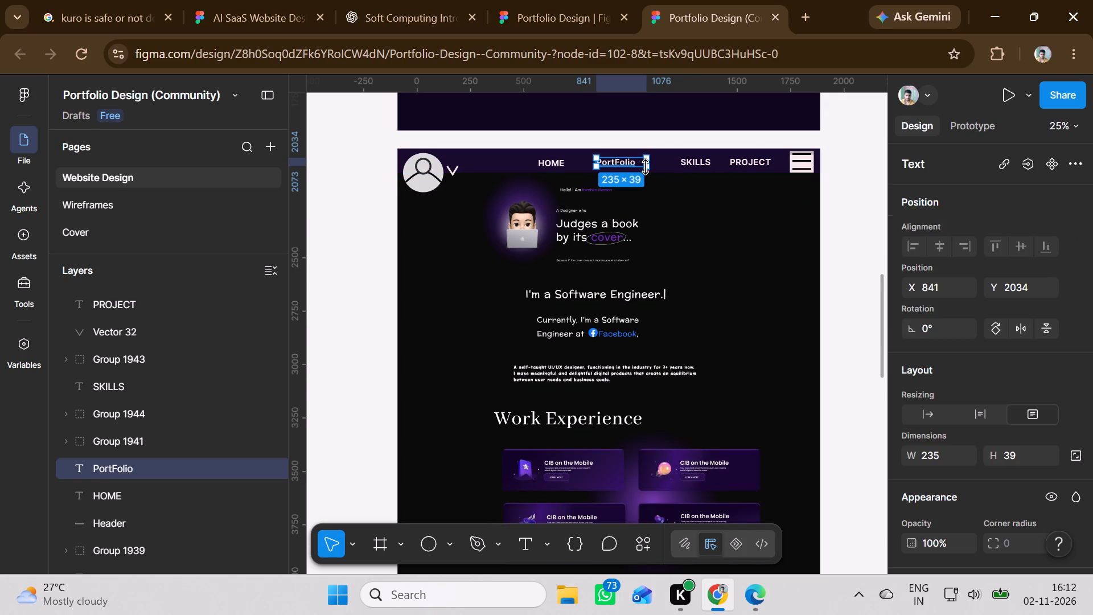
click(842, 263)
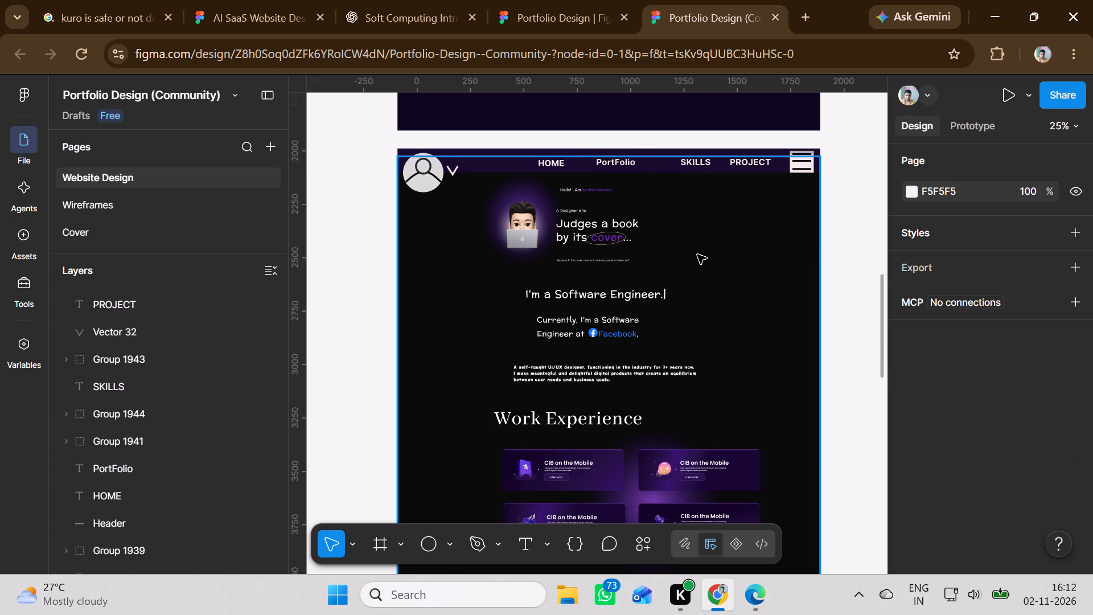
scroll(697, 255, down, 15)
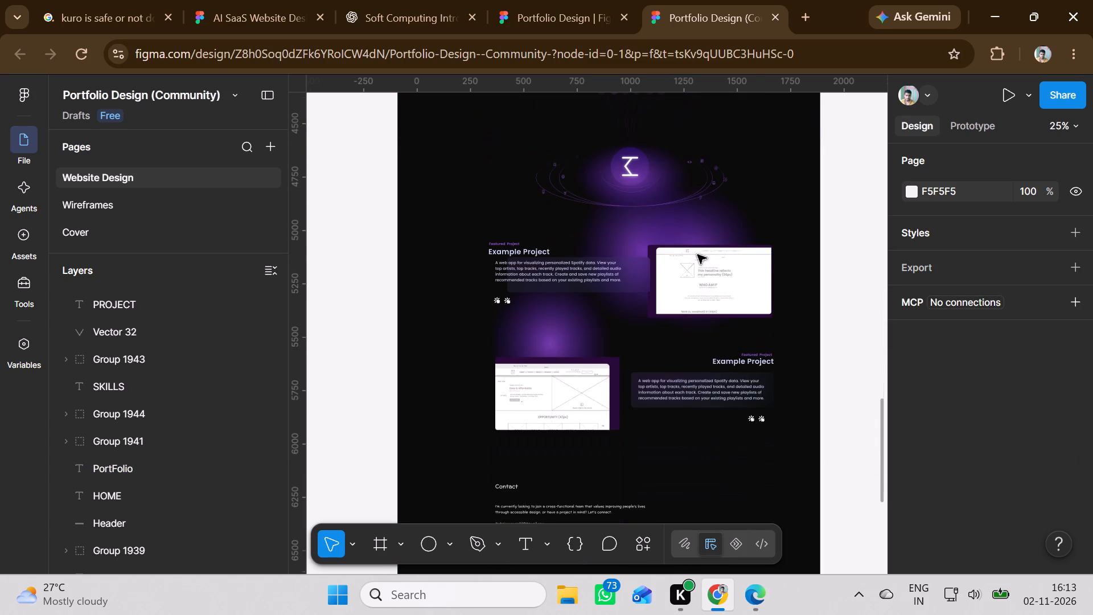
scroll(697, 255, down, 5)
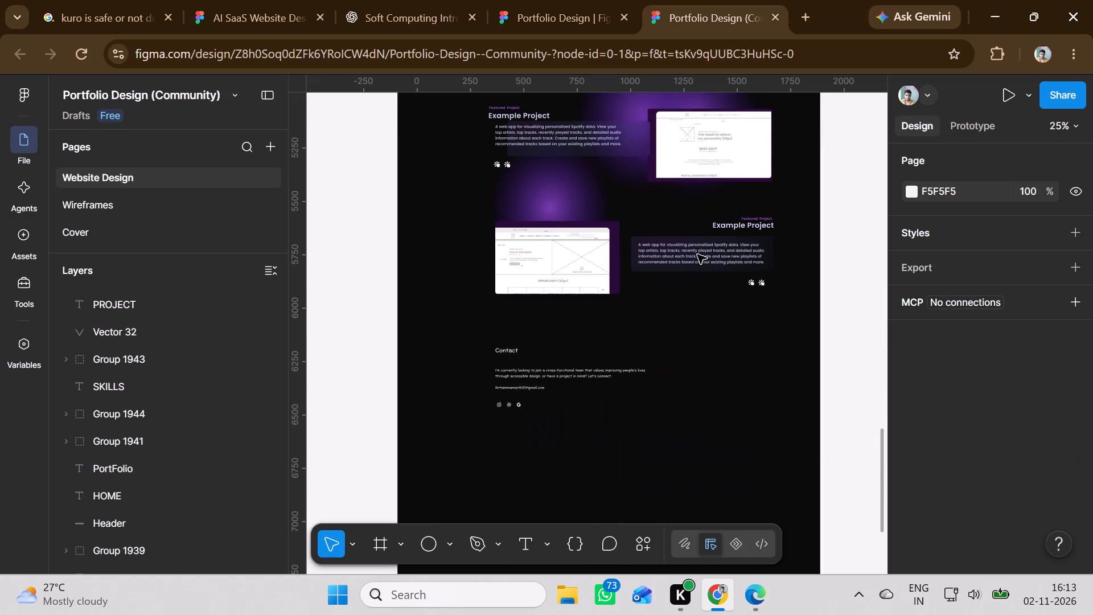
scroll(697, 255, down, 6)
Return to the Figma community portfolio templates and open Portfolio UI - Web & Mobile as an editable design file.
click(572, 9)
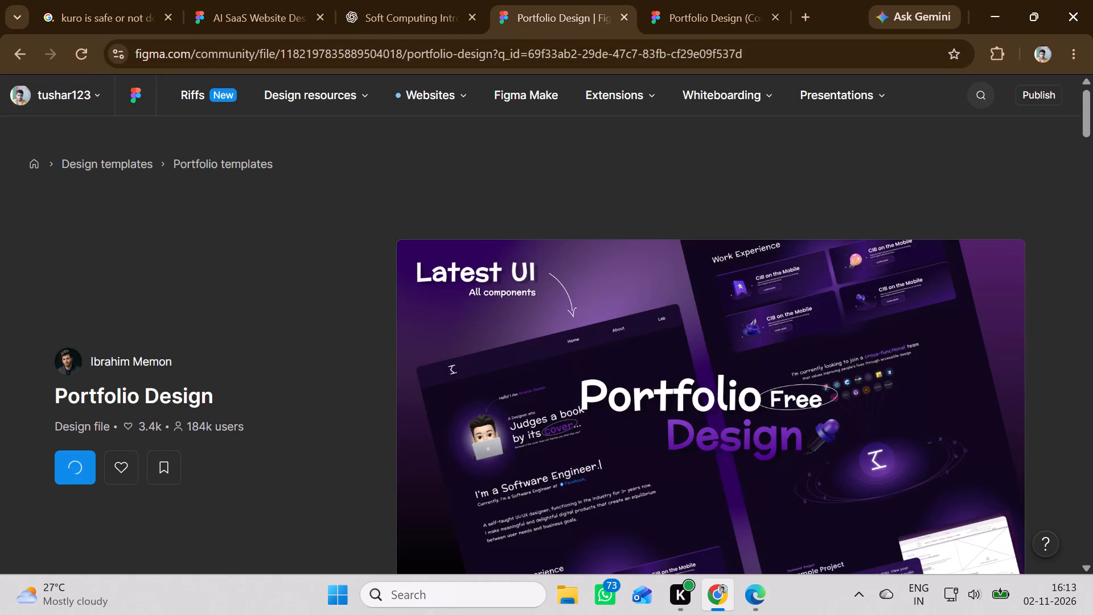
click(14, 65)
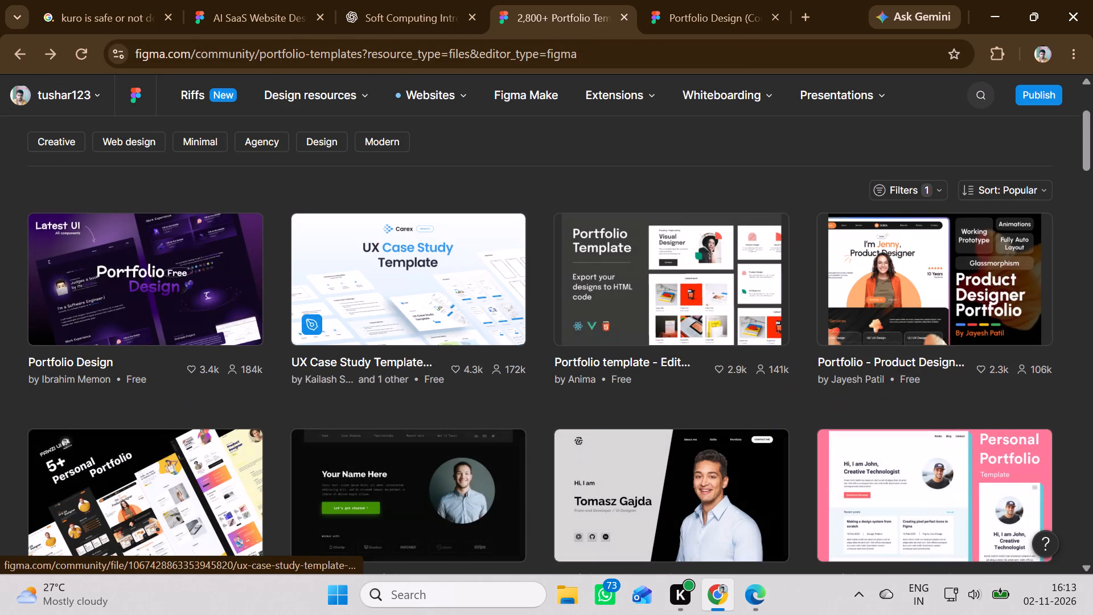
scroll(823, 383, down, 1)
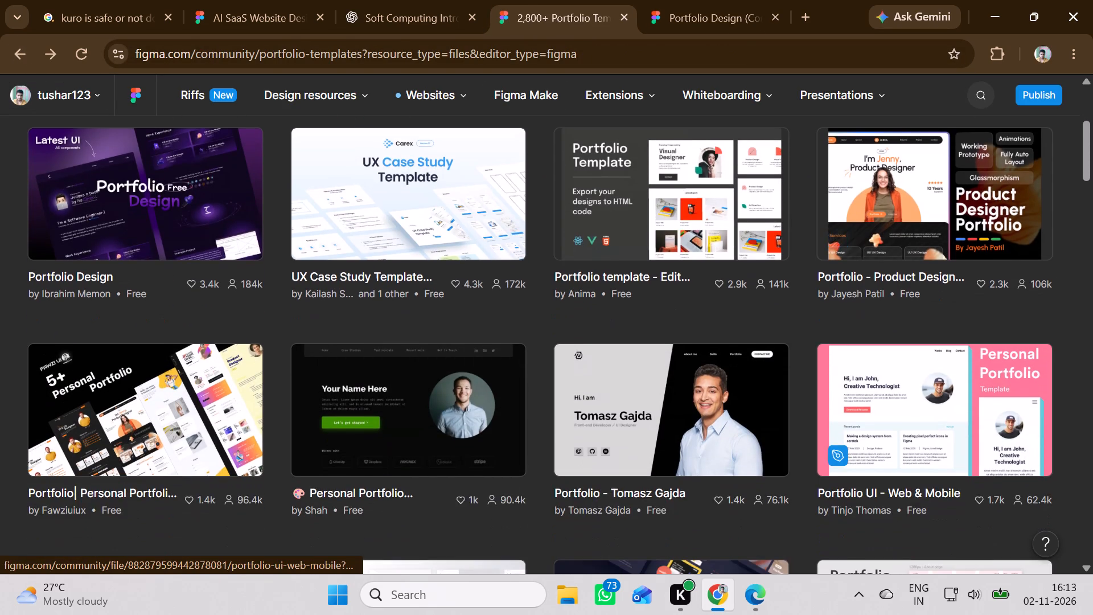
click(869, 388)
click(116, 465)
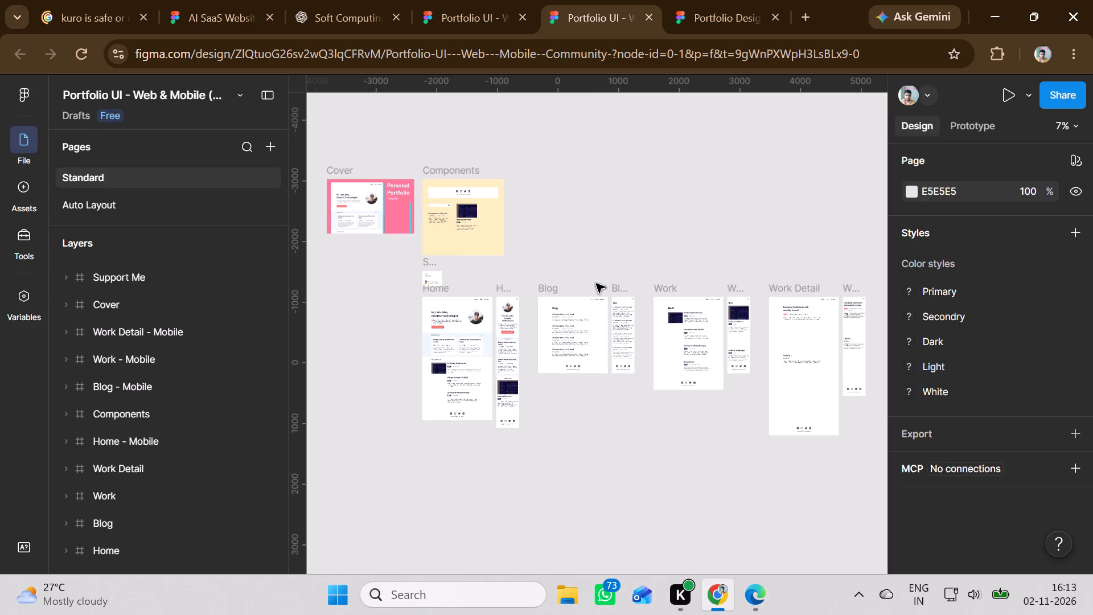
Examine the portfolio template's frames, focusing on the layout of the desktop Home page and its mobile version.
scroll(367, 221, up, 4)
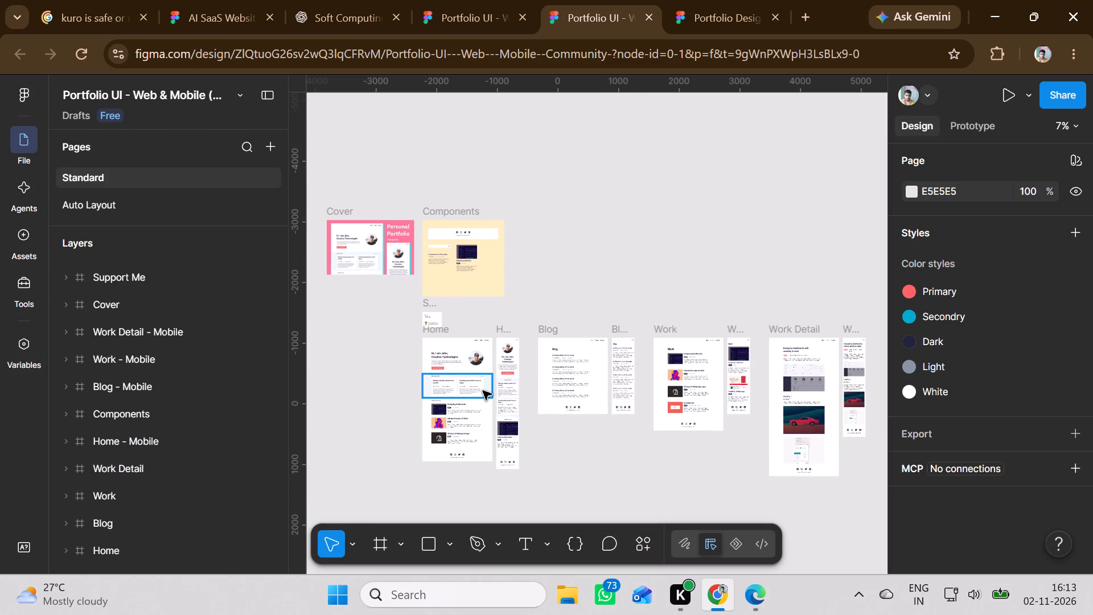
scroll(467, 384, up, 2)
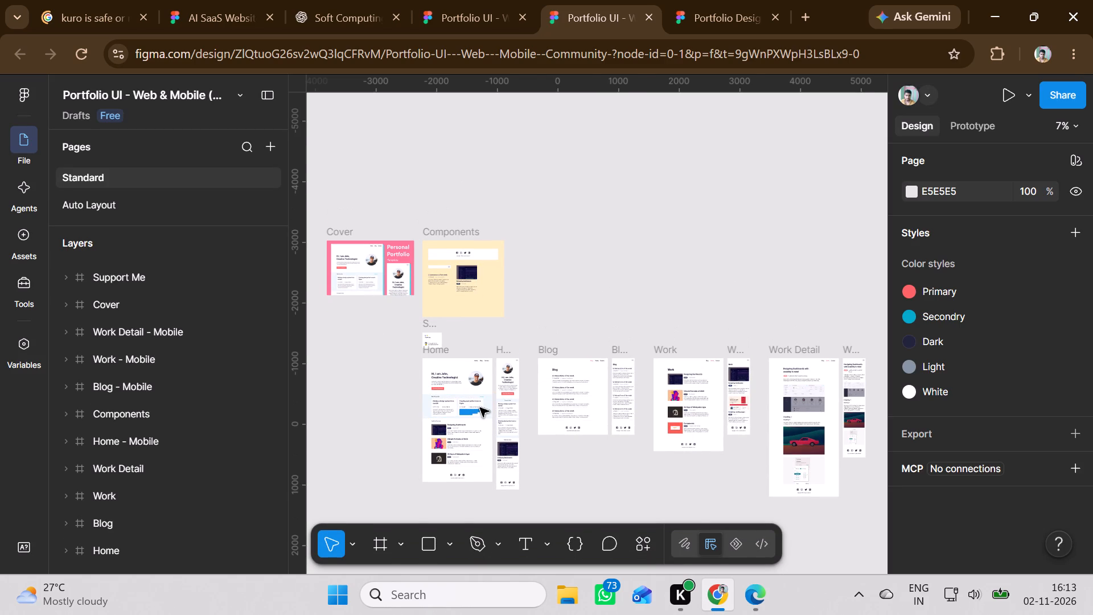
key(ctrl+equal)
key(ctrl+equal)
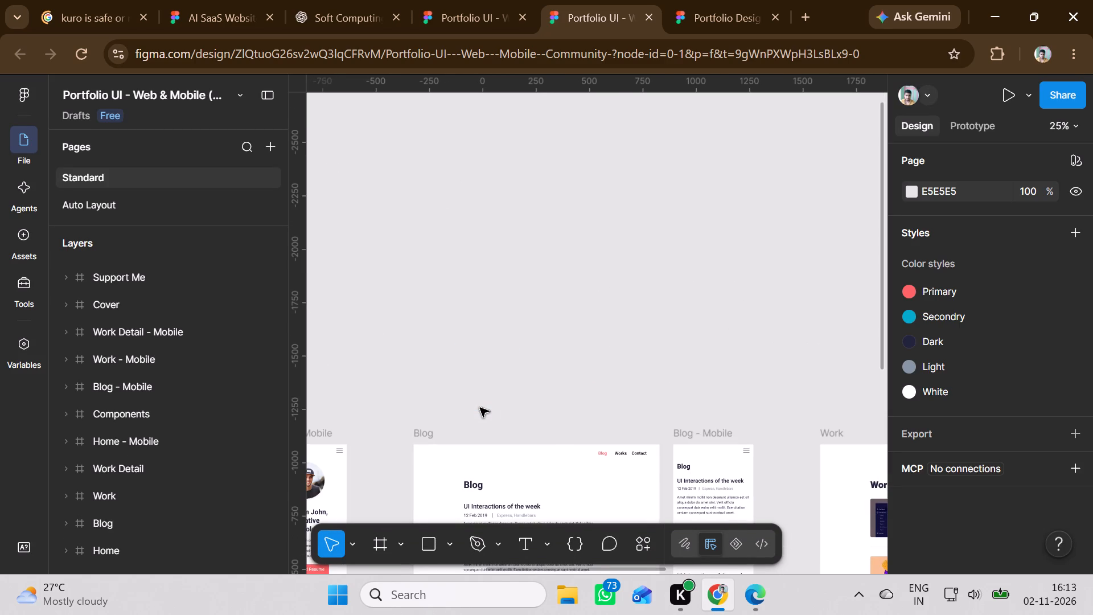
scroll(486, 407, down, 2)
drag(549, 568, 443, 558)
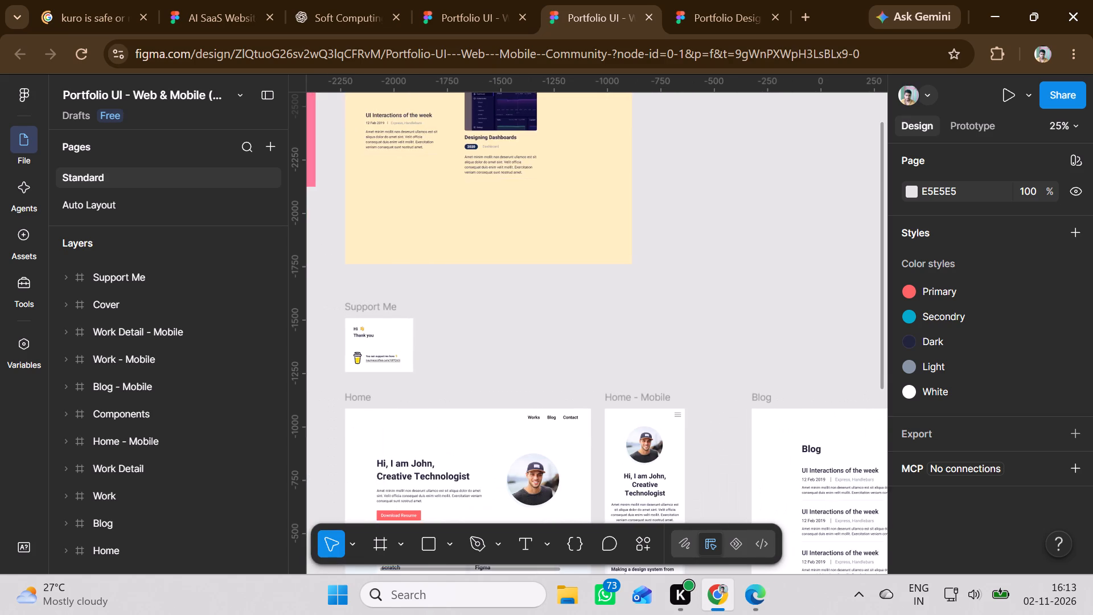
scroll(701, 432, down, 8)
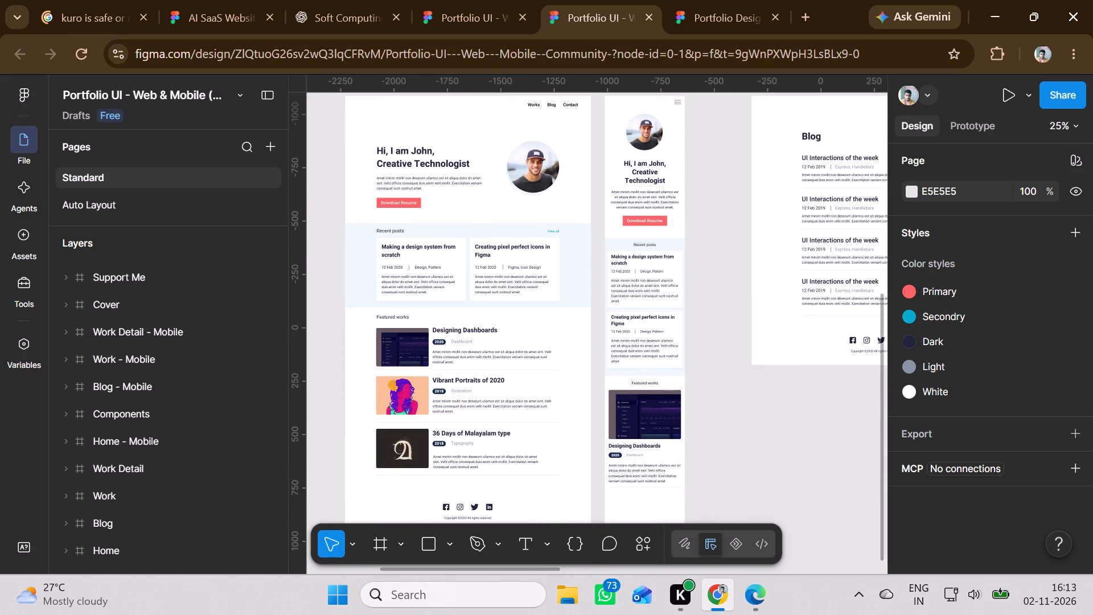
drag(534, 569, 509, 571)
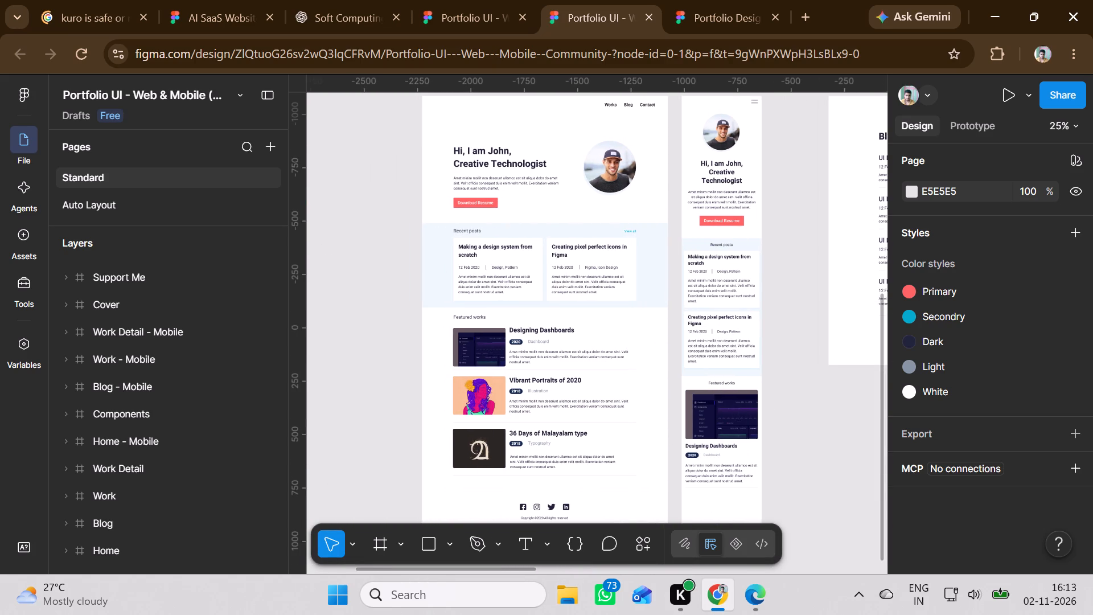
drag(509, 571, 512, 571)
key(ctrl+equal)
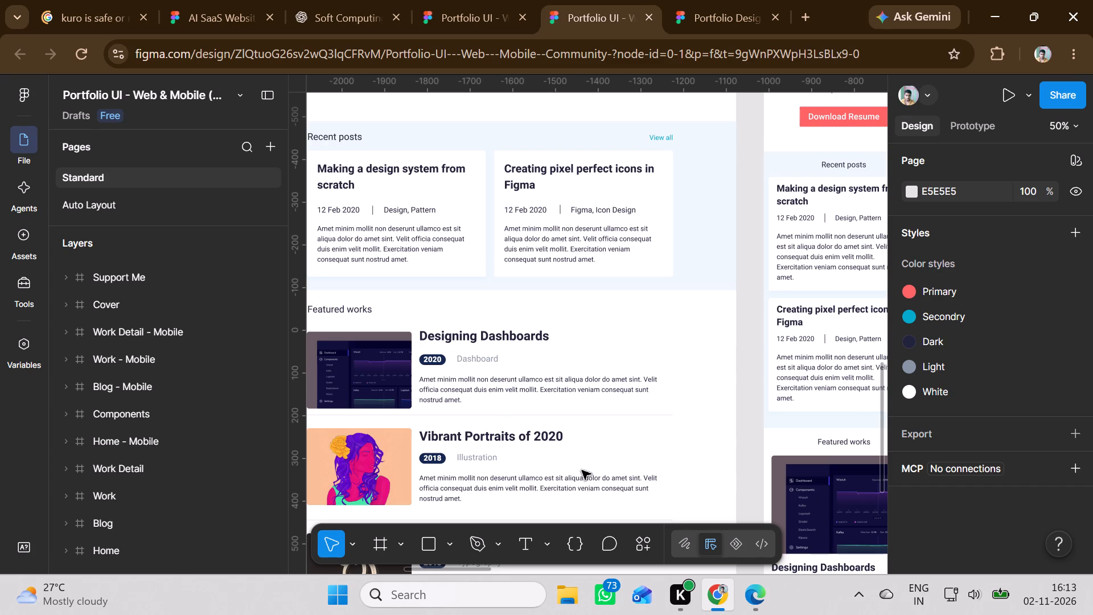
key(ctrl+minus)
scroll(587, 362, up, 4)
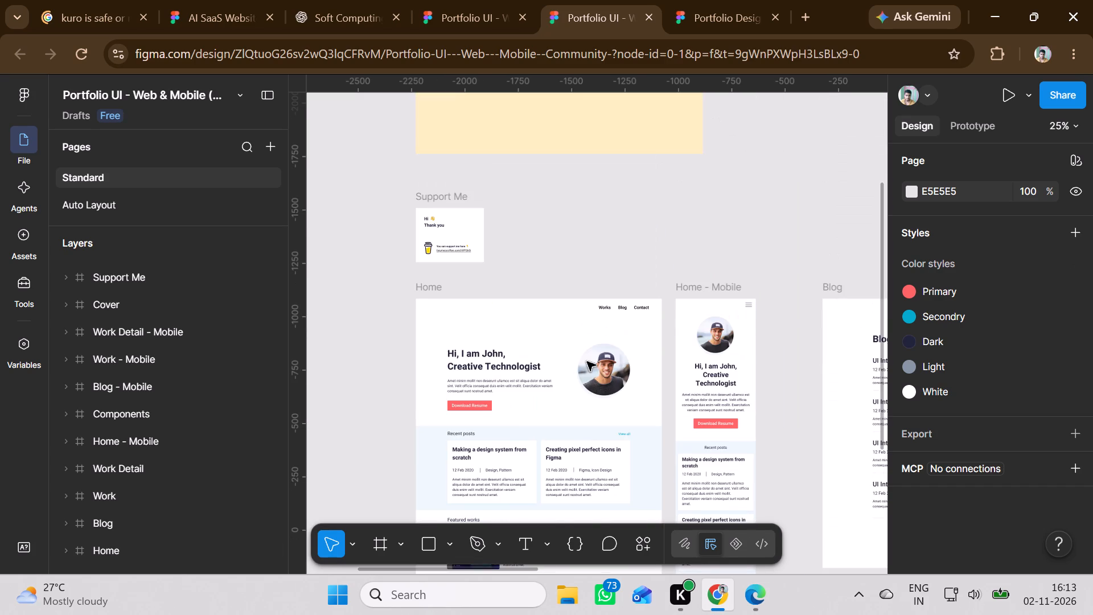
scroll(583, 359, down, 1)
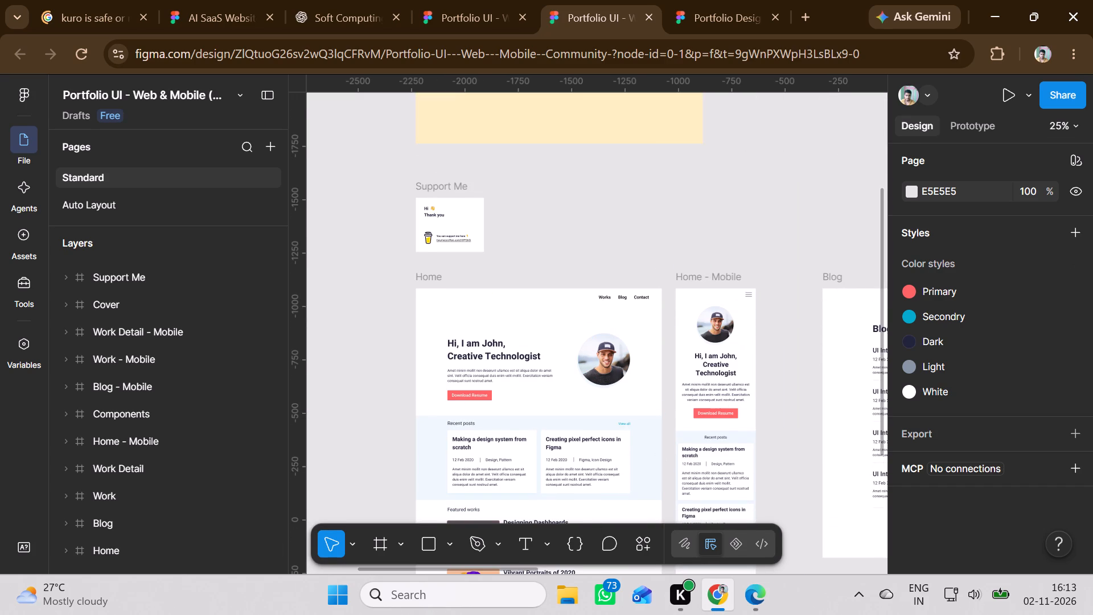
Review the Home page at 40% zoom, from its hero section through Featured works down to the footer.
click(1075, 131)
click(1000, 158)
key(BackSpace)
key(BackSpace)
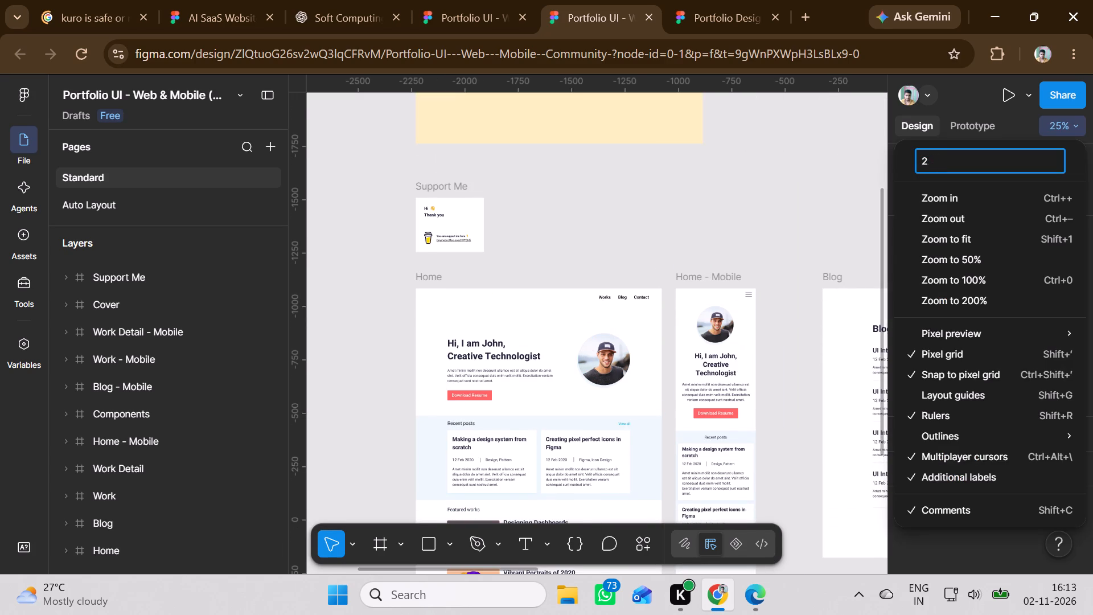
key(BackSpace)
key(BackSpace)
text(40)
key(Return)
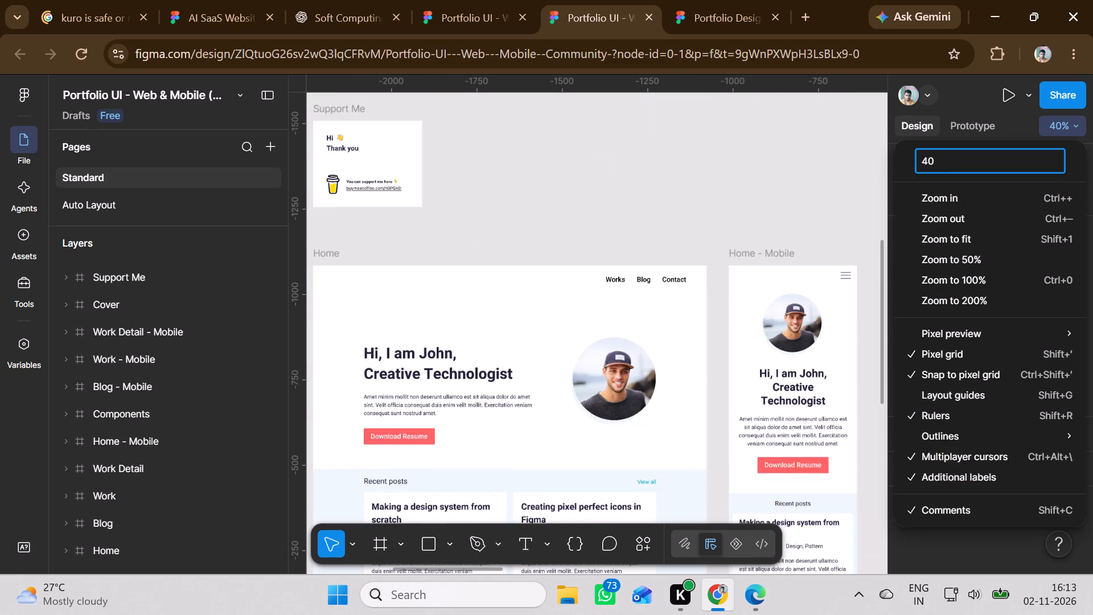
scroll(541, 257, down, 8)
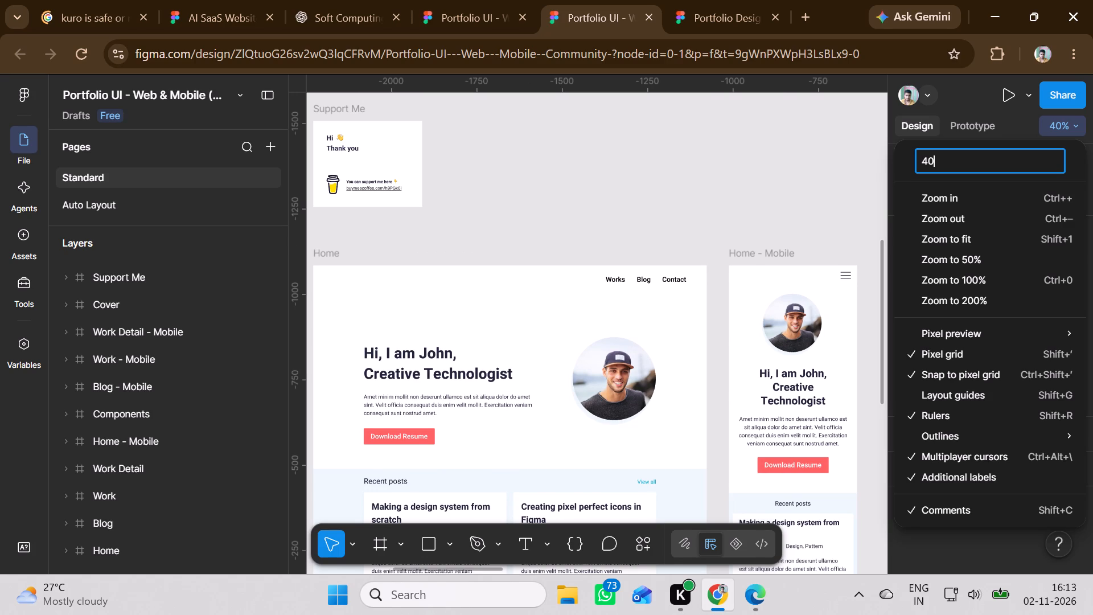
drag(485, 567, 425, 564)
drag(454, 570, 426, 566)
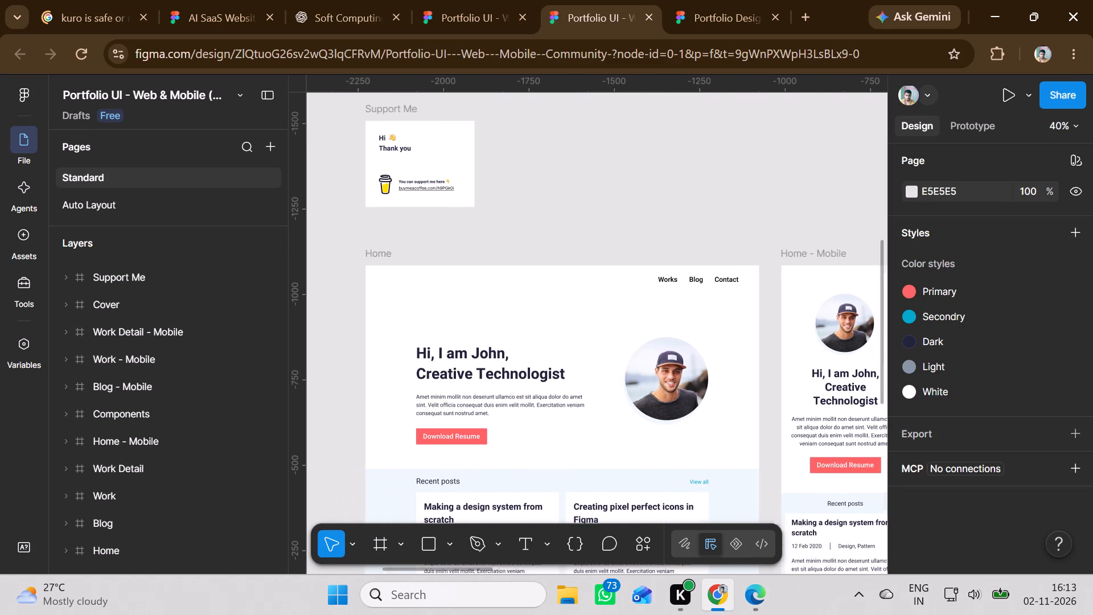
drag(426, 566, 445, 563)
scroll(571, 378, down, 10)
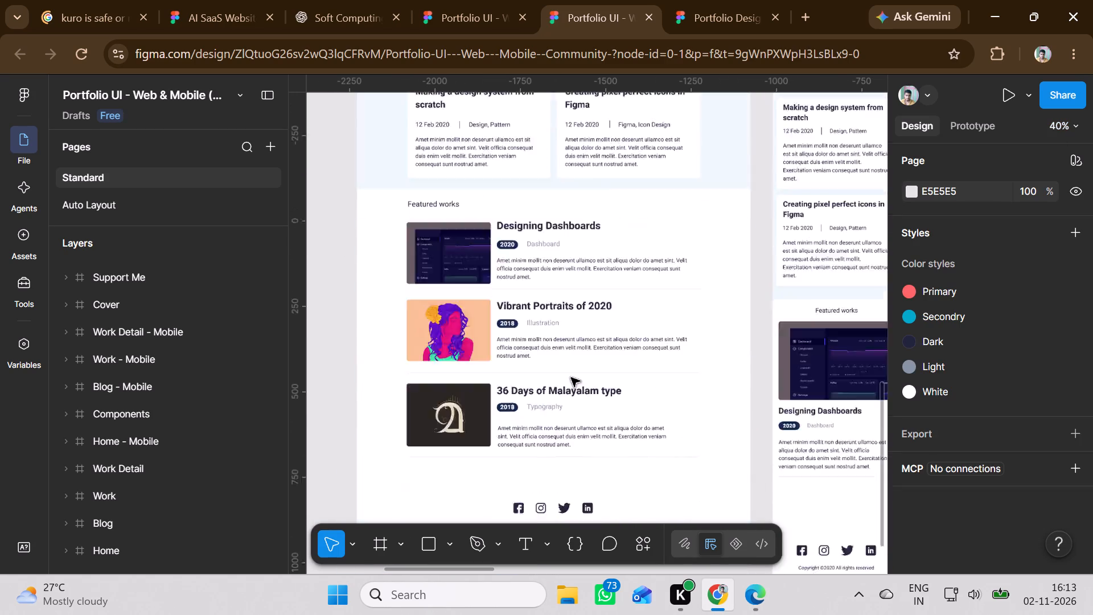
scroll(571, 378, down, 8)
scroll(571, 378, up, 6)
scroll(571, 378, down, 1)
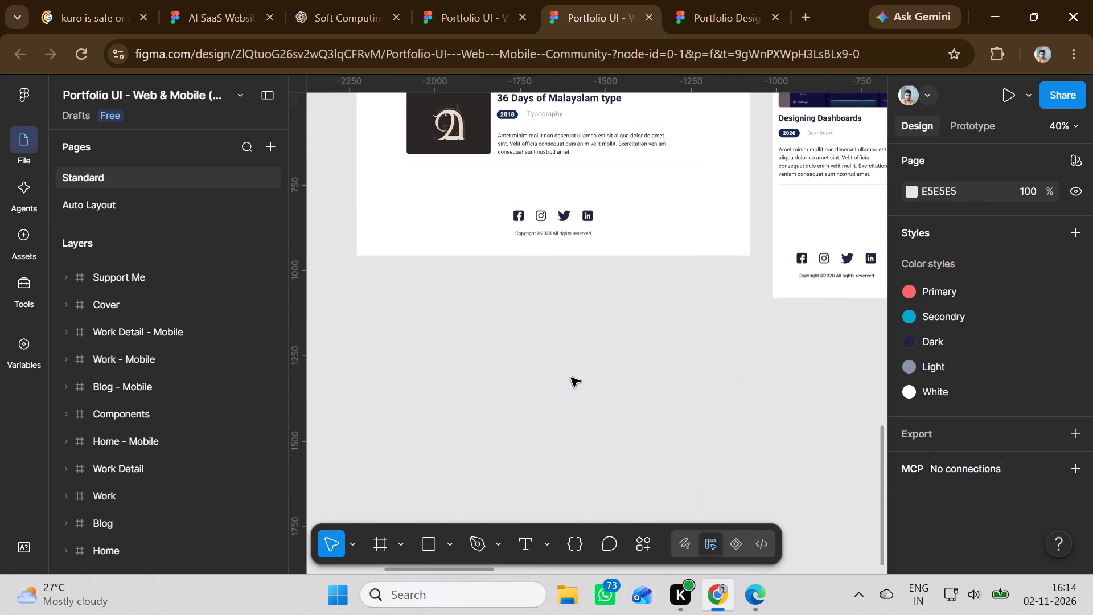
Draw a rectangle about 1193 × 1645 on the empty canvas below the Home frame, starting at its left edge.
click(433, 540)
drag(358, 346, 361, 350)
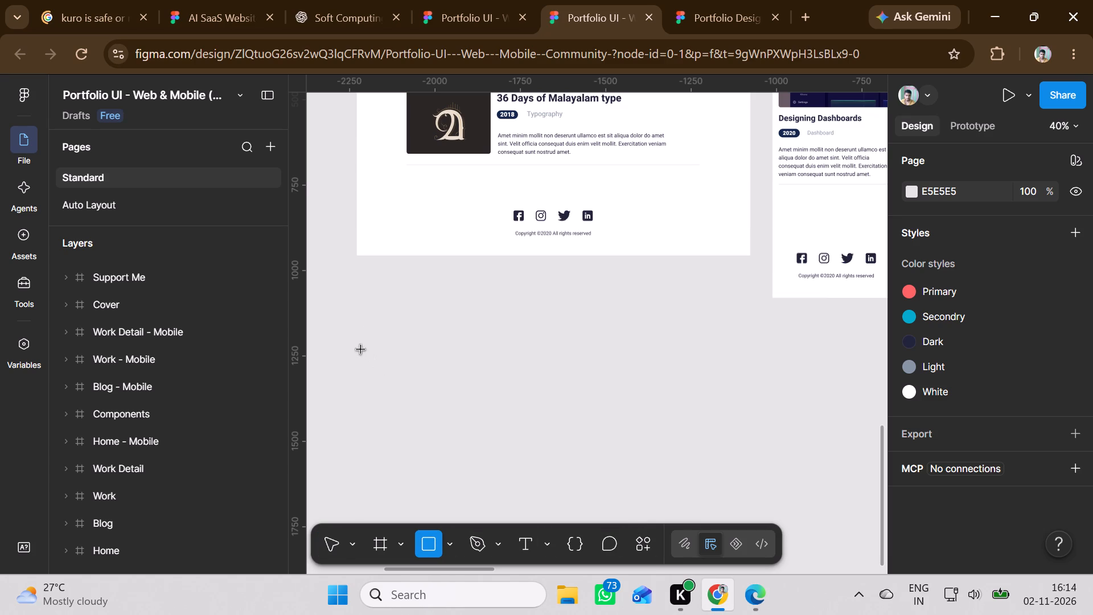
drag(361, 350, 665, 486)
scroll(665, 498, down, 4)
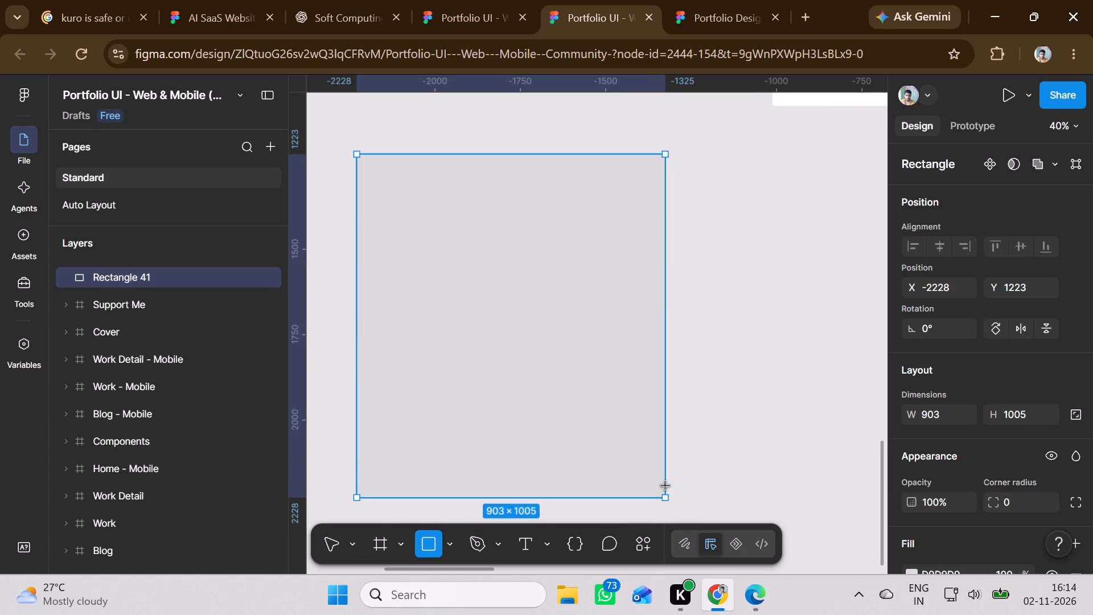
drag(665, 486, 738, 526)
scroll(667, 479, down, 4)
scroll(725, 523, down, 3)
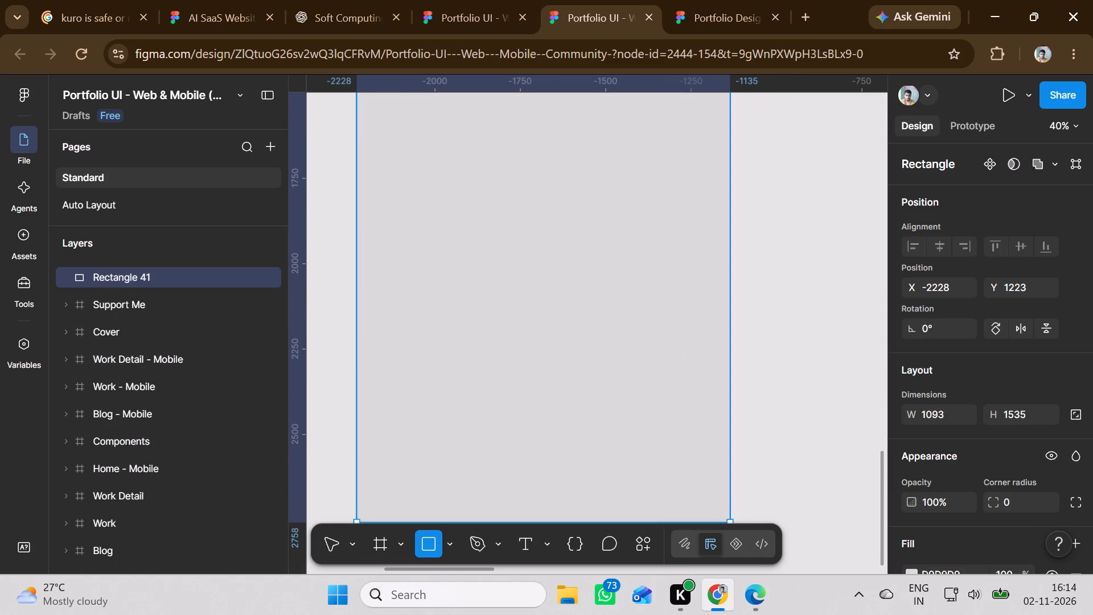
drag(738, 526, 765, 559)
scroll(640, 383, down, 1)
scroll(640, 383, up, 7)
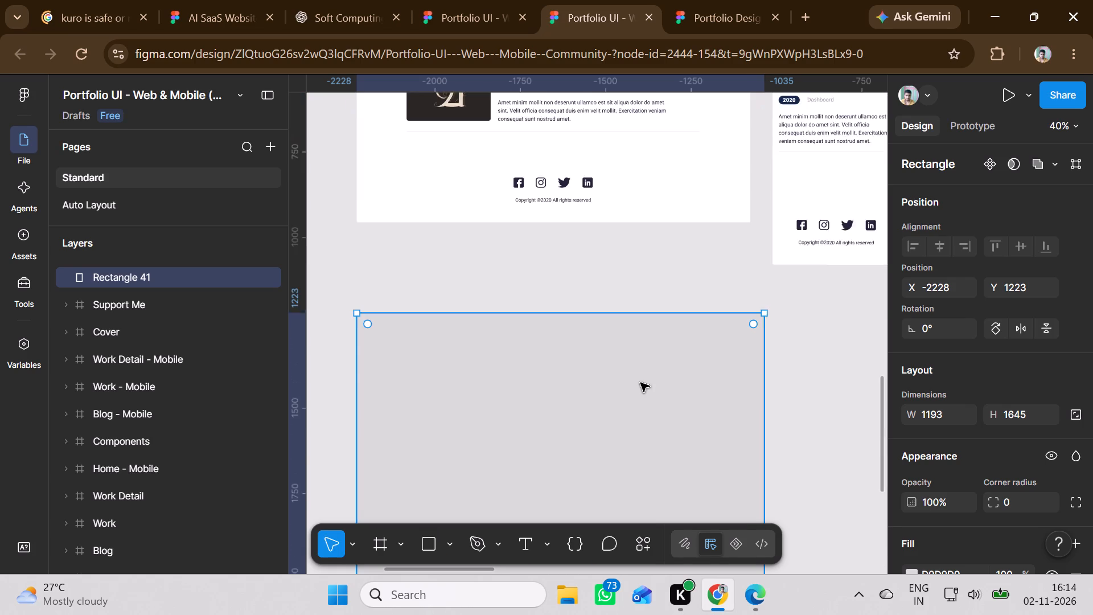
Narrow the new rectangle to a width of 1152 so its right edge lines up with the Home frame.
scroll(640, 383, up, 3)
drag(765, 400, 762, 400)
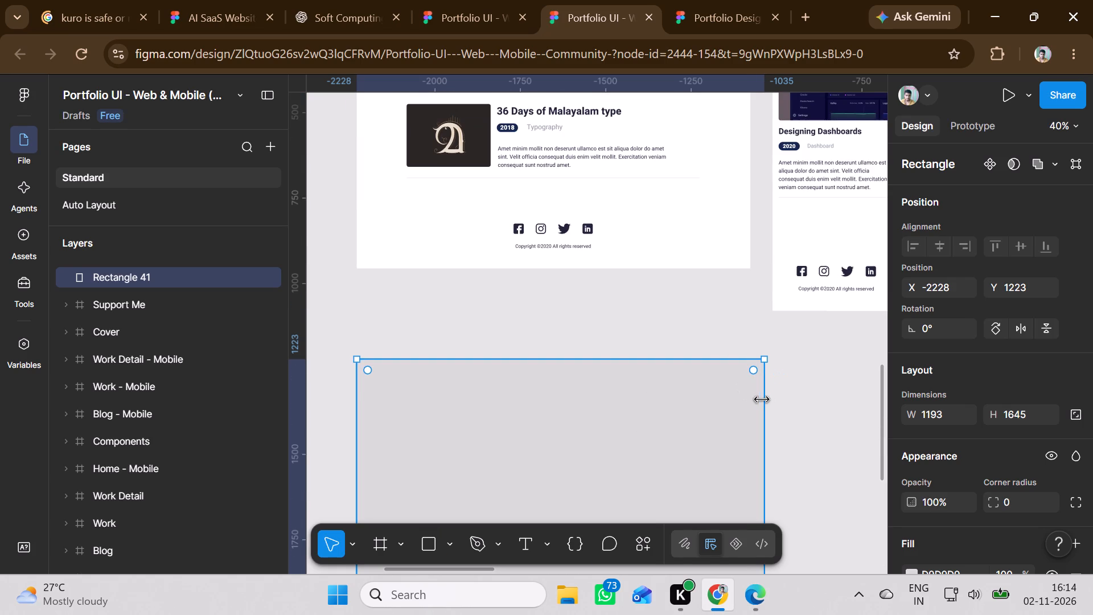
drag(762, 400, 754, 403)
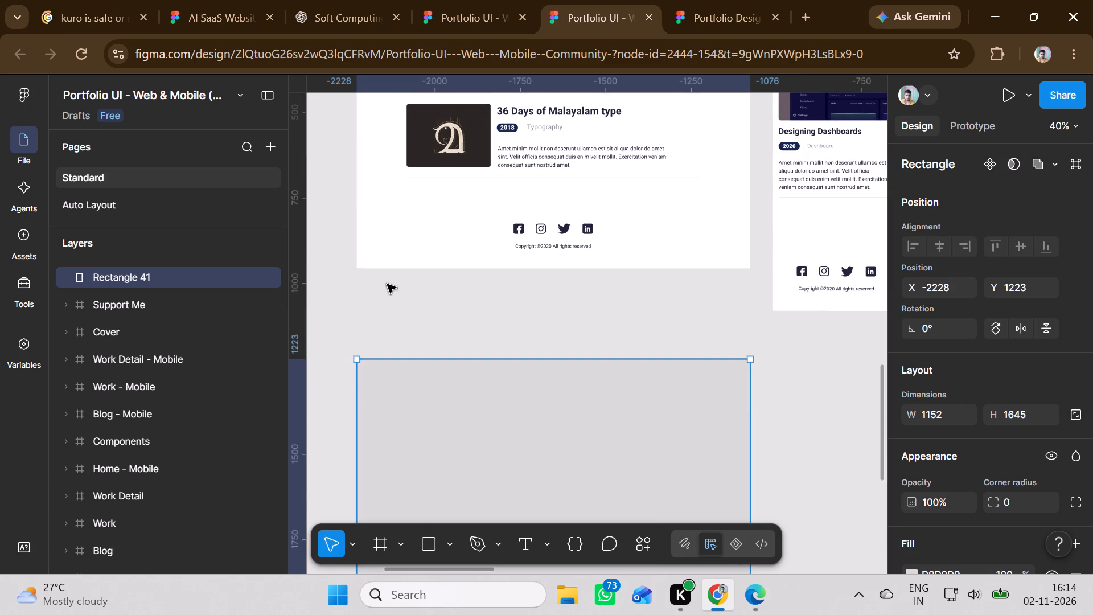
click(359, 382)
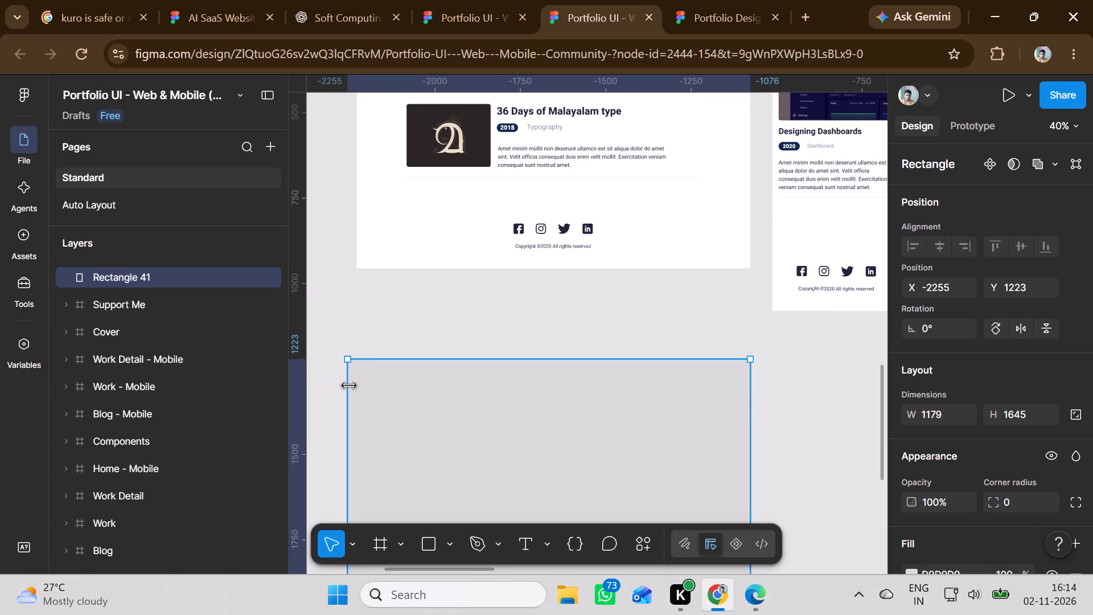
click(453, 424)
Move the Works navigation label from the Home frame to the rectangle's upper right area and bring it to front.
scroll(532, 284, up, 10)
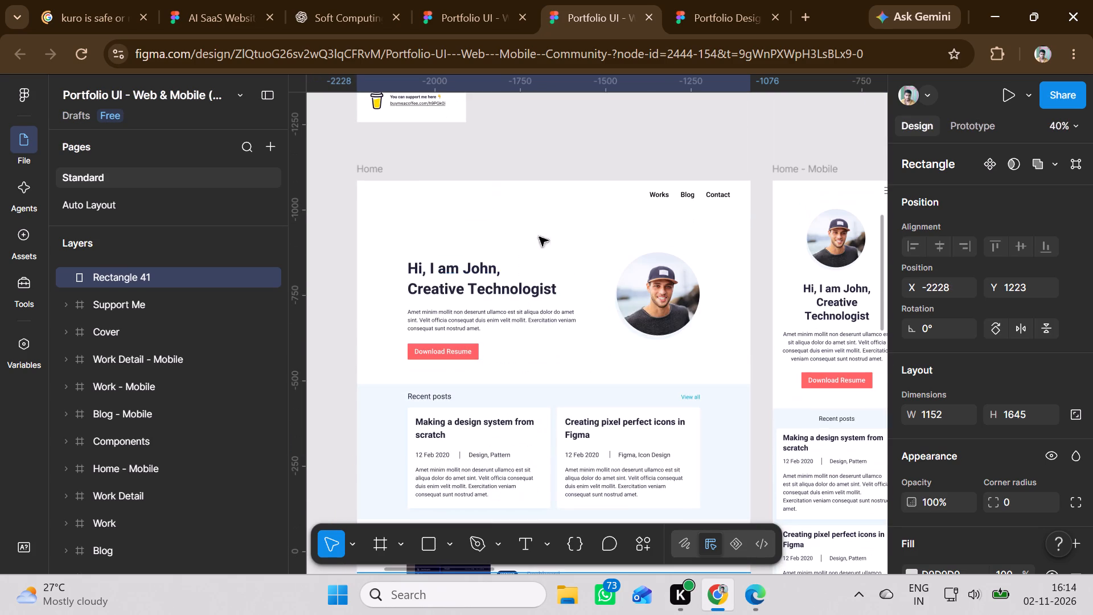
double_click(614, 199)
click(658, 197)
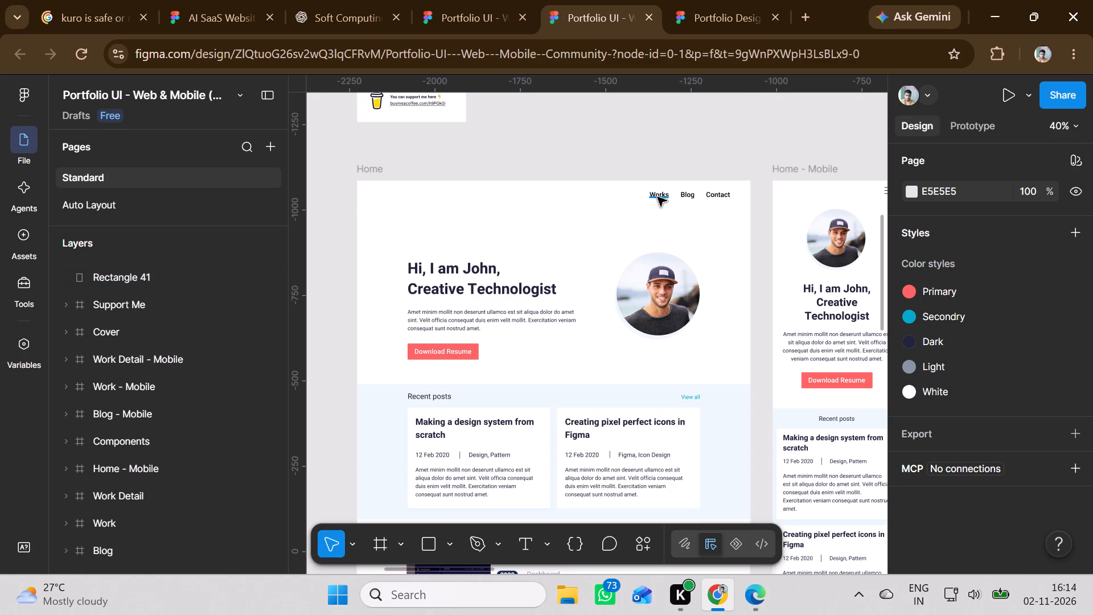
drag(658, 197, 659, 225)
scroll(659, 224, down, 13)
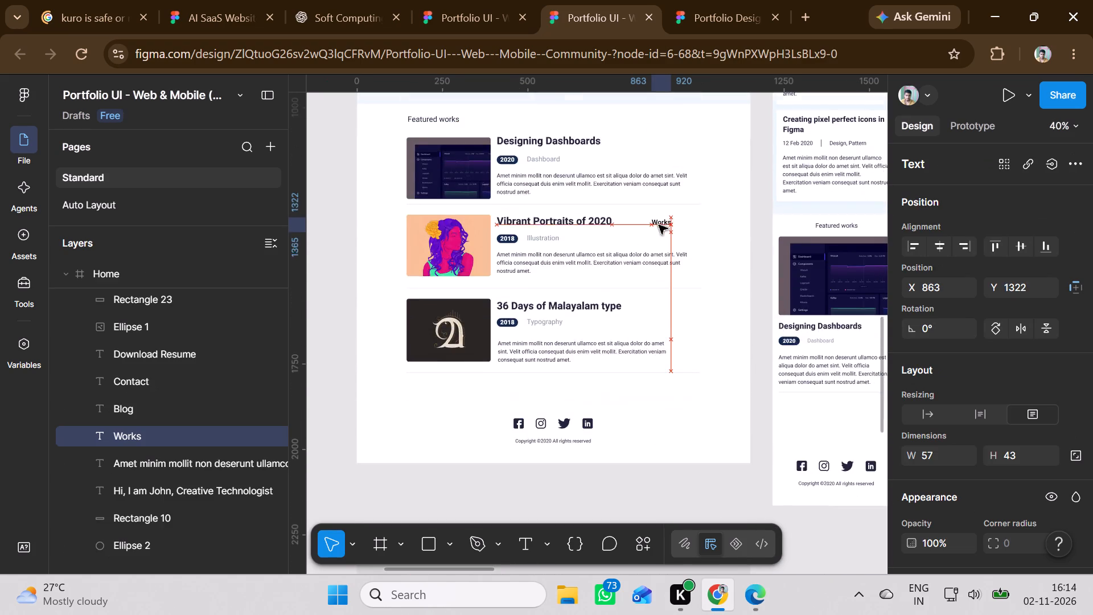
scroll(659, 225, down, 5)
drag(659, 225, 663, 238)
scroll(659, 225, down, 3)
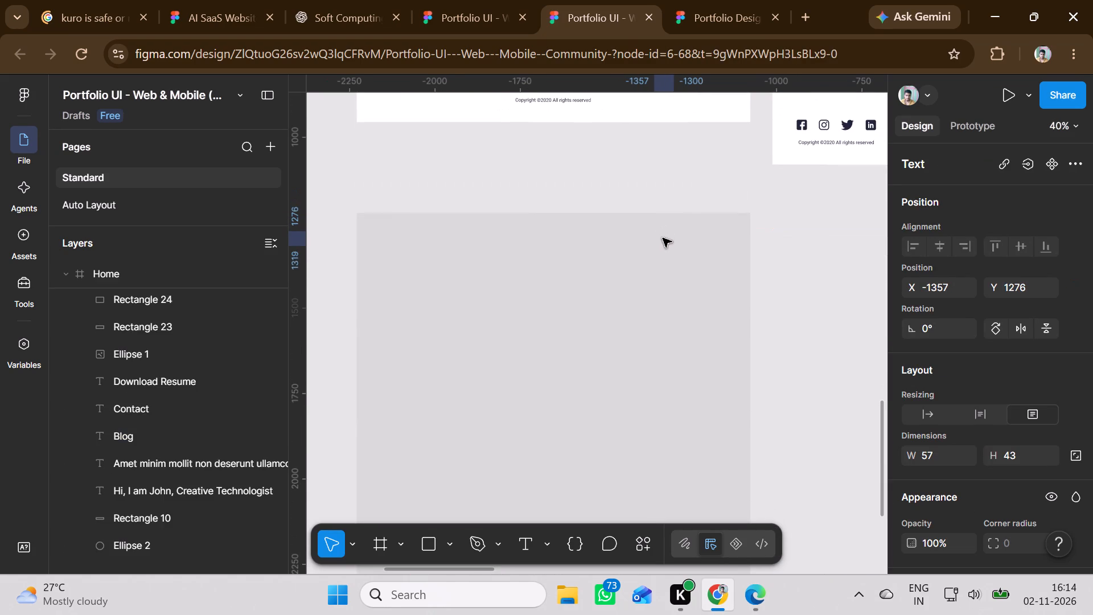
drag(663, 238, 670, 228)
right_click(670, 228)
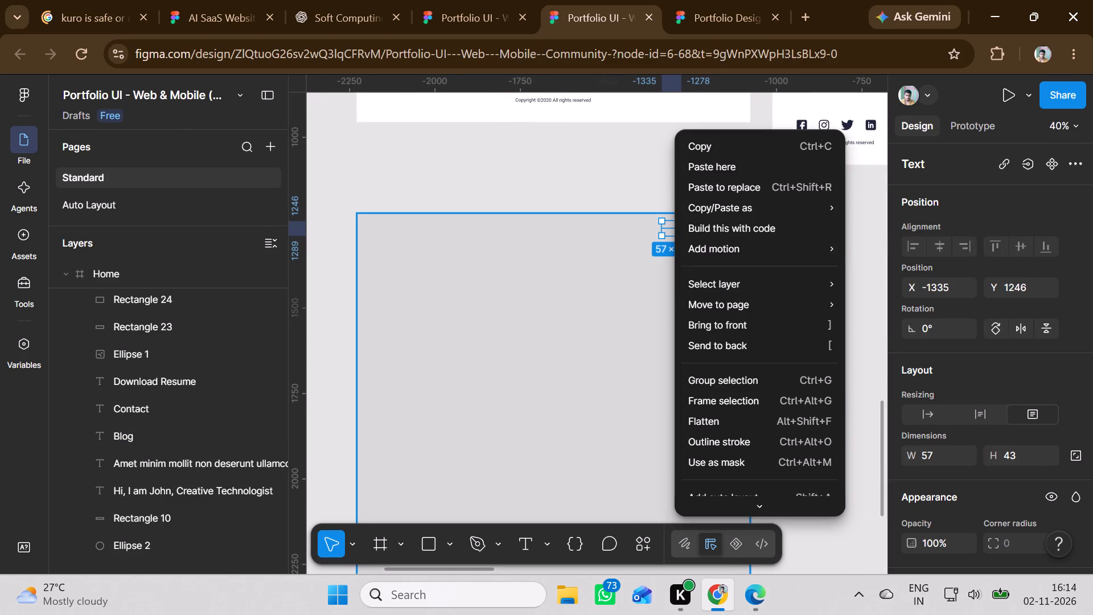
click(716, 322)
Change the new rectangle's fill to white using the page's existing colours.
click(607, 365)
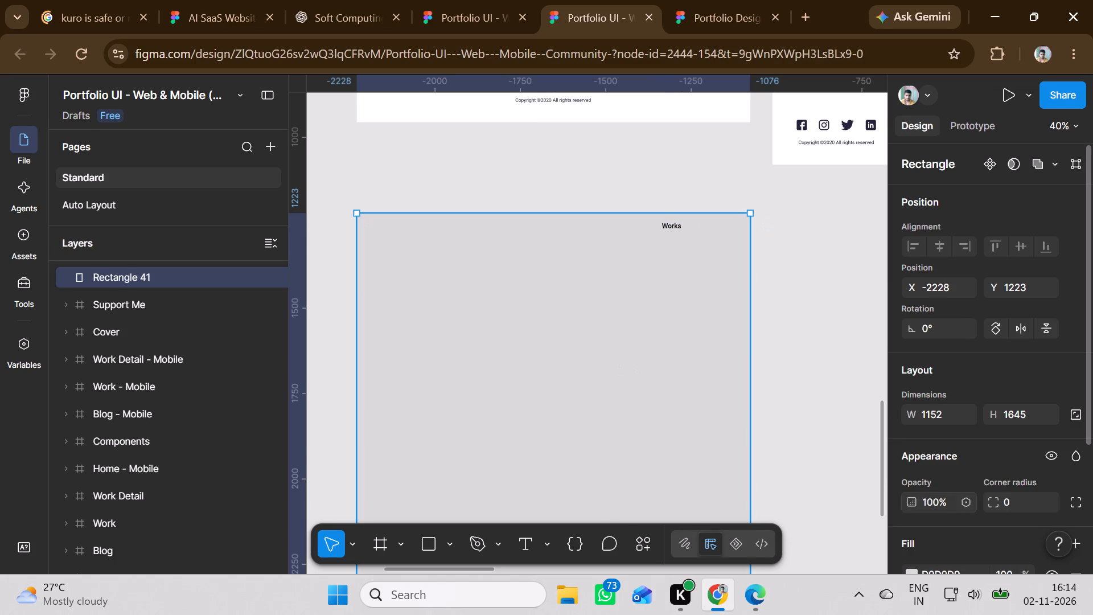
scroll(900, 516, down, 3)
click(917, 401)
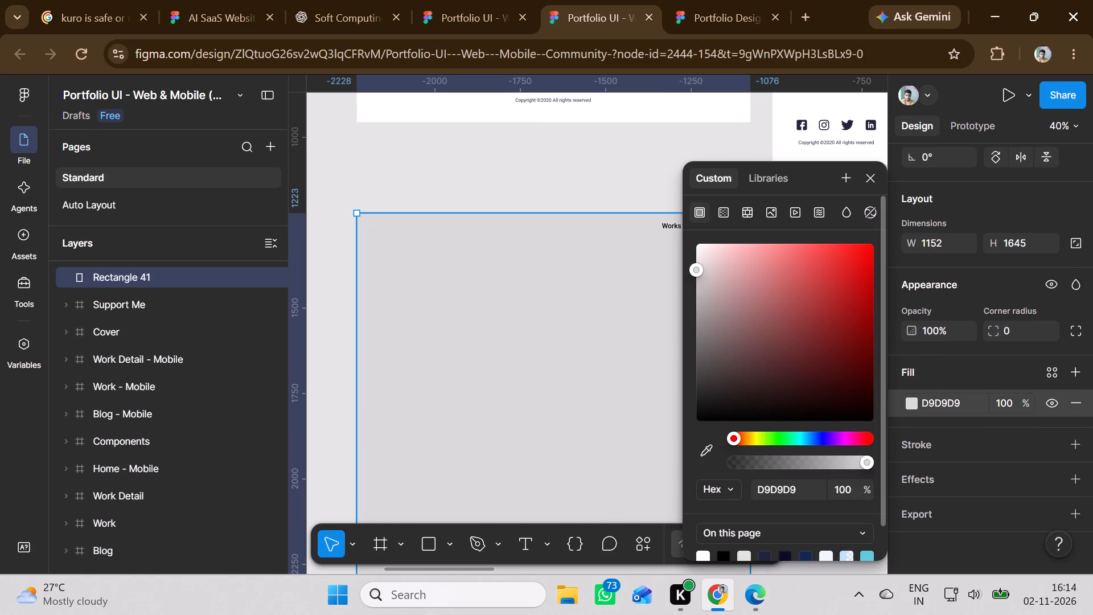
scroll(805, 487, down, 2)
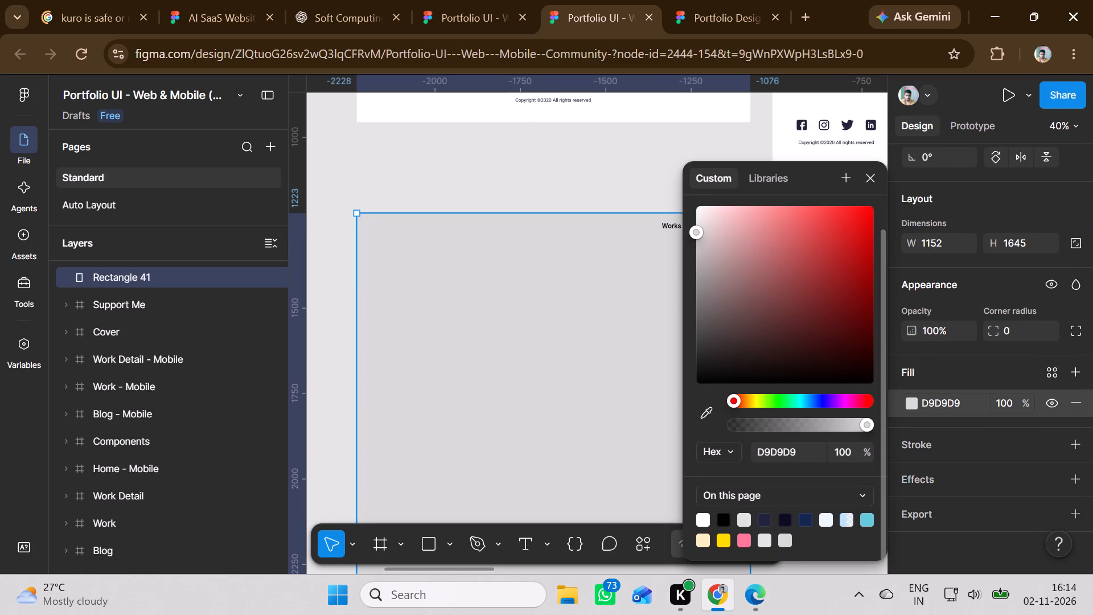
click(705, 519)
click(635, 184)
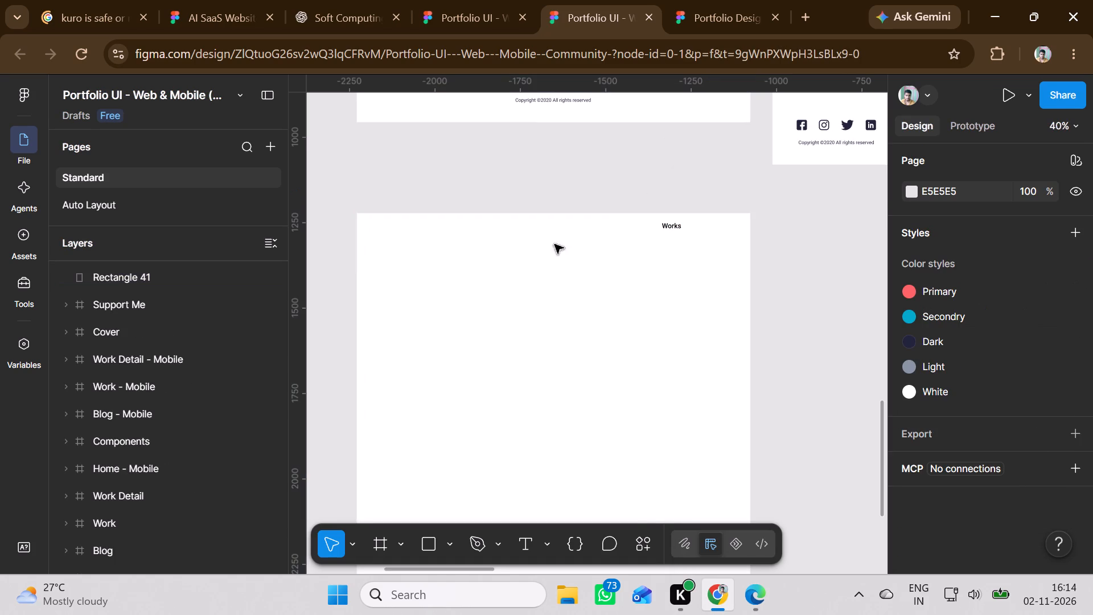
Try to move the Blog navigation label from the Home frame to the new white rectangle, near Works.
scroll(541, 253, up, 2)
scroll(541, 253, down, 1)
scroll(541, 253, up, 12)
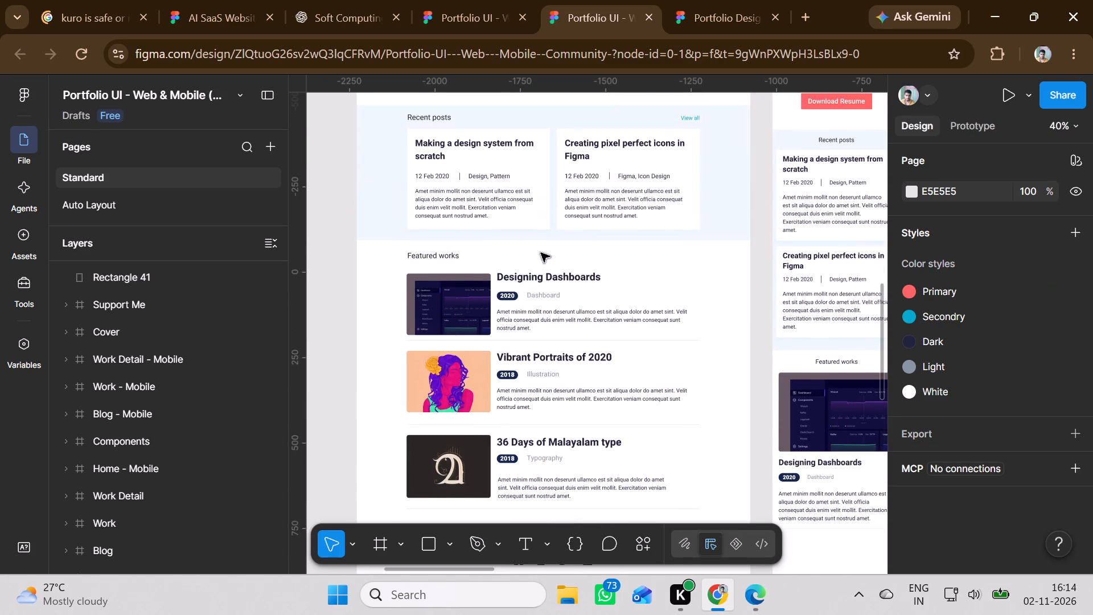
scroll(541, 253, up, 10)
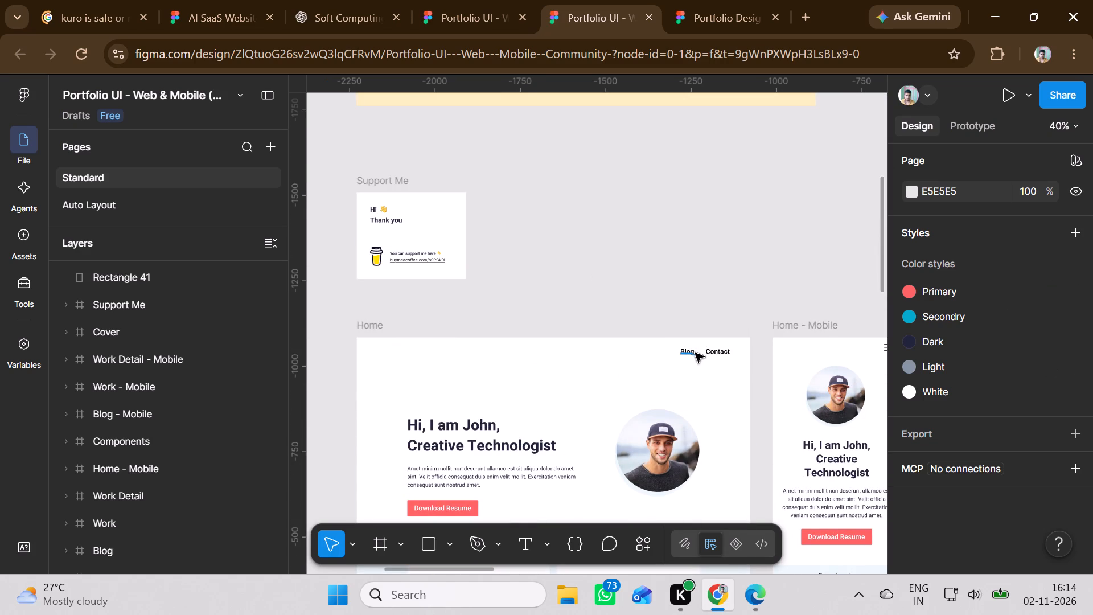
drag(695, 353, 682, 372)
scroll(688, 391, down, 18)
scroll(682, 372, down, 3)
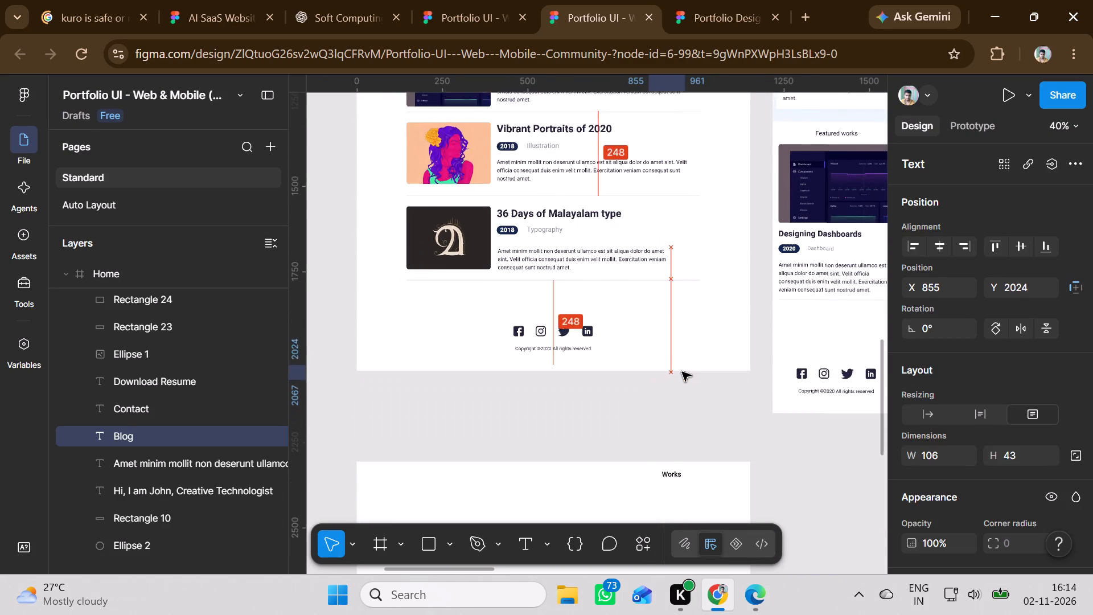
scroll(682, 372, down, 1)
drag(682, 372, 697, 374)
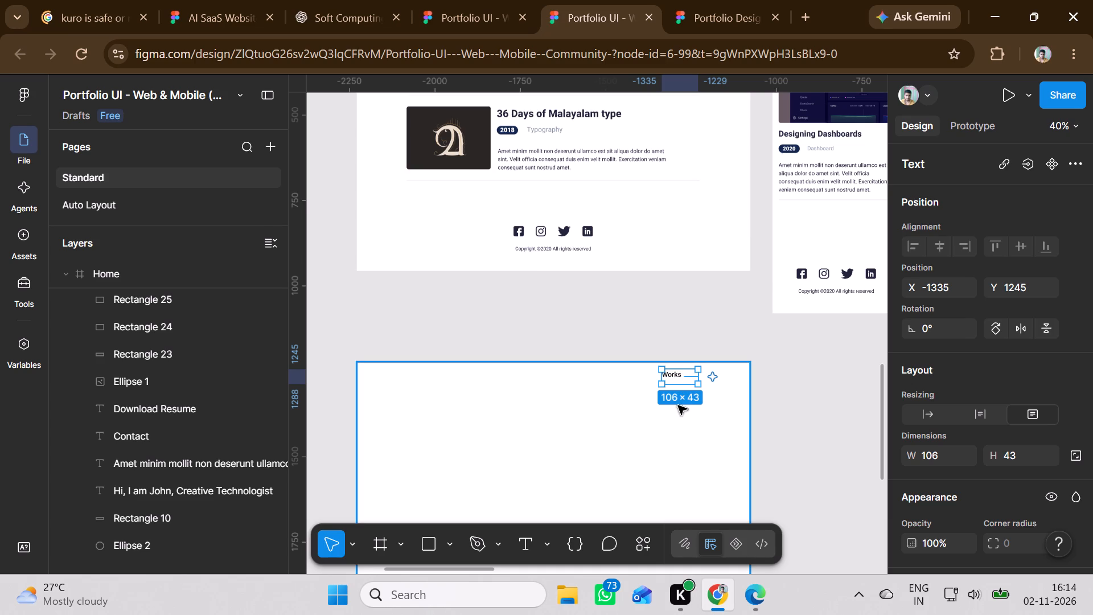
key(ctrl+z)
Move the Blog navigation label from the Home frame onto the white rectangle and bring it to front.
scroll(654, 366, up, 2)
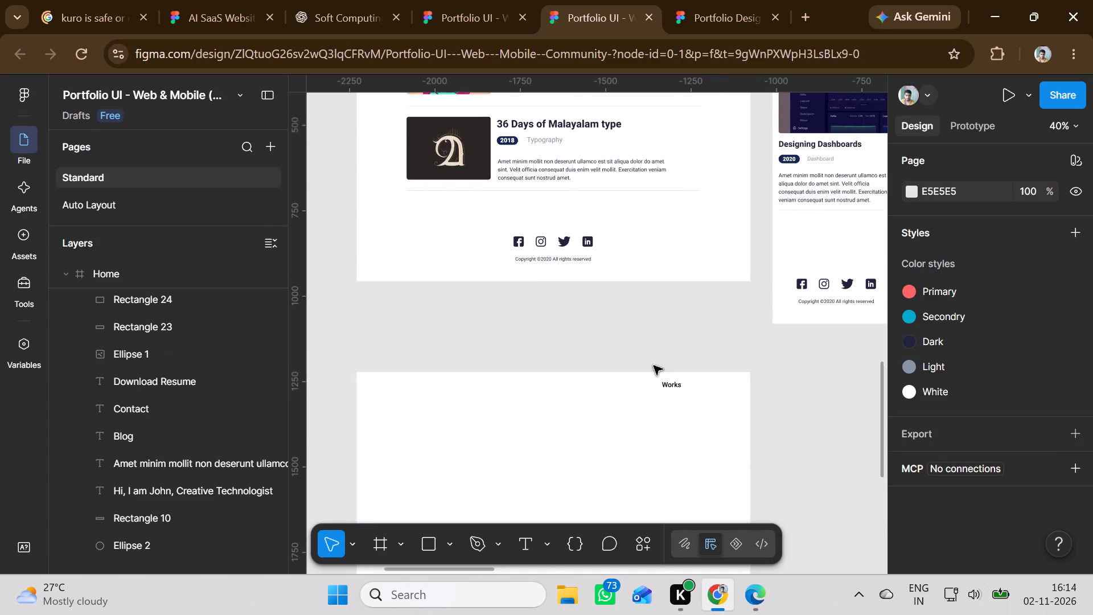
scroll(654, 366, up, 11)
click(680, 323)
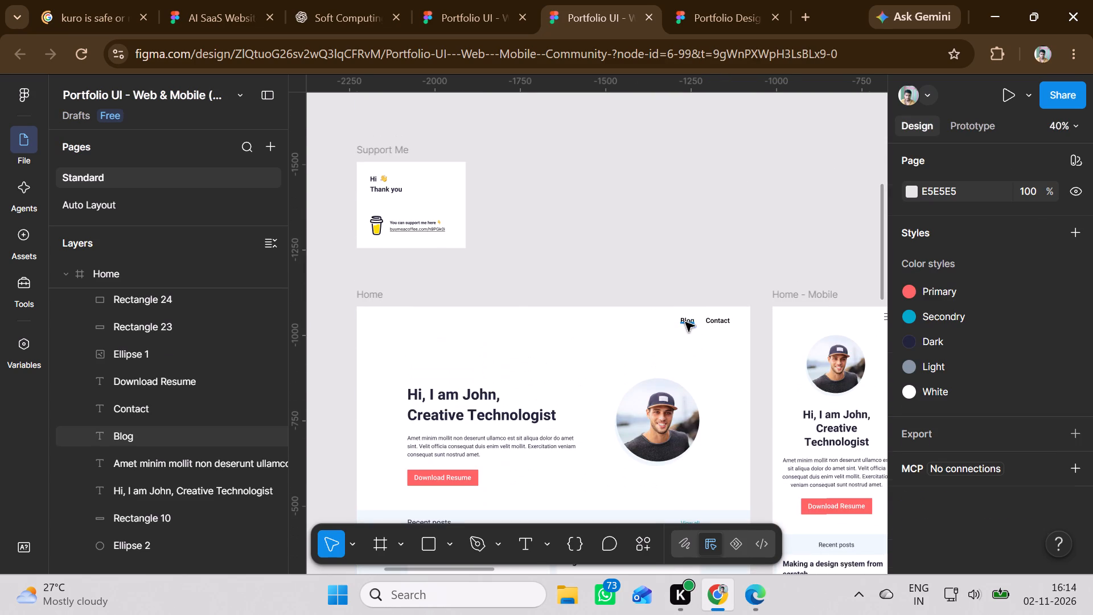
drag(685, 322, 680, 384)
scroll(680, 384, down, 19)
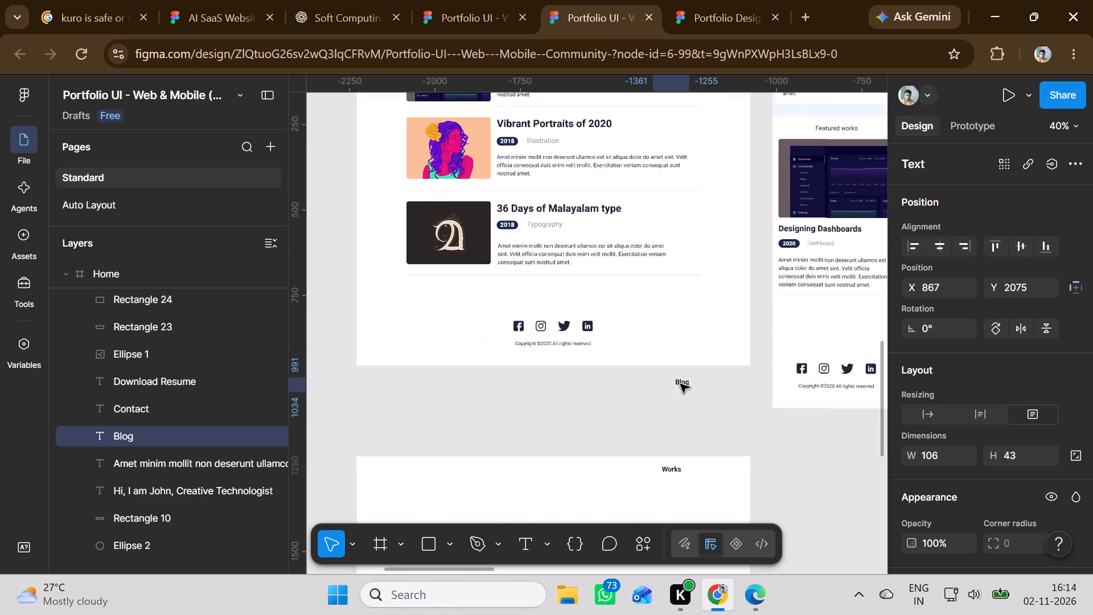
drag(680, 384, 650, 380)
scroll(680, 384, down, 5)
right_click(650, 380)
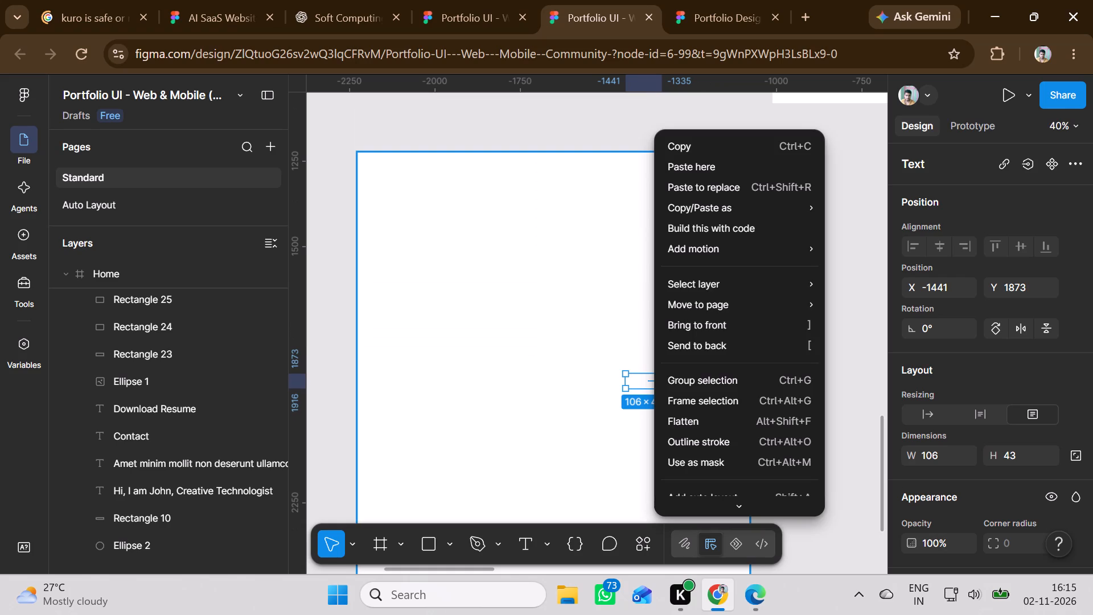
click(693, 323)
Move the Contact navigation label from the Home frame onto the white rectangle and bring it to front.
scroll(598, 347, up, 1)
scroll(598, 347, down, 1)
scroll(598, 347, up, 10)
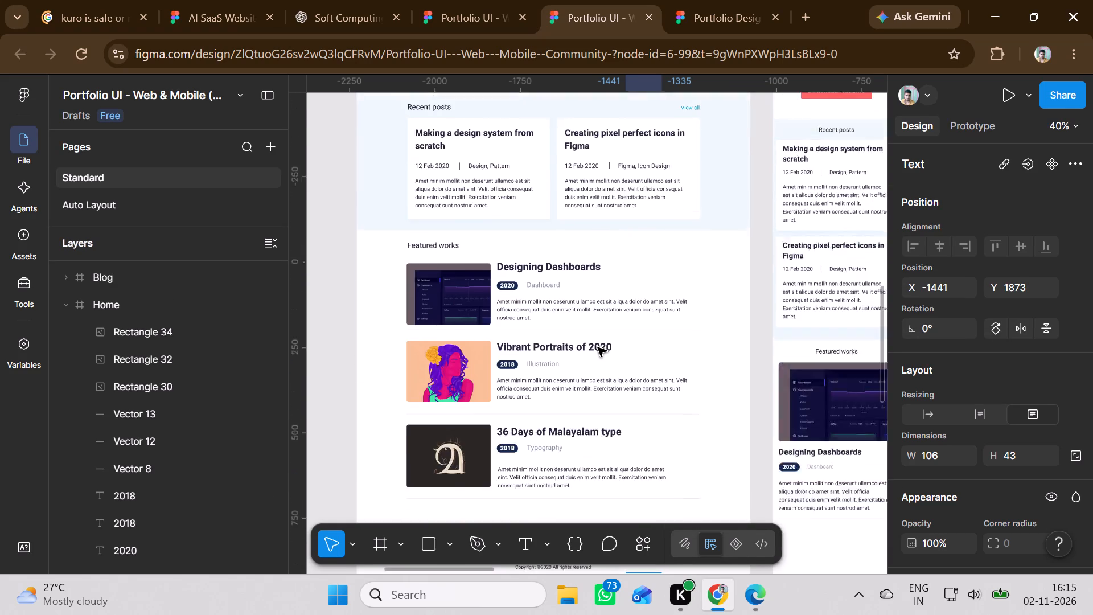
scroll(598, 347, up, 10)
click(712, 325)
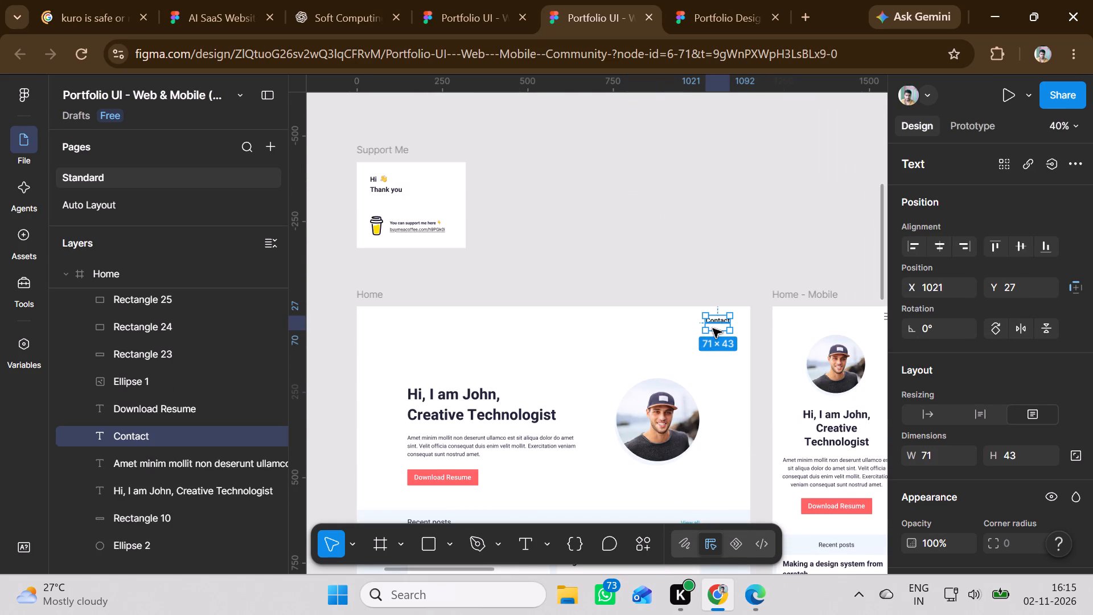
drag(713, 321, 691, 385)
scroll(694, 387, down, 12)
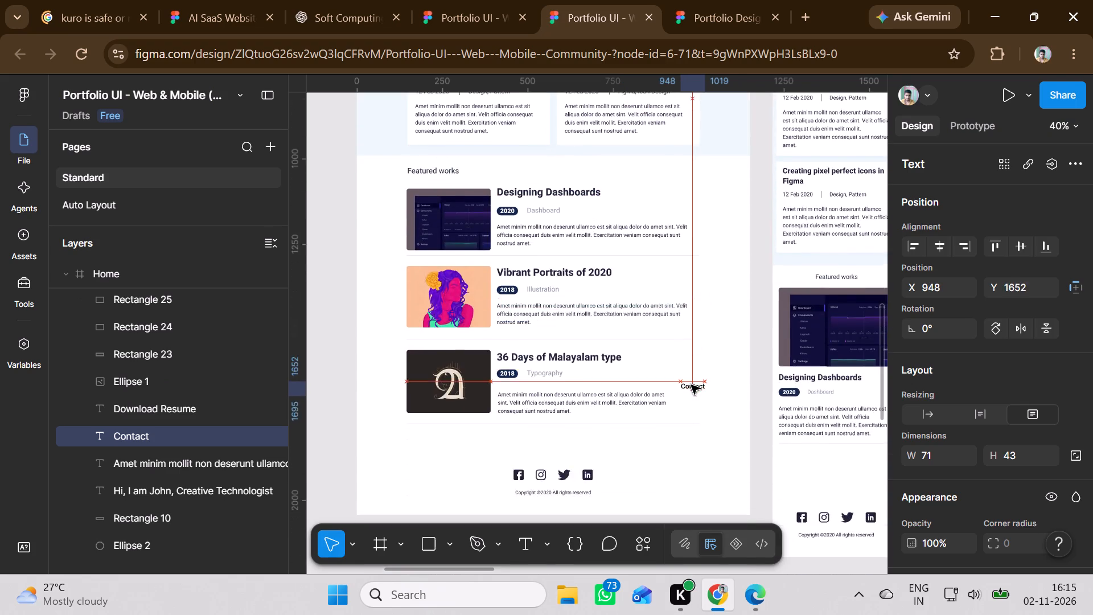
drag(691, 385, 580, 405)
scroll(691, 385, down, 10)
right_click(580, 405)
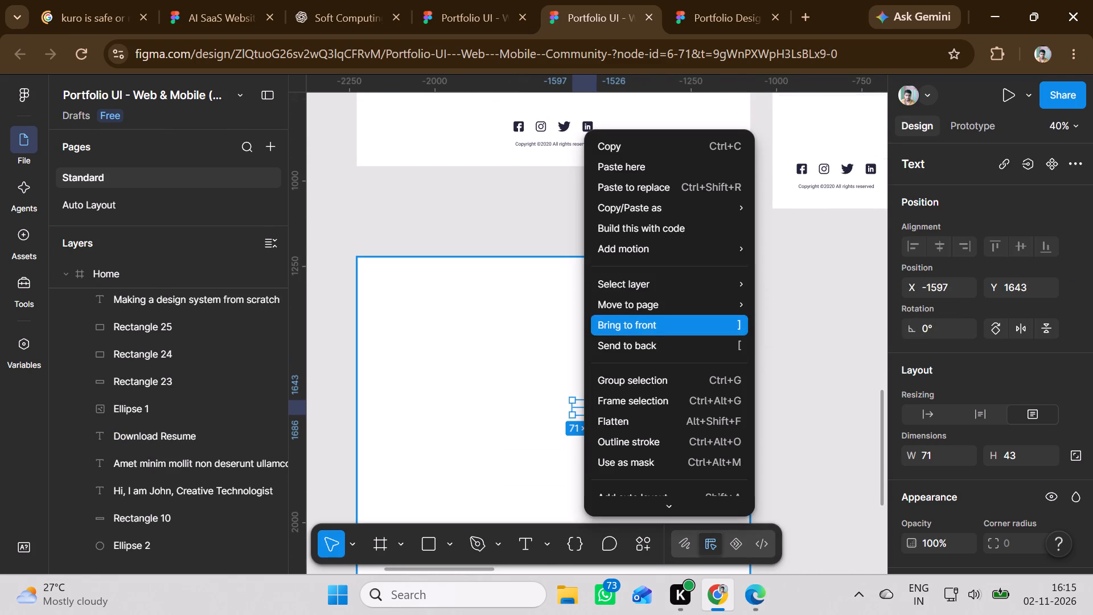
click(623, 316)
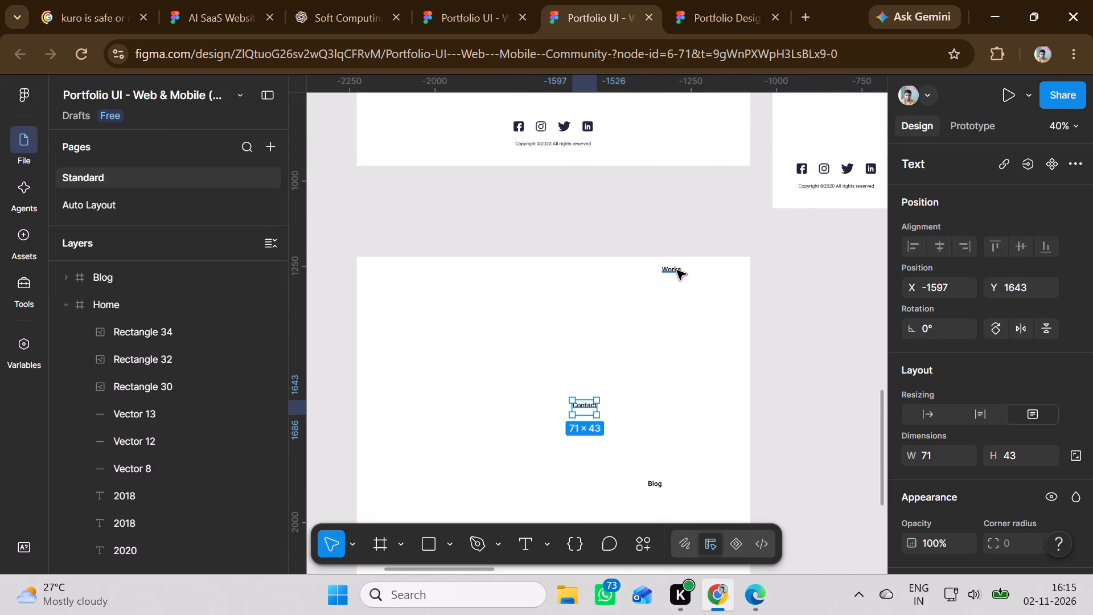
Arrange Works, Blog and Contact in one spaced row along the rectangle's top right, with Works at about X -1485, Y 1251.
drag(677, 270, 660, 270)
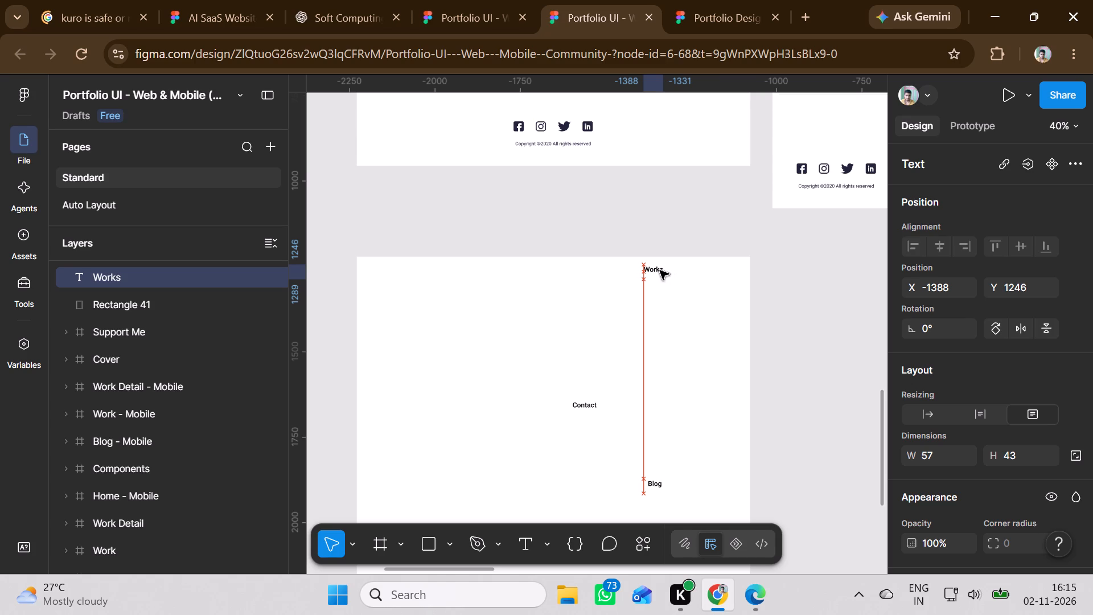
drag(660, 270, 636, 272)
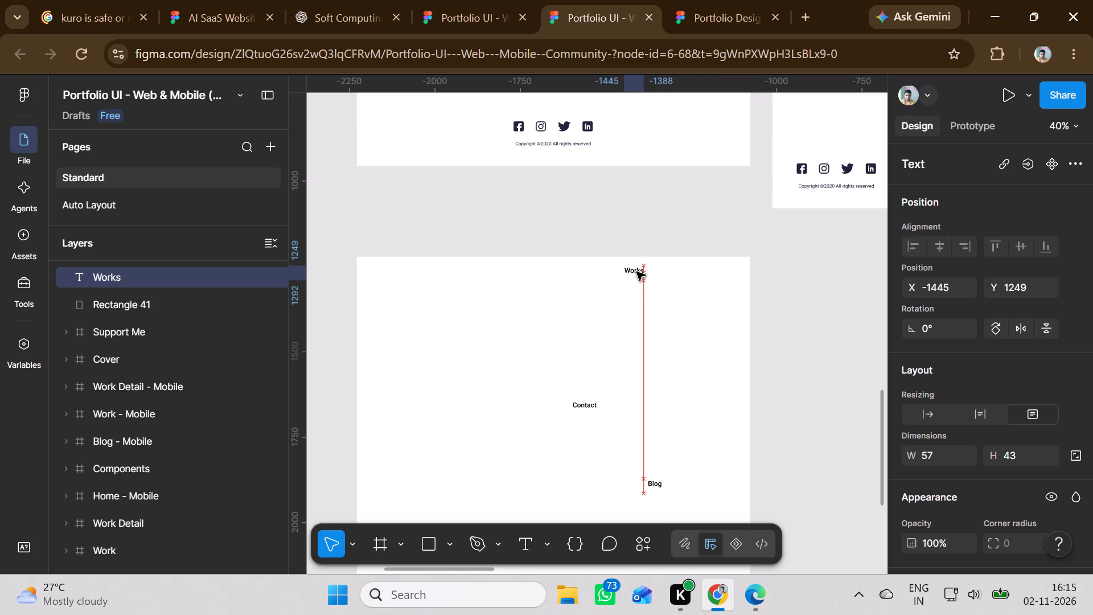
drag(636, 272, 626, 272)
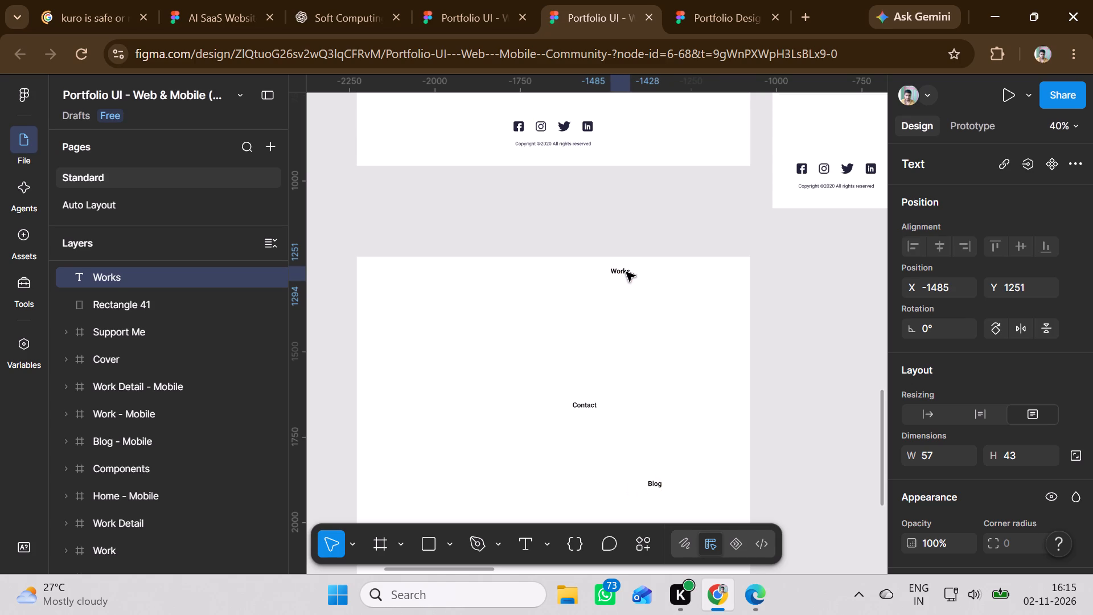
drag(588, 405, 721, 290)
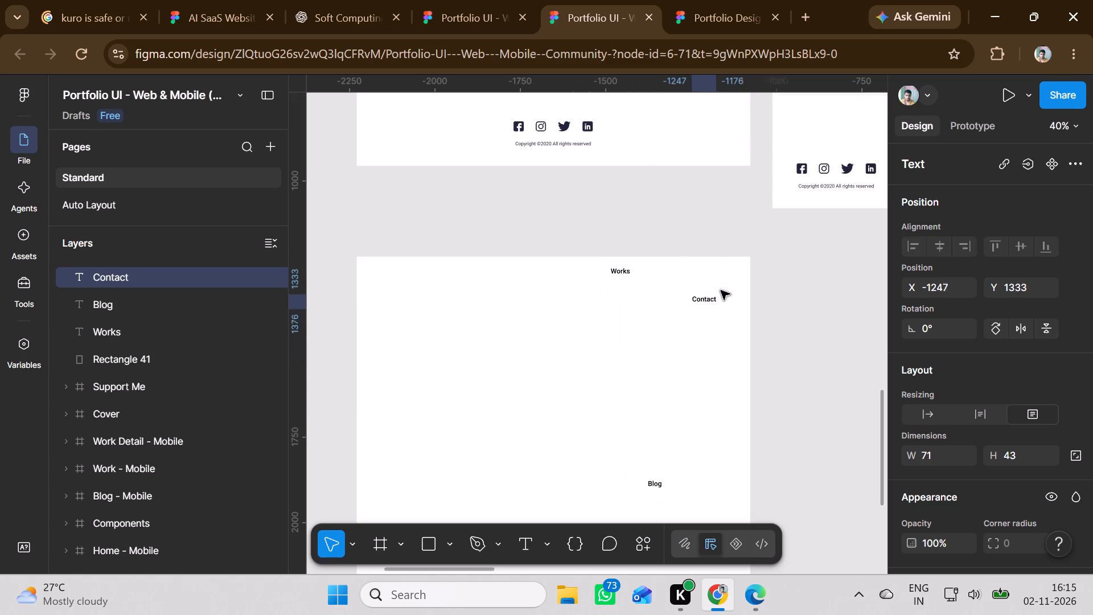
drag(721, 290, 734, 264)
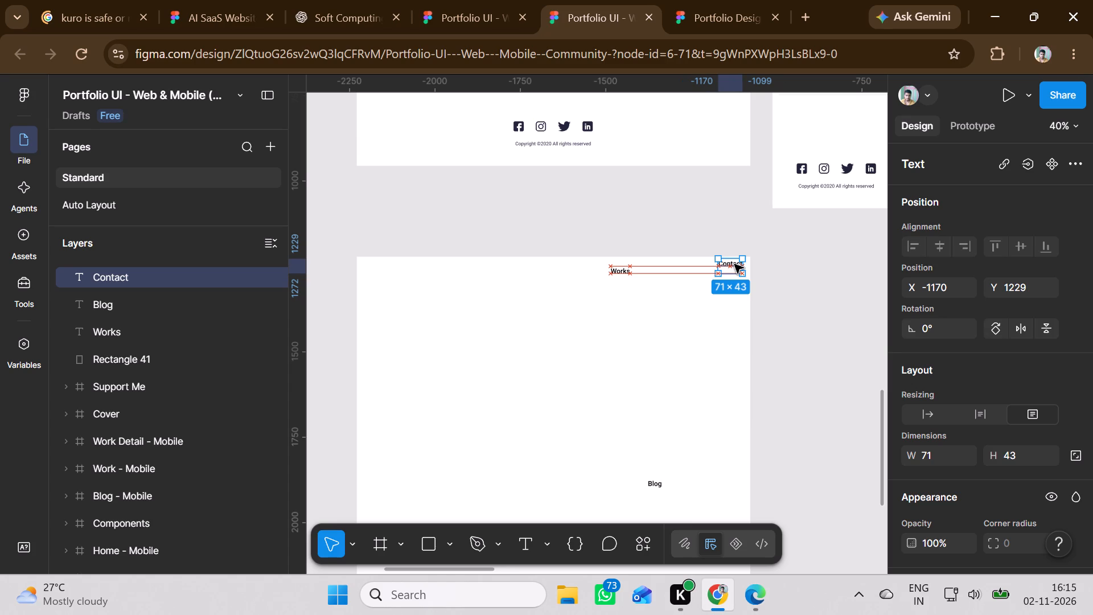
drag(734, 264, 730, 272)
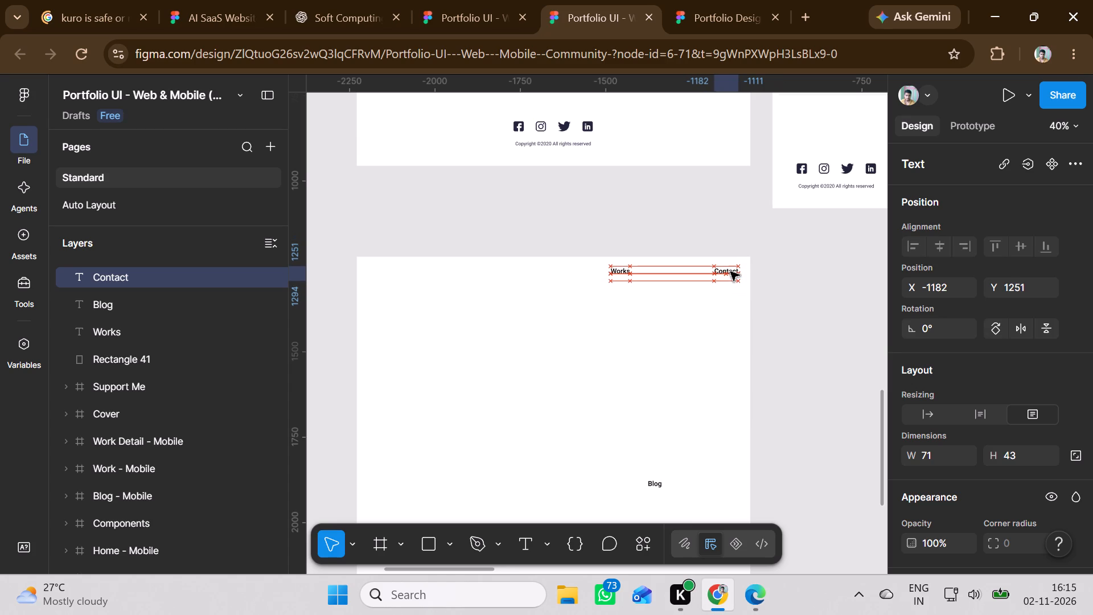
drag(730, 272, 730, 269)
drag(659, 482, 658, 430)
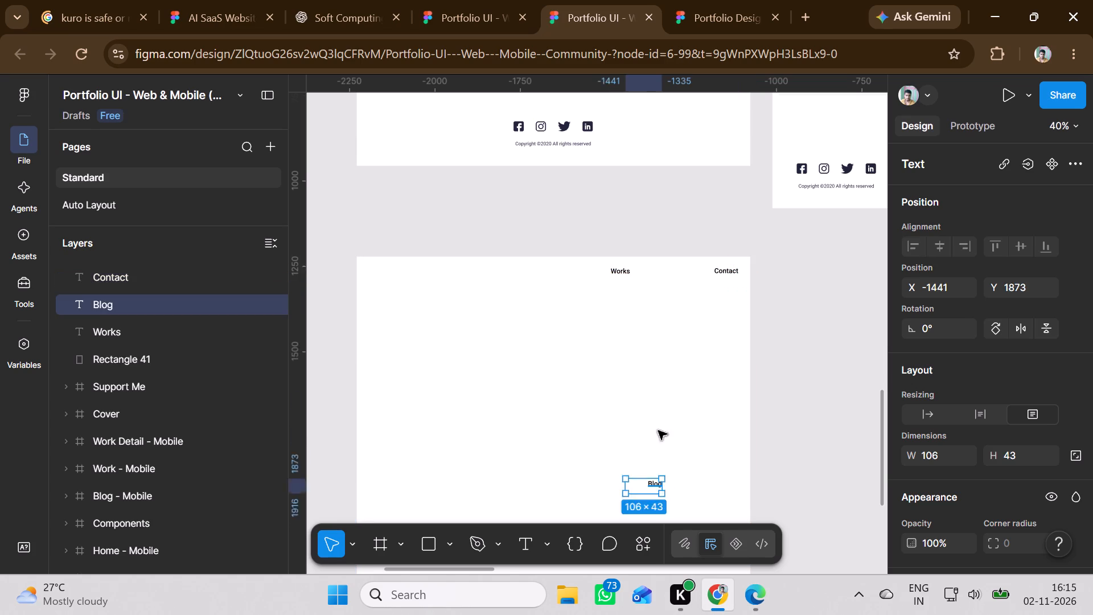
drag(658, 430, 676, 266)
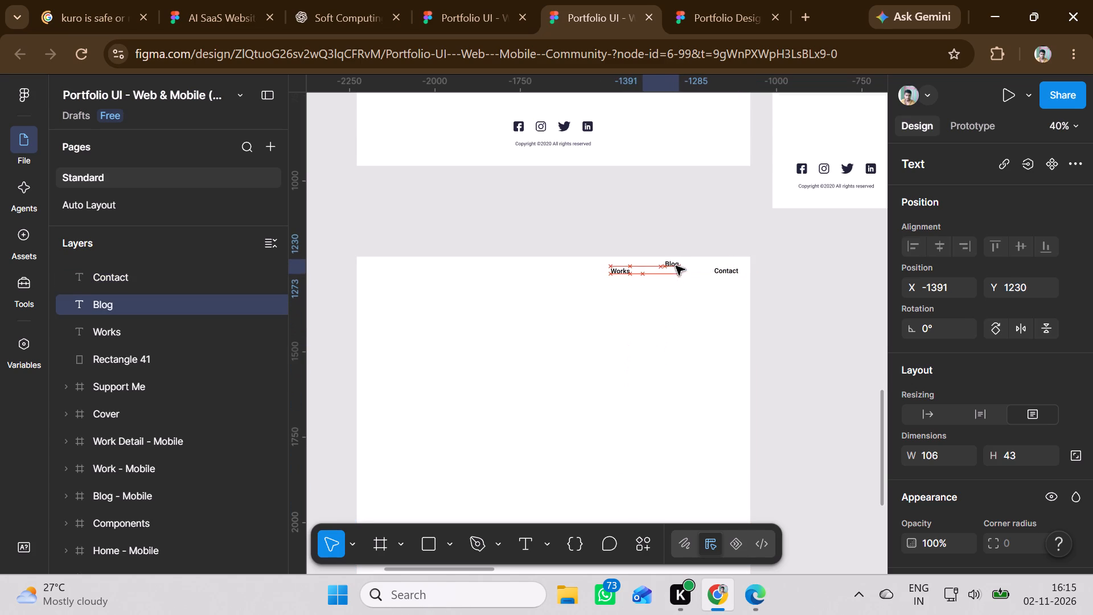
drag(676, 266, 673, 270)
click(611, 362)
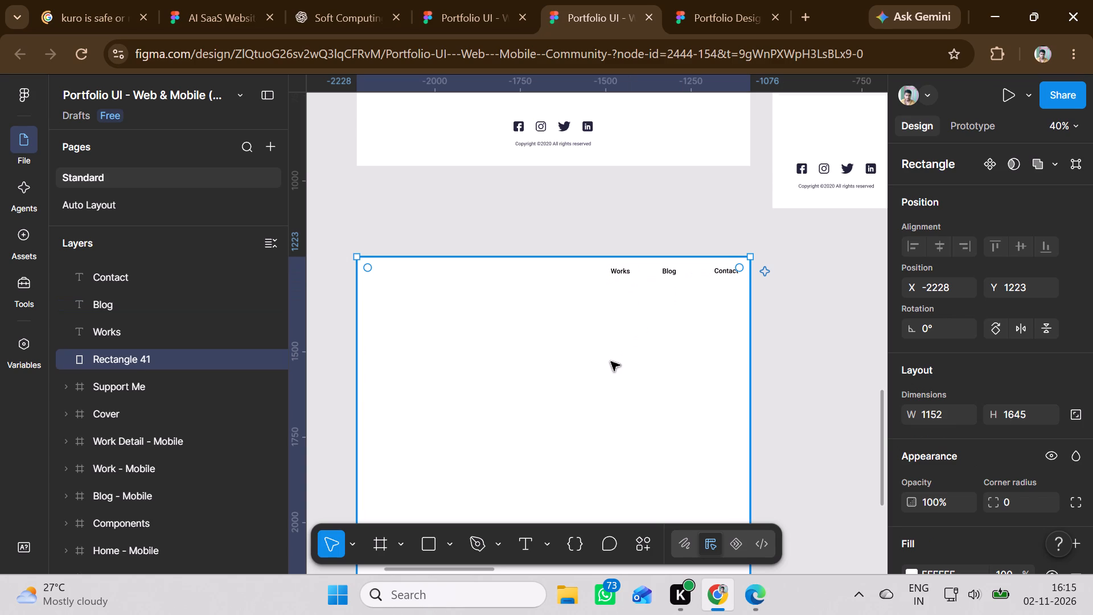
click(611, 362)
Move the round portrait photo from the Home frame onto the white rectangle below the navigation labels and bring it to front.
scroll(623, 341, up, 2)
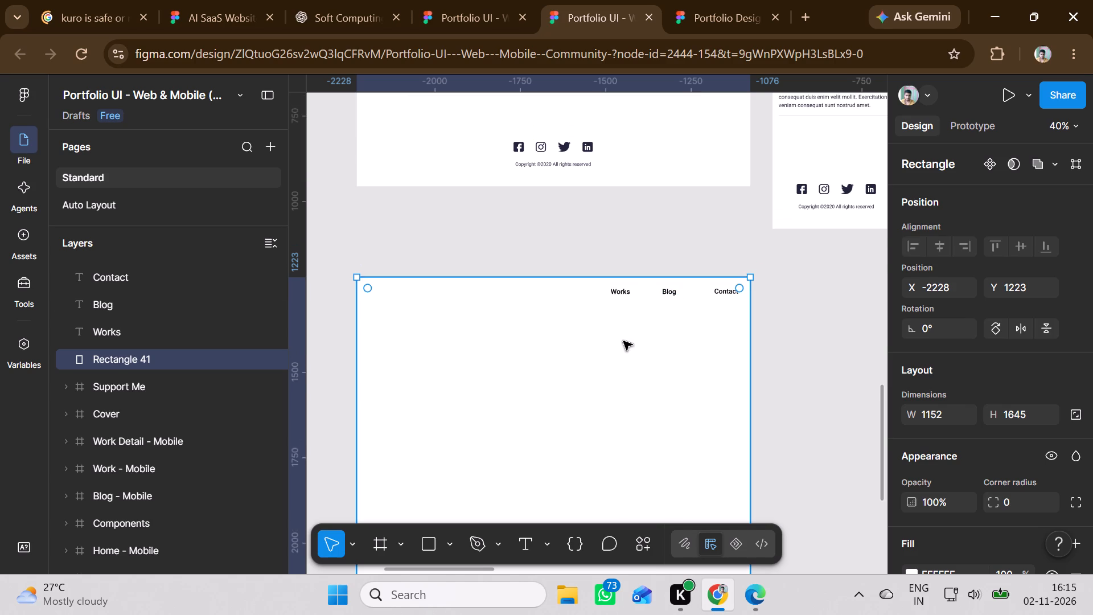
scroll(623, 341, up, 13)
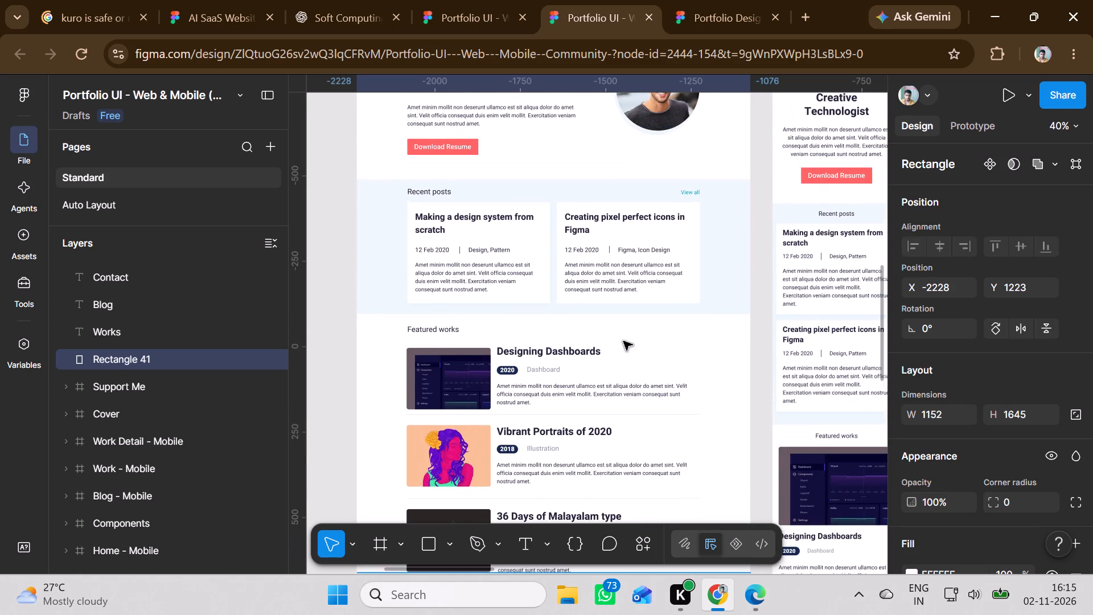
scroll(623, 341, up, 8)
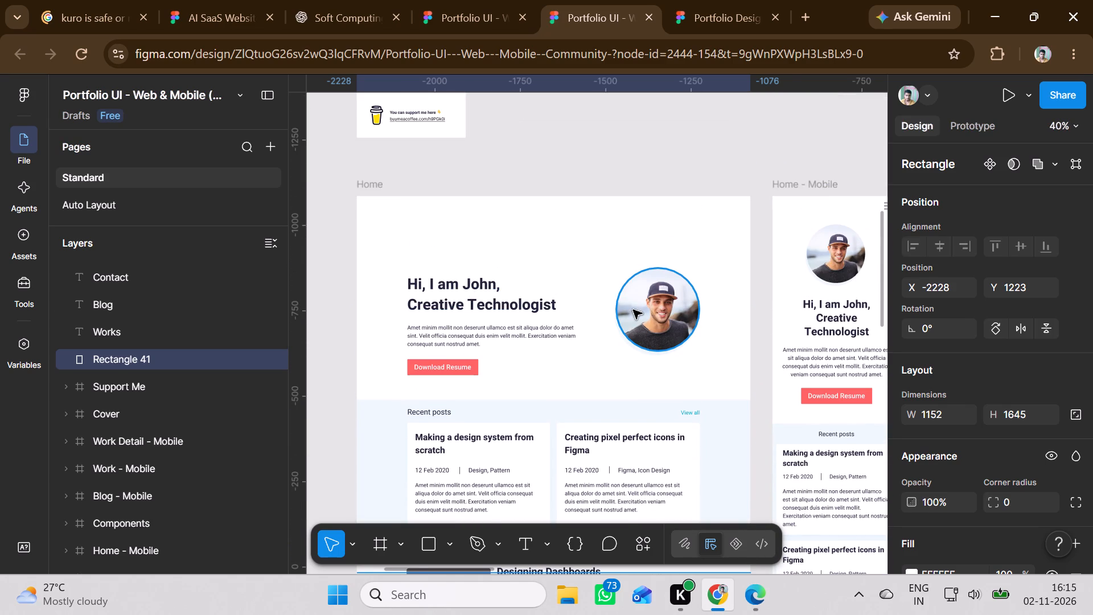
click(636, 313)
click(476, 290)
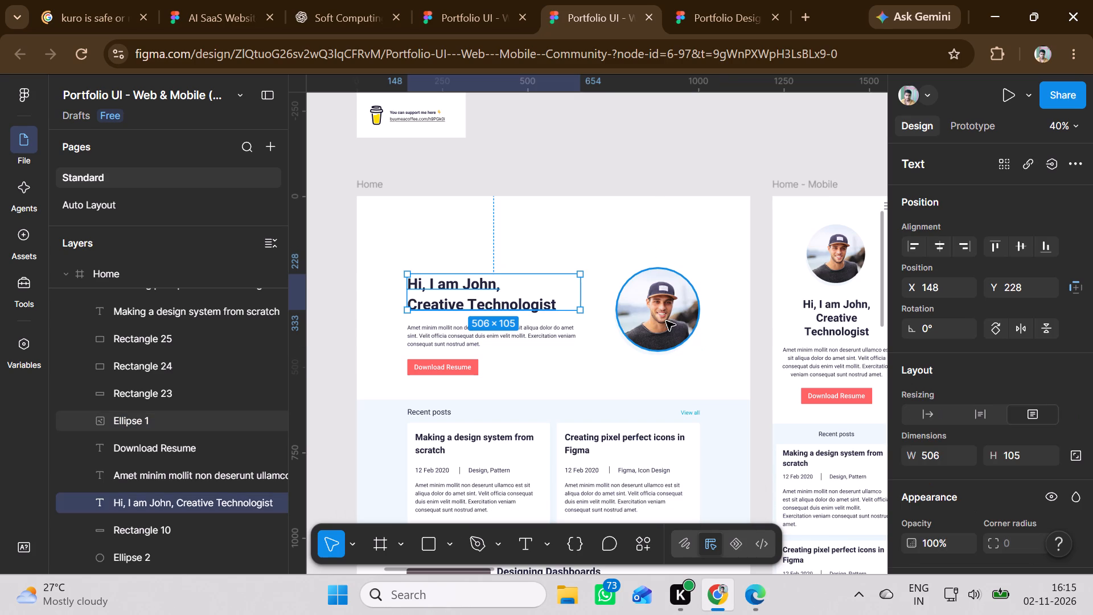
click(666, 319)
drag(666, 319, 635, 423)
scroll(635, 423, down, 1)
scroll(635, 423, up, 1)
scroll(635, 423, down, 5)
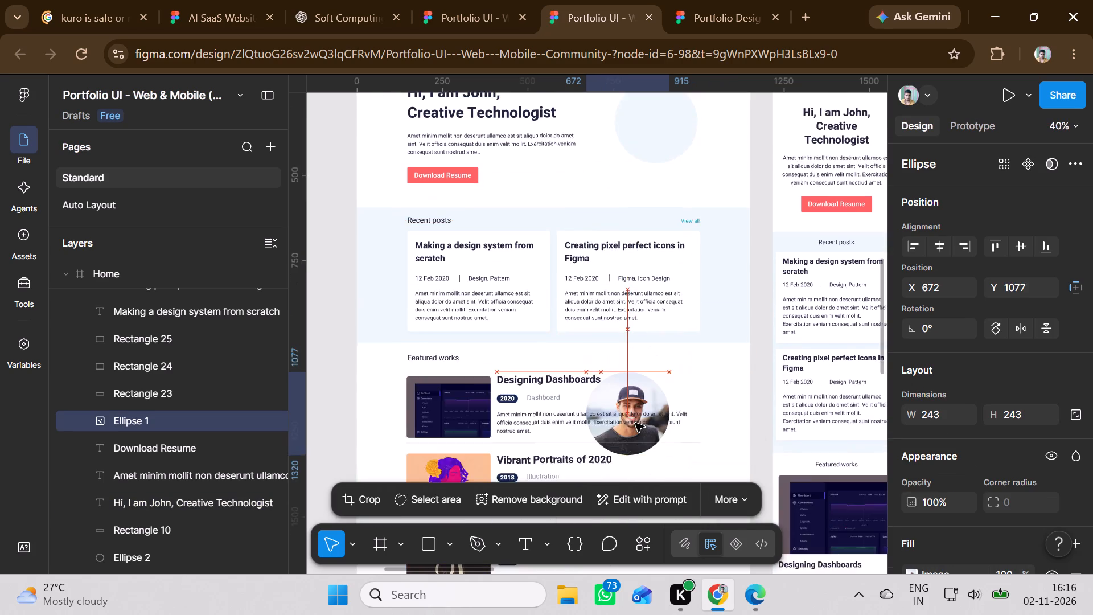
drag(635, 423, 658, 265)
scroll(635, 423, down, 18)
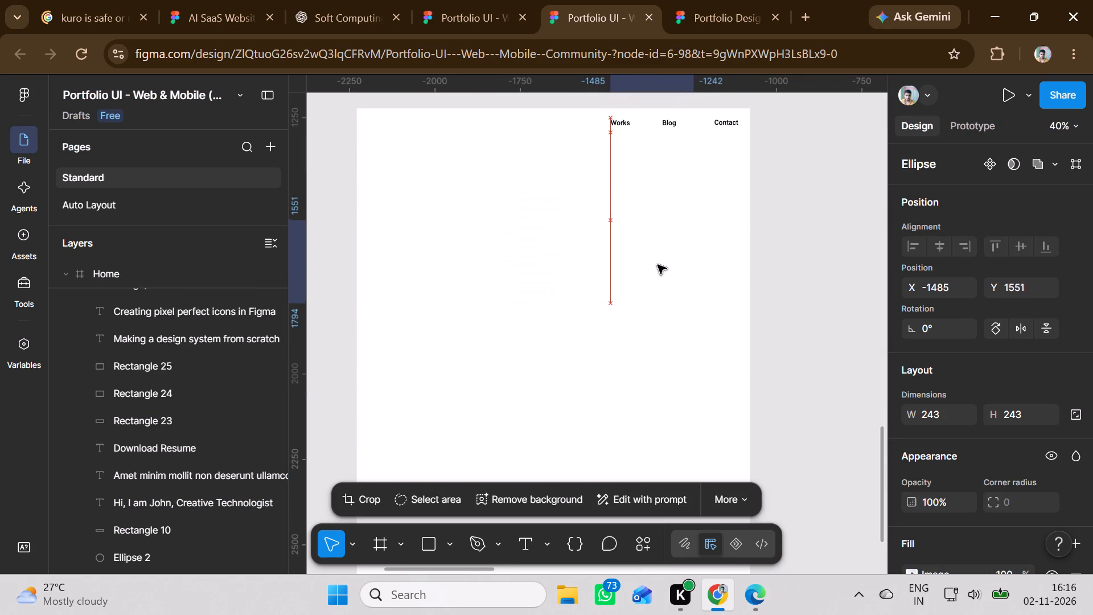
drag(658, 265, 655, 266)
right_click(657, 266)
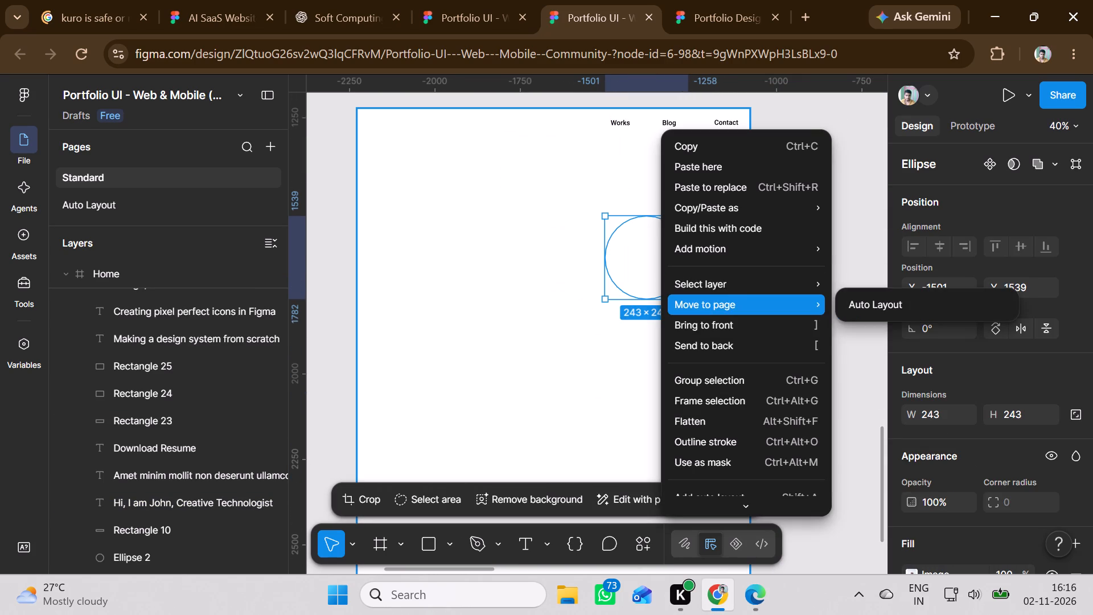
click(708, 315)
Position the portrait below the navigation row, its left edge aligned with the Works label, at about X -1485, Y 1497.
drag(667, 265, 698, 239)
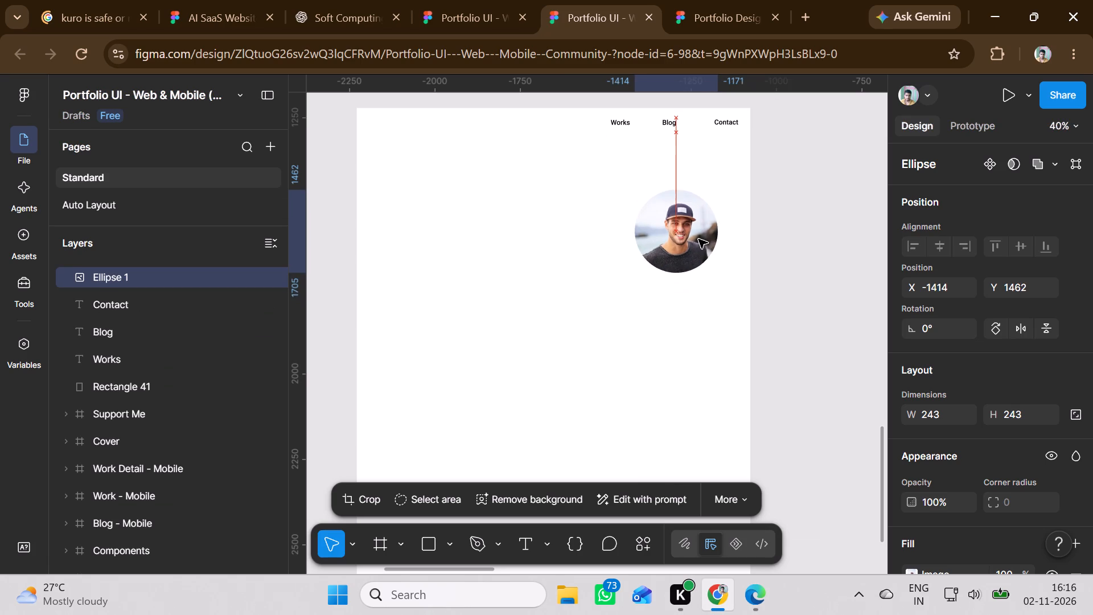
drag(698, 239, 697, 256)
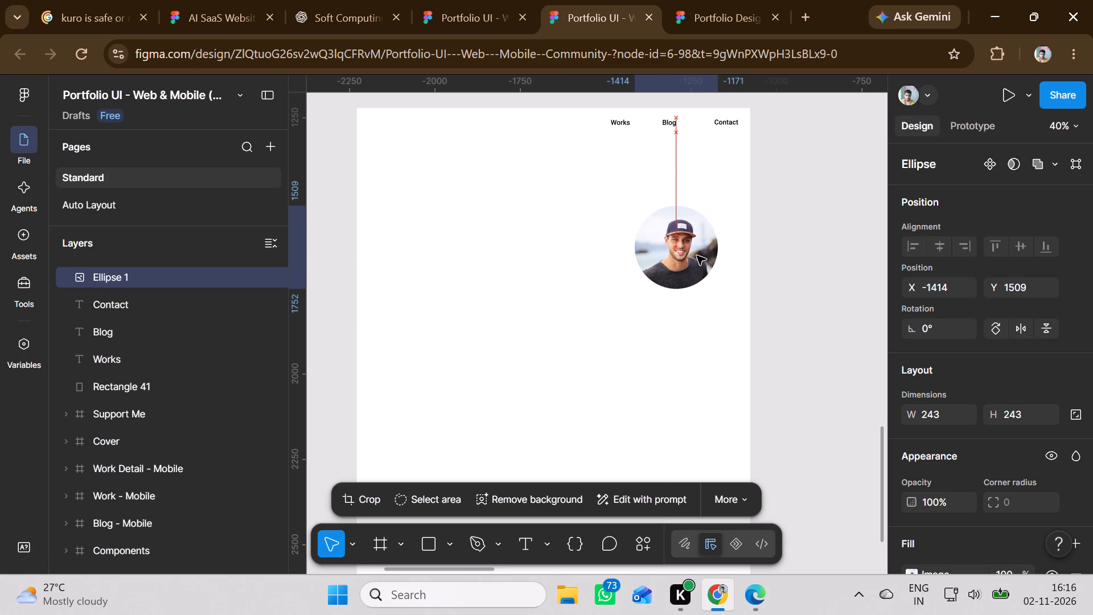
drag(697, 256, 670, 251)
scroll(647, 363, up, 2)
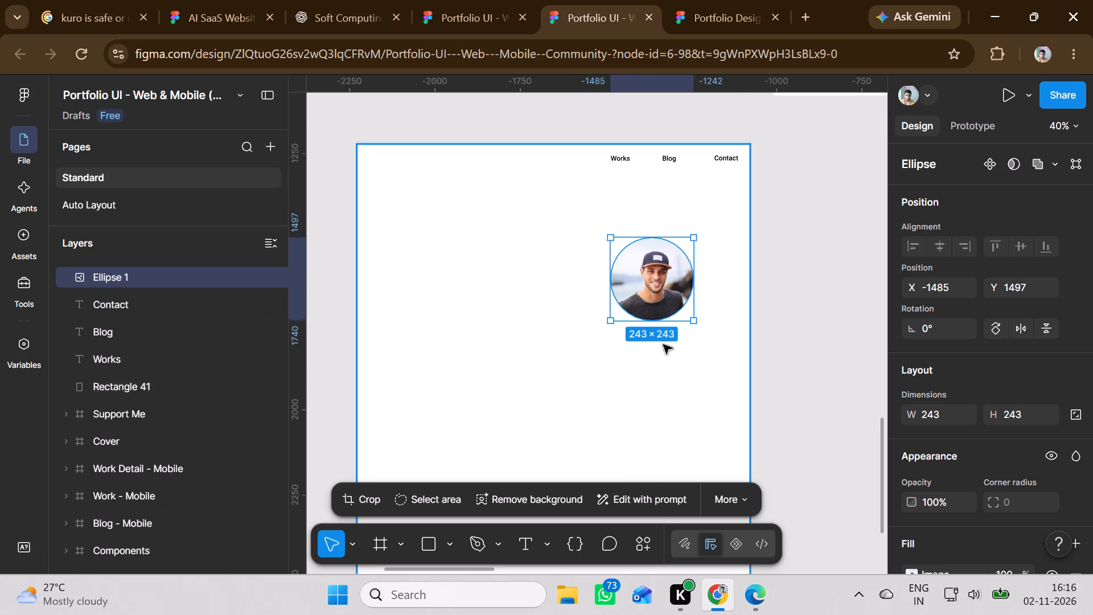
click(670, 291)
Move the pale blue circle from the Home frame onto the white rectangle, bring it to front, and align it over the portrait at X -1485, Y 1497.
scroll(635, 374, up, 7)
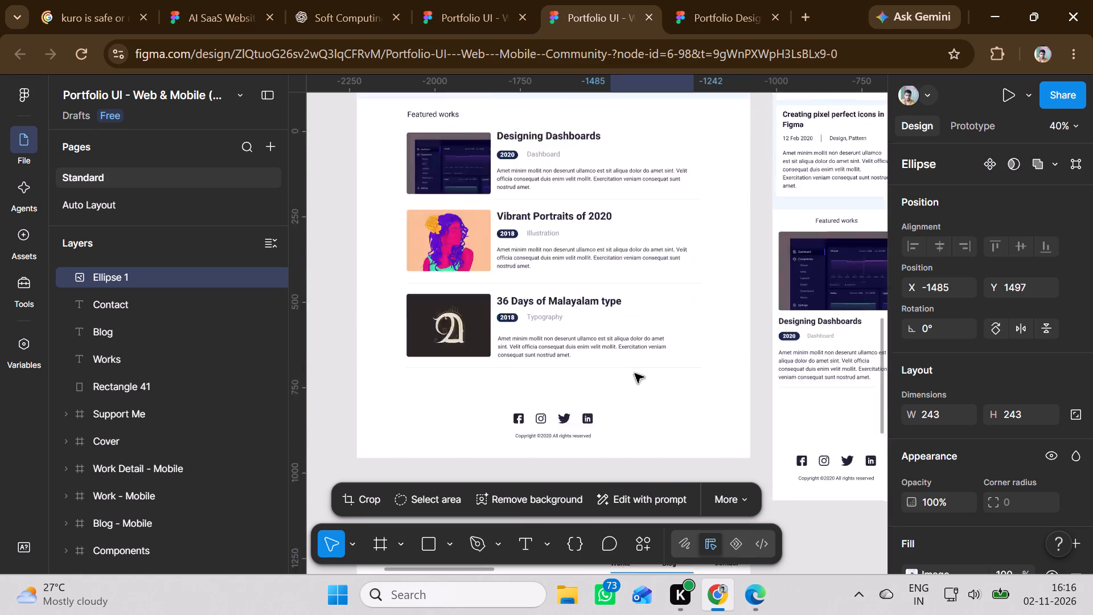
scroll(635, 374, up, 14)
scroll(635, 374, down, 3)
drag(671, 322, 673, 354)
scroll(672, 379, down, 16)
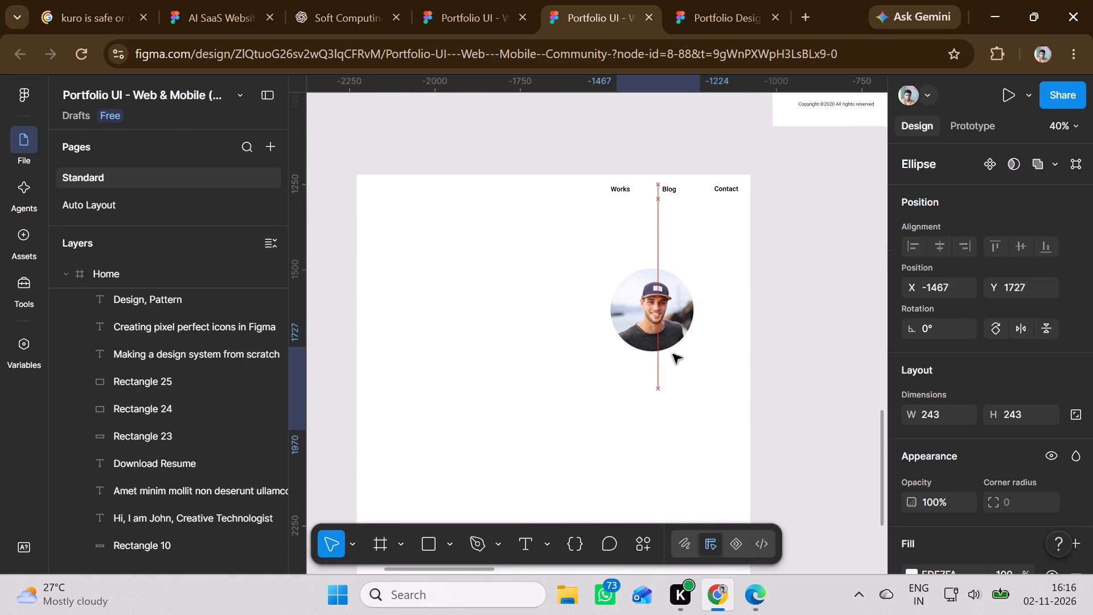
drag(673, 354, 552, 393)
right_click(552, 393)
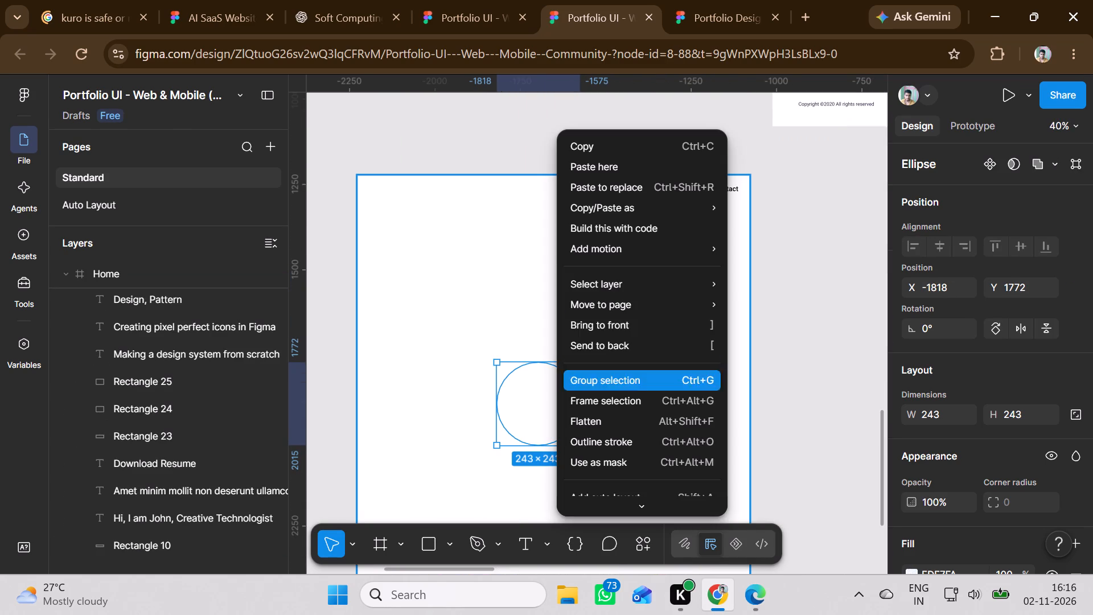
click(603, 326)
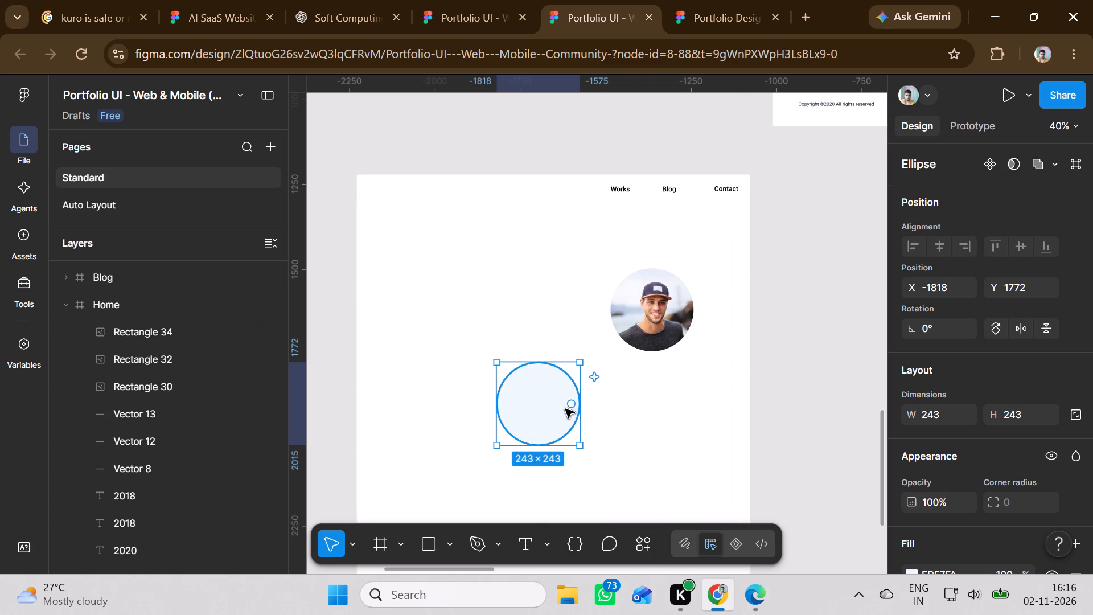
drag(565, 409, 684, 317)
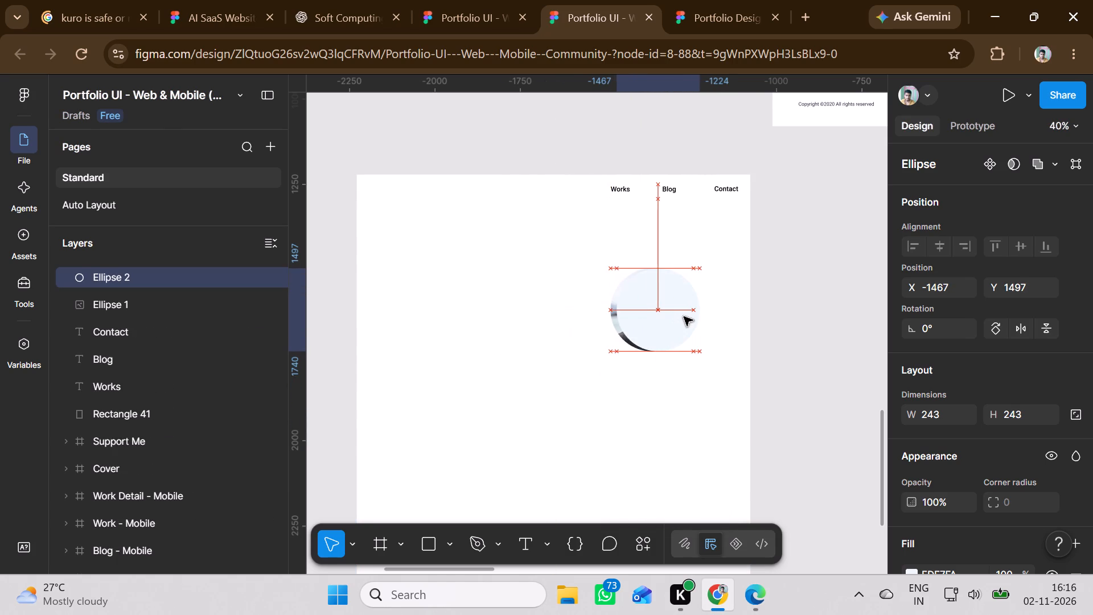
drag(684, 317, 681, 317)
Stack the pale blue circle behind the portrait by sending it to back, with the white rectangle sent behind it.
right_click(671, 319)
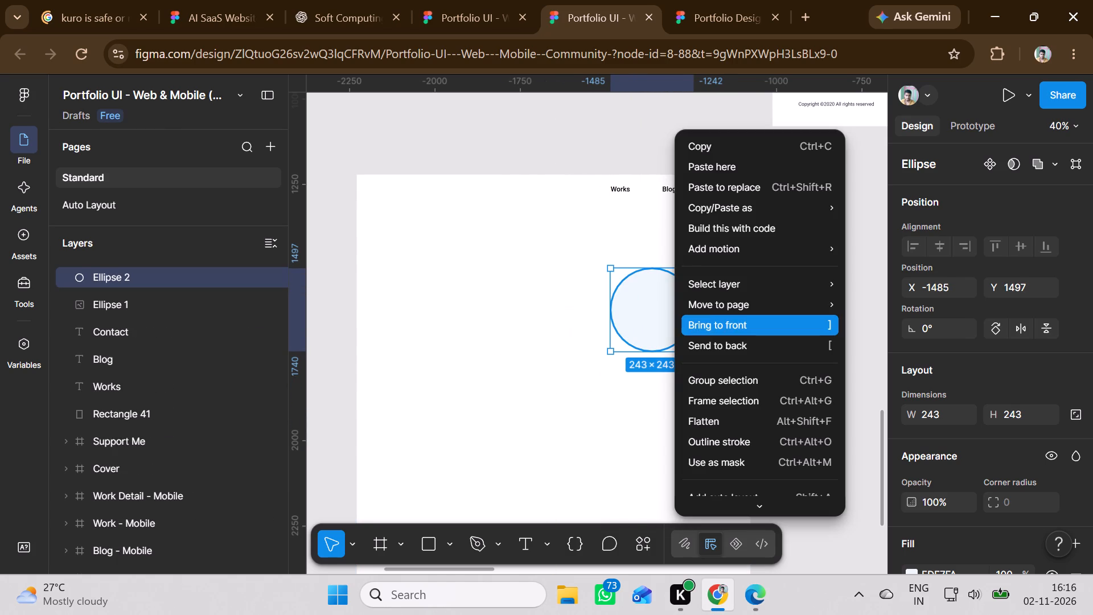
click(706, 341)
right_click(664, 386)
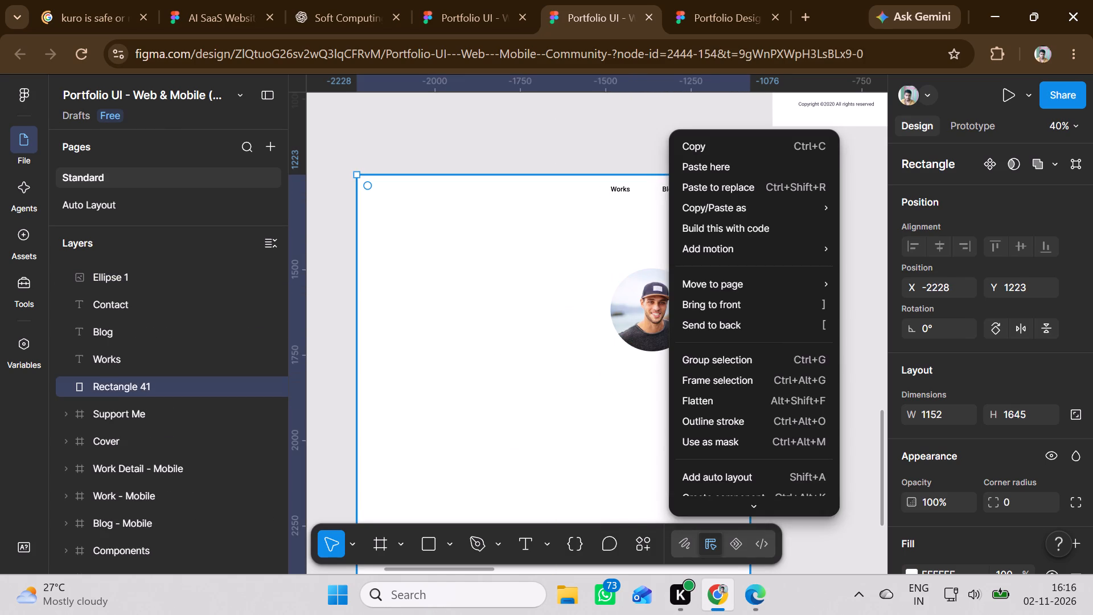
click(724, 326)
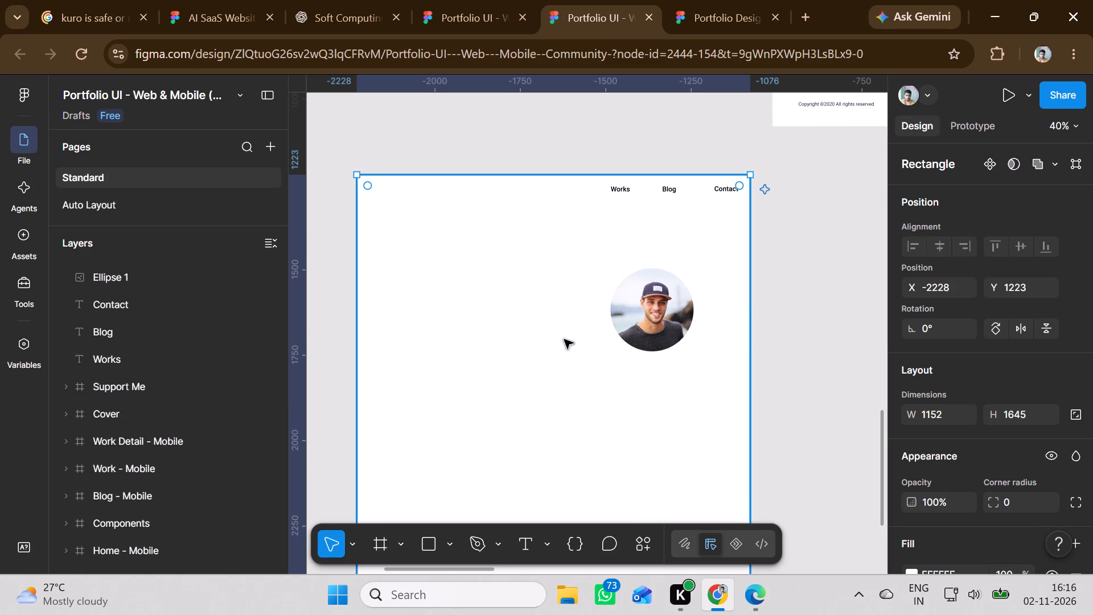
Move the "Hi, I am John, Creative Technologist" heading from the Home frame onto the white rectangle beside the portrait, at about X -2087, Y 1497.
scroll(564, 339, up, 2)
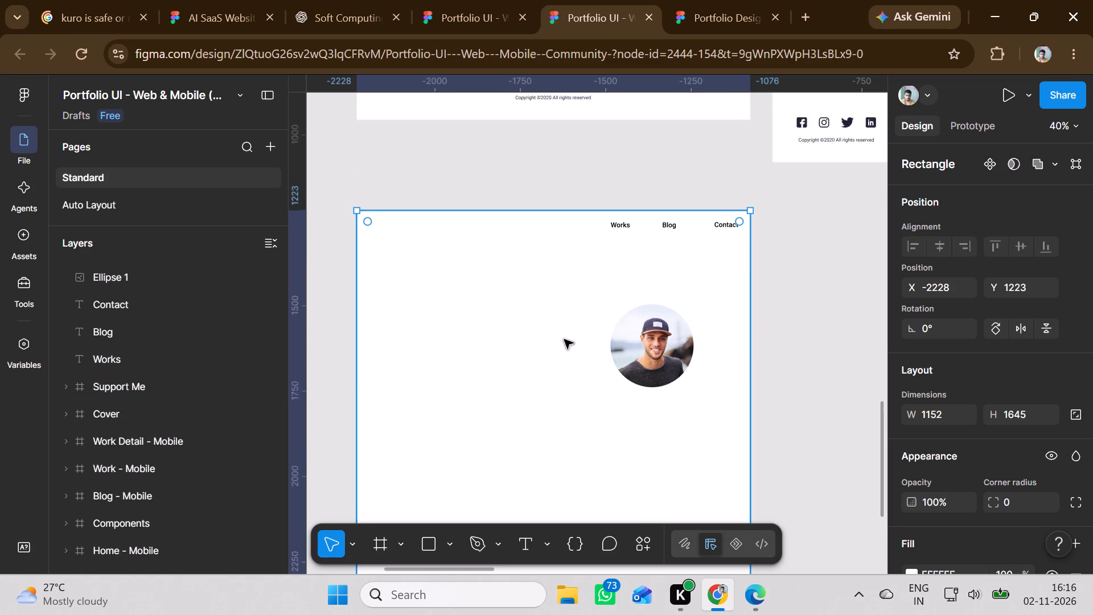
scroll(564, 339, up, 18)
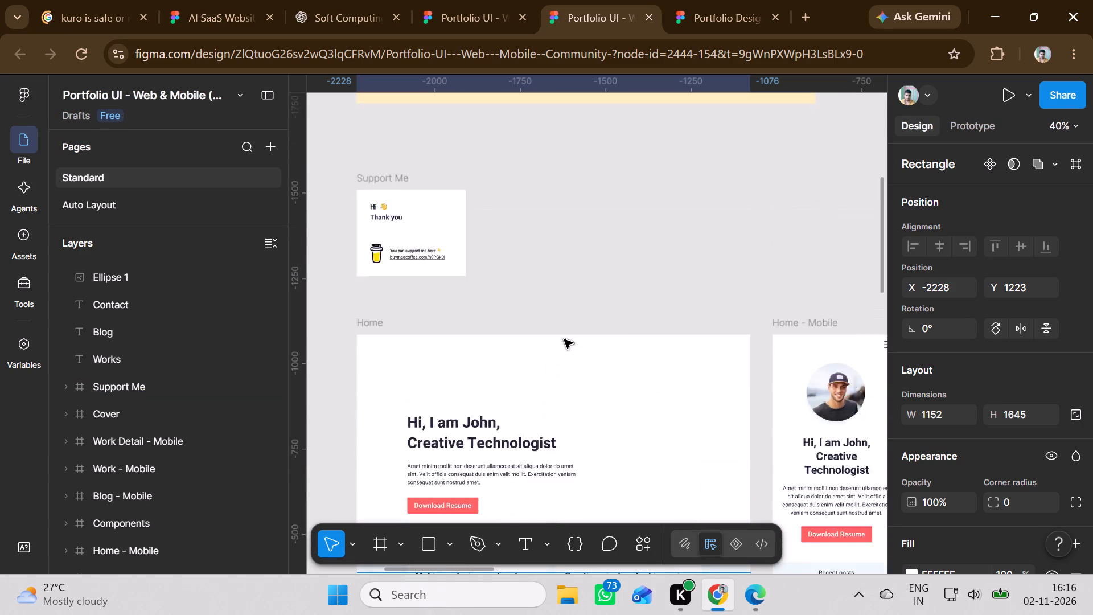
scroll(564, 339, down, 5)
scroll(564, 339, up, 2)
scroll(564, 339, down, 2)
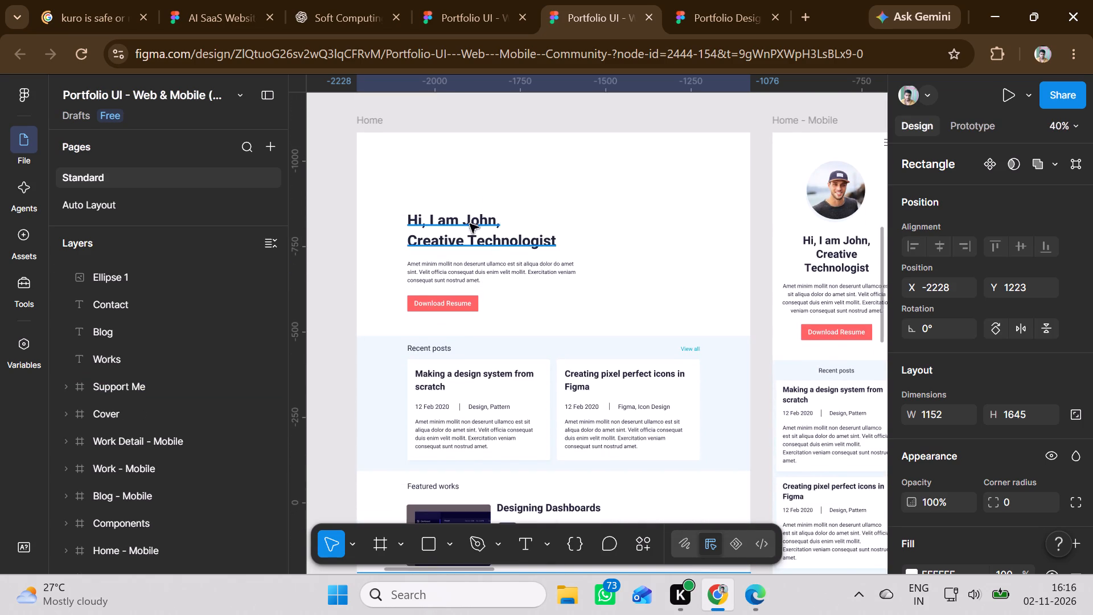
double_click(470, 220)
click(578, 229)
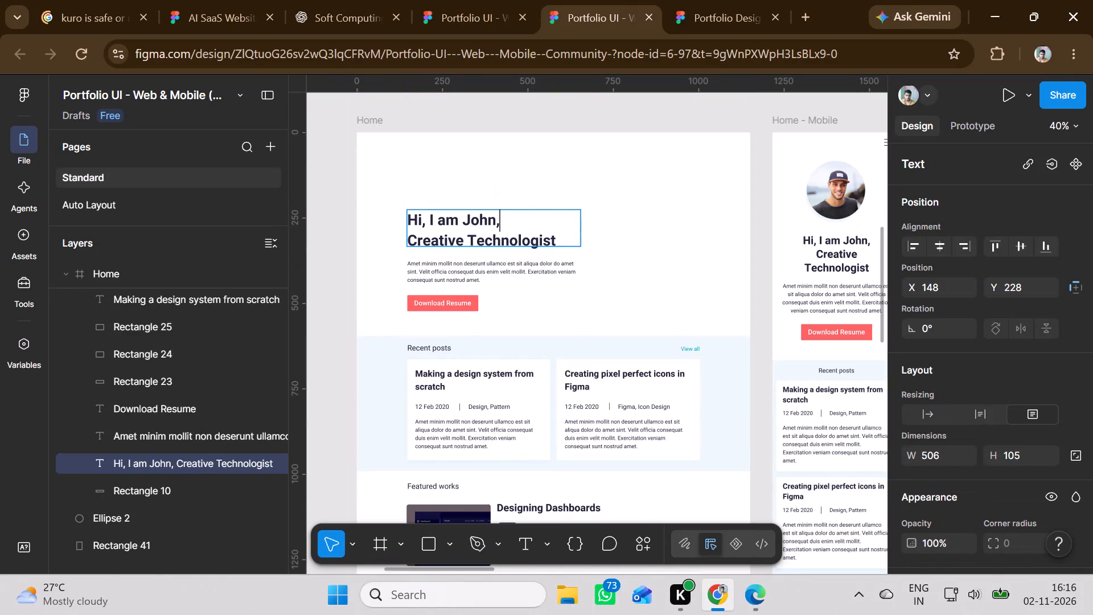
click(620, 248)
click(395, 236)
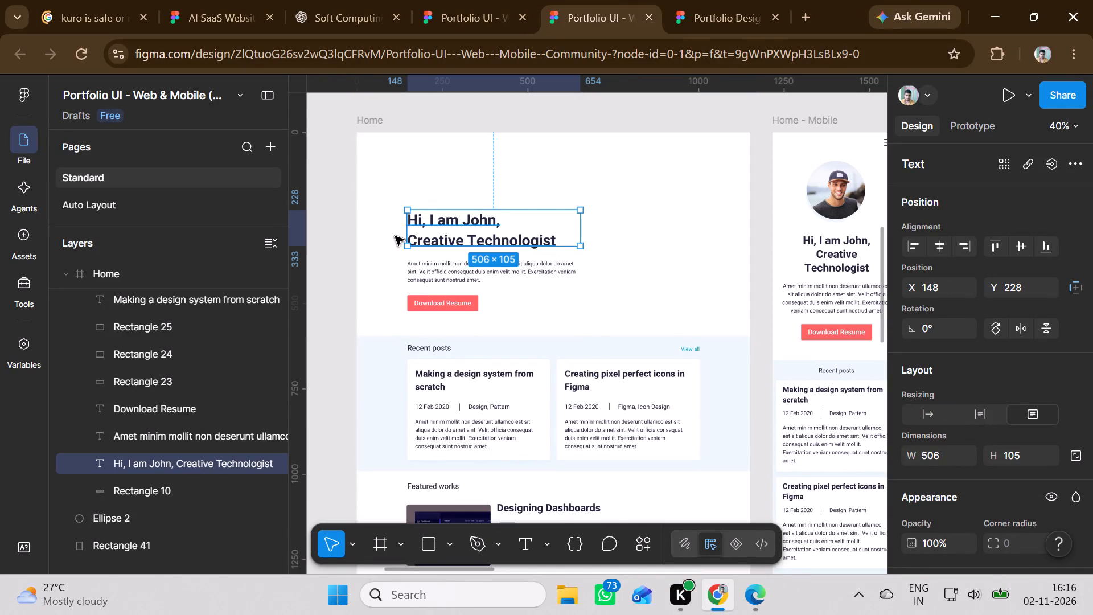
double_click(463, 224)
click(647, 251)
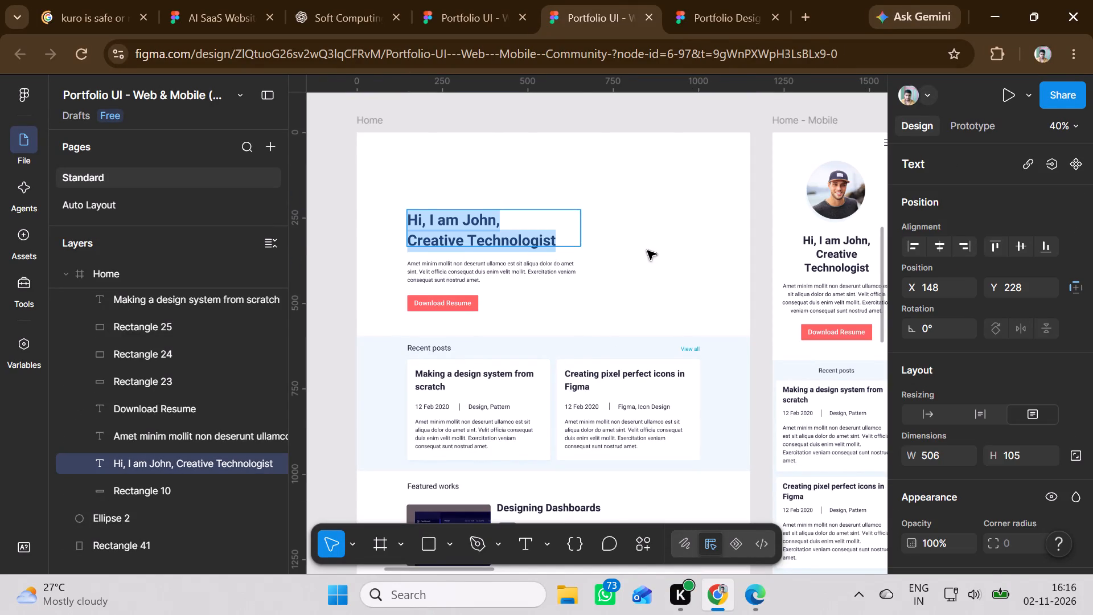
drag(549, 225, 533, 307)
scroll(533, 307, down, 9)
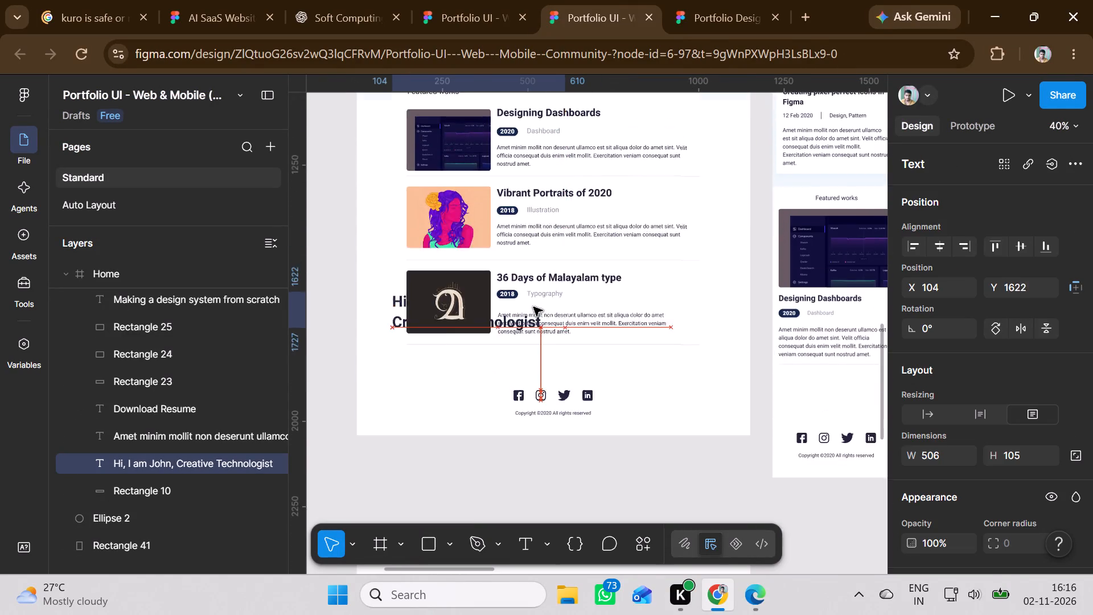
scroll(533, 307, down, 7)
drag(533, 307, 544, 326)
scroll(533, 307, down, 1)
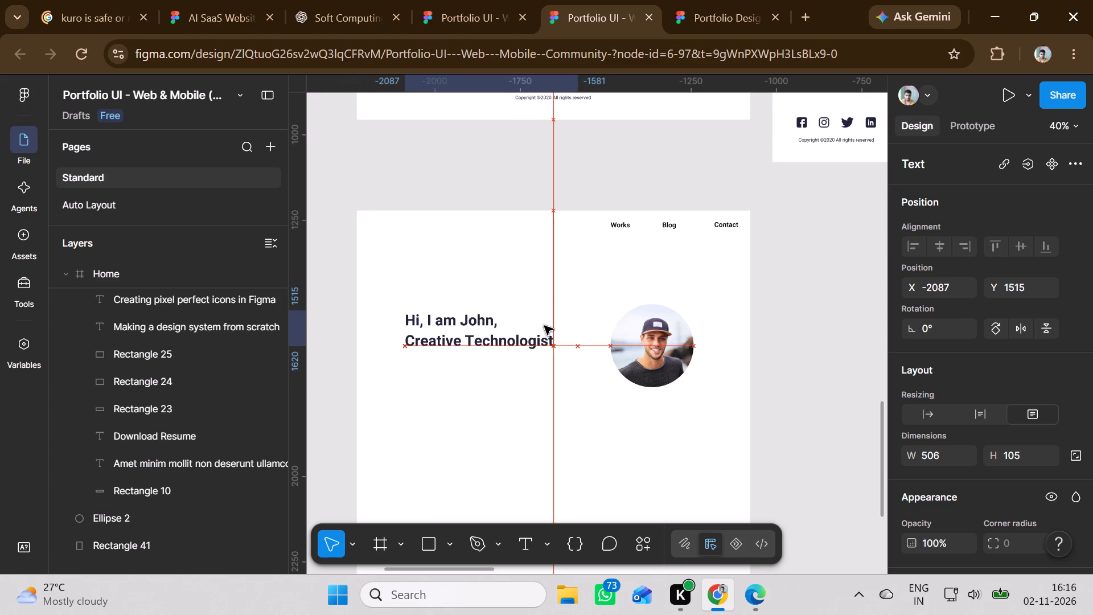
drag(544, 326, 548, 312)
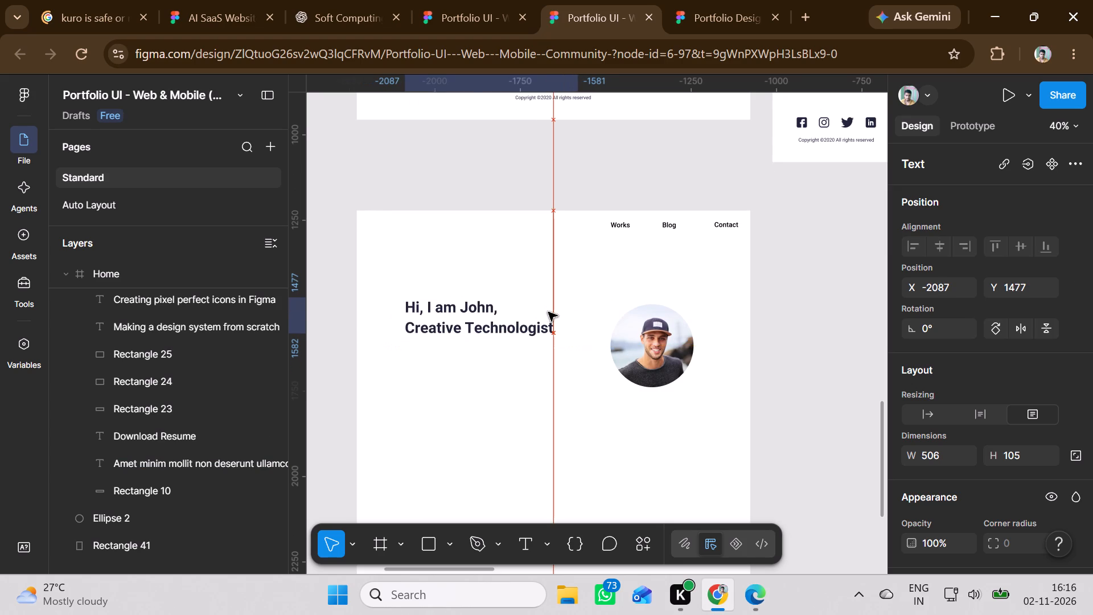
drag(548, 312, 548, 317)
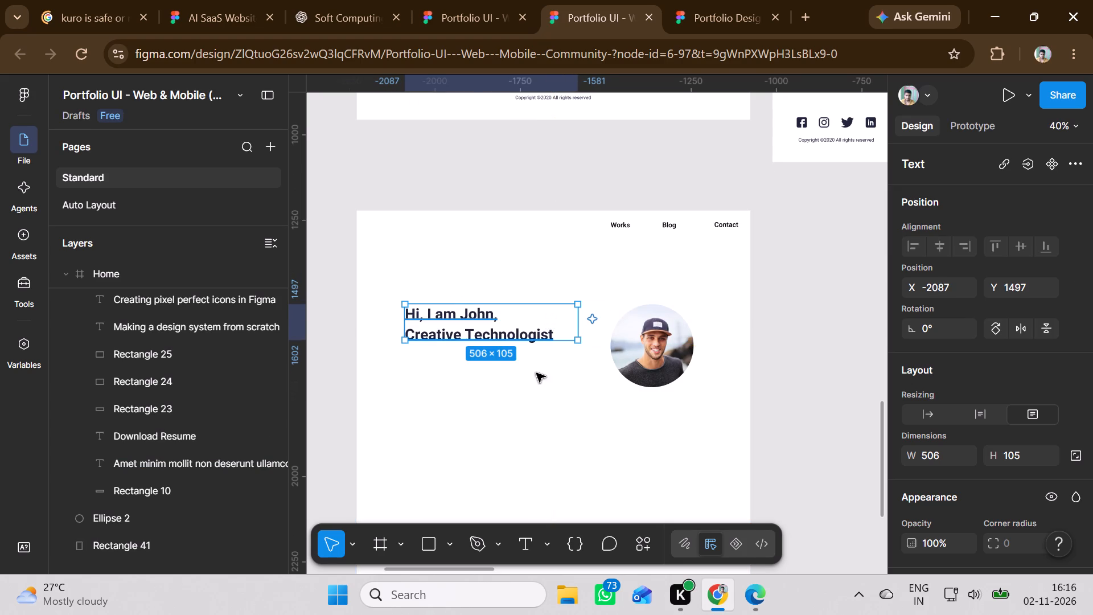
Move the intro paragraph from the Home frame to below the heading on the white rectangle, left-aligned with it at about X -2087, Y 1674.
click(539, 412)
scroll(537, 409, up, 11)
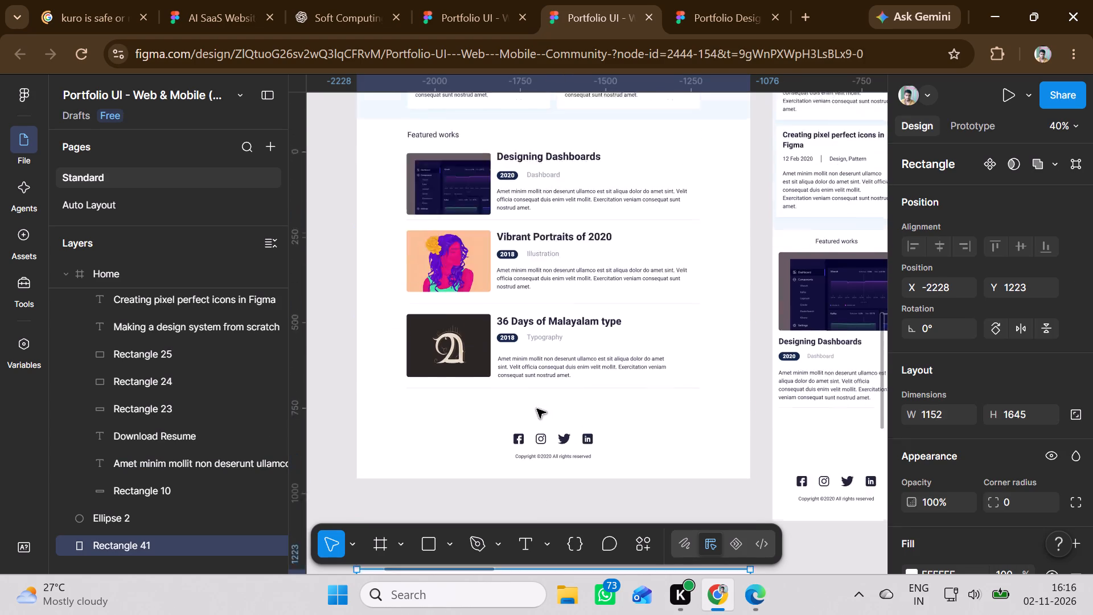
scroll(537, 409, up, 5)
scroll(537, 409, down, 1)
scroll(537, 409, up, 6)
scroll(537, 409, down, 6)
click(490, 379)
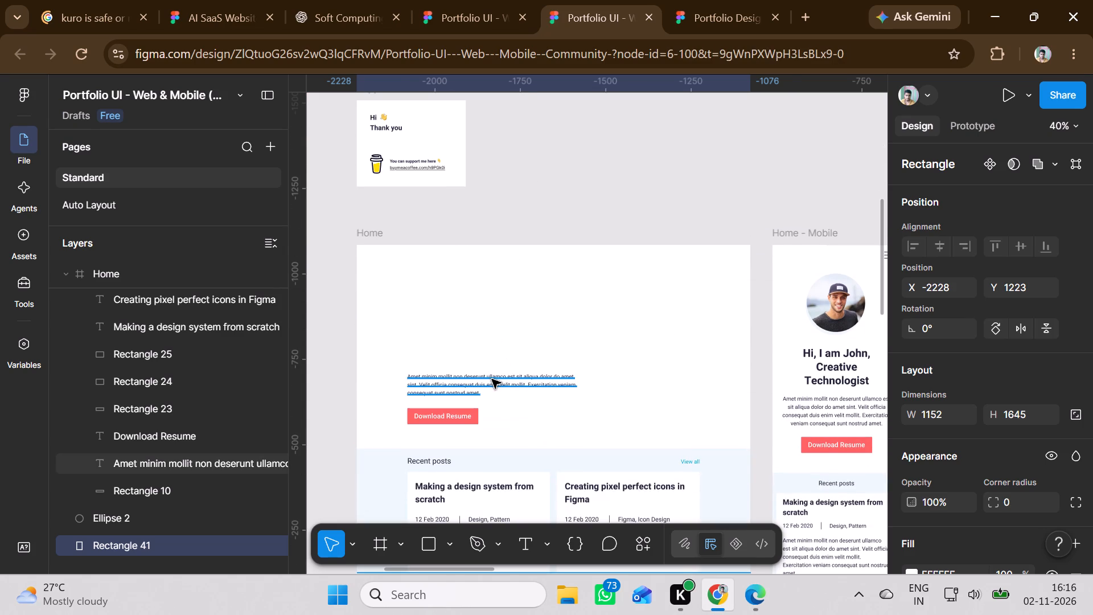
drag(513, 386, 513, 450)
scroll(513, 452, down, 12)
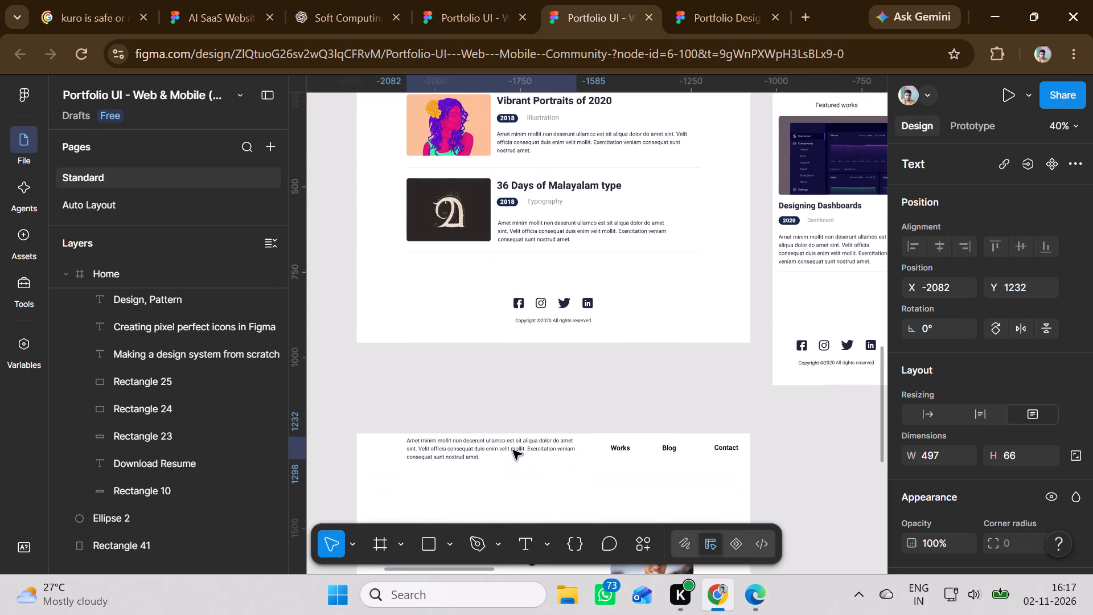
drag(513, 450, 513, 432)
scroll(513, 450, down, 8)
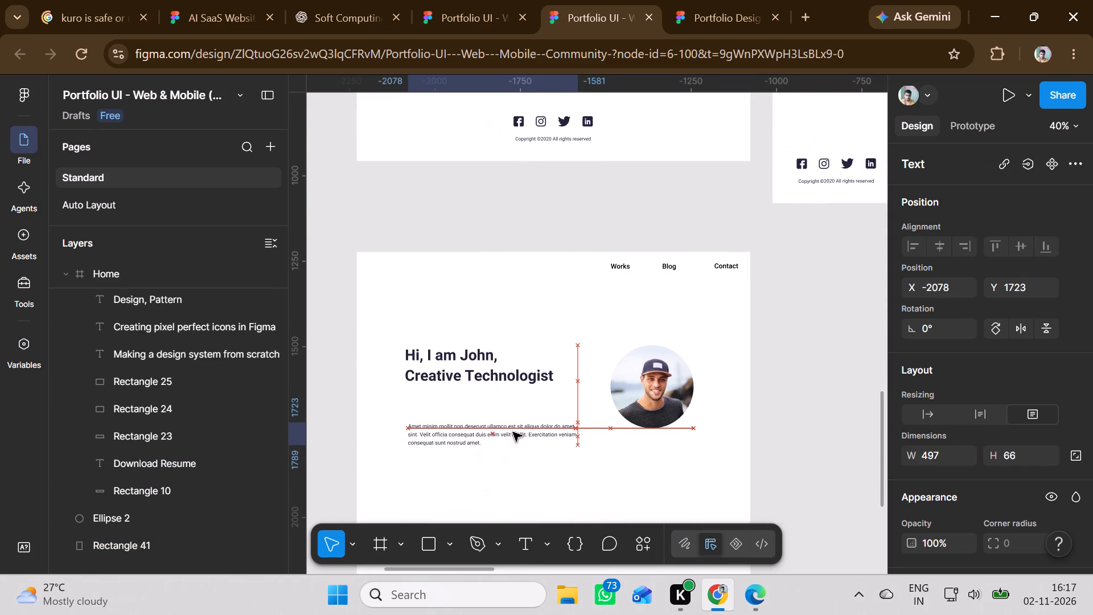
drag(513, 432, 508, 417)
Move the red Download Resume button background from the Home frame to below the intro paragraph, at about X -2087, Y 1791.
scroll(577, 353, up, 6)
scroll(577, 353, down, 1)
scroll(577, 353, up, 5)
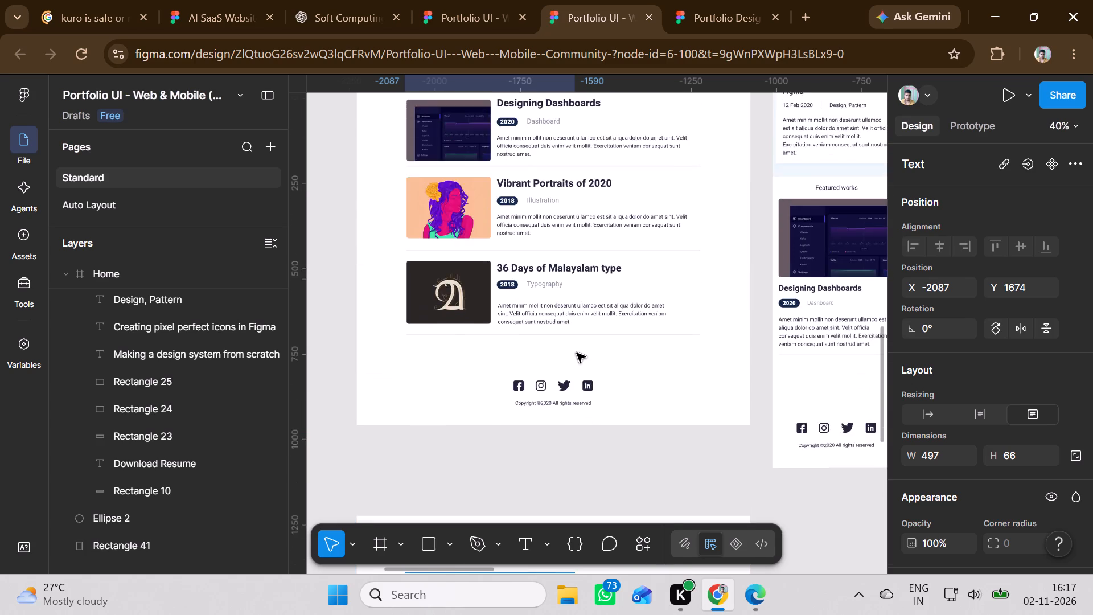
scroll(577, 353, up, 5)
click(454, 297)
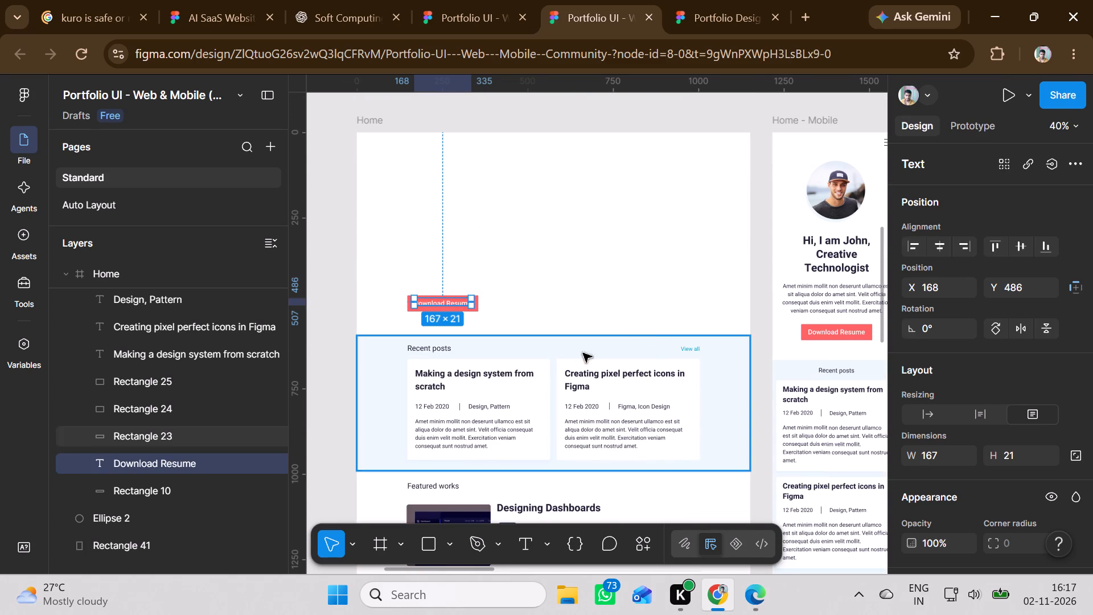
click(587, 307)
double_click(423, 307)
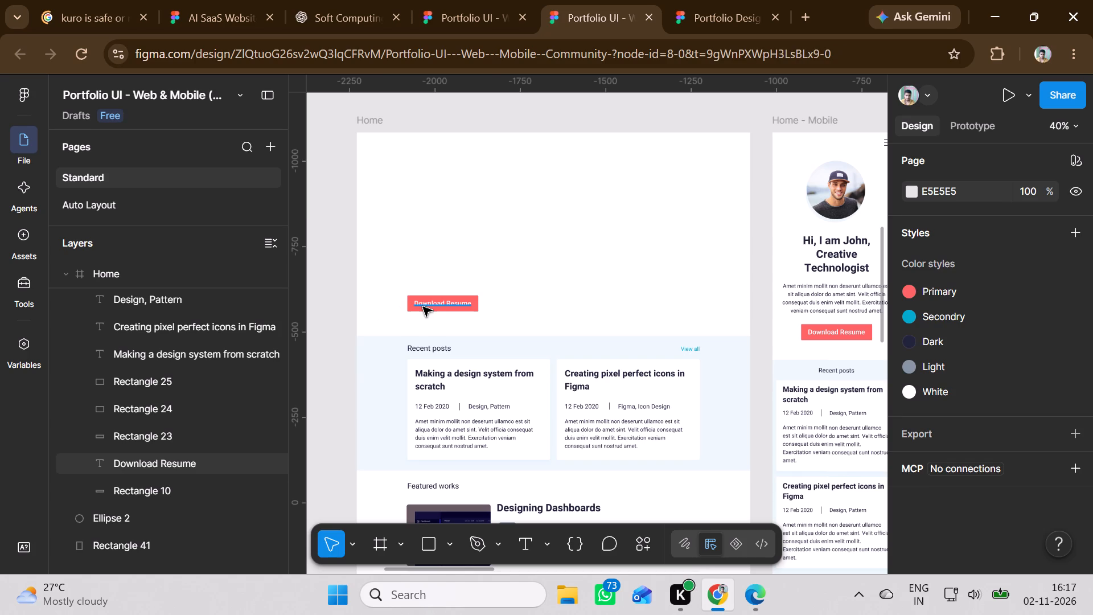
click(480, 315)
click(398, 312)
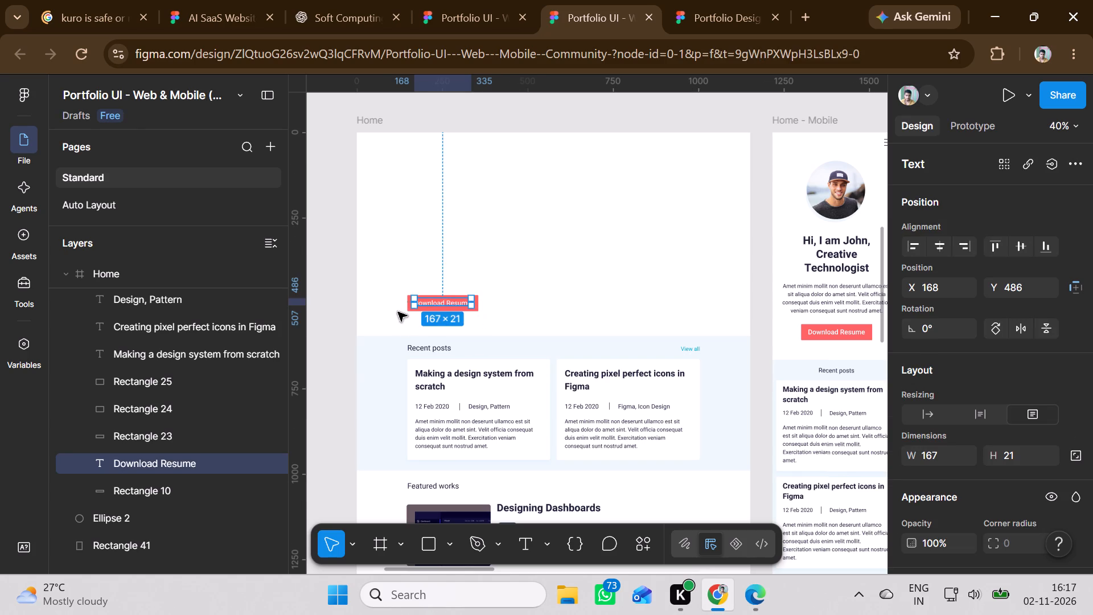
click(412, 308)
click(399, 315)
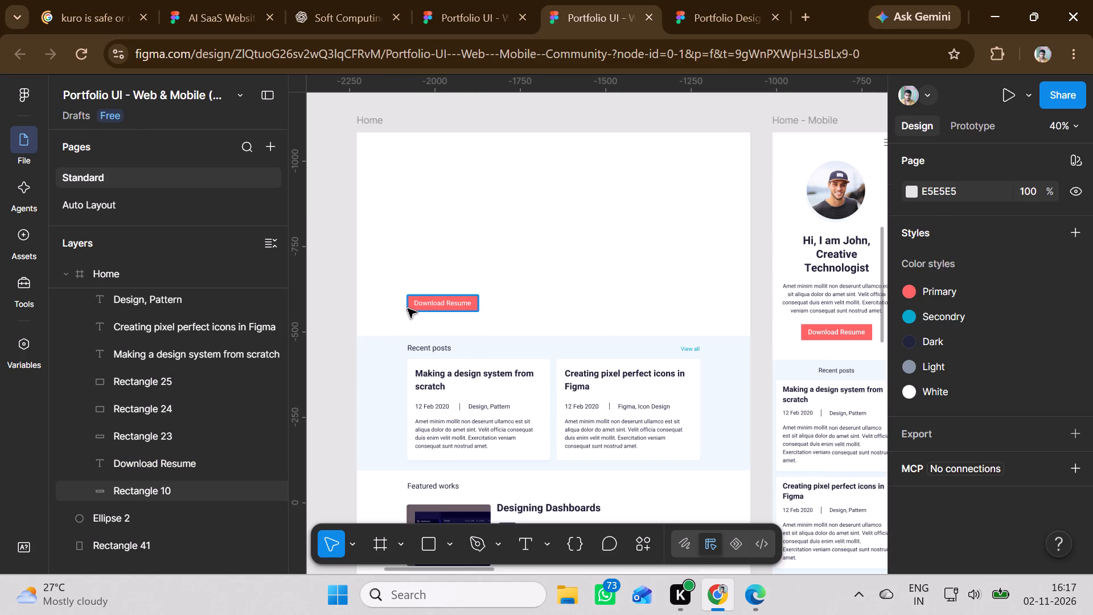
click(408, 309)
drag(426, 307, 422, 337)
scroll(422, 337, down, 1)
scroll(422, 337, up, 1)
scroll(422, 337, down, 8)
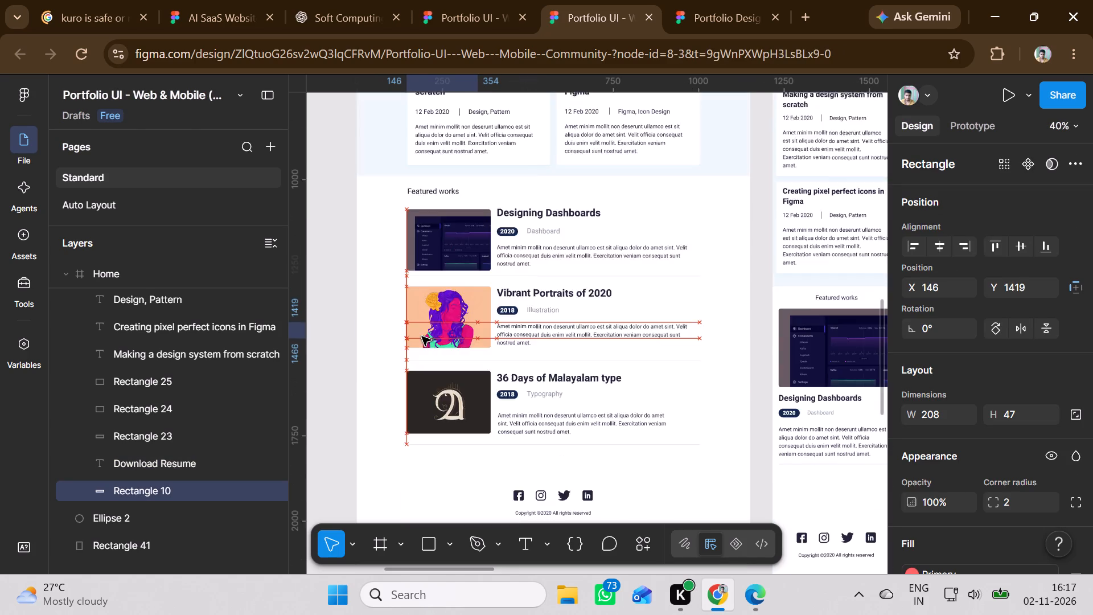
scroll(422, 337, down, 2)
drag(422, 337, 422, 293)
scroll(422, 337, down, 6)
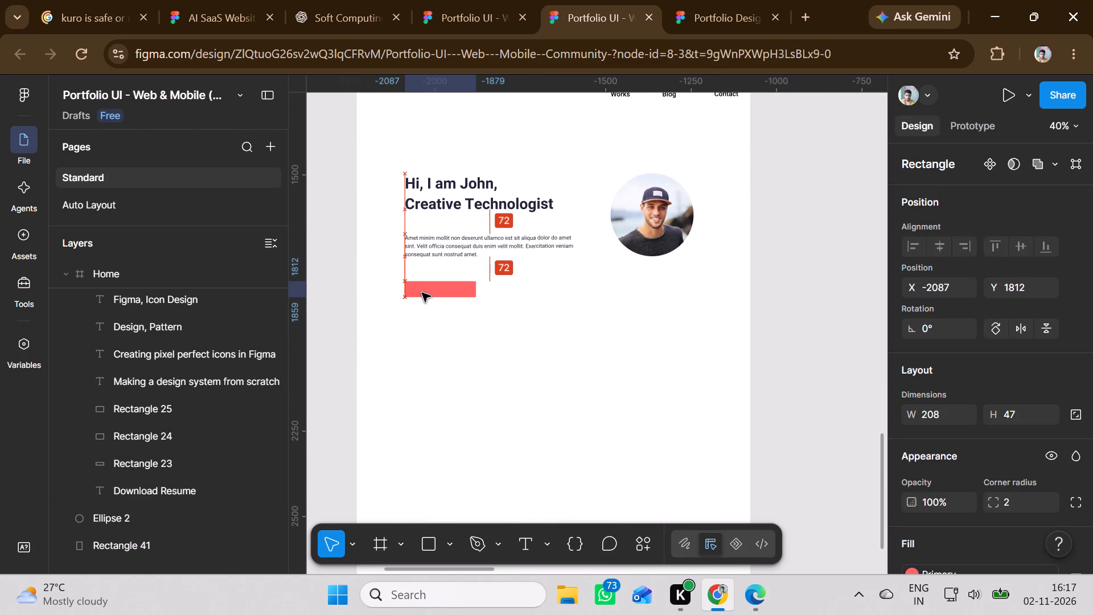
drag(422, 293, 423, 286)
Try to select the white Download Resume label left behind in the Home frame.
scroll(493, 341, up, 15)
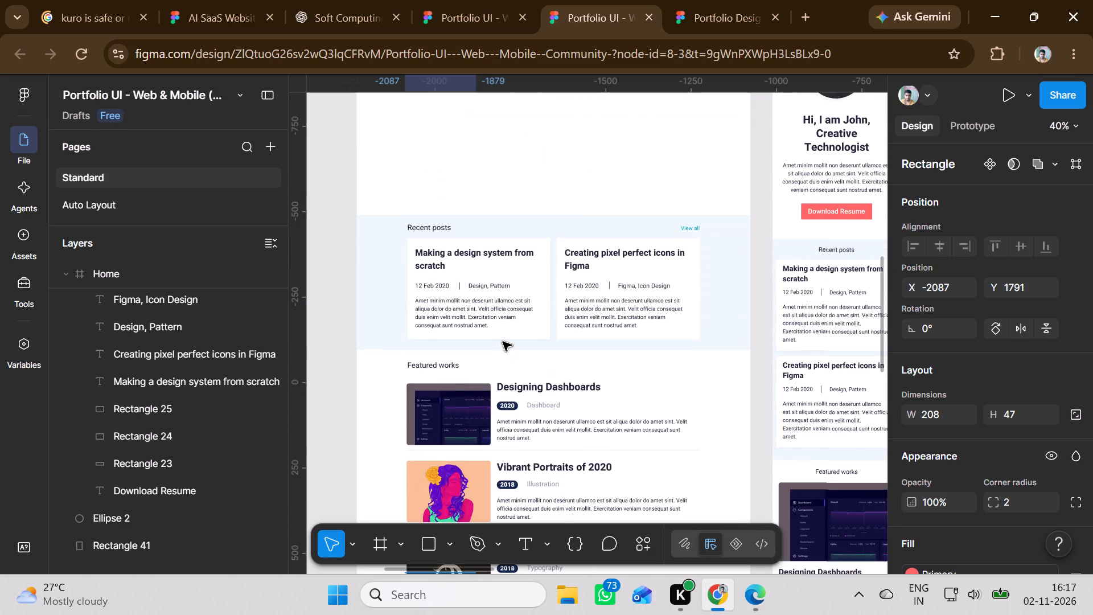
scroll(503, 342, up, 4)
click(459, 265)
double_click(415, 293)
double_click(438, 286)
Send the red button background to back, with the white page rectangle sent behind it.
scroll(516, 389, down, 3)
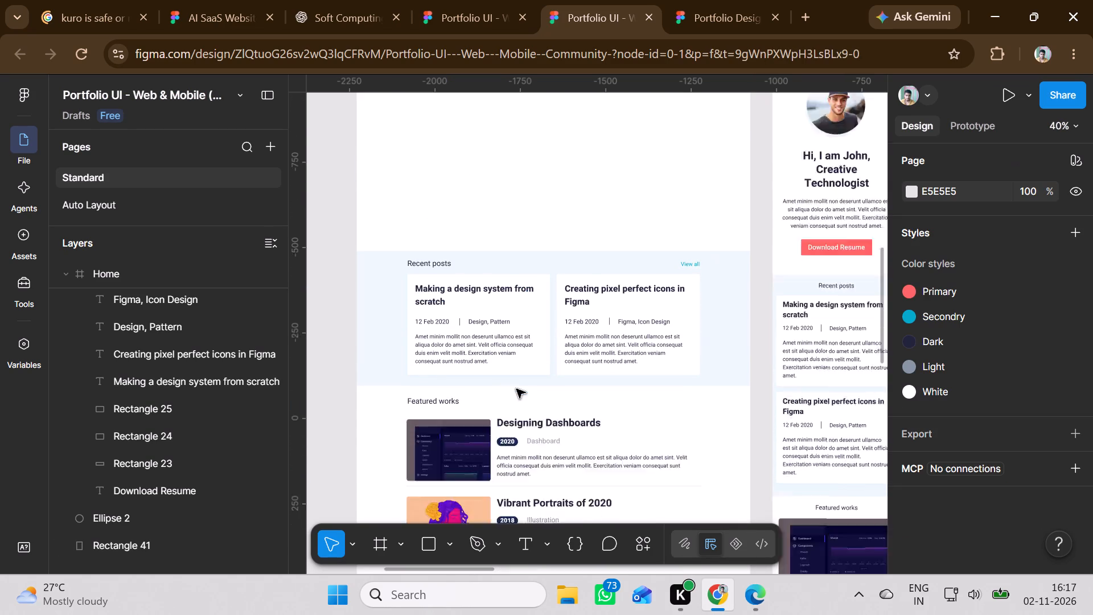
scroll(516, 389, down, 8)
click(435, 424)
right_click(435, 424)
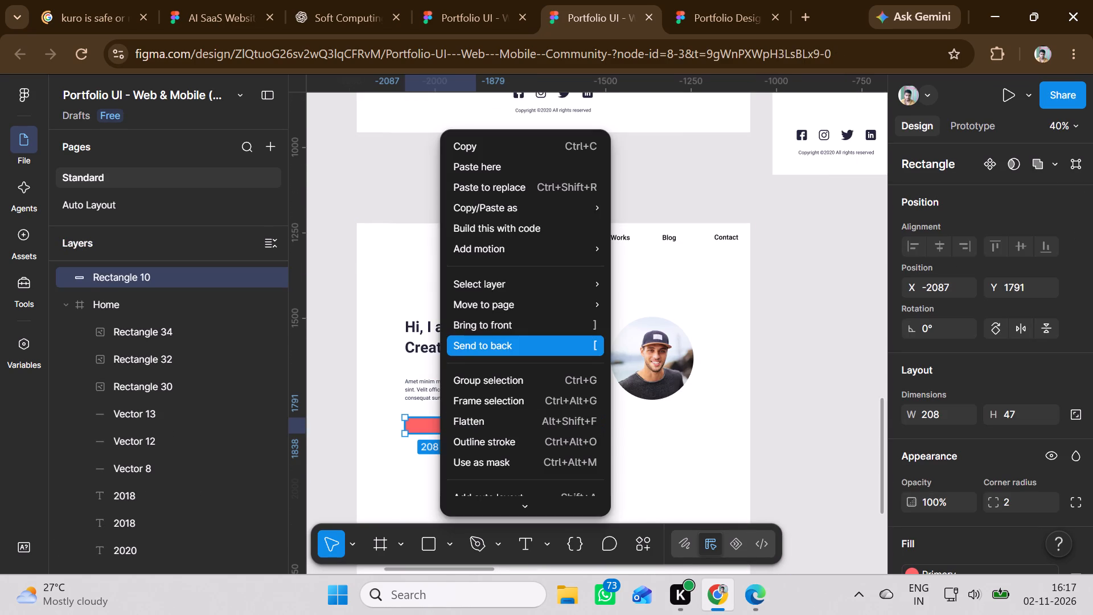
click(504, 342)
right_click(468, 464)
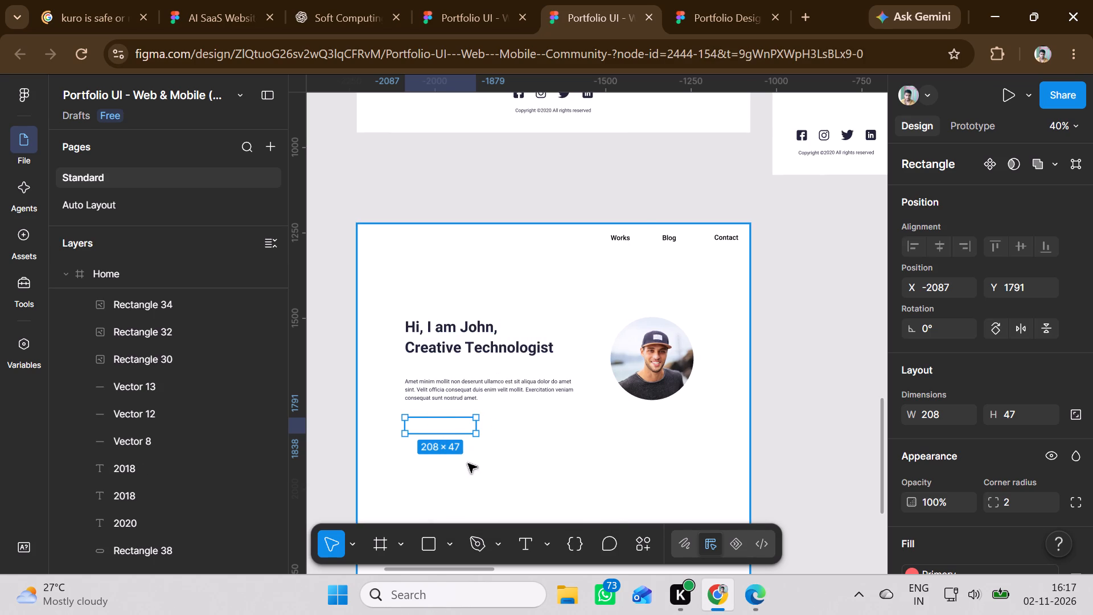
click(528, 327)
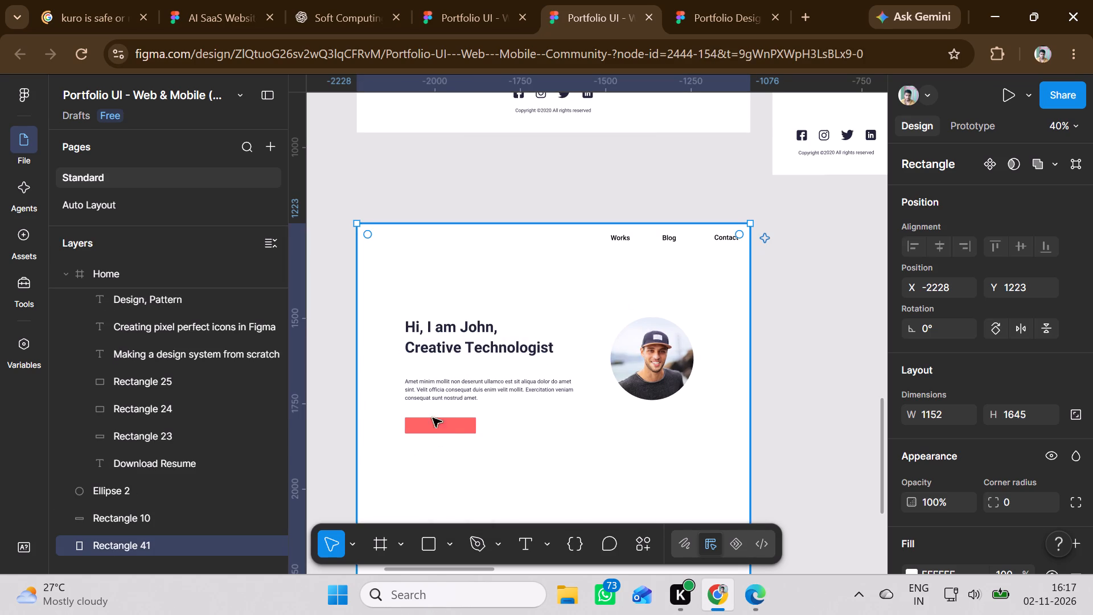
Add a 208 × 47 text box over the red button reading "DOWNLOAD RESUME".
click(430, 423)
click(521, 544)
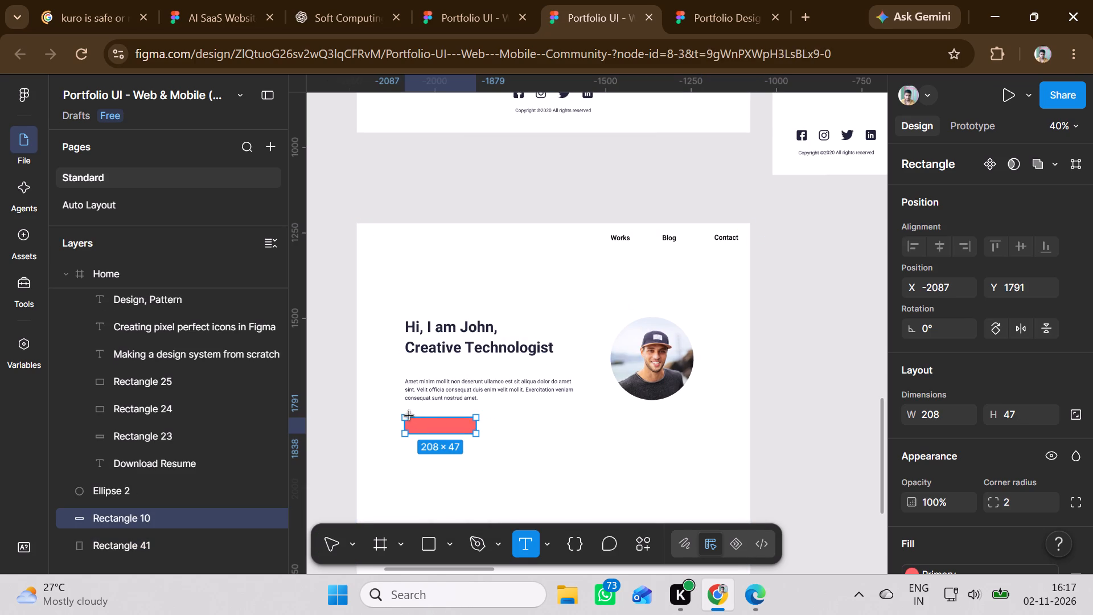
drag(406, 418, 477, 432)
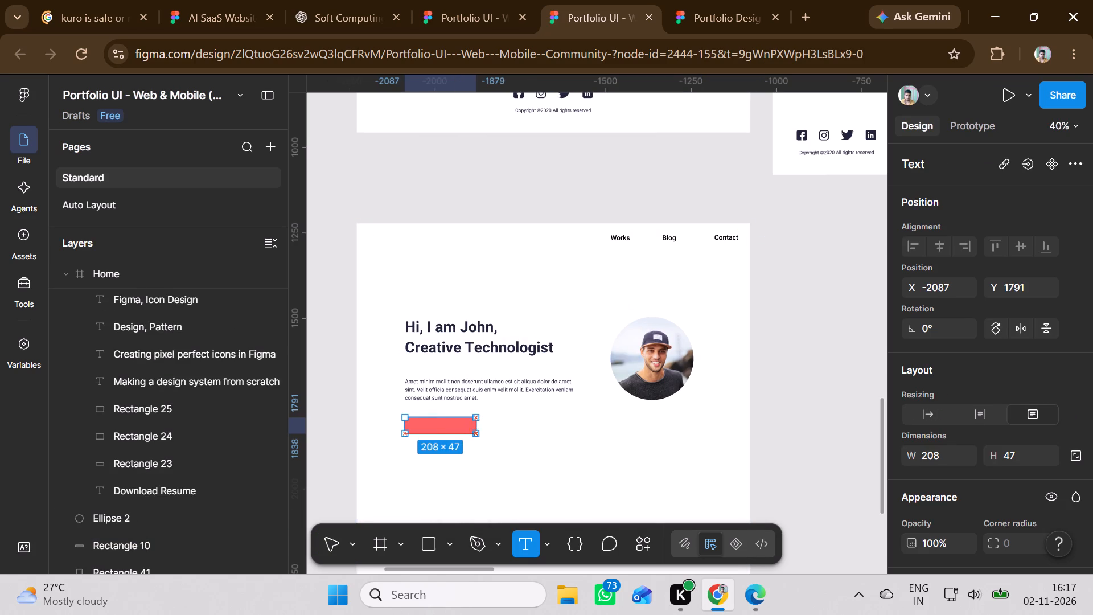
key(shift+d)
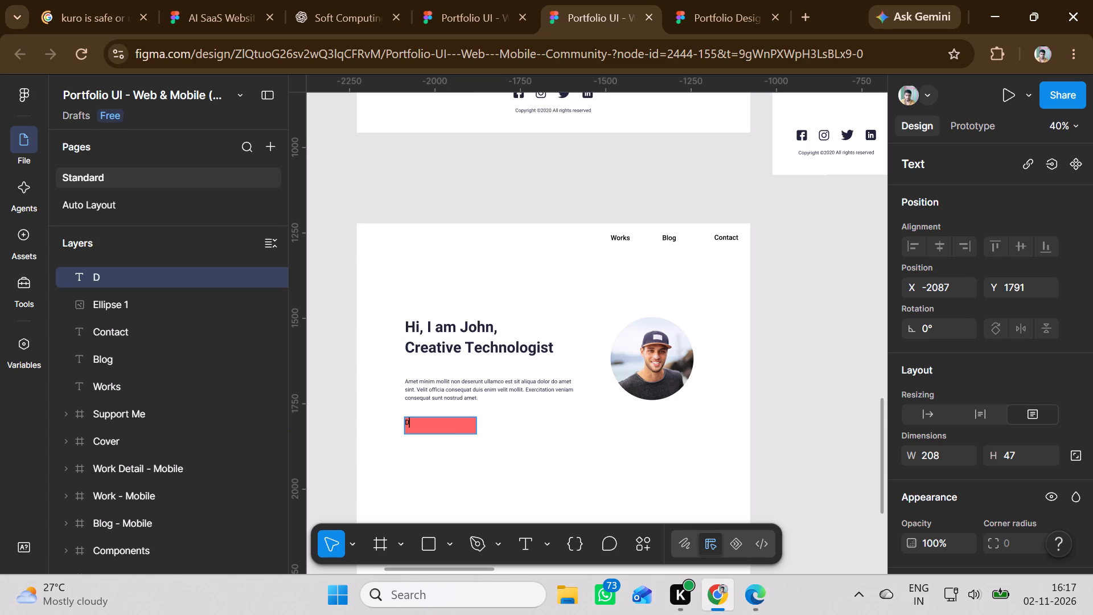
key(shift+o)
text(WNLOAD)
key(space)
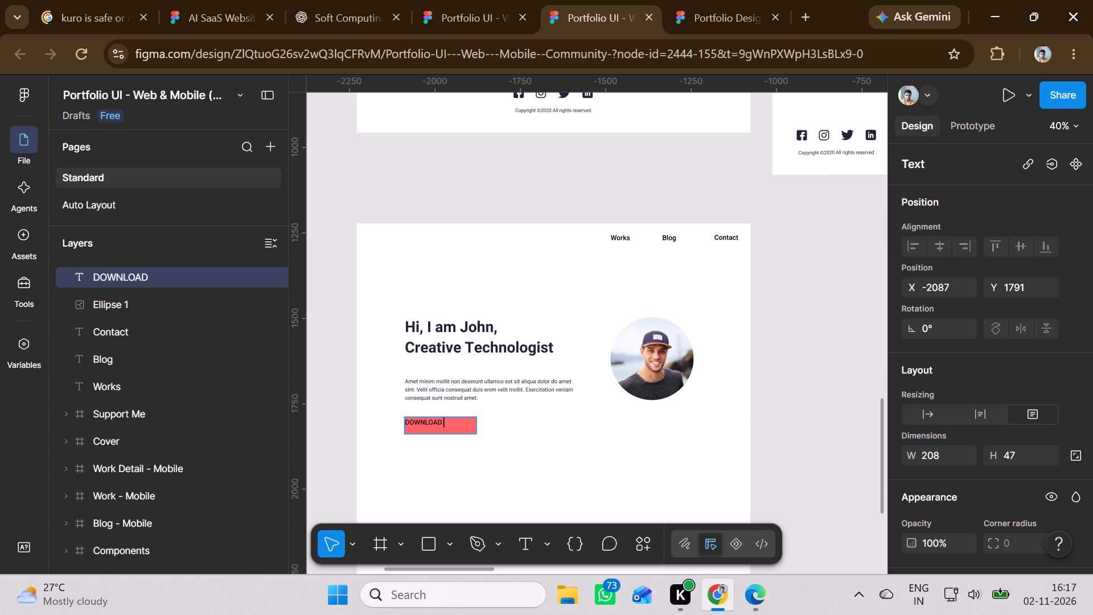
text(RESUME)
Set the fill of all the DOWNLOAD RESUME label text to near-white F6EDED.
drag(472, 419, 420, 419)
drag(420, 419, 405, 419)
scroll(968, 468, down, 4)
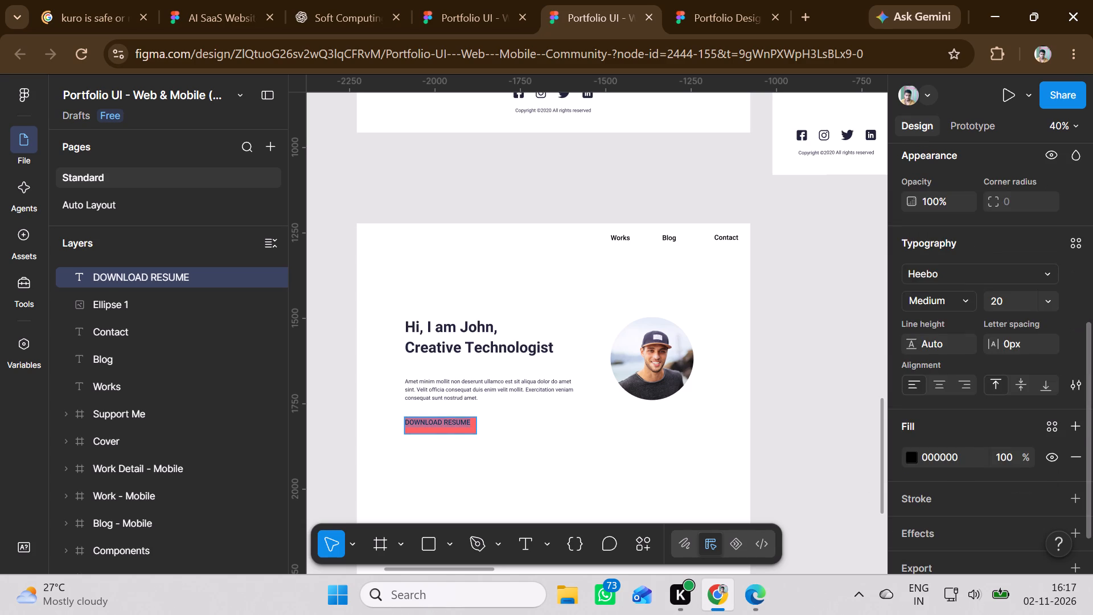
click(911, 452)
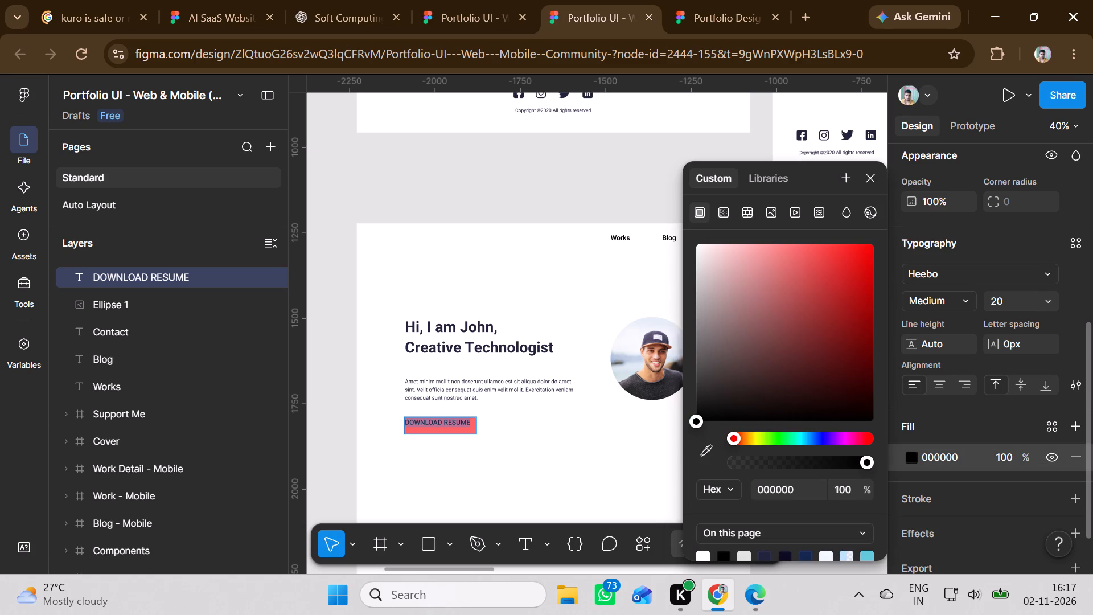
click(702, 249)
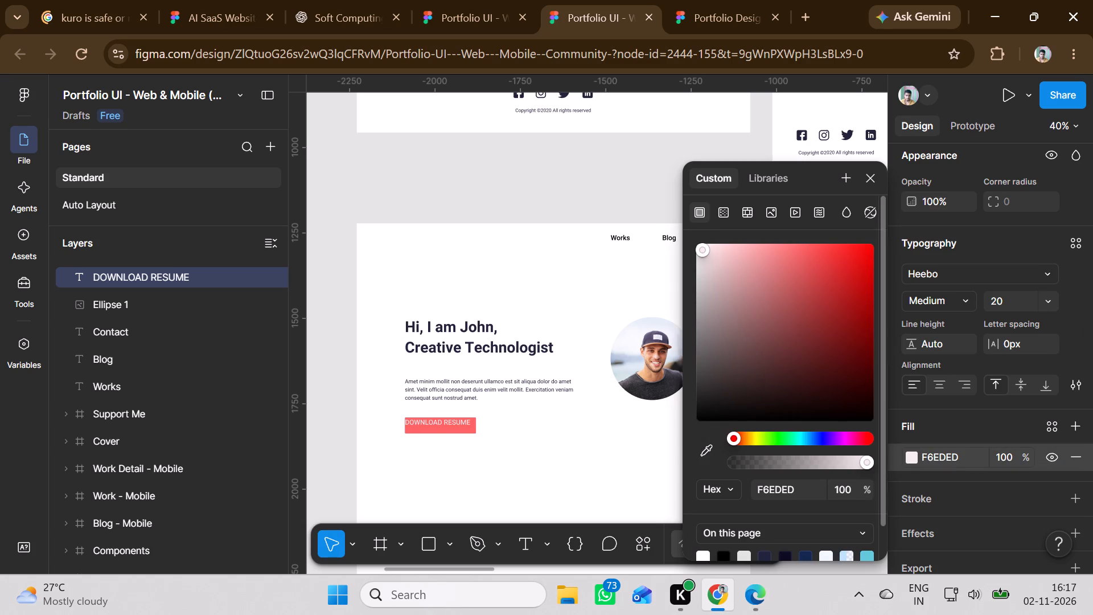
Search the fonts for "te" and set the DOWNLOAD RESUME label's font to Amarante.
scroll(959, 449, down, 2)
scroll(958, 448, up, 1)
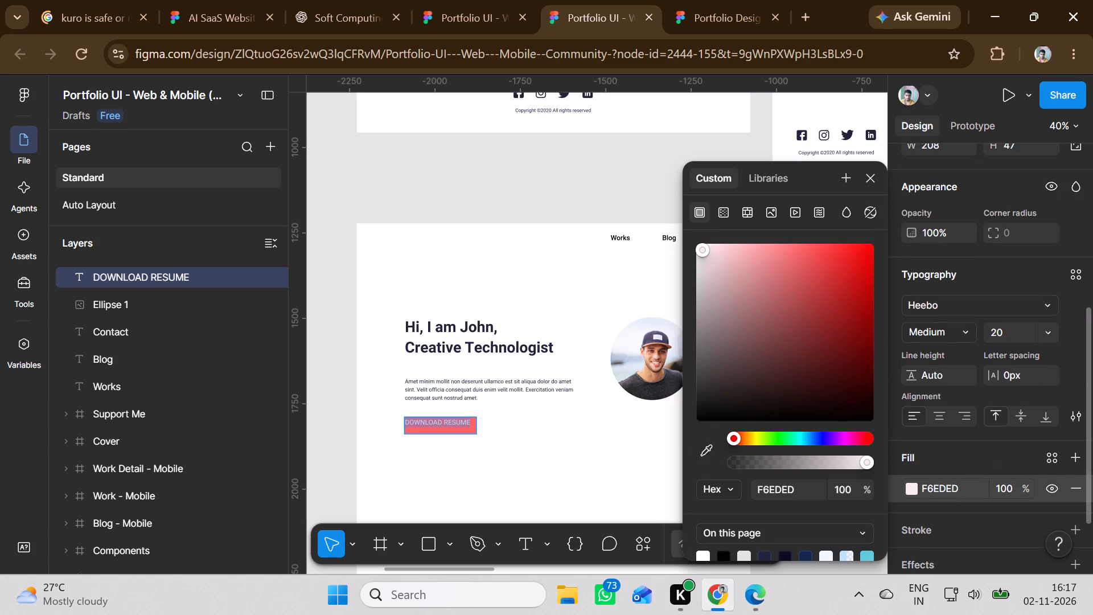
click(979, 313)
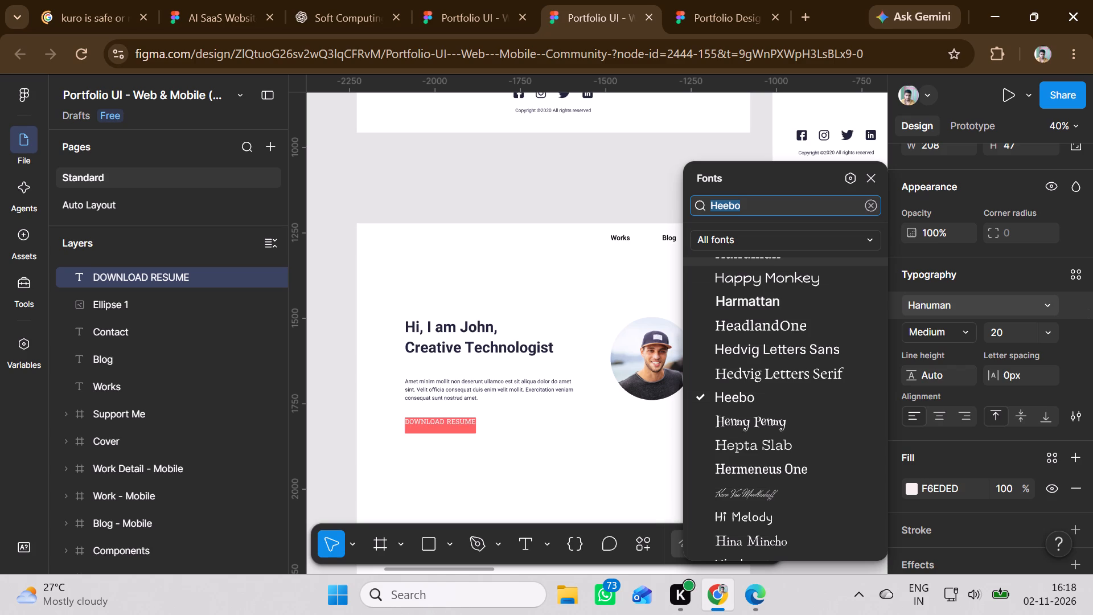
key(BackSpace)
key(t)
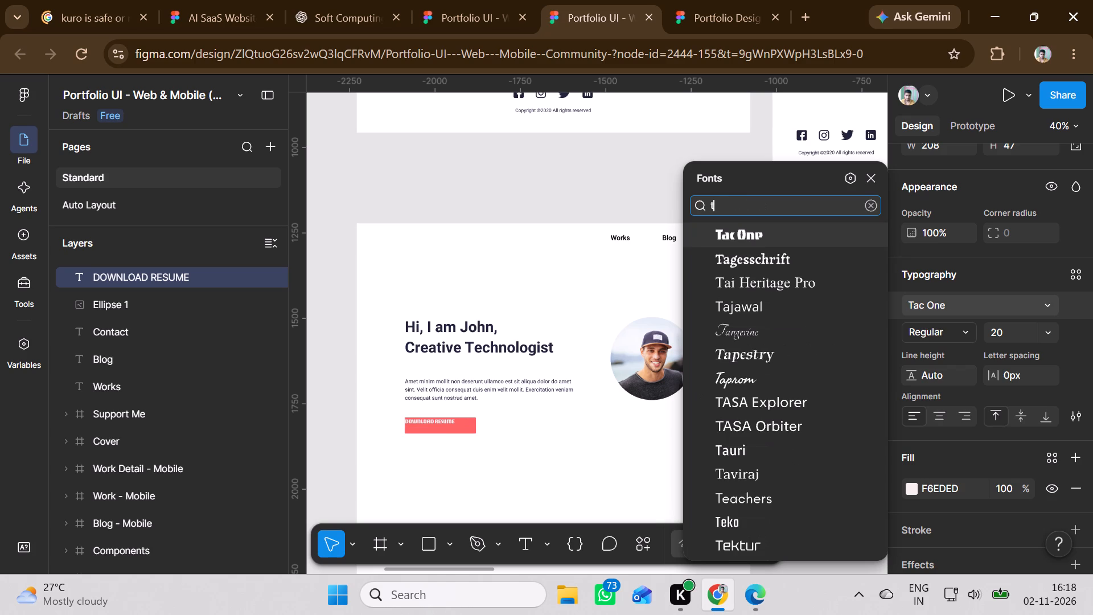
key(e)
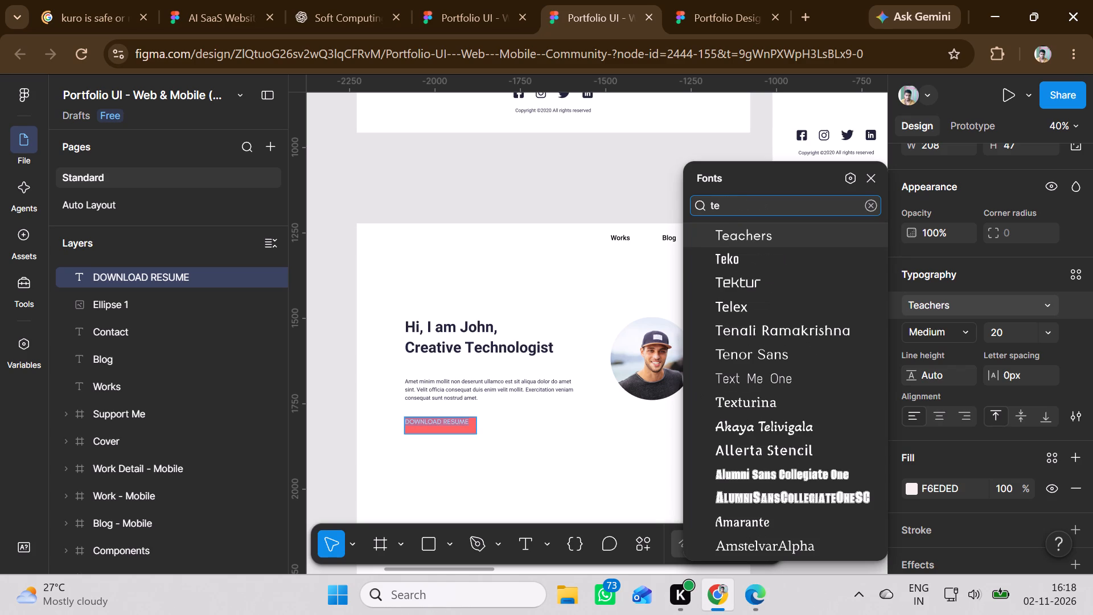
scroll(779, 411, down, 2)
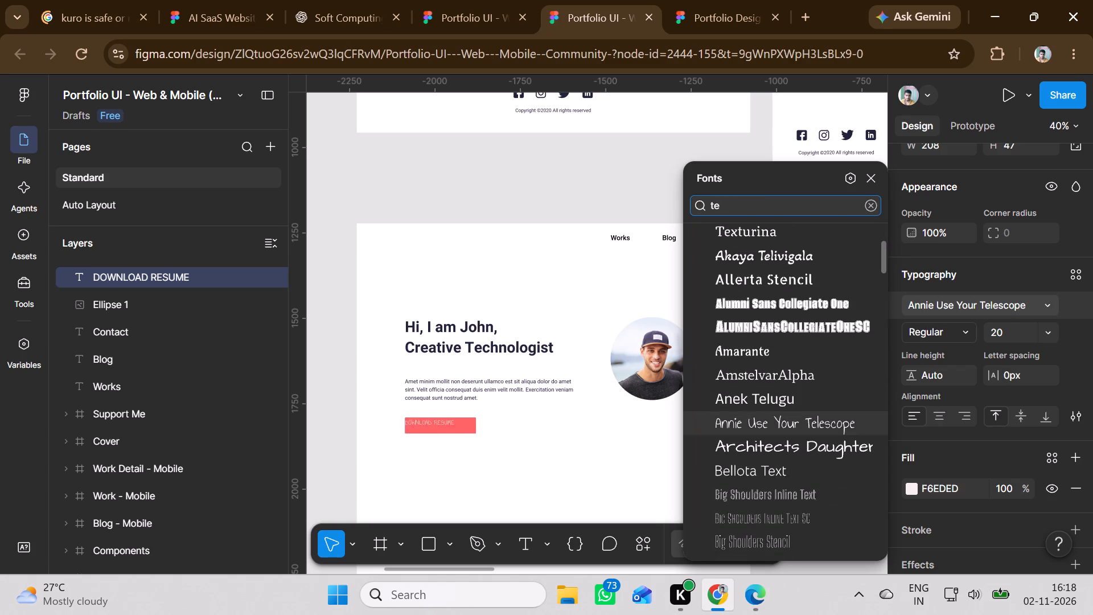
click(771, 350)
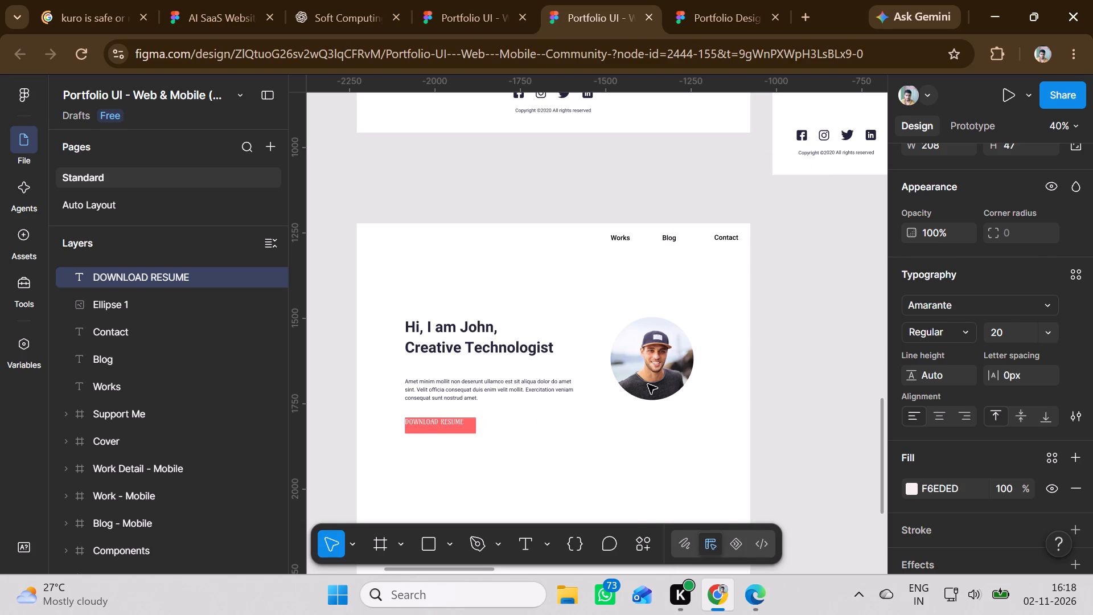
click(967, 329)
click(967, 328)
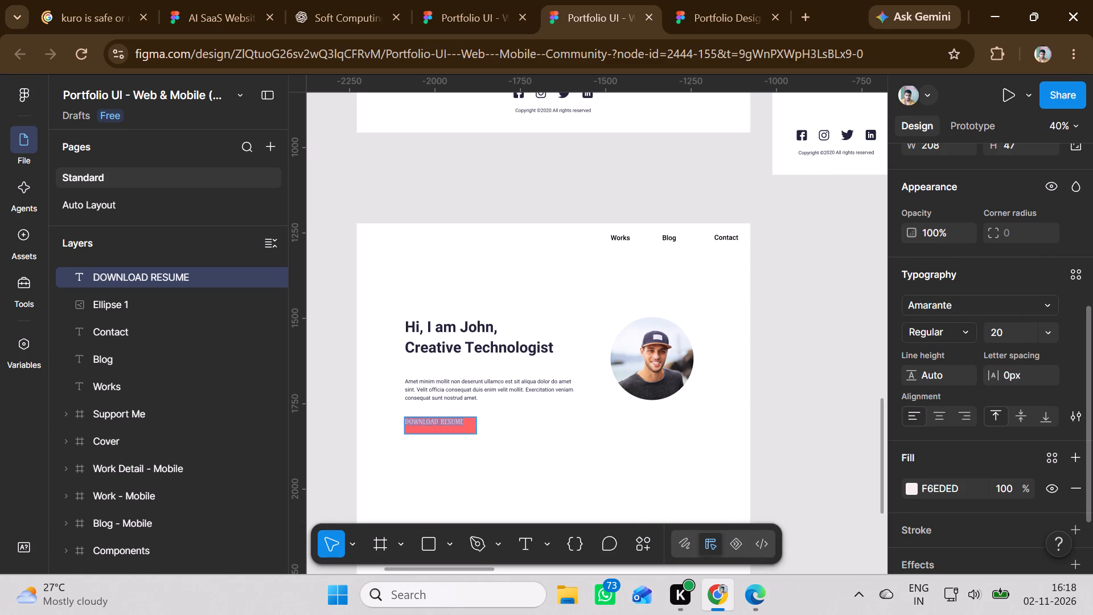
Set the DOWNLOAD RESUME label's font to Amethysta and check its available weights.
click(969, 306)
scroll(797, 388, down, 4)
scroll(797, 389, up, 3)
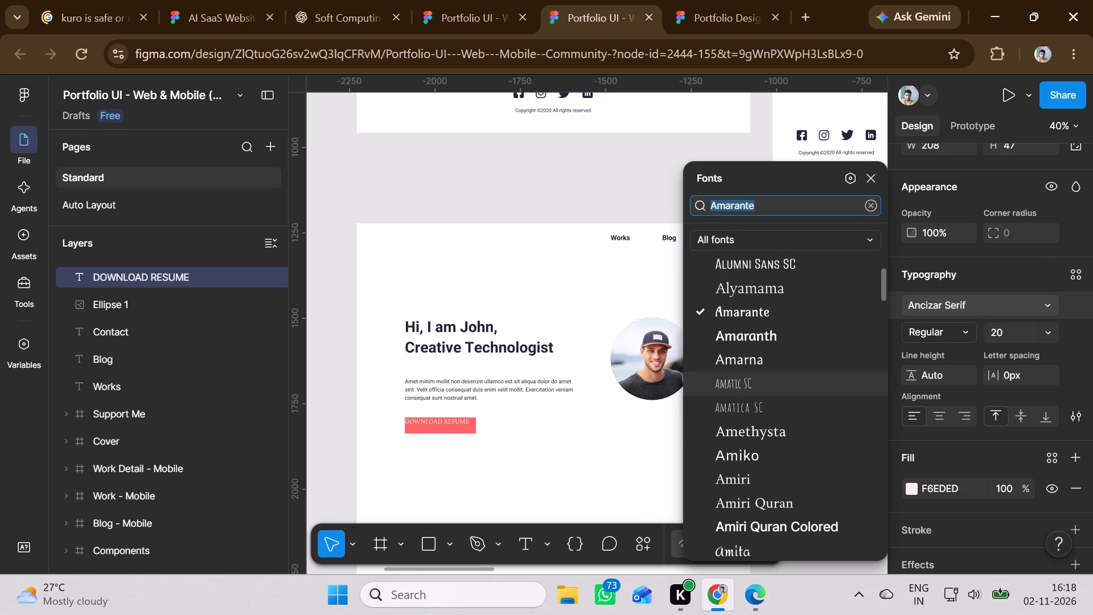
click(753, 439)
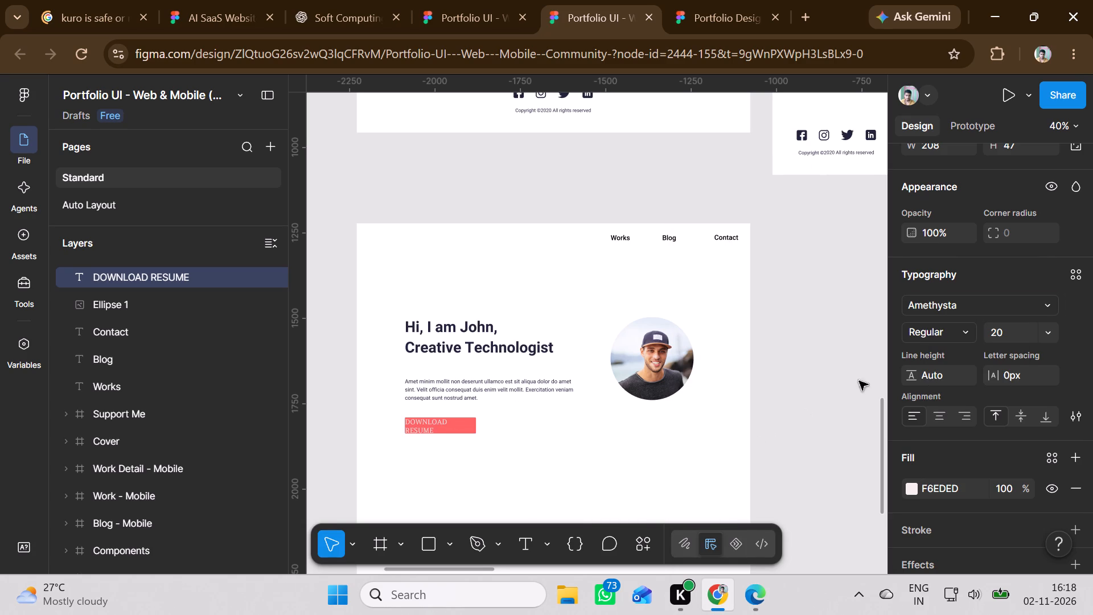
click(952, 327)
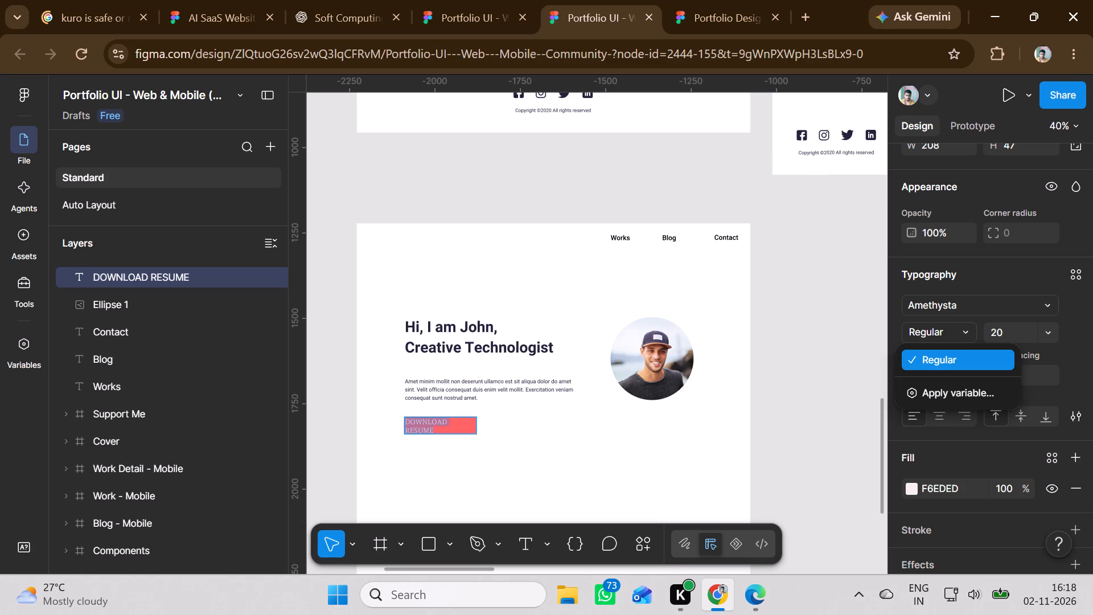
click(459, 428)
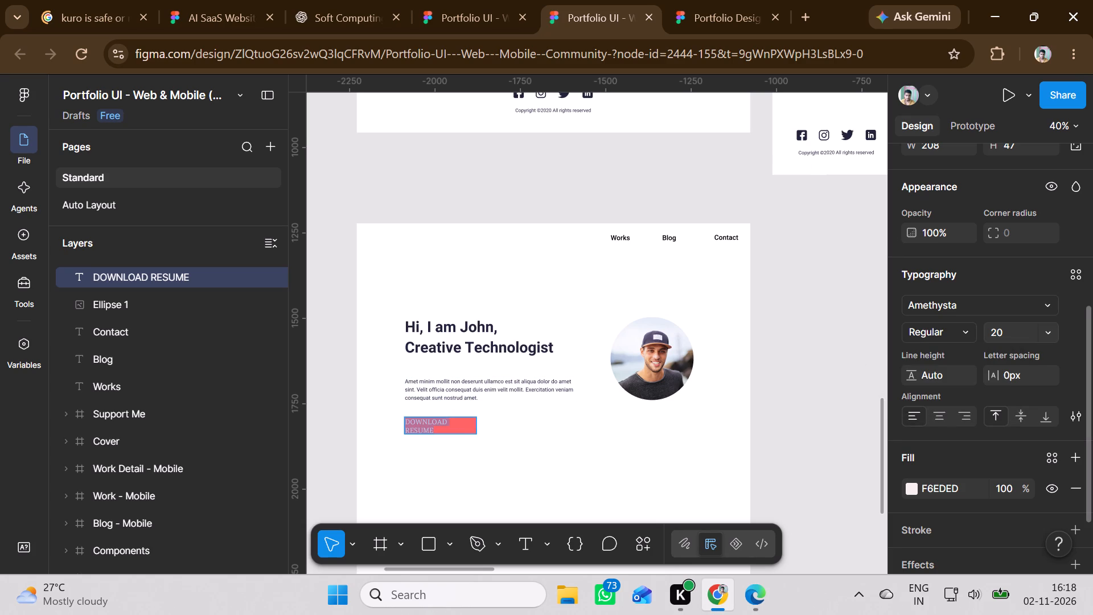
Select the whole DOWNLOAD RESUME label text and set its font size to 16.
click(454, 424)
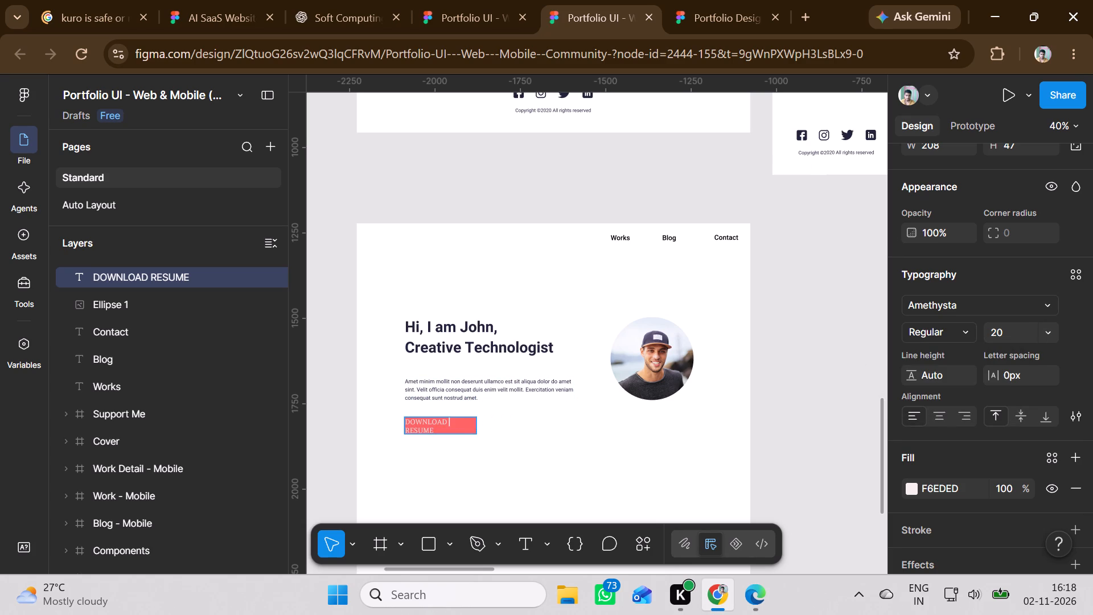
click(1045, 334)
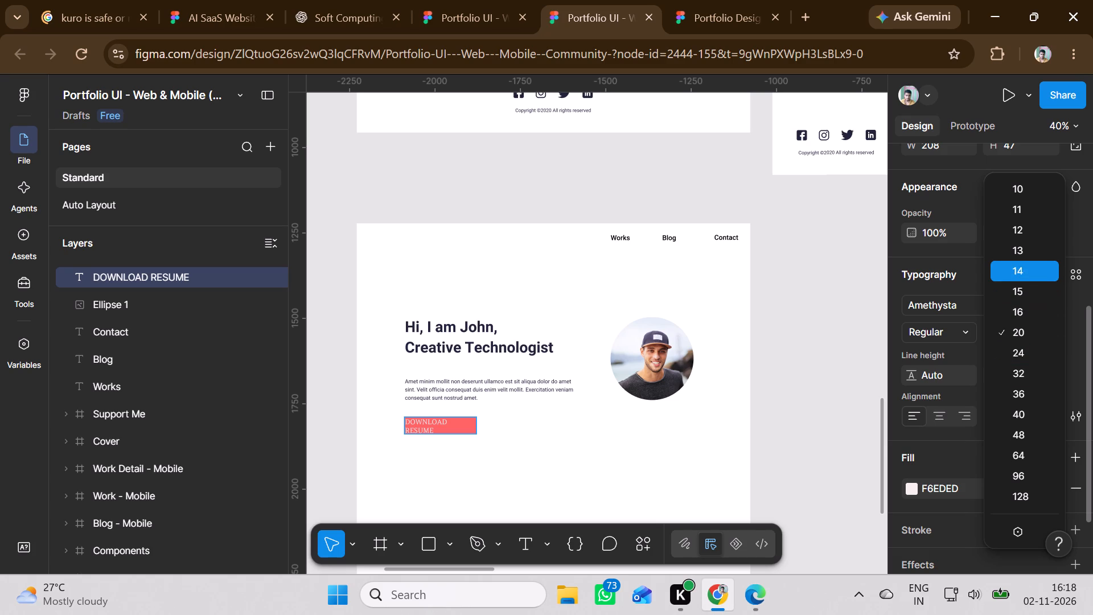
click(461, 423)
drag(450, 423, 449, 423)
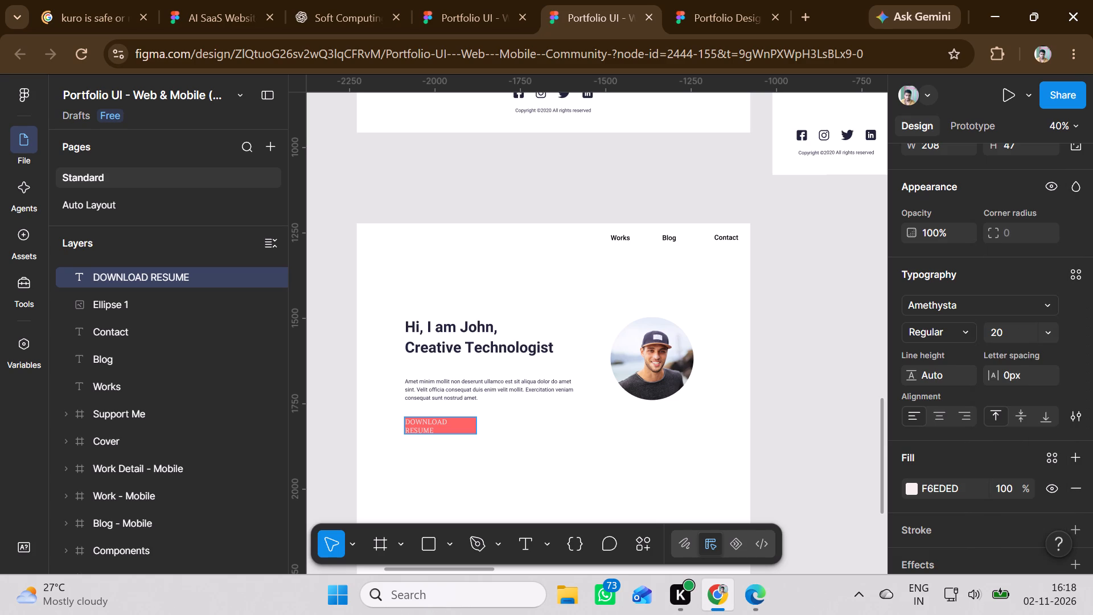
drag(449, 423, 408, 423)
click(408, 423)
click(438, 434)
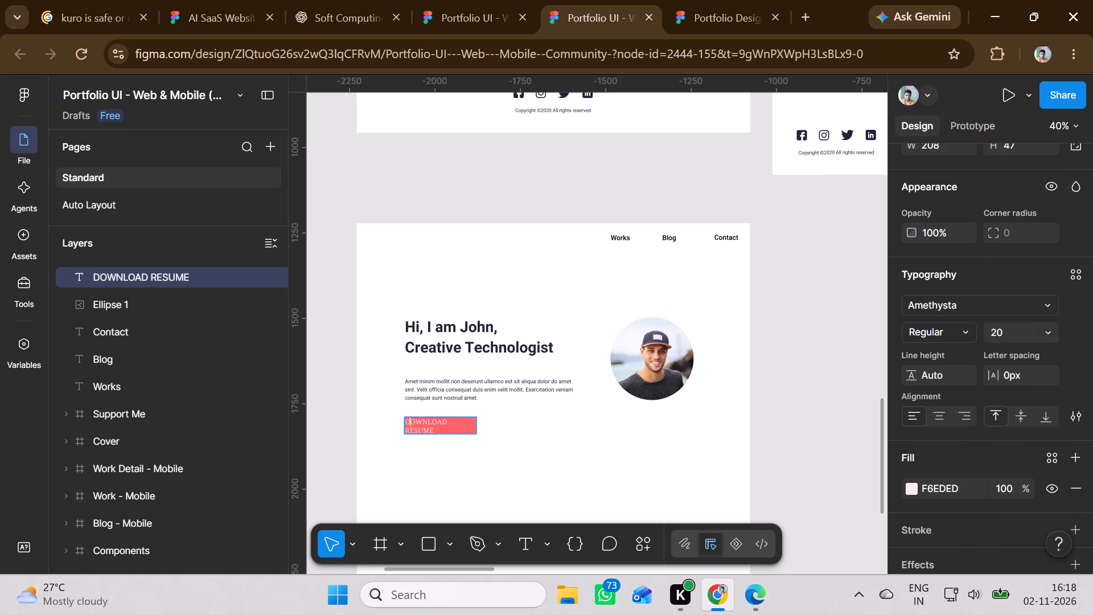
double_click(438, 429)
click(438, 429)
drag(438, 429, 409, 420)
click(1050, 334)
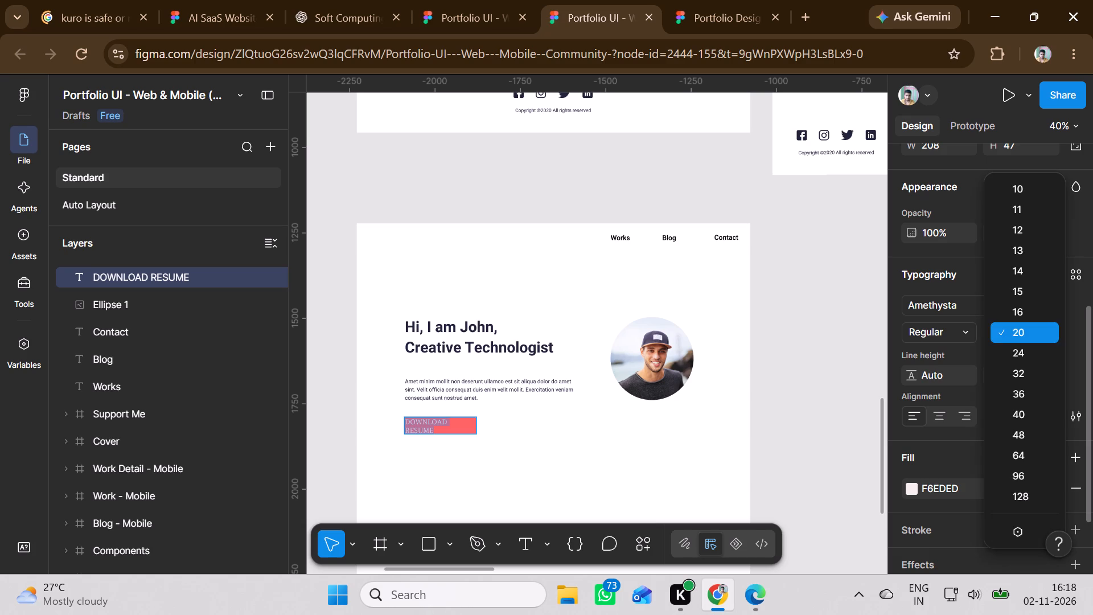
click(1020, 306)
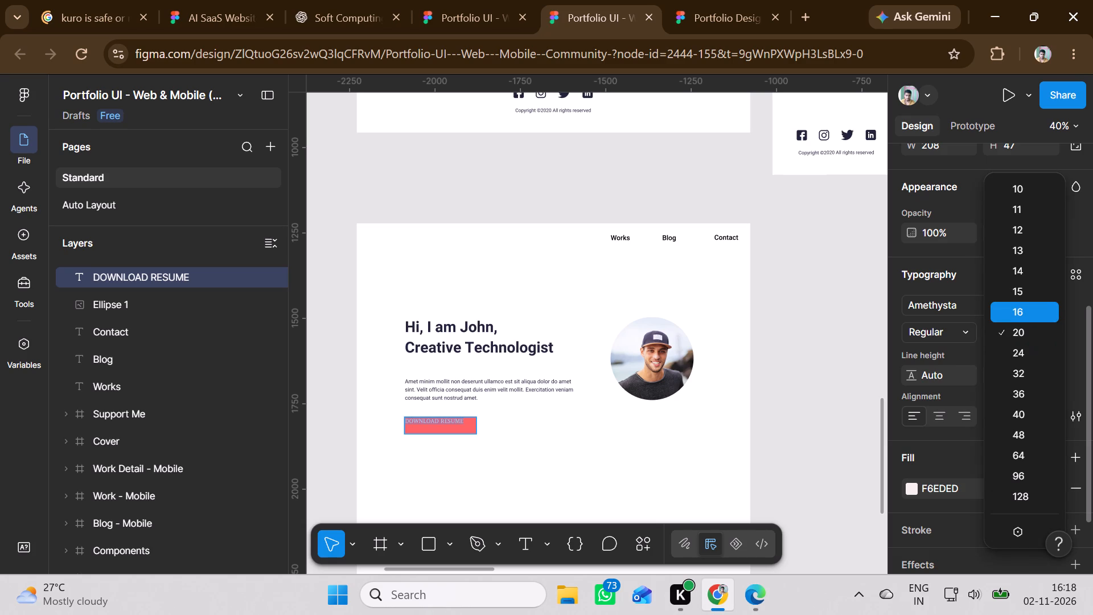
Move the DOWNLOAD RESUME label to sit roughly centred inside the red button, at about X -2072, Y 1799.
click(432, 459)
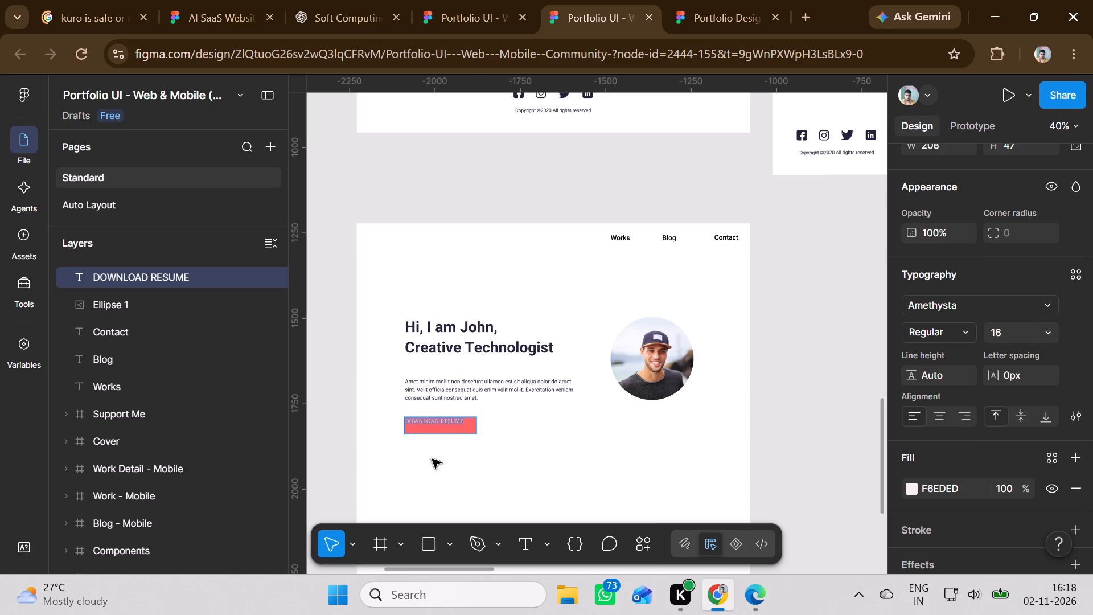
drag(434, 419, 435, 427)
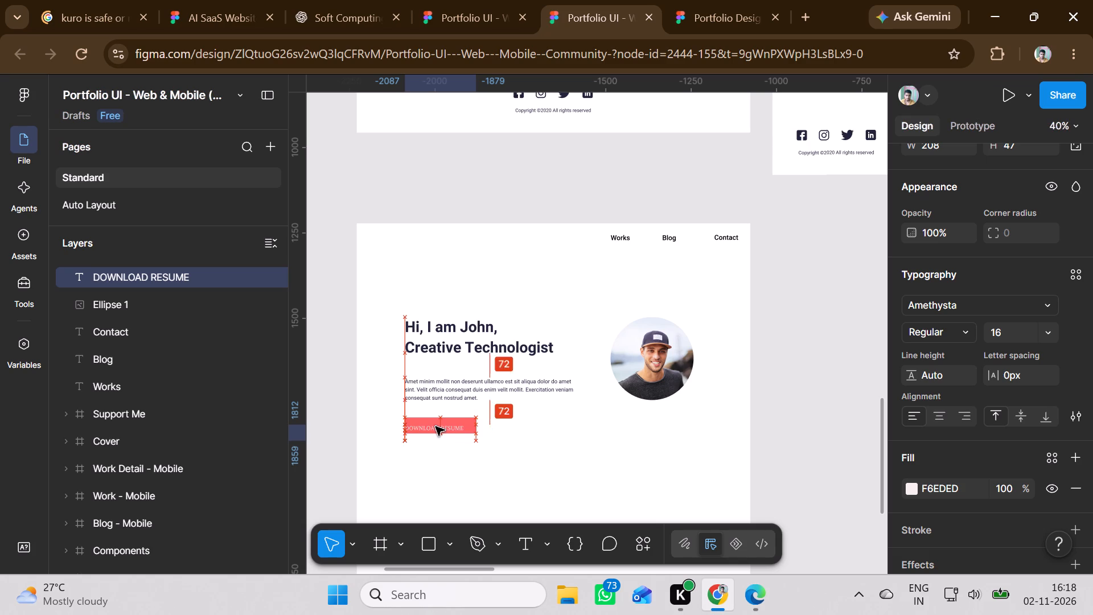
drag(435, 427, 442, 423)
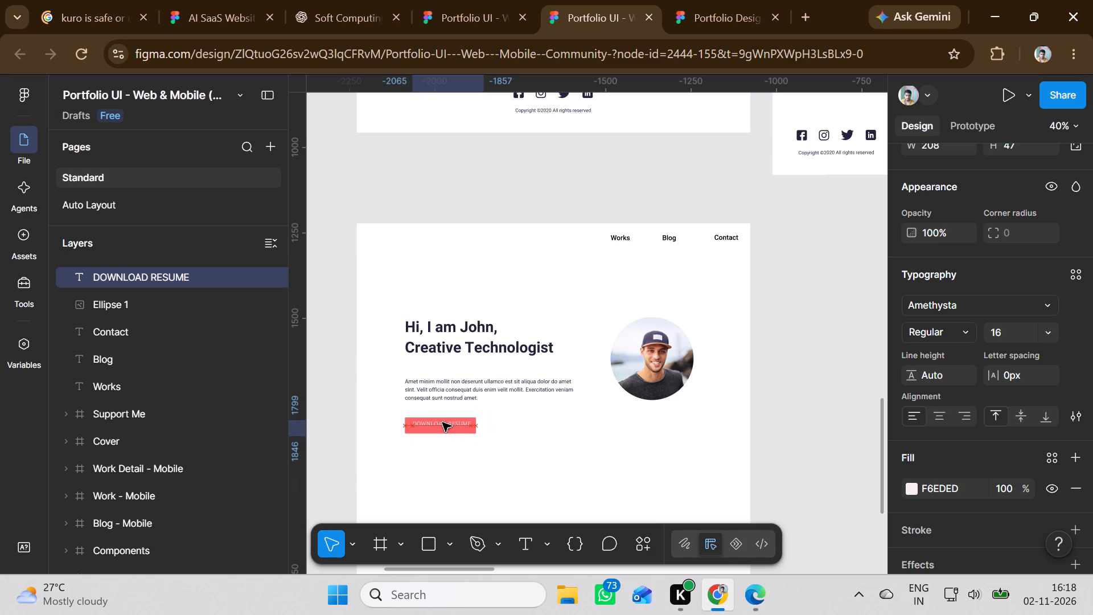
drag(442, 423, 439, 422)
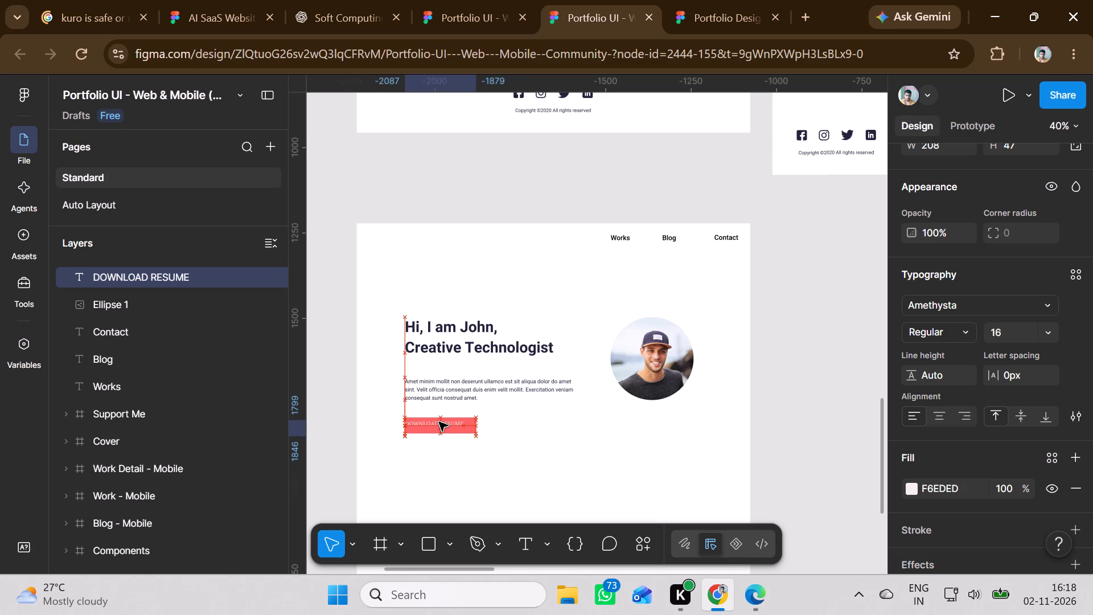
drag(439, 422, 440, 425)
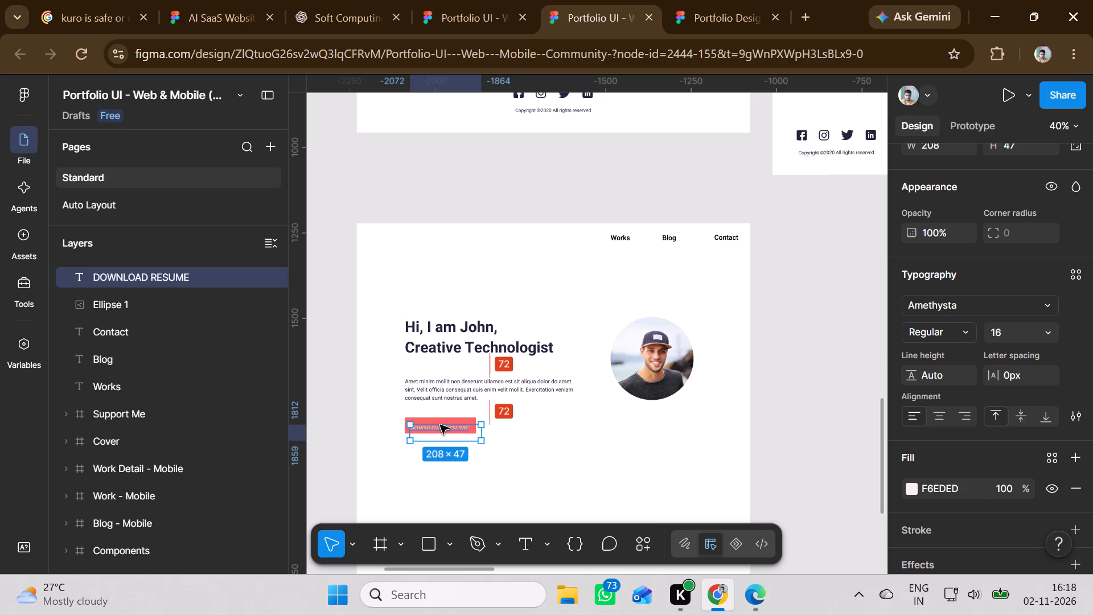
drag(440, 425, 439, 424)
click(541, 443)
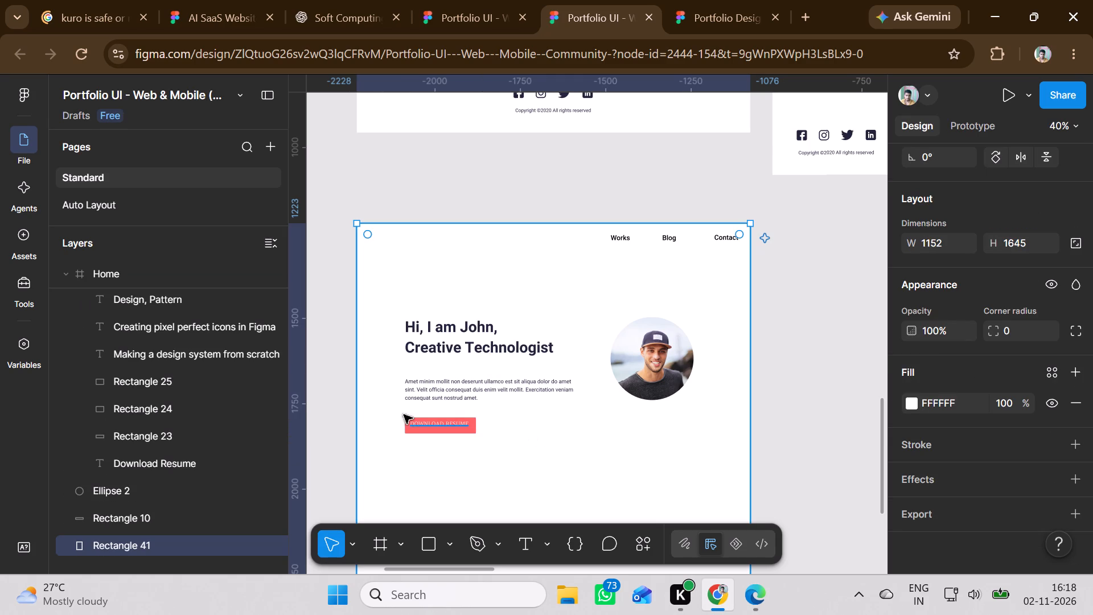
Browse the font list for the DOWNLOAD RESUME label and set its font to Alumni Sans Inline One.
click(410, 428)
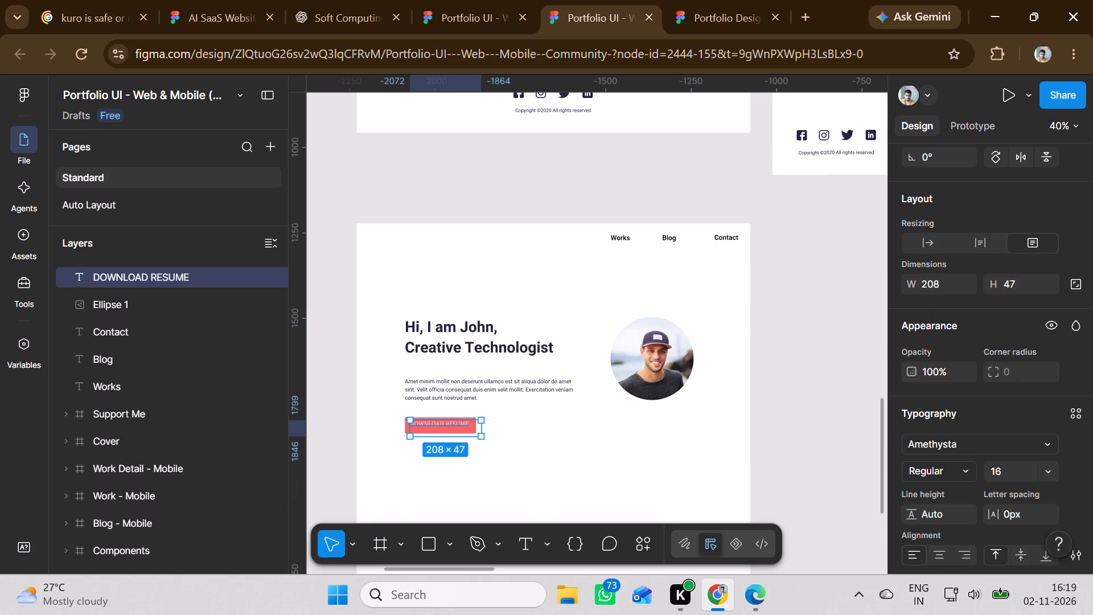
click(966, 475)
click(966, 475)
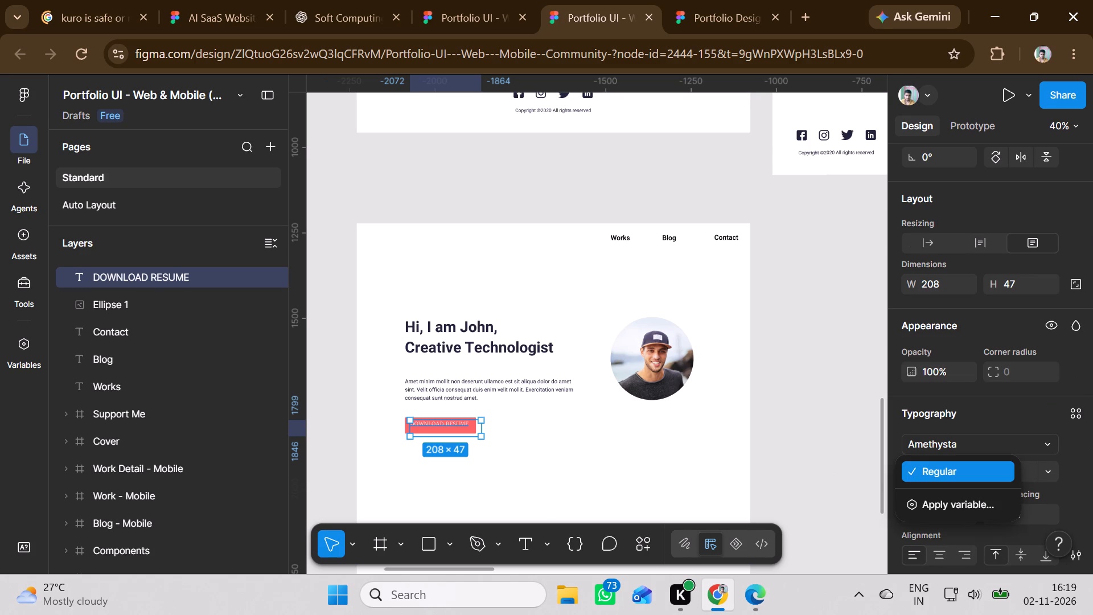
click(1005, 449)
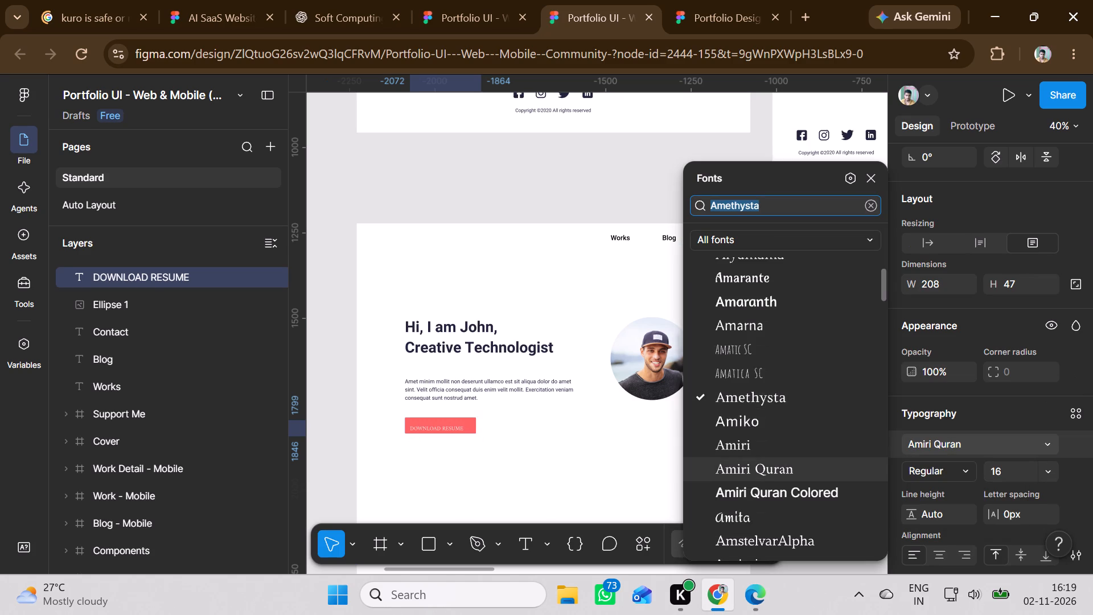
scroll(780, 461, up, 1)
scroll(780, 461, down, 1)
scroll(780, 461, up, 10)
scroll(780, 462, down, 15)
scroll(775, 498, up, 4)
scroll(775, 498, down, 1)
scroll(775, 498, up, 5)
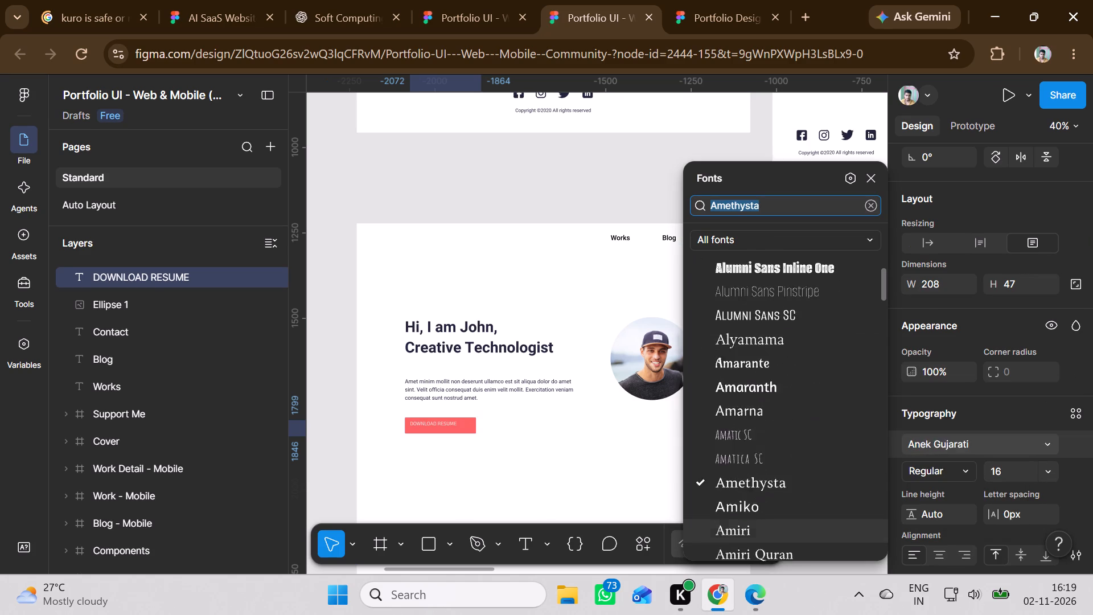
scroll(775, 498, up, 13)
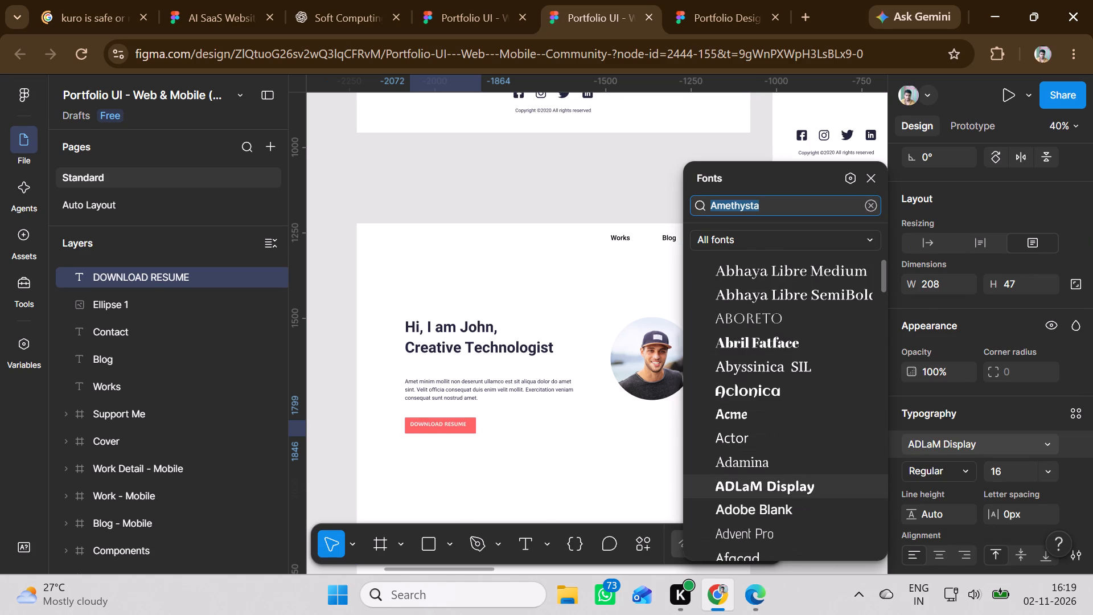
scroll(815, 349, up, 1)
scroll(815, 349, down, 1)
scroll(815, 349, up, 4)
scroll(807, 416, down, 2)
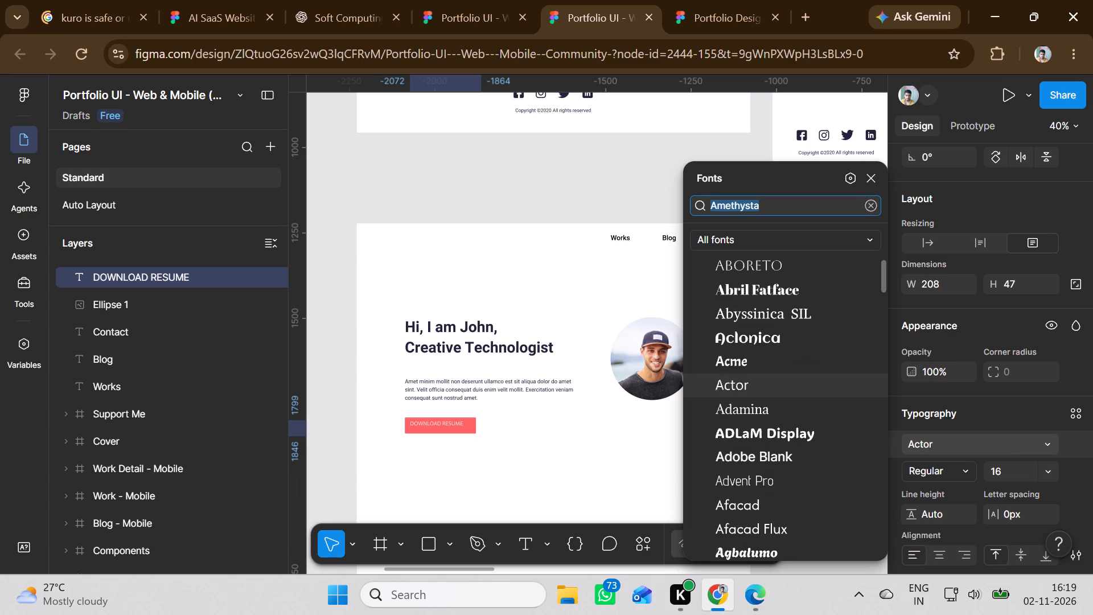
scroll(807, 416, down, 7)
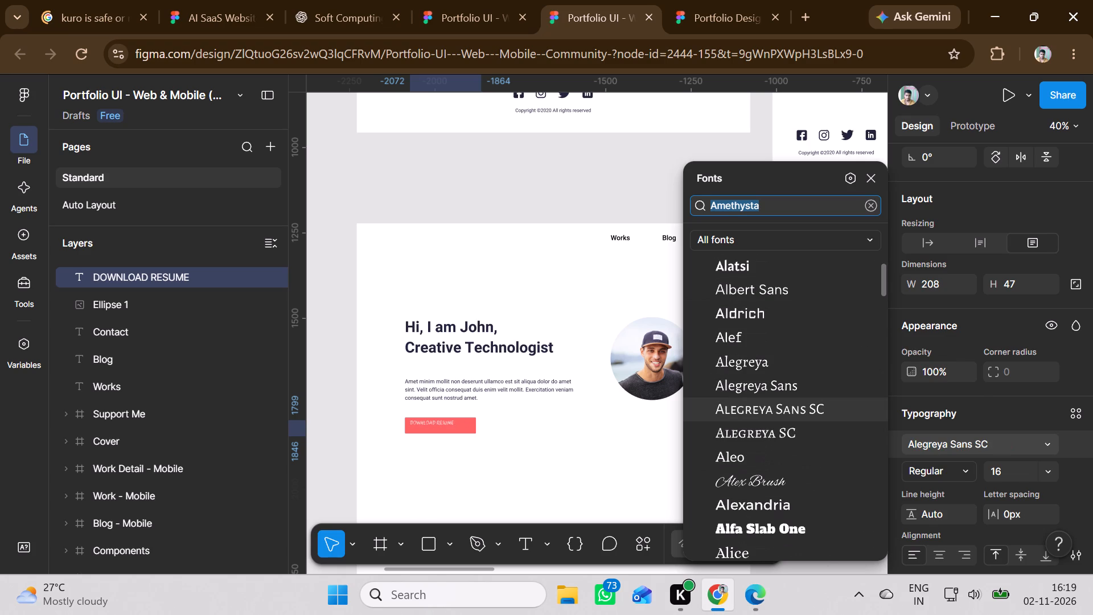
scroll(807, 416, down, 2)
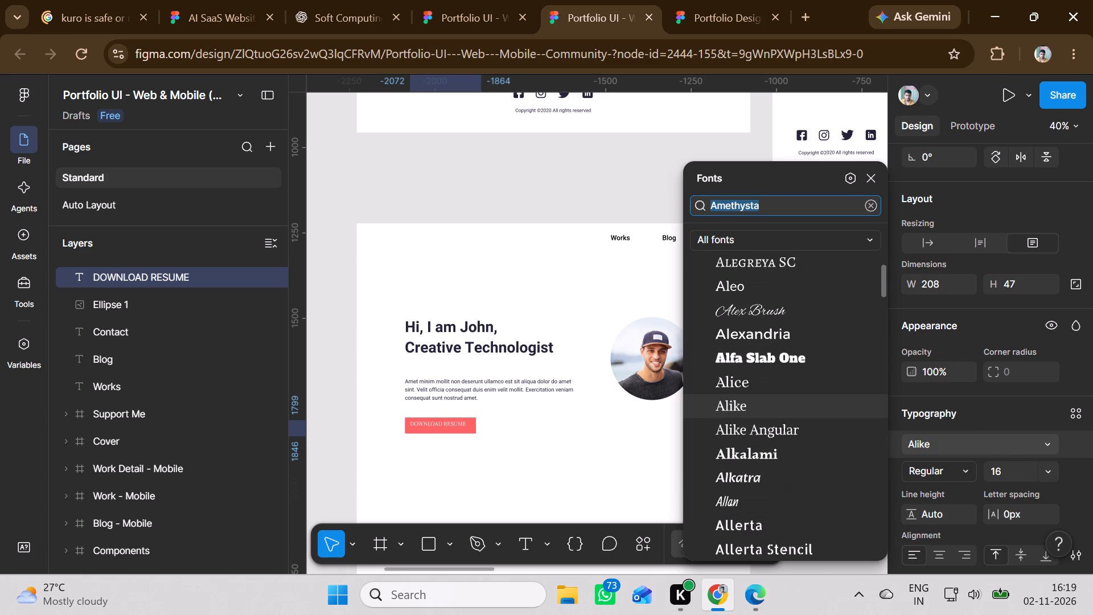
scroll(807, 416, down, 5)
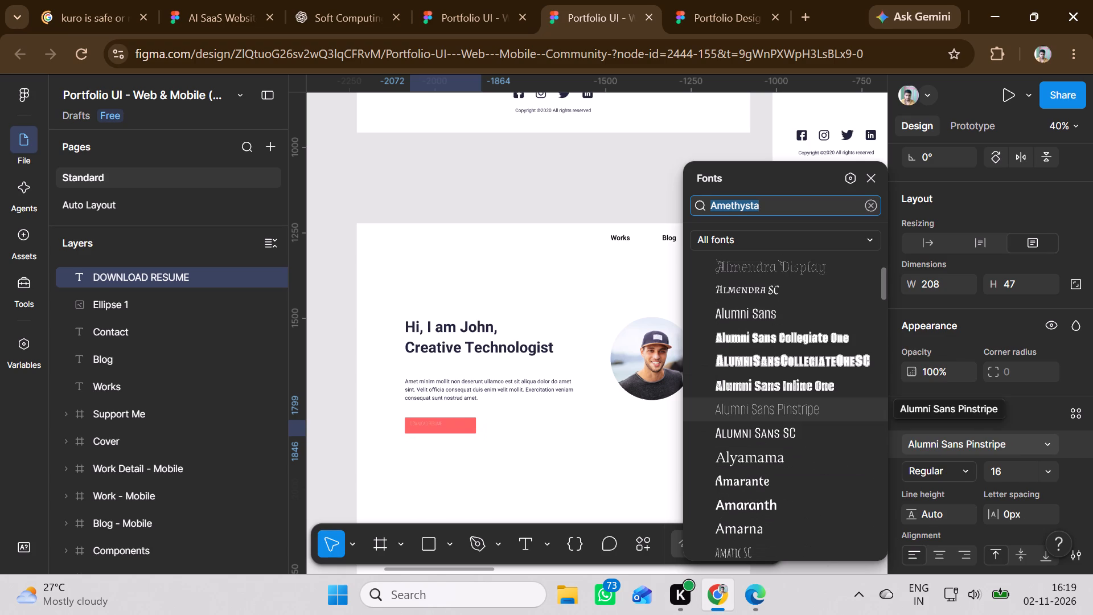
click(802, 386)
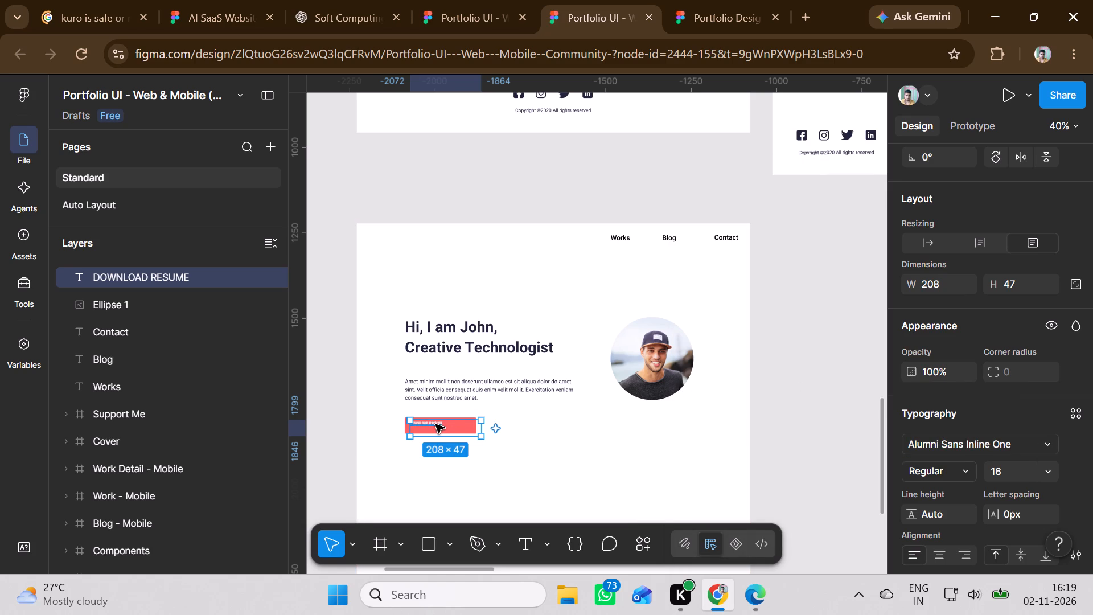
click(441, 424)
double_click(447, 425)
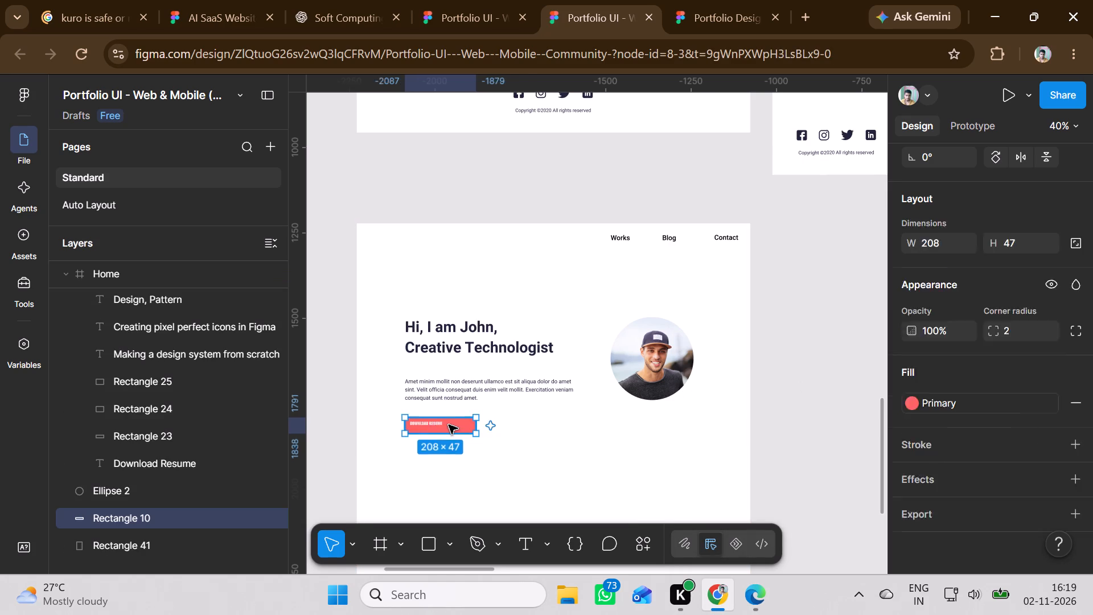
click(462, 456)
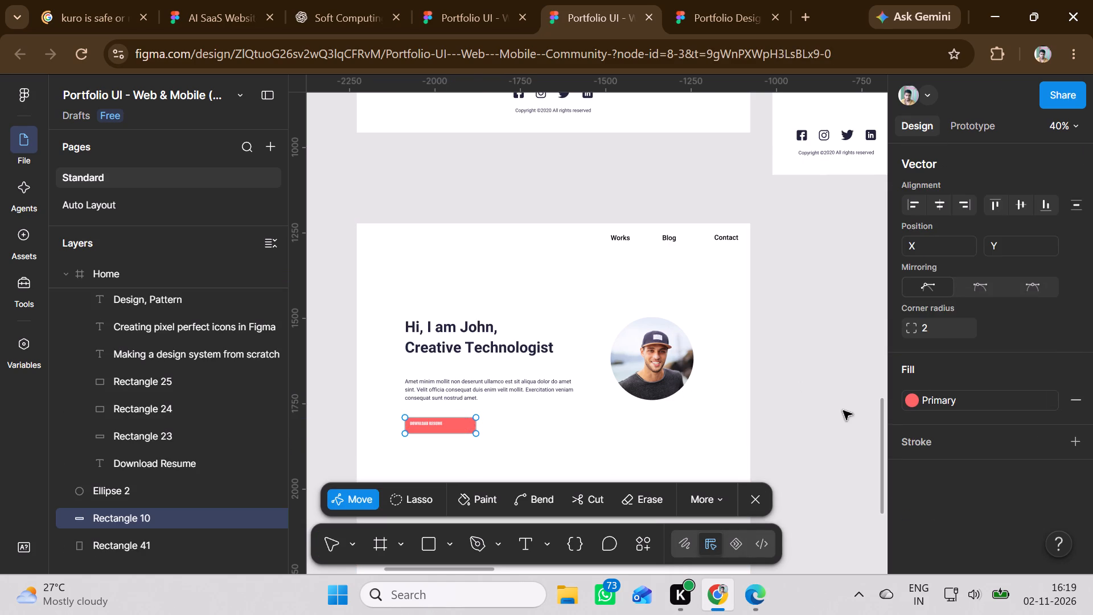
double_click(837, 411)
Select the whole DOWNLOAD RESUME label text and set its font size to 24.
double_click(437, 424)
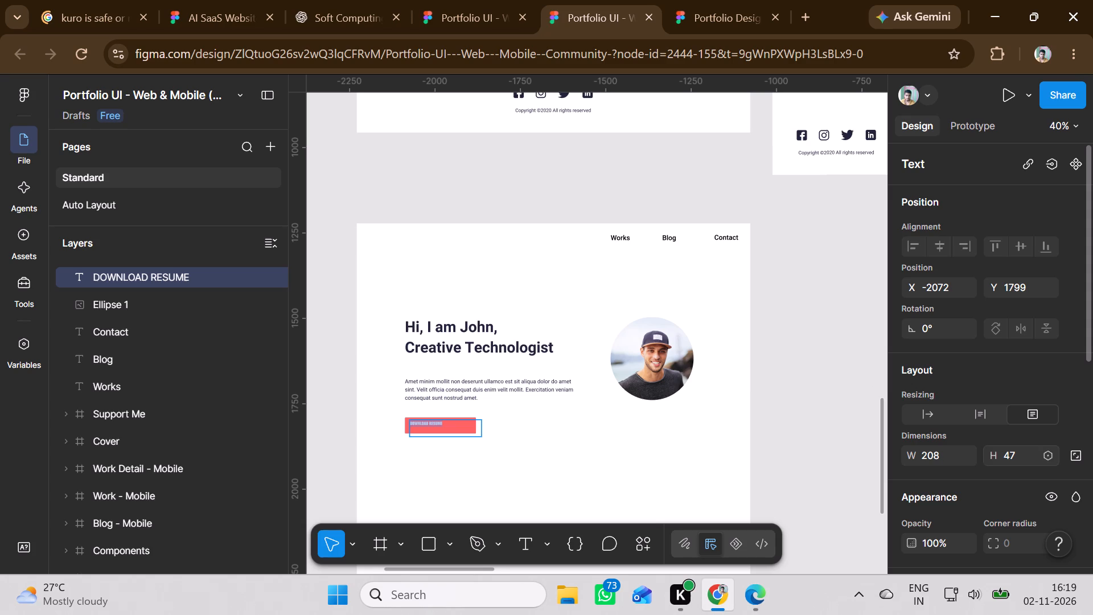
scroll(1018, 448, up, 1)
scroll(1018, 448, down, 3)
click(1040, 383)
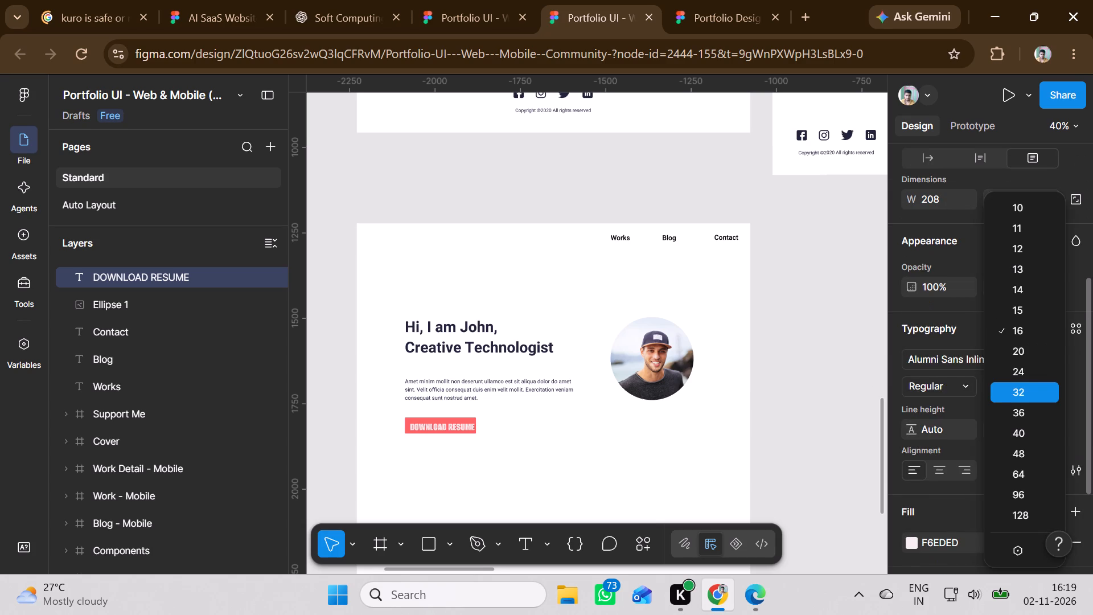
click(1027, 371)
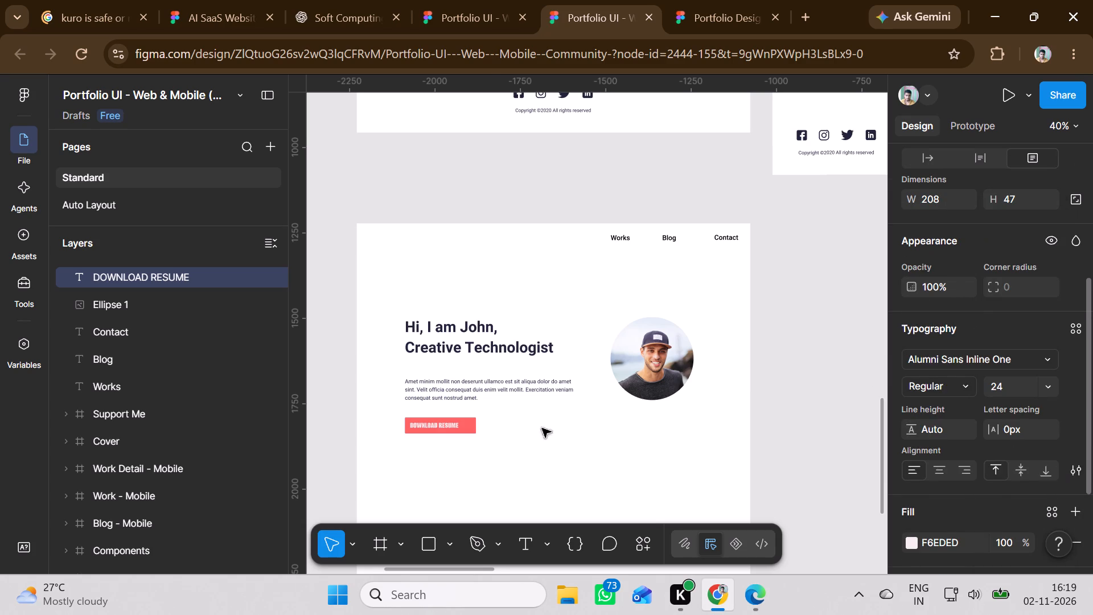
click(520, 432)
click(520, 432)
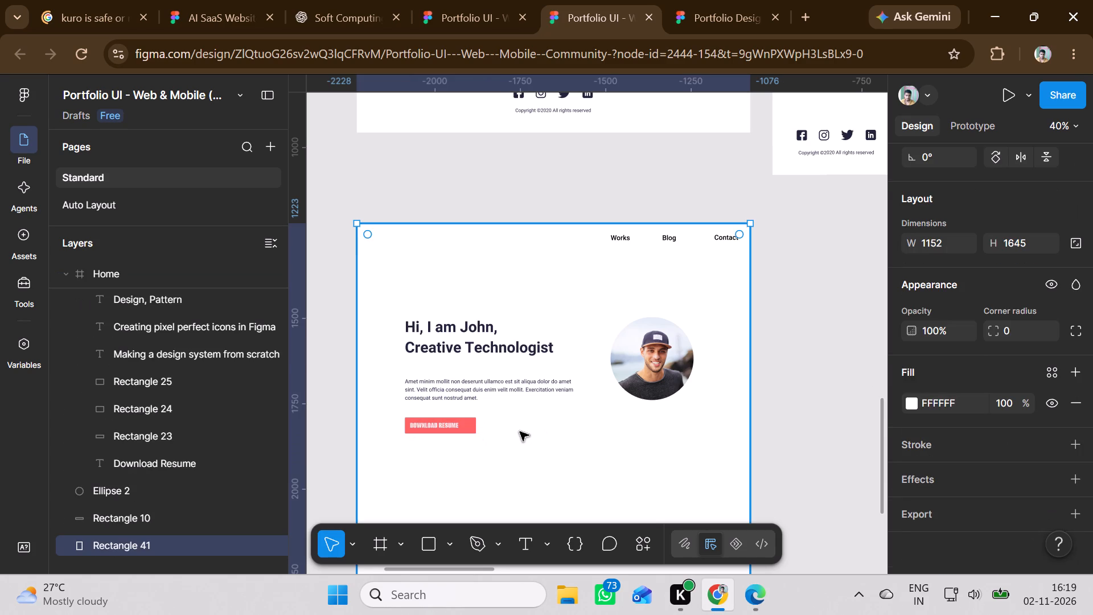
Move the light blue Recent posts background band from the Home frame onto the white page below the resume button, at about X -2228, Y 1918.
scroll(520, 432, up, 10)
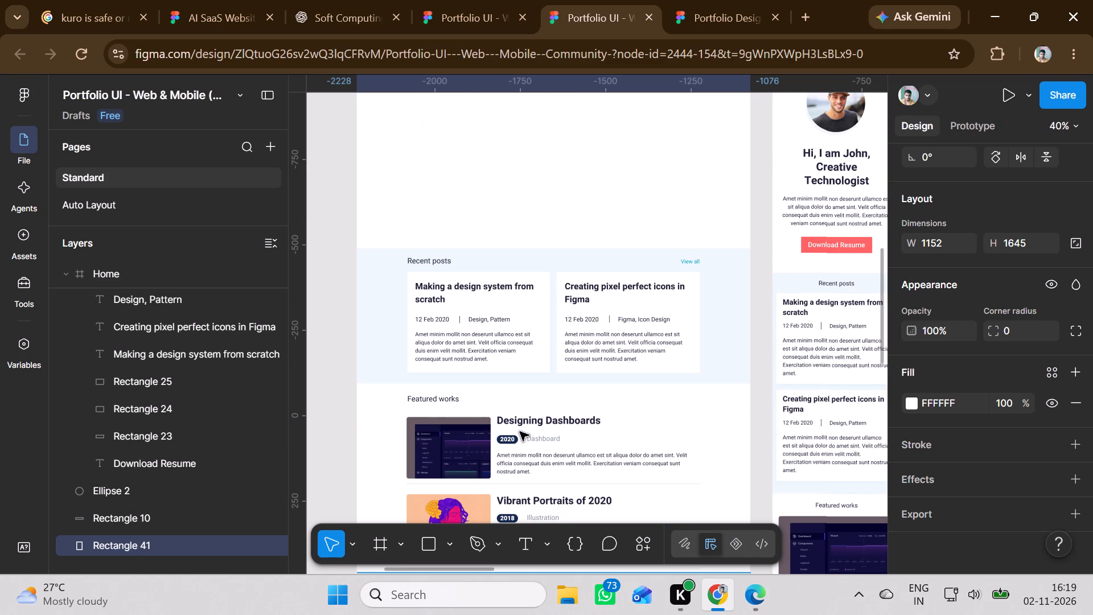
scroll(520, 432, down, 1)
scroll(520, 432, up, 8)
scroll(520, 432, down, 4)
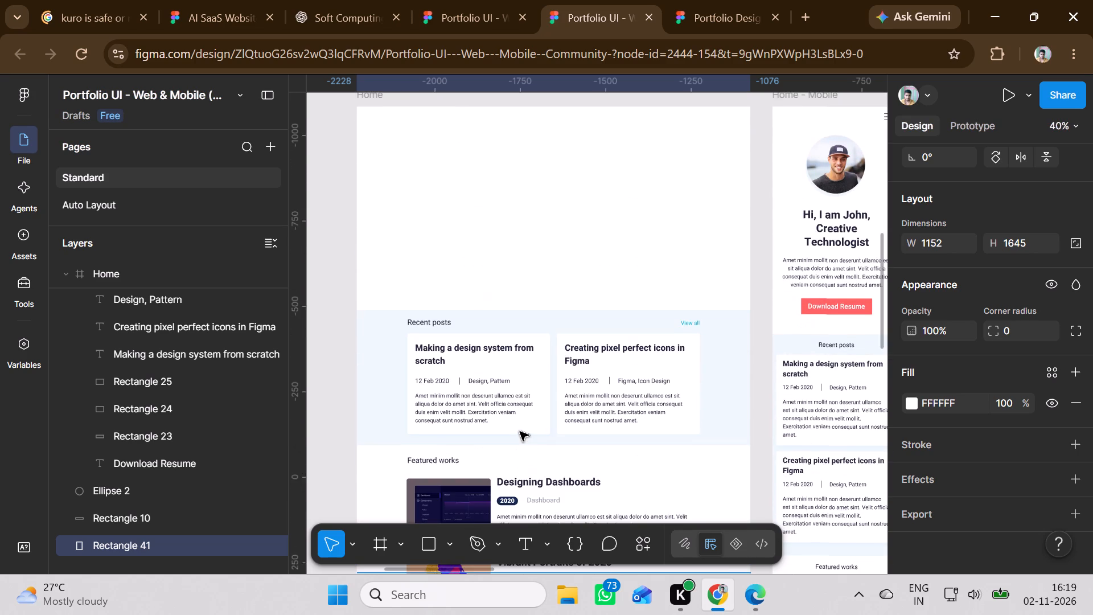
scroll(520, 432, down, 1)
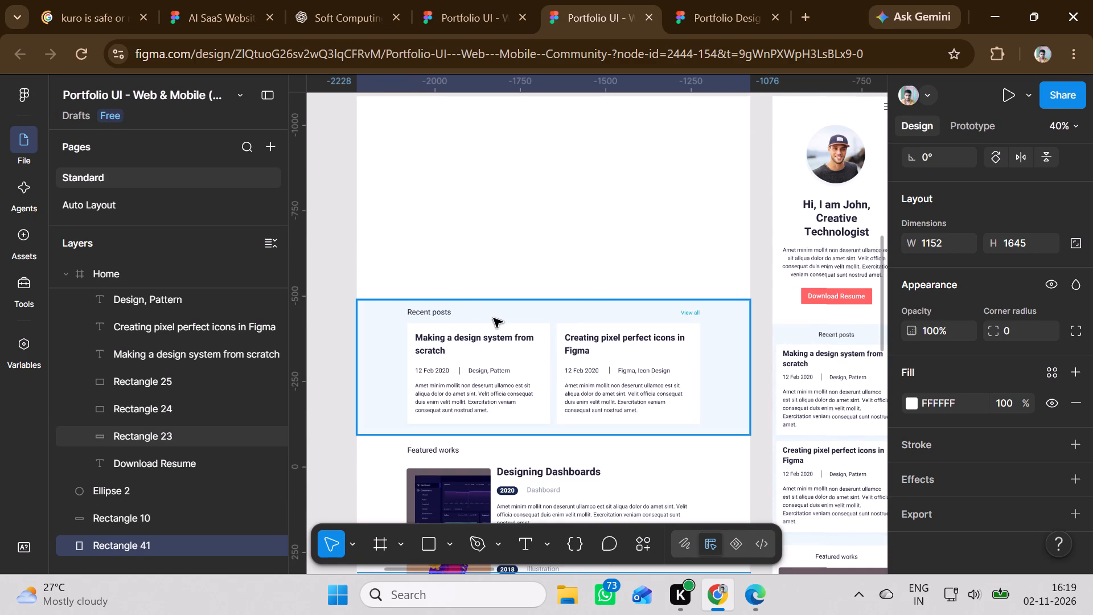
drag(503, 316, 500, 354)
scroll(500, 354, down, 12)
scroll(500, 354, up, 1)
scroll(500, 354, down, 5)
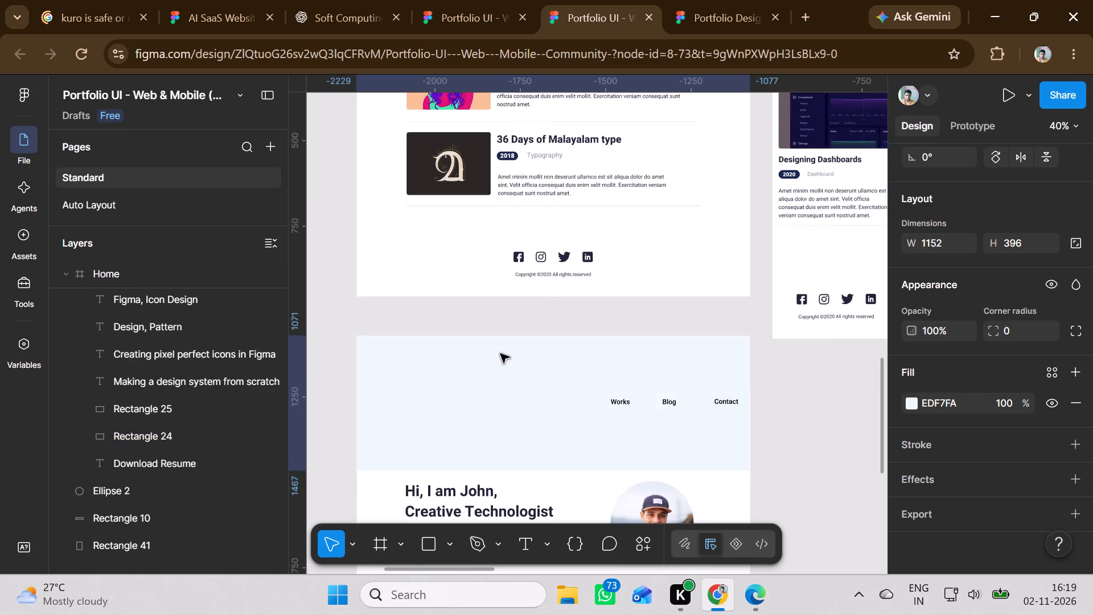
scroll(500, 354, down, 3)
drag(500, 354, 513, 269)
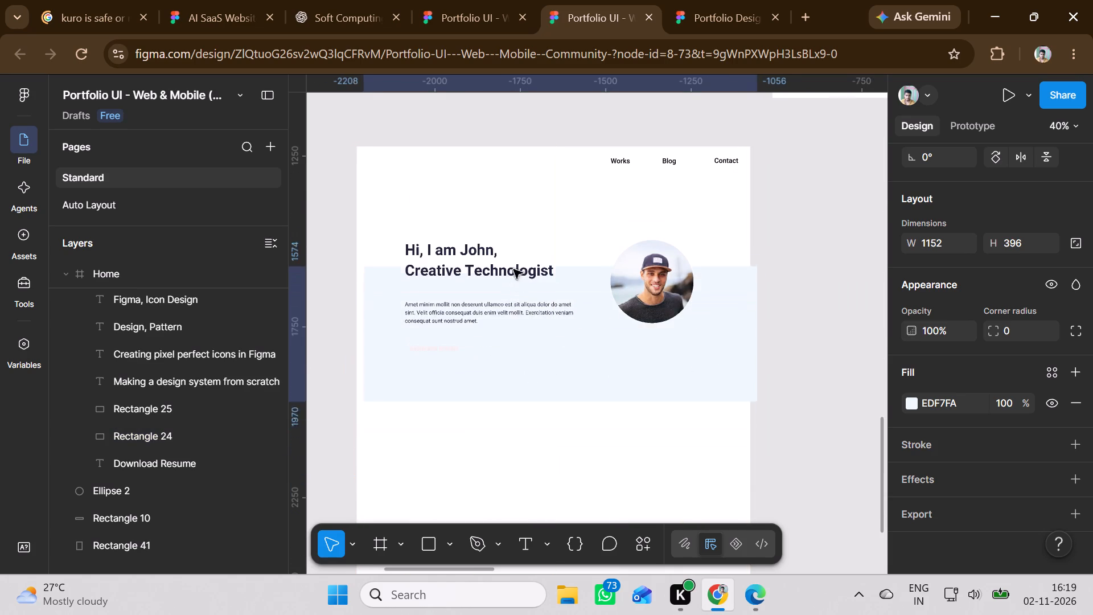
drag(513, 269, 504, 251)
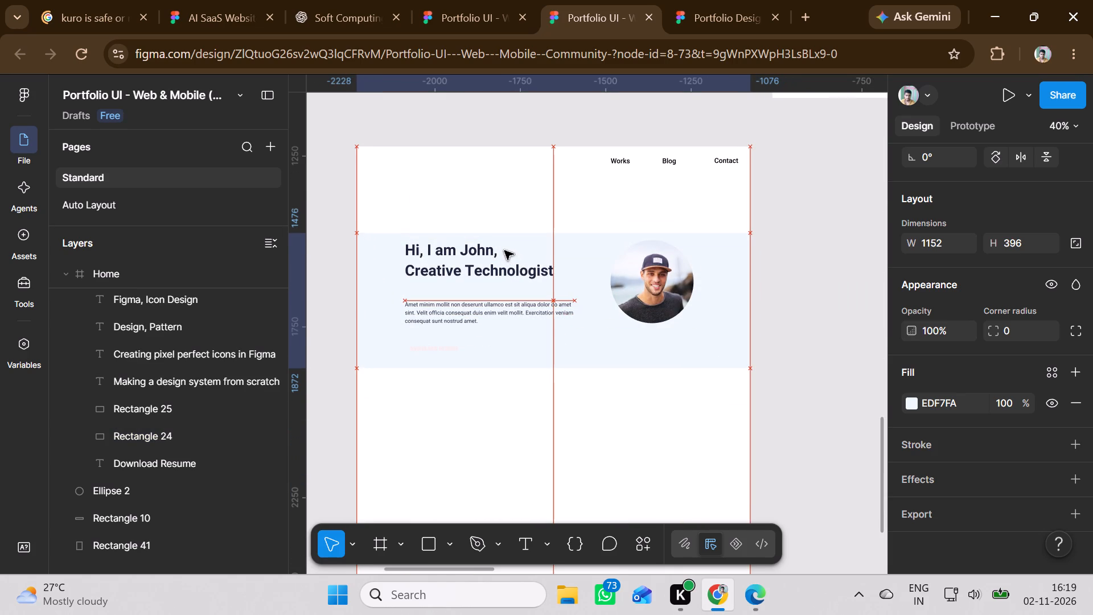
drag(504, 251, 490, 391)
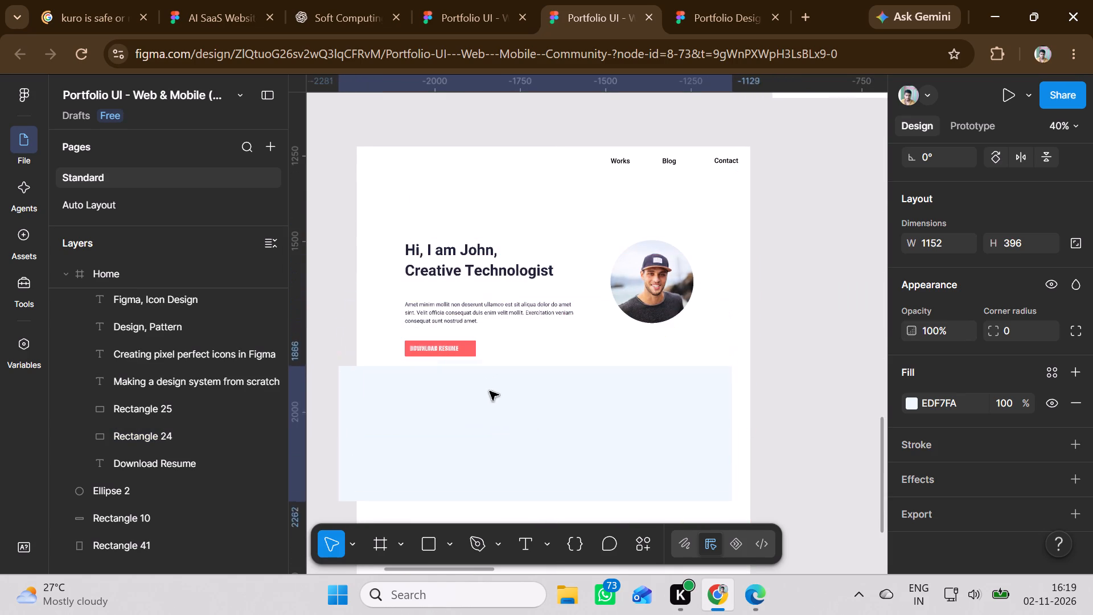
drag(490, 391, 503, 400)
scroll(562, 366, down, 3)
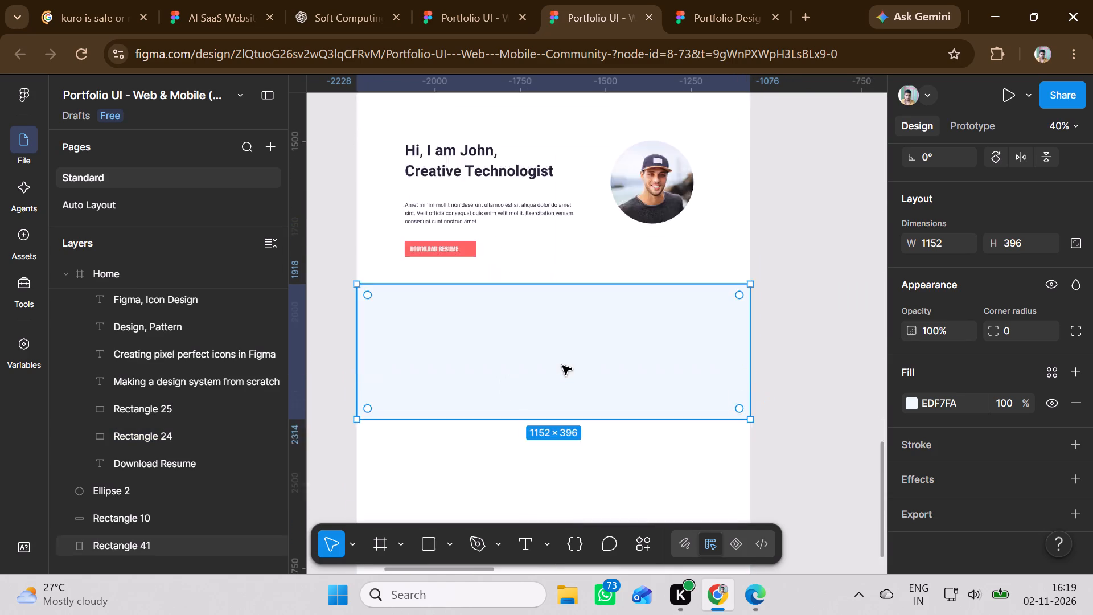
Move the Recent posts heading from the Home frame onto the upper-left part of the light blue band, at about X -2136, Y 1943.
scroll(562, 366, up, 17)
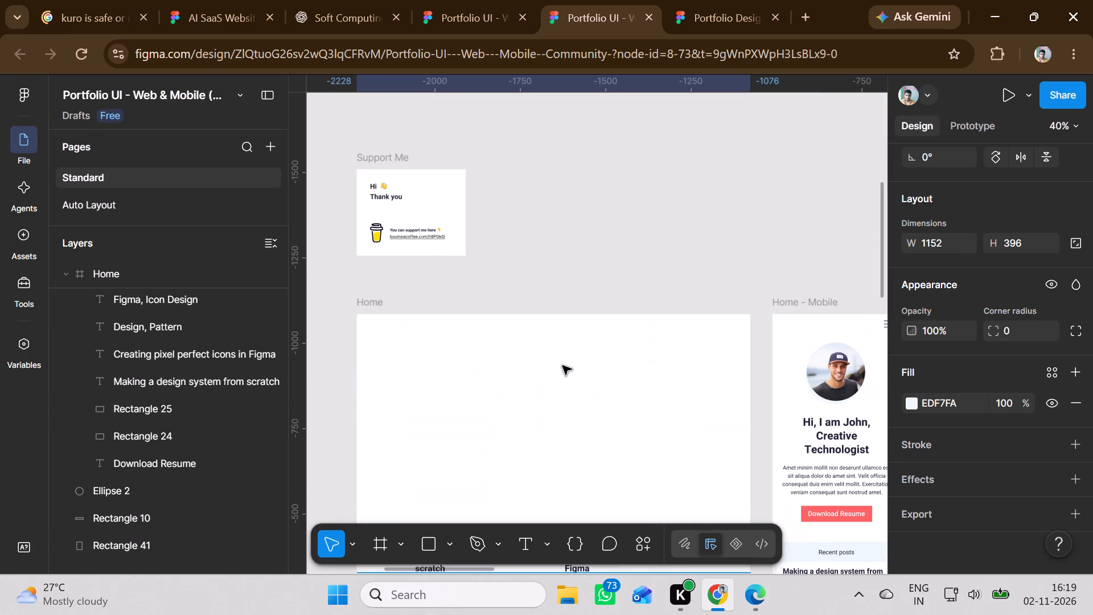
scroll(562, 366, up, 1)
scroll(562, 366, down, 5)
drag(424, 234, 431, 319)
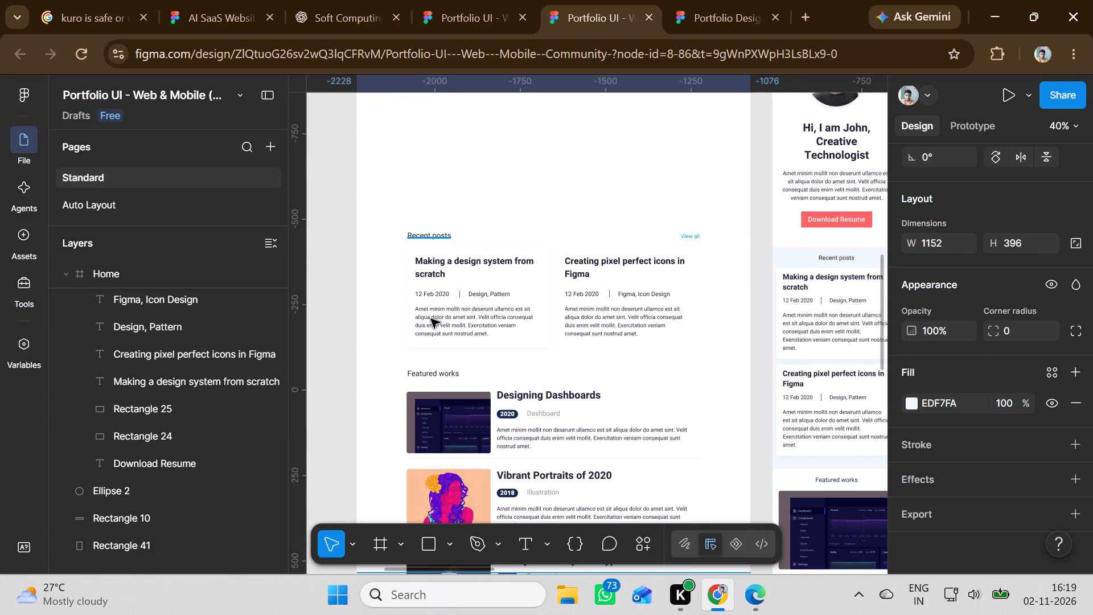
drag(431, 319, 432, 332)
scroll(432, 332, down, 6)
scroll(432, 332, up, 1)
scroll(432, 332, down, 17)
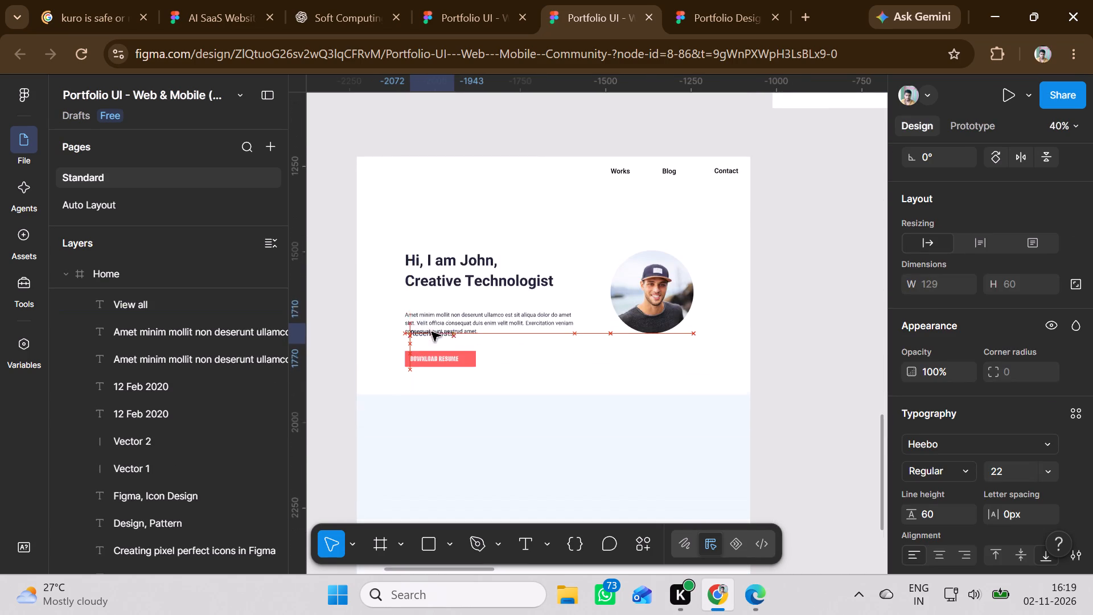
drag(432, 332, 408, 219)
right_click(408, 219)
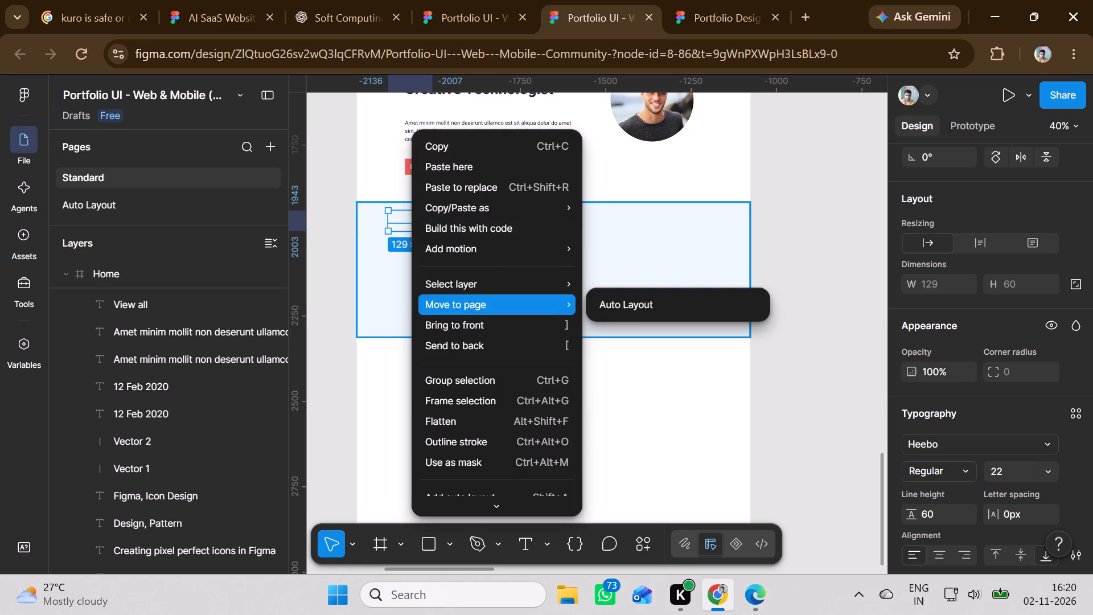
click(448, 315)
click(451, 255)
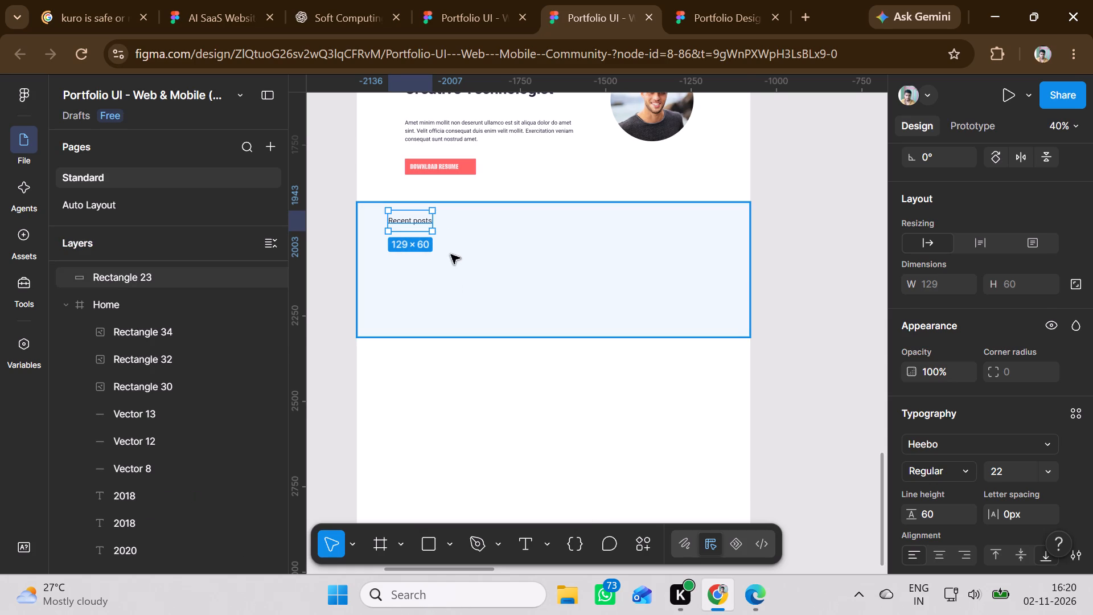
click(423, 225)
drag(425, 222, 422, 216)
click(508, 256)
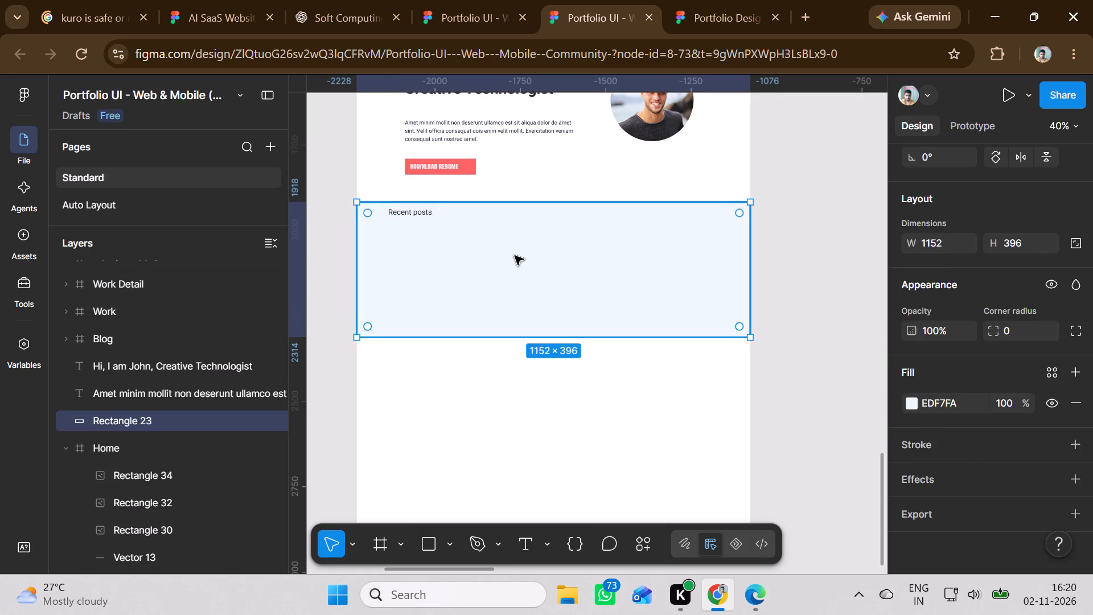
Move the View all link from the Home frame onto the light blue band, level with Recent posts, at about X -1428, Y 1935.
scroll(515, 256, up, 9)
scroll(515, 256, up, 12)
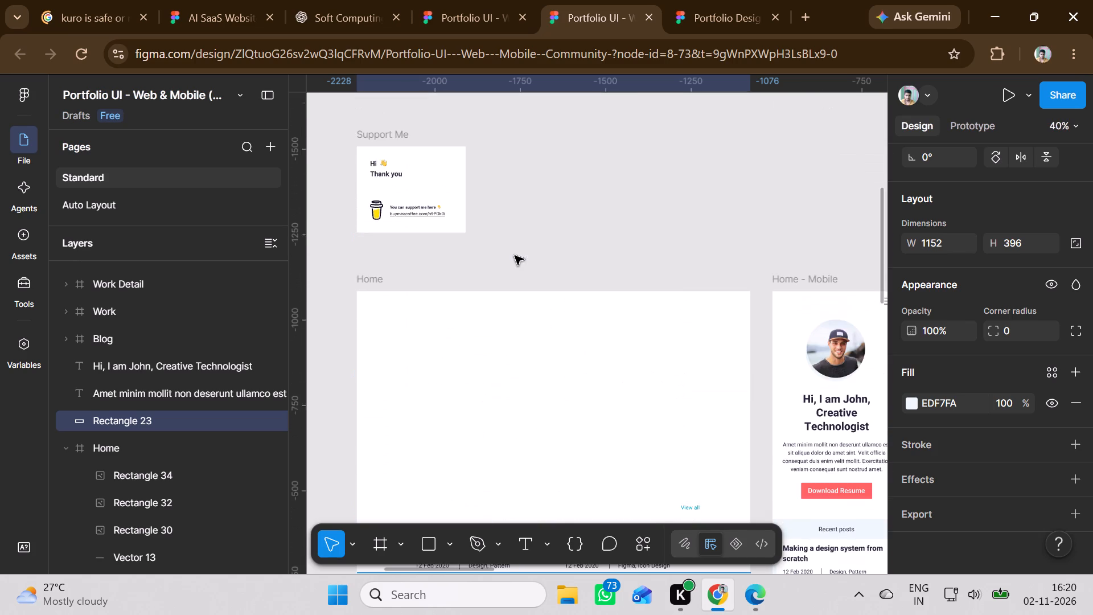
scroll(515, 256, up, 4)
scroll(511, 256, down, 6)
scroll(517, 323, down, 2)
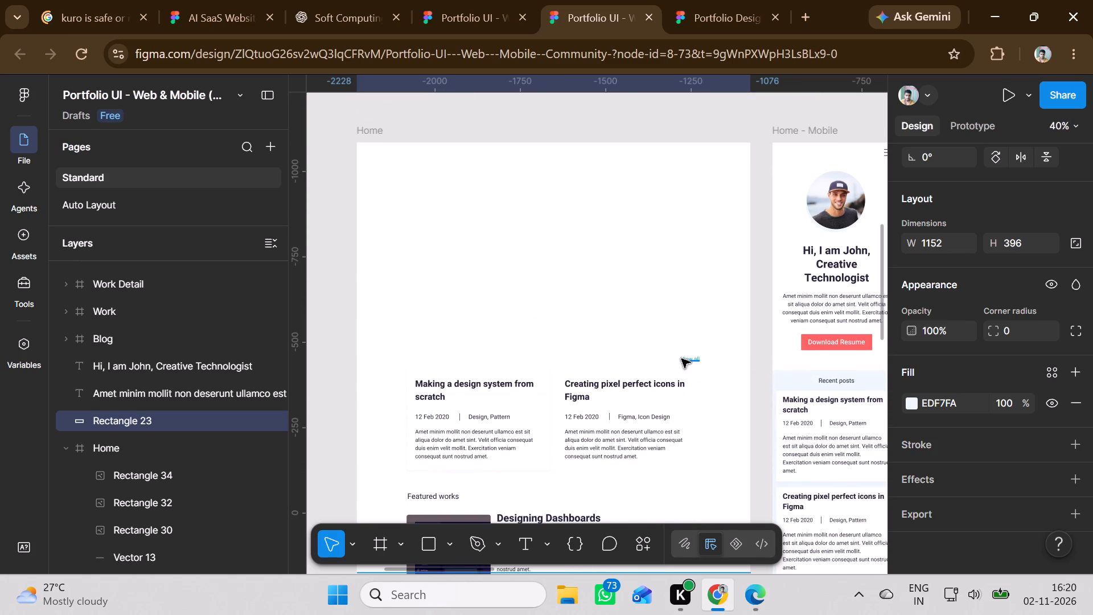
drag(681, 359, 661, 399)
scroll(666, 403, down, 9)
scroll(661, 399, up, 1)
scroll(661, 399, down, 8)
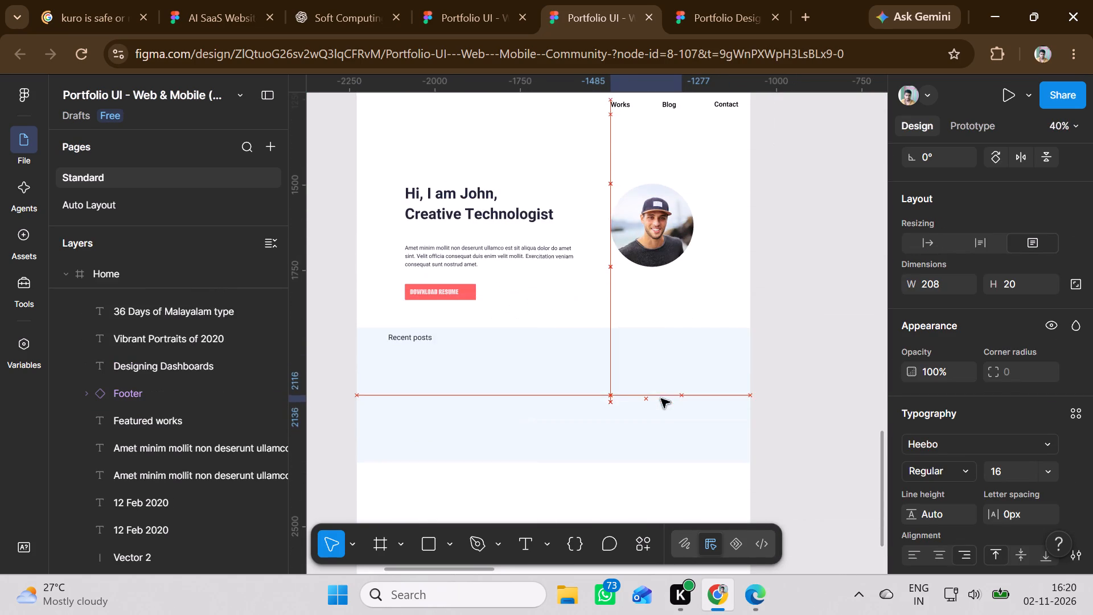
drag(661, 399, 713, 337)
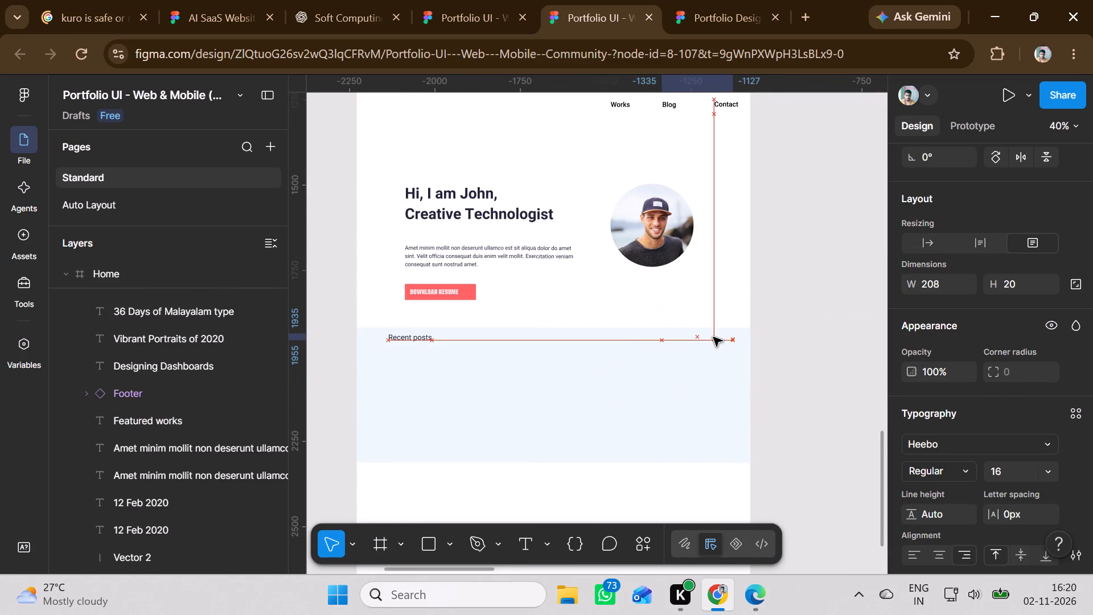
drag(713, 337, 680, 337)
Bring the View all link to the front and shift it along the light blue band to about X -1485, Y 1935.
right_click(679, 337)
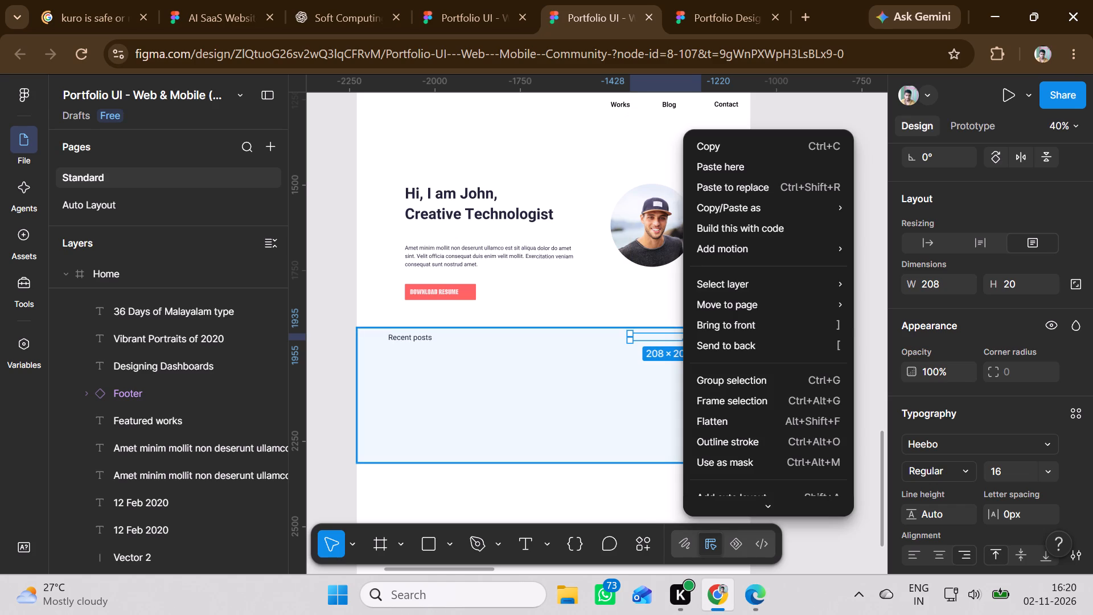
click(709, 315)
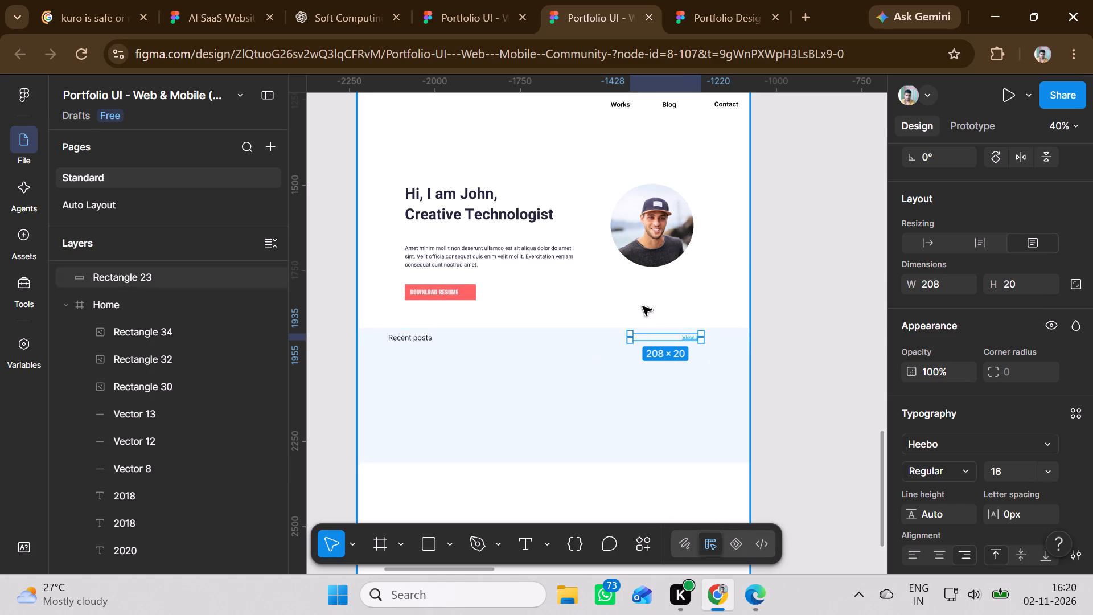
click(642, 305)
drag(695, 337, 689, 336)
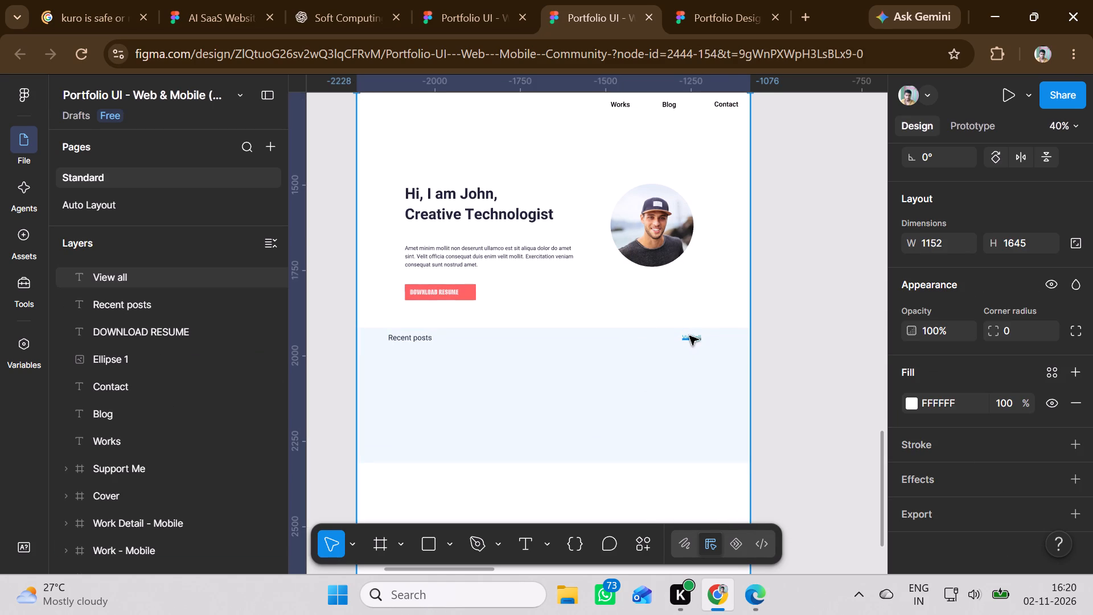
drag(689, 336, 677, 336)
key(ctrl+z)
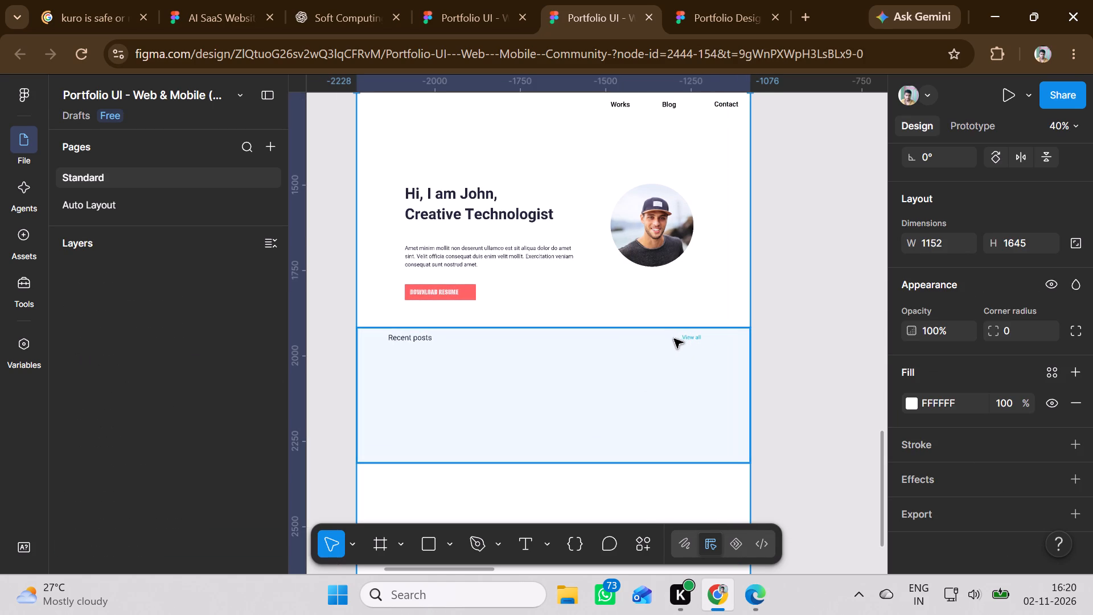
click(695, 337)
drag(695, 336, 684, 335)
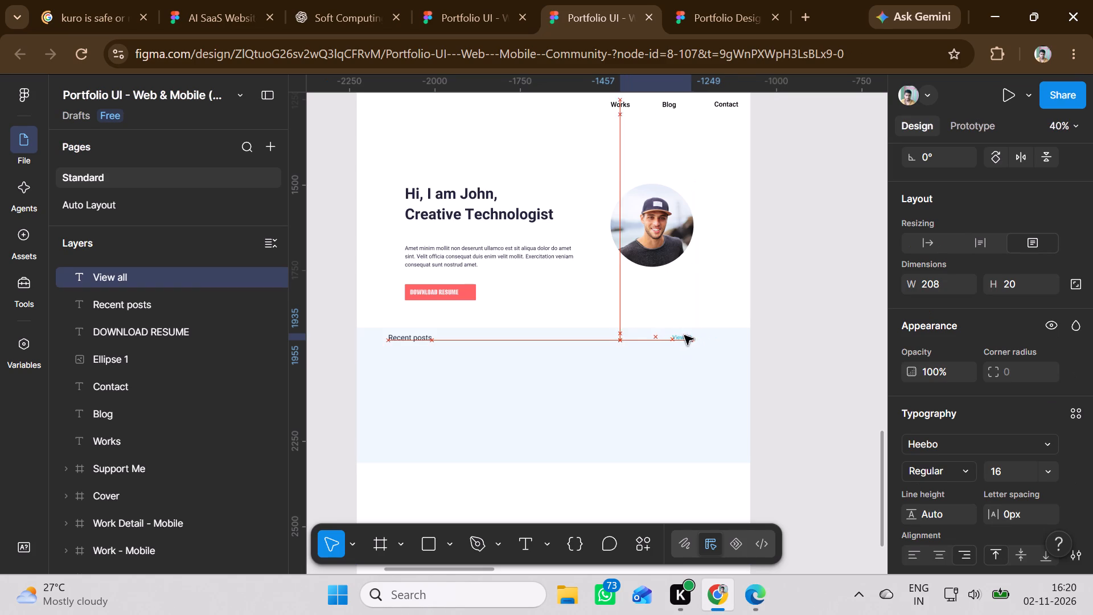
drag(684, 335, 677, 335)
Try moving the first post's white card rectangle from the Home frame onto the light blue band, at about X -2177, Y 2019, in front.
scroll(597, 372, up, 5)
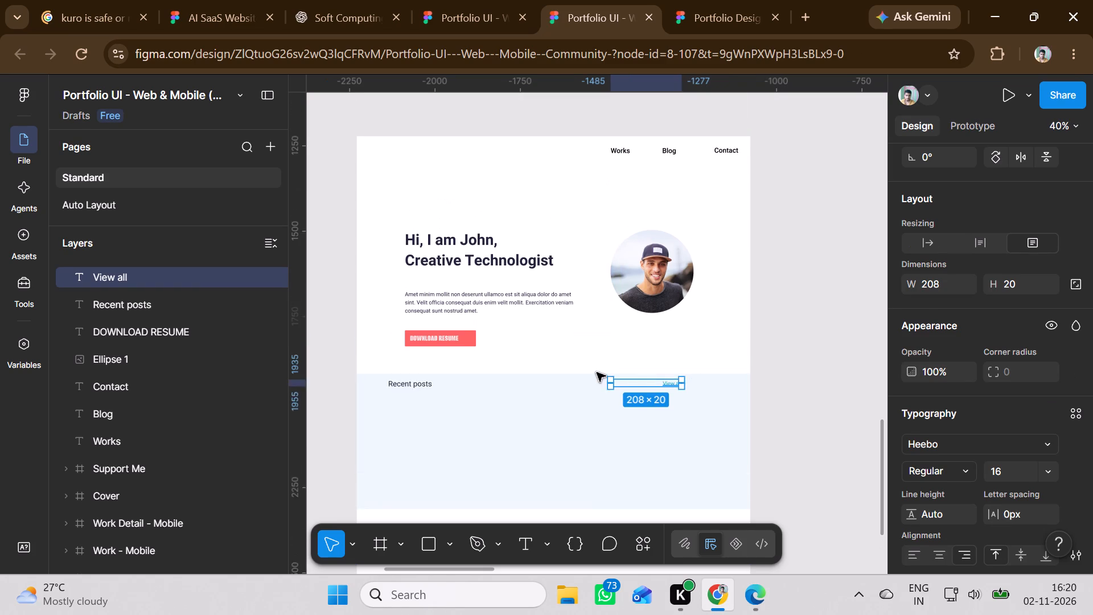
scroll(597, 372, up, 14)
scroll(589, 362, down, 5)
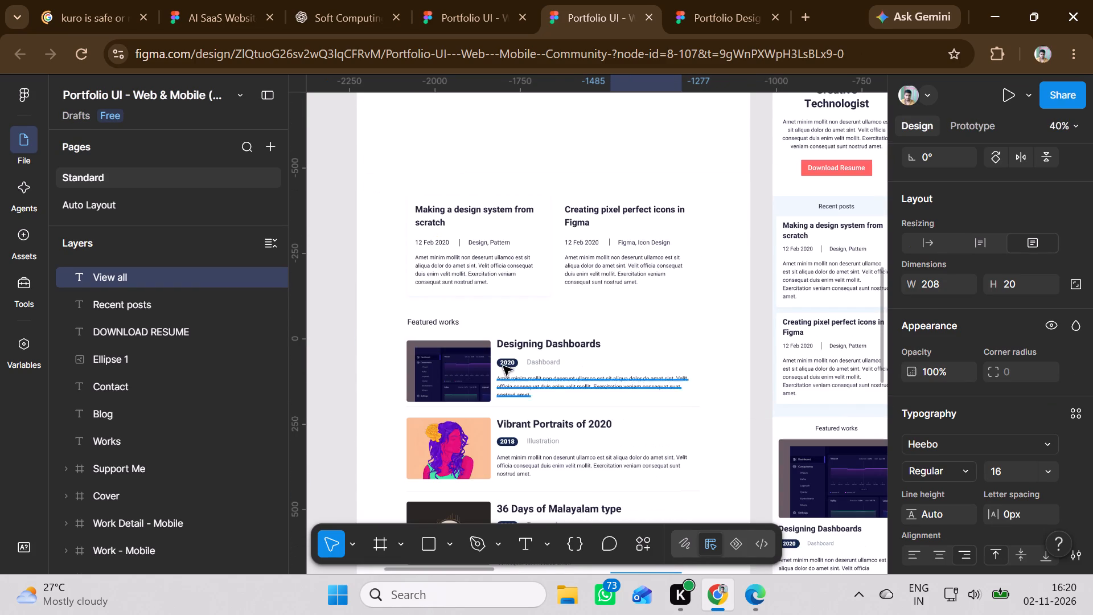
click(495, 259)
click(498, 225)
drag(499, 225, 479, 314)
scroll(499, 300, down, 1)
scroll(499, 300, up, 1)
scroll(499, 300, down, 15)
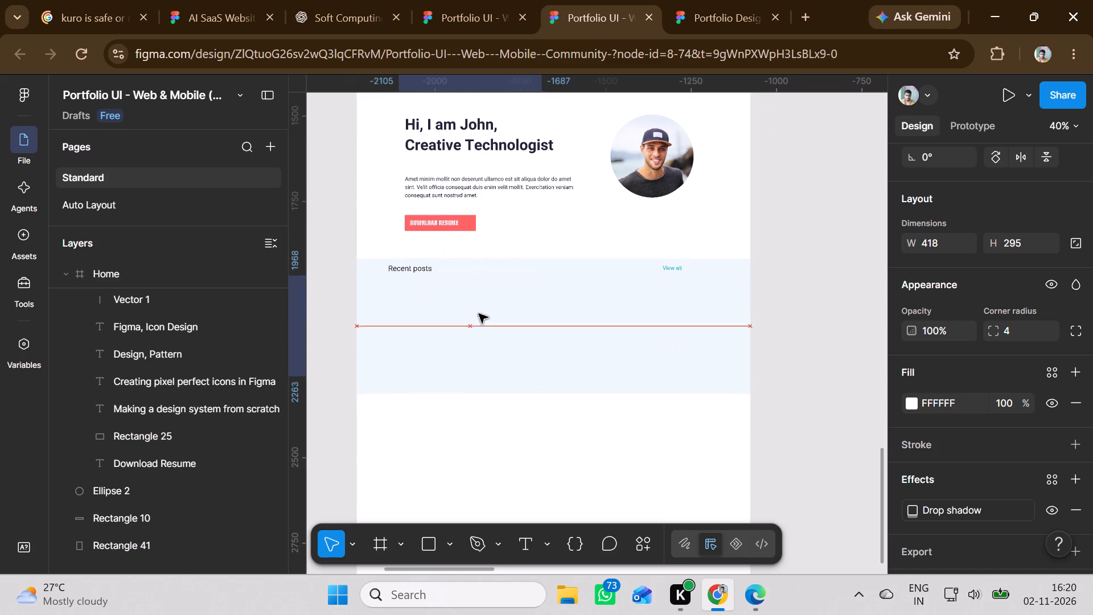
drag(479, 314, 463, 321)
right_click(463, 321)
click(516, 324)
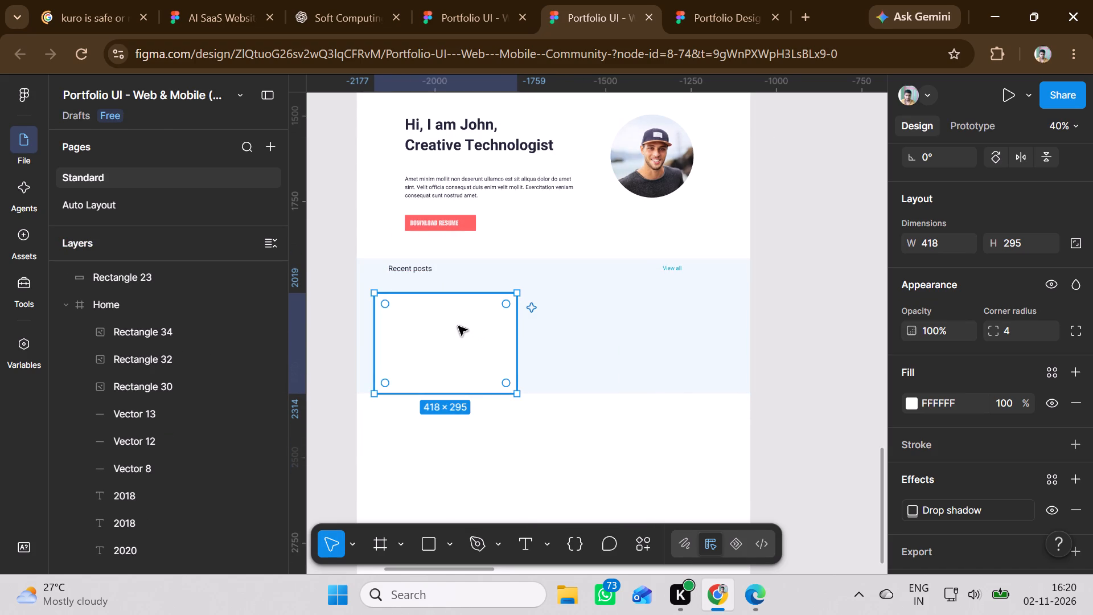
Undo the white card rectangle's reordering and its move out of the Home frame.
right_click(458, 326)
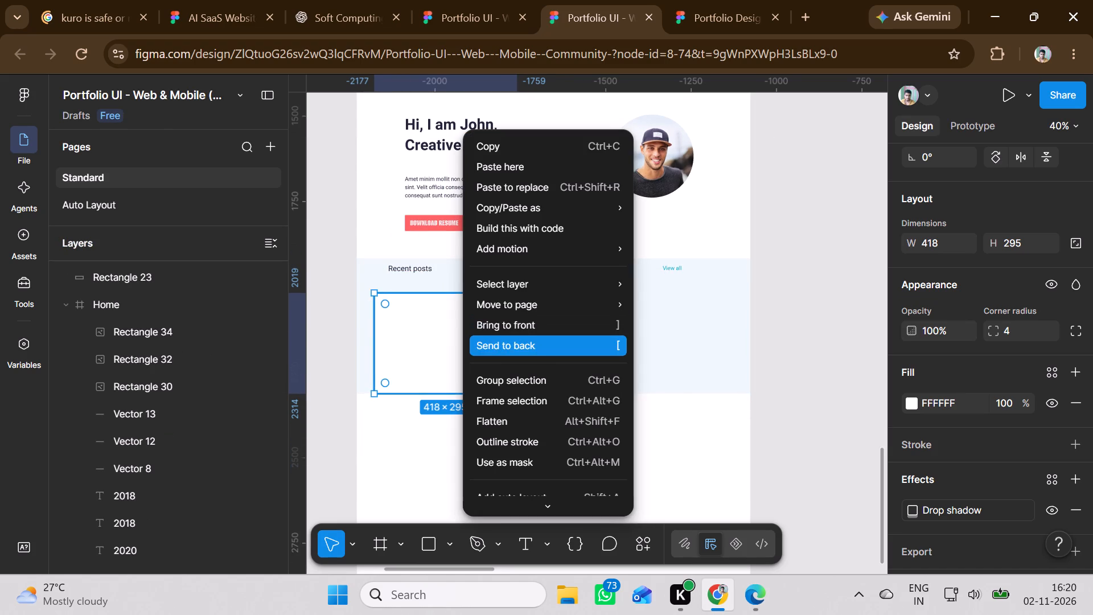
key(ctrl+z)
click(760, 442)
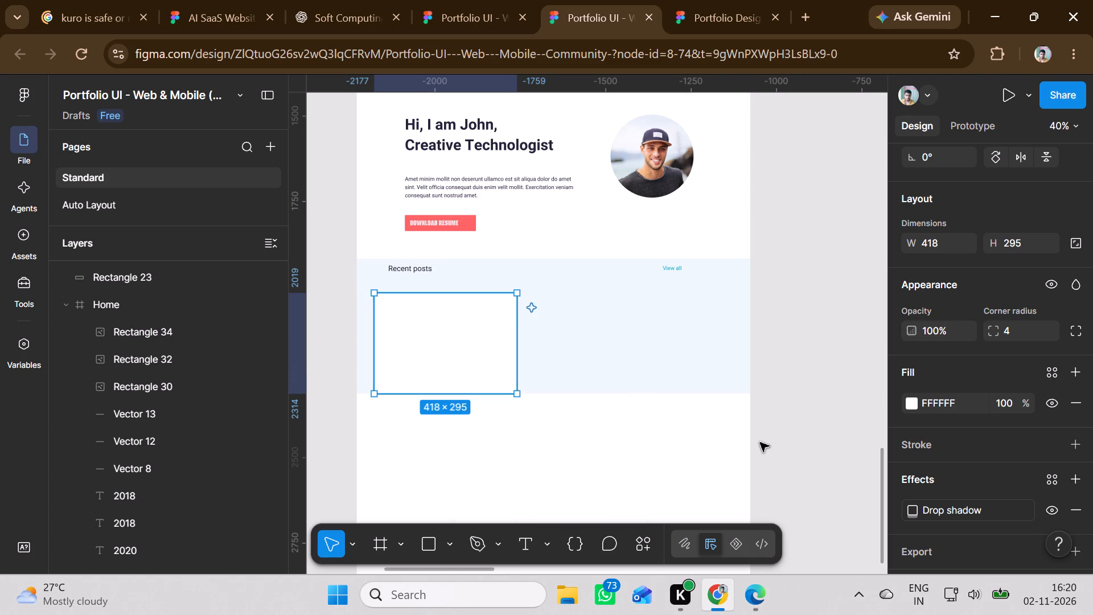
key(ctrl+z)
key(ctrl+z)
Group the first post's title, date, divider line, Design, Pattern label and description in the Home frame, excluding the card rectangle.
scroll(479, 380, up, 3)
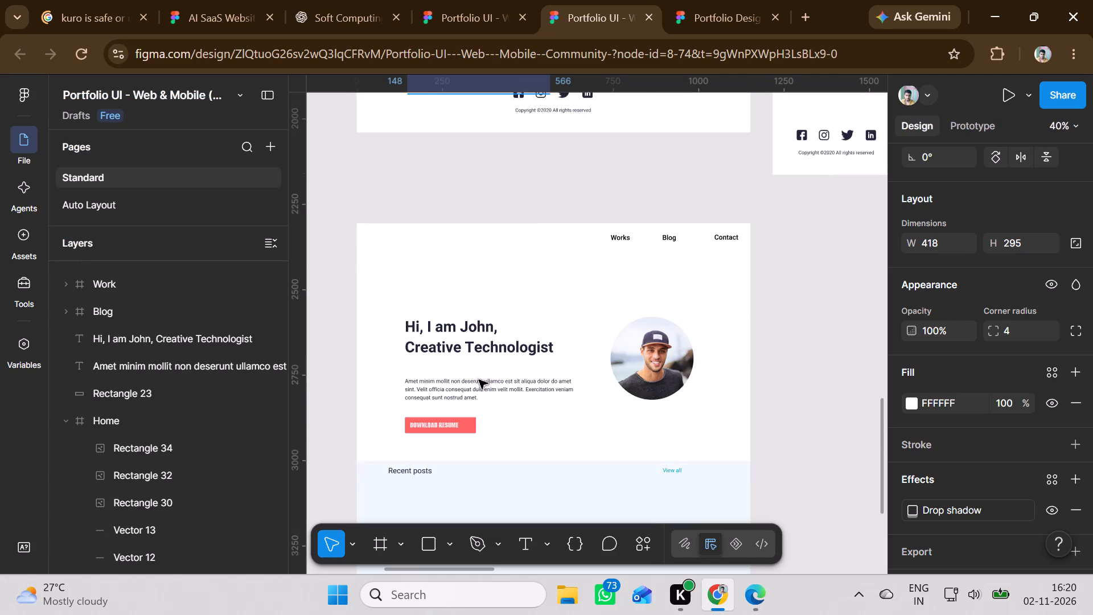
scroll(479, 380, up, 3)
scroll(479, 380, down, 1)
scroll(479, 380, up, 12)
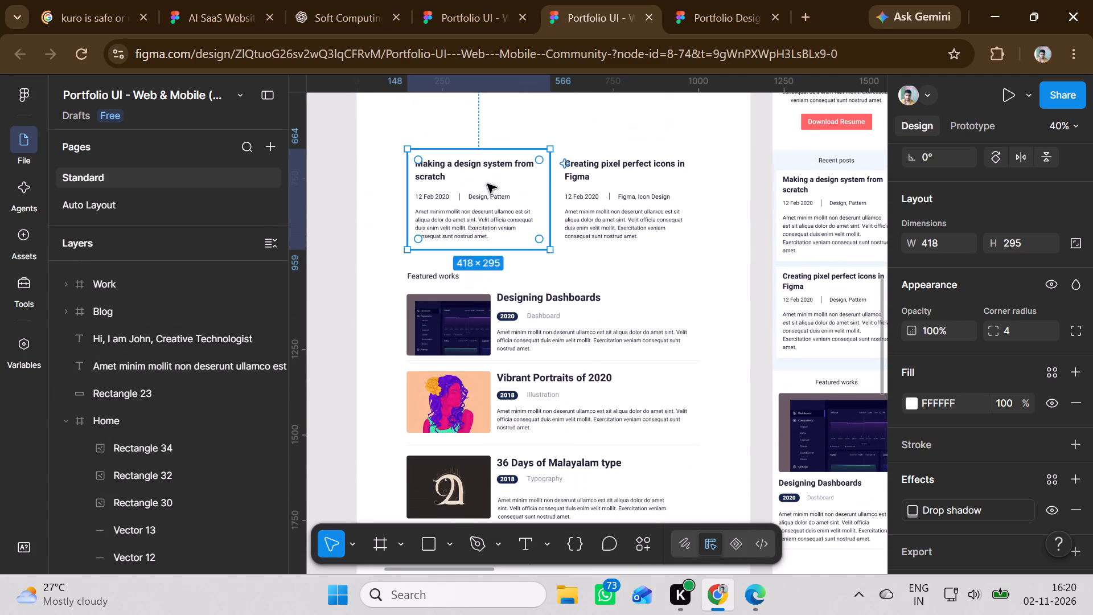
double_click(322, 321)
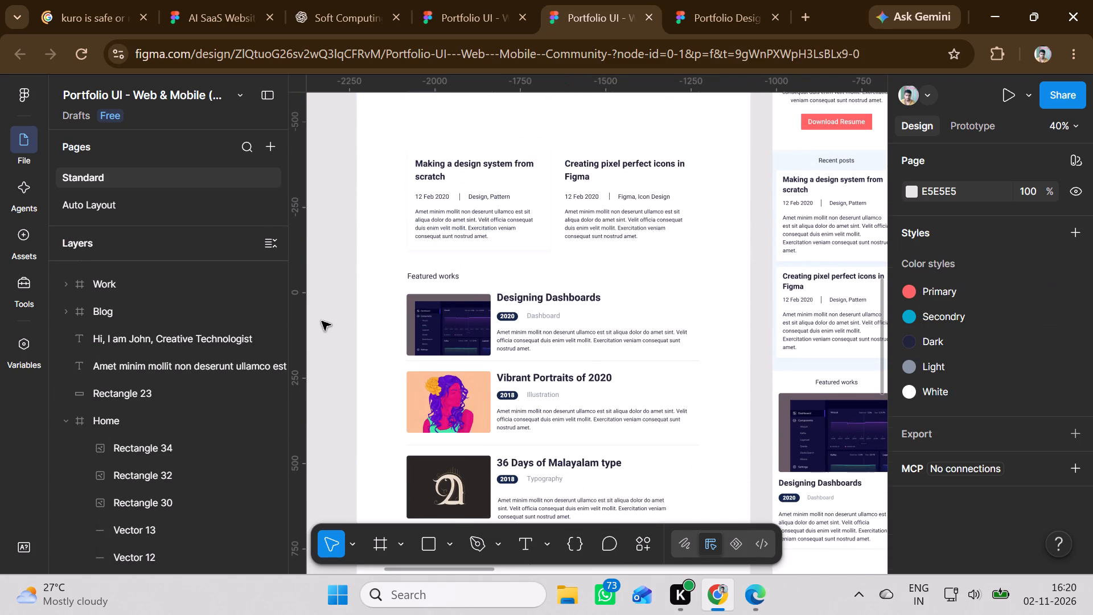
click(457, 193)
click(480, 171)
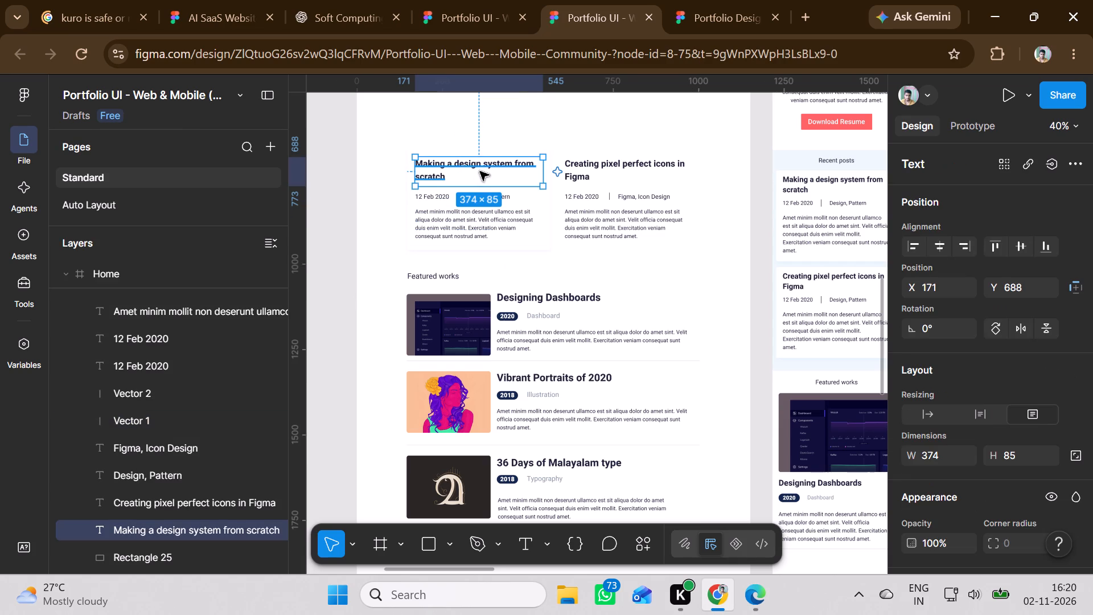
click(395, 219)
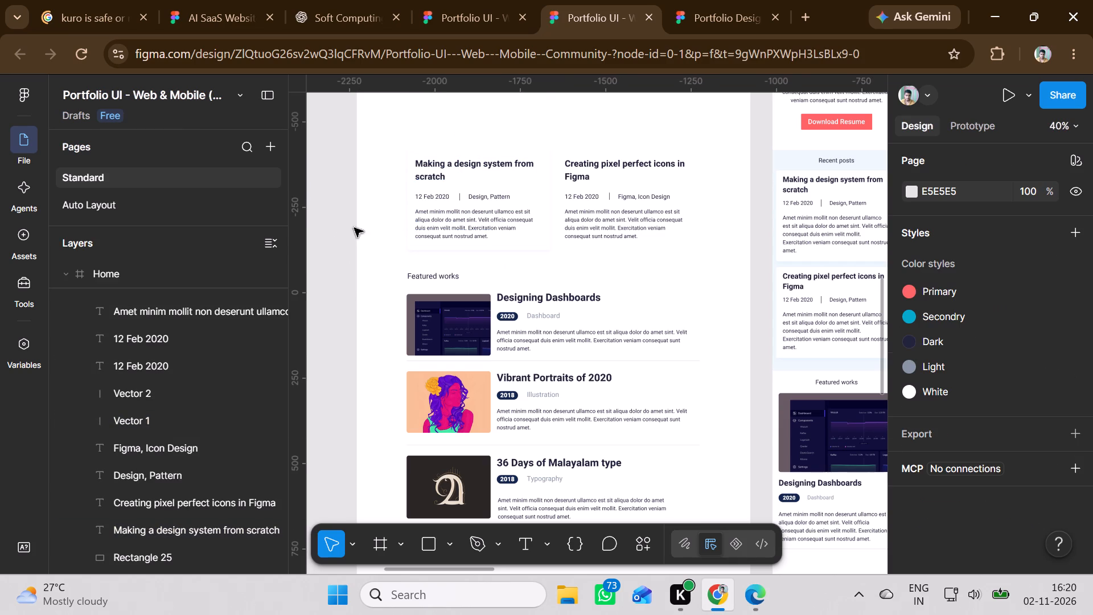
click(409, 205)
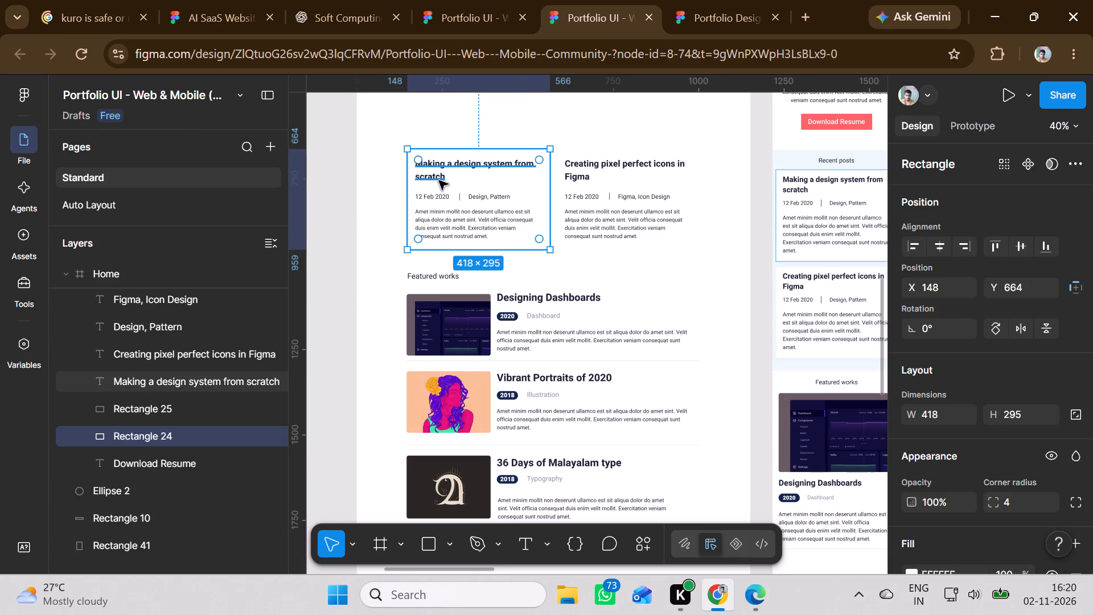
shift+click(454, 171)
shift+click(455, 198)
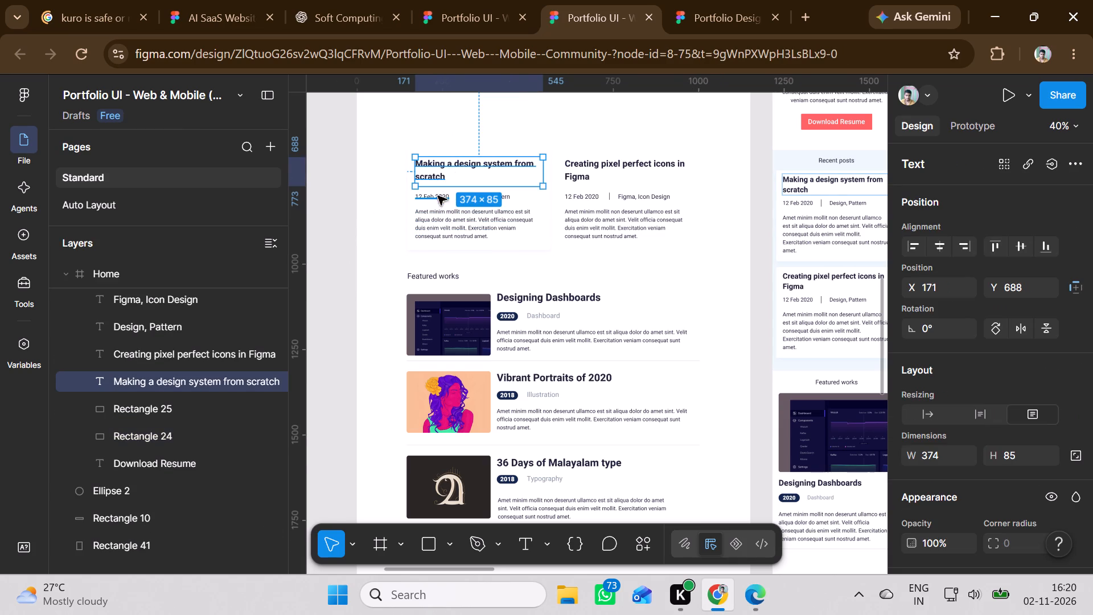
shift+click(438, 196)
shift+click(496, 203)
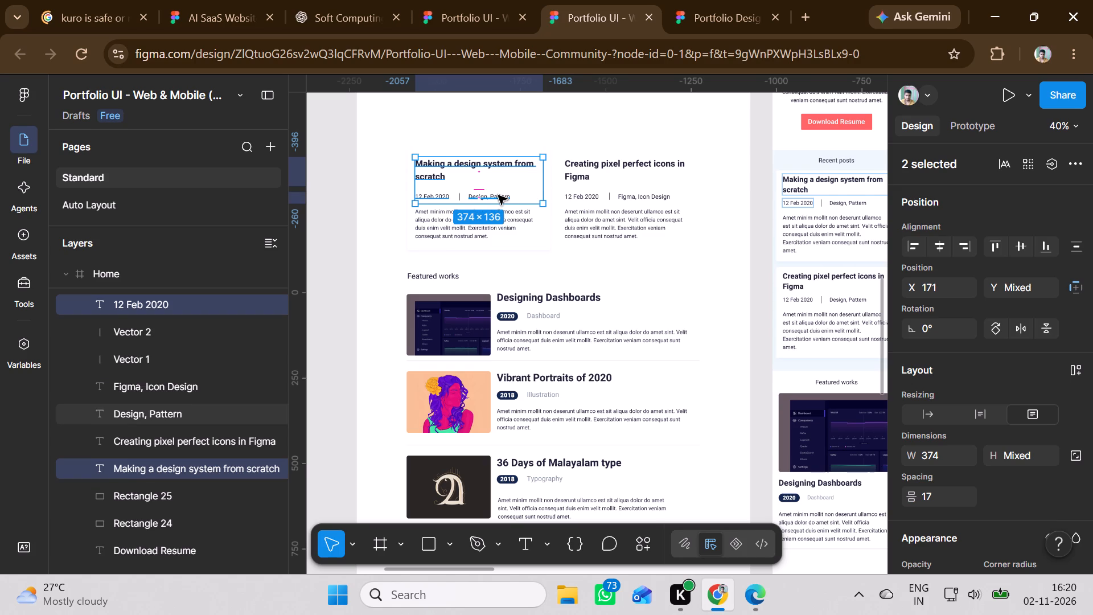
shift+click(498, 195)
shift+click(438, 229)
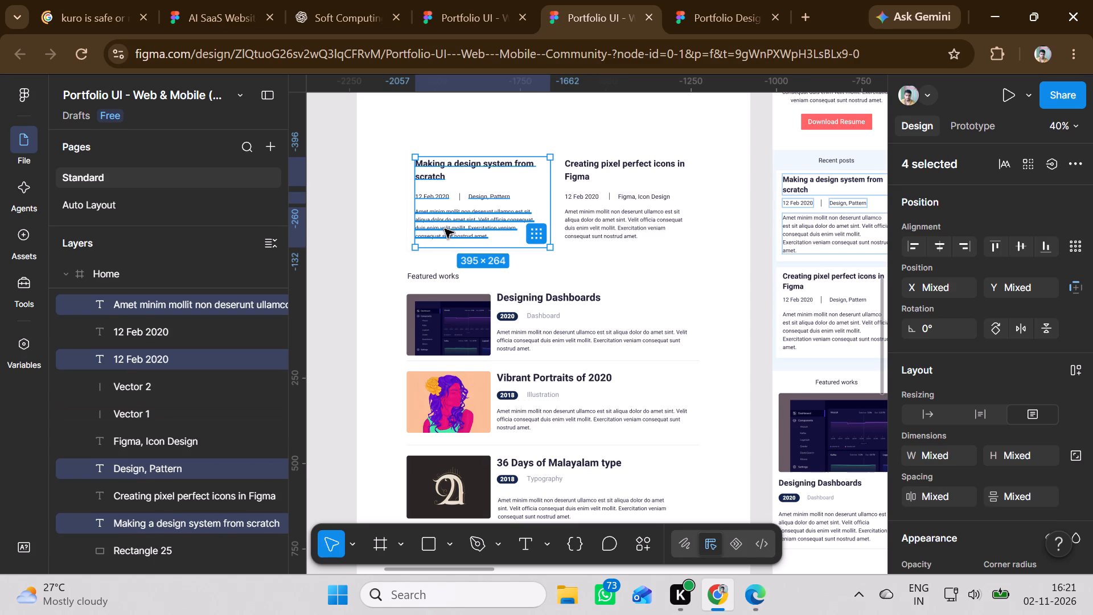
shift+click(461, 197)
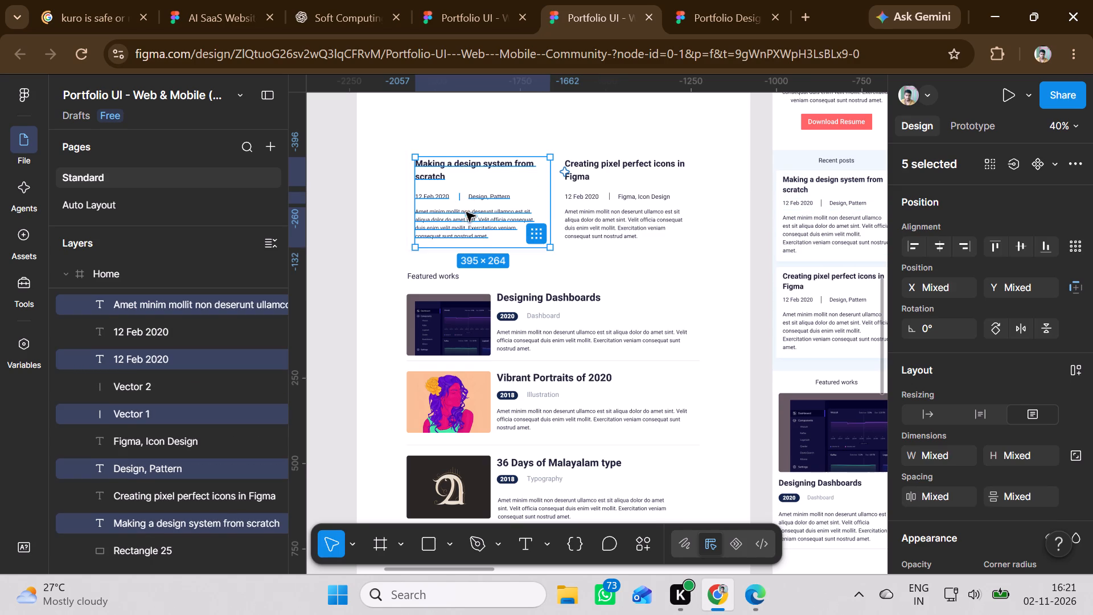
shift+click(461, 199)
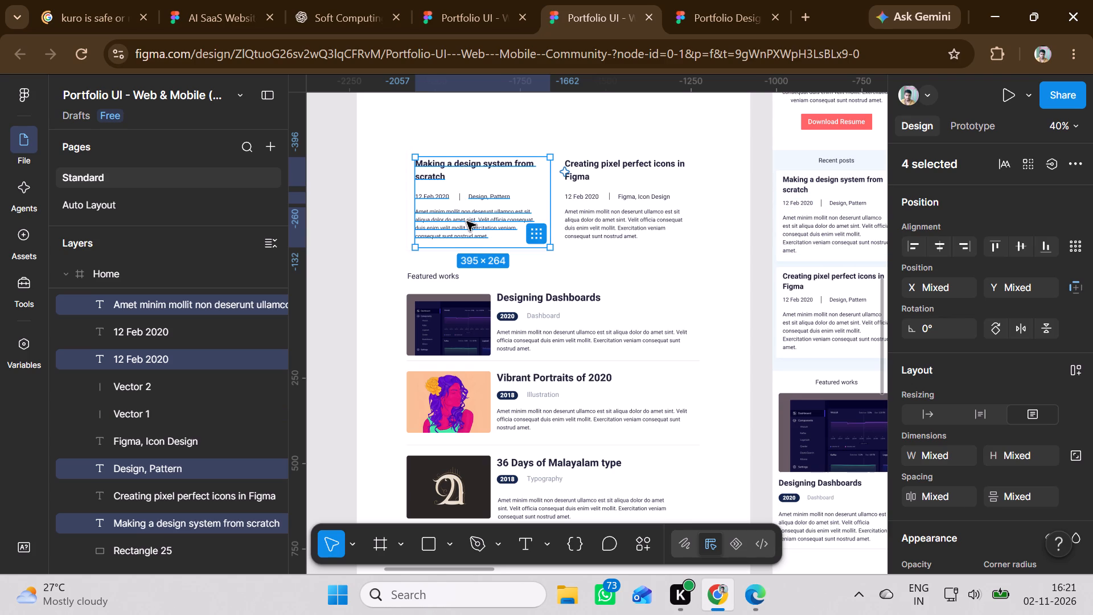
shift+click(462, 200)
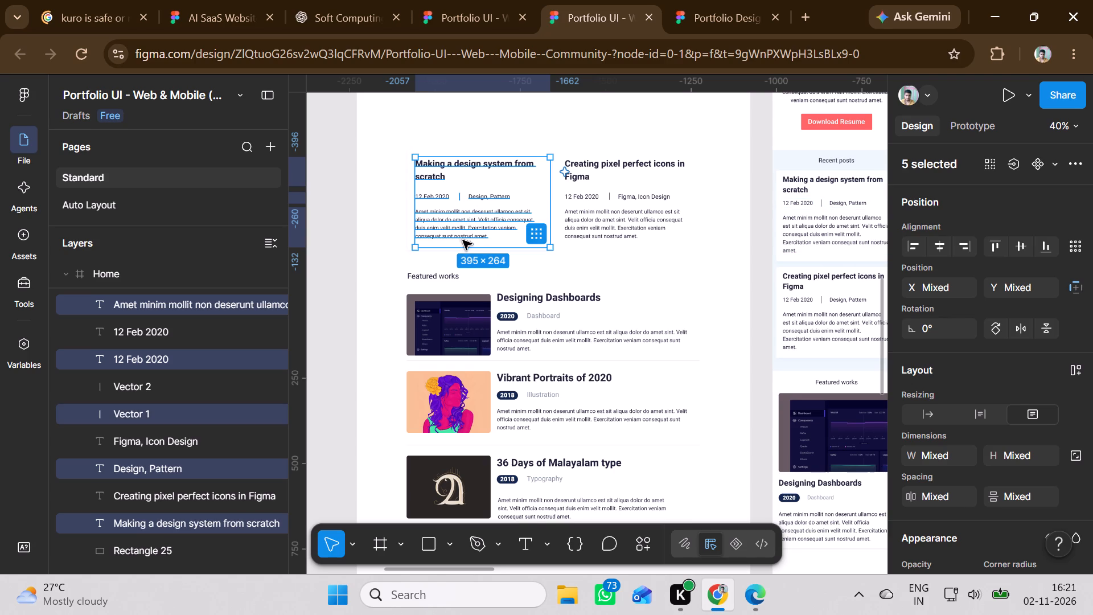
right_click(477, 225)
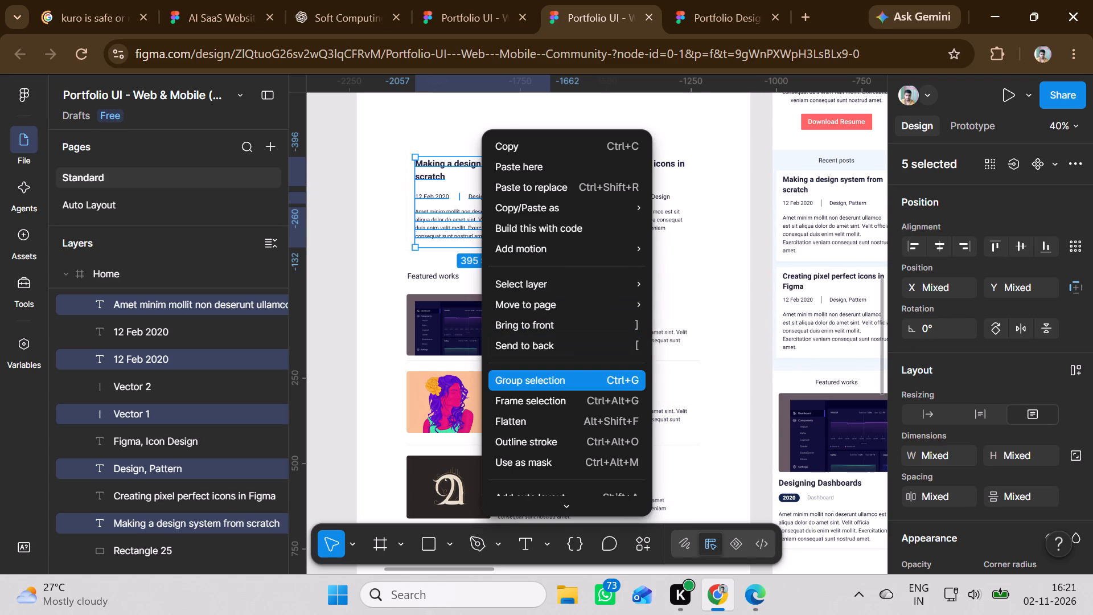
click(515, 371)
Move the grouped first post text from the Home frame onto the white page below the light blue band, at about X -2115, Y 2420.
drag(511, 194, 513, 220)
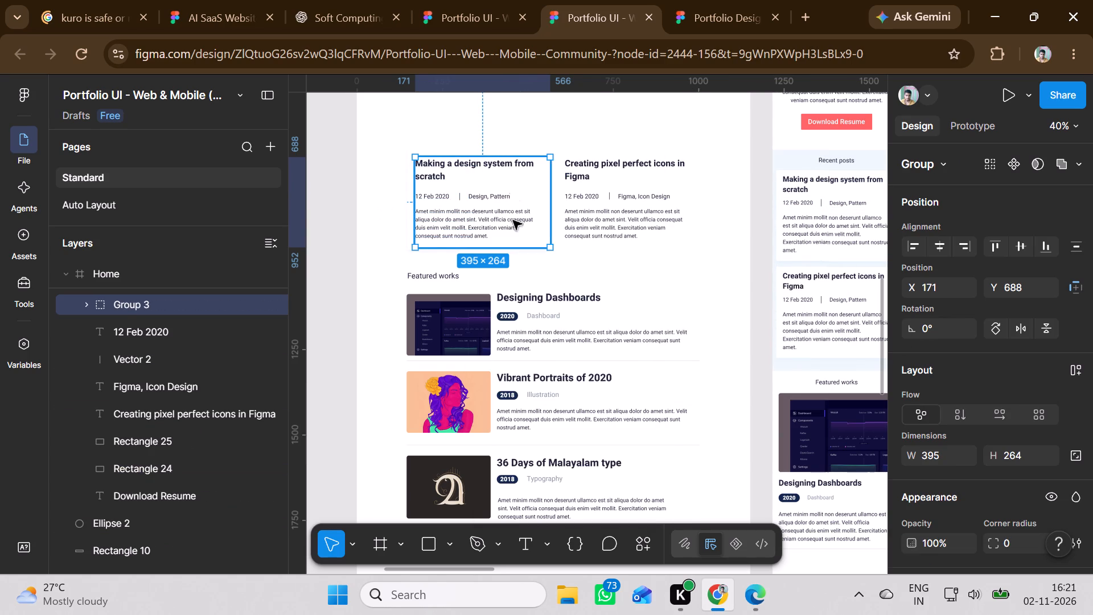
drag(513, 220, 498, 289)
scroll(500, 275, down, 10)
scroll(500, 277, up, 1)
scroll(500, 277, down, 12)
drag(497, 289, 491, 260)
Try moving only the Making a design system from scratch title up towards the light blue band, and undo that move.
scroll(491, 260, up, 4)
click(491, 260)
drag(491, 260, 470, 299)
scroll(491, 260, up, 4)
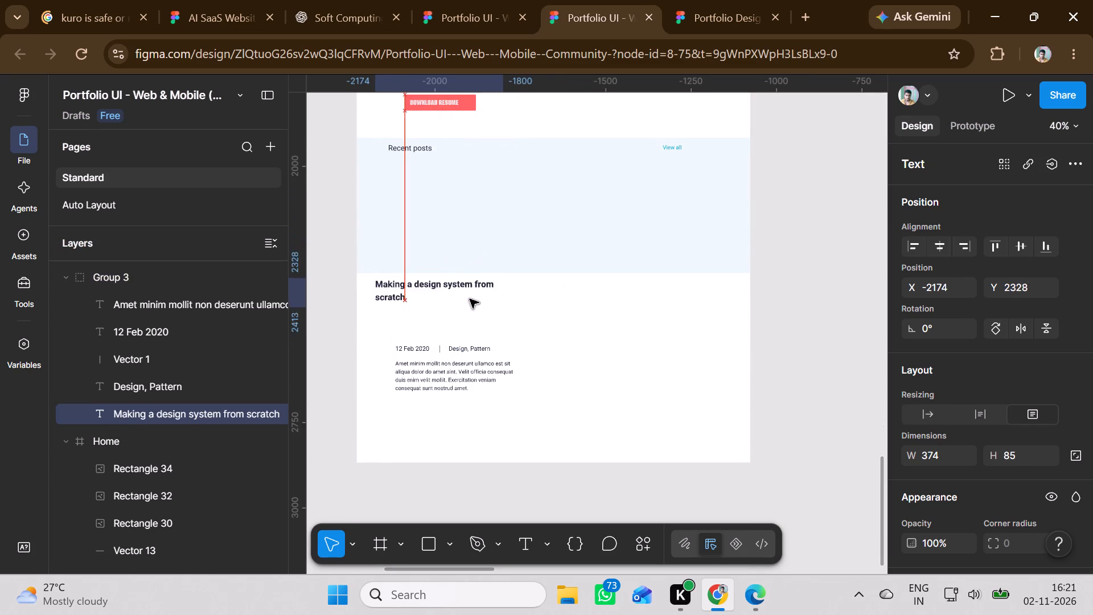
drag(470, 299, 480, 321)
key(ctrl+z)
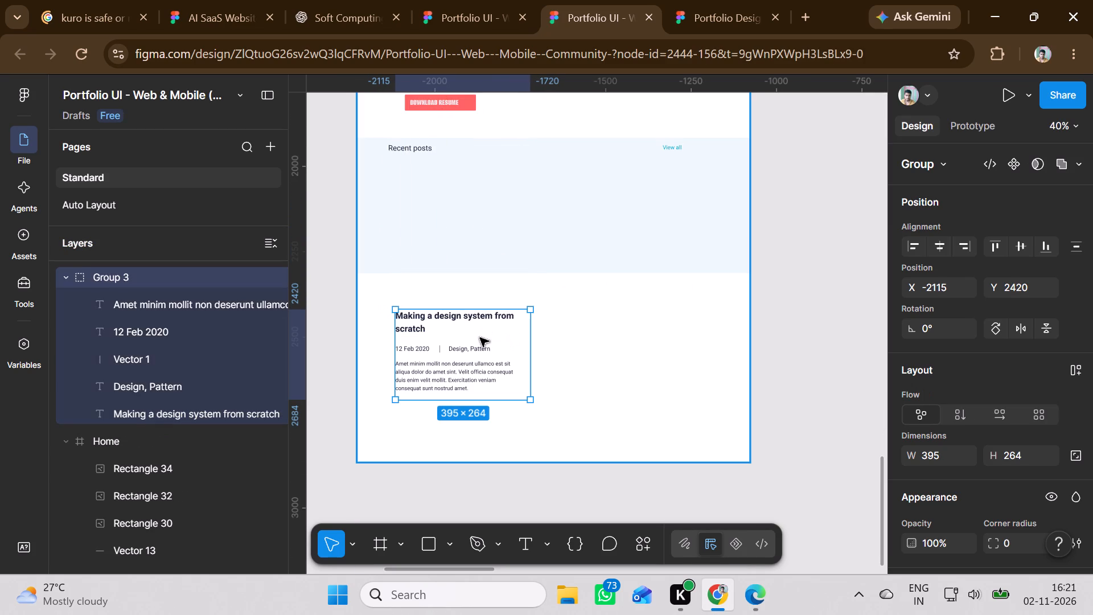
Move the grouped first post text onto the light blue band below Recent posts, in front of it, at about X -2007, Y 1984.
drag(467, 335, 468, 276)
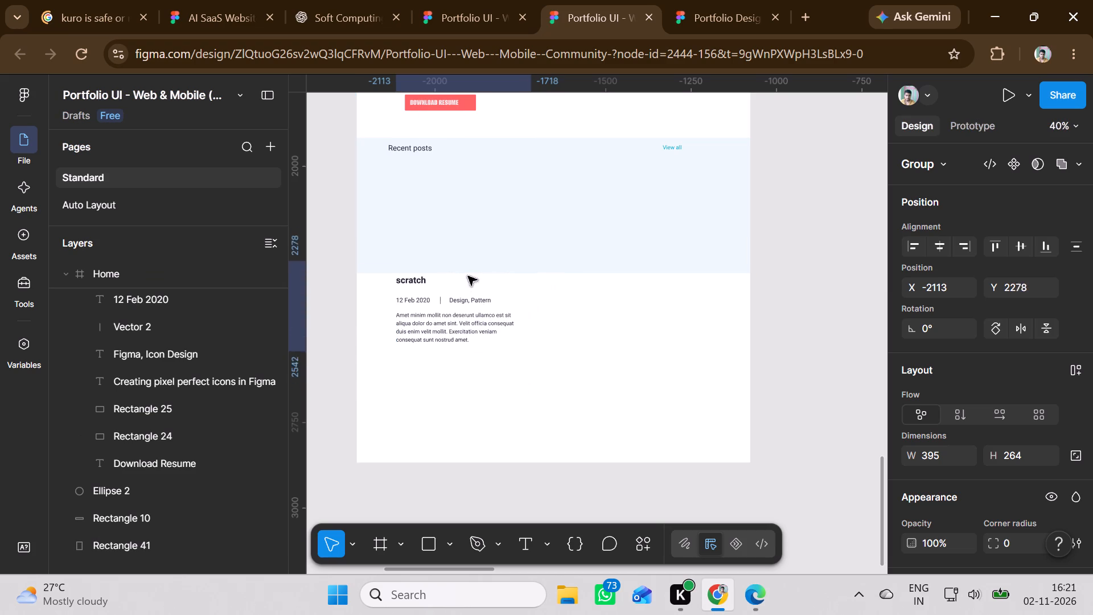
drag(468, 276, 454, 197)
right_click(439, 212)
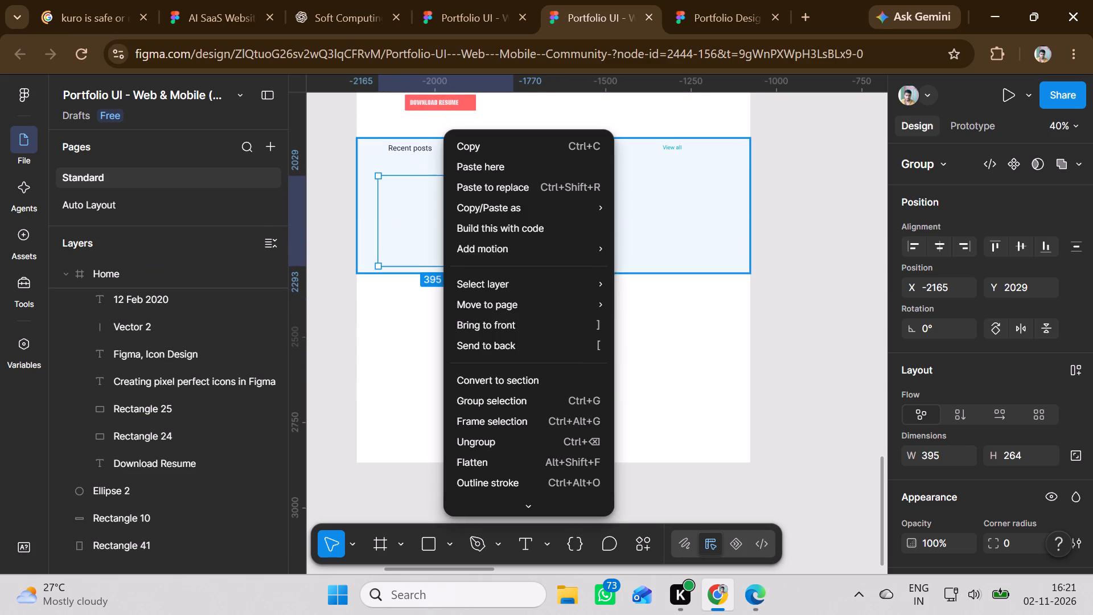
click(491, 326)
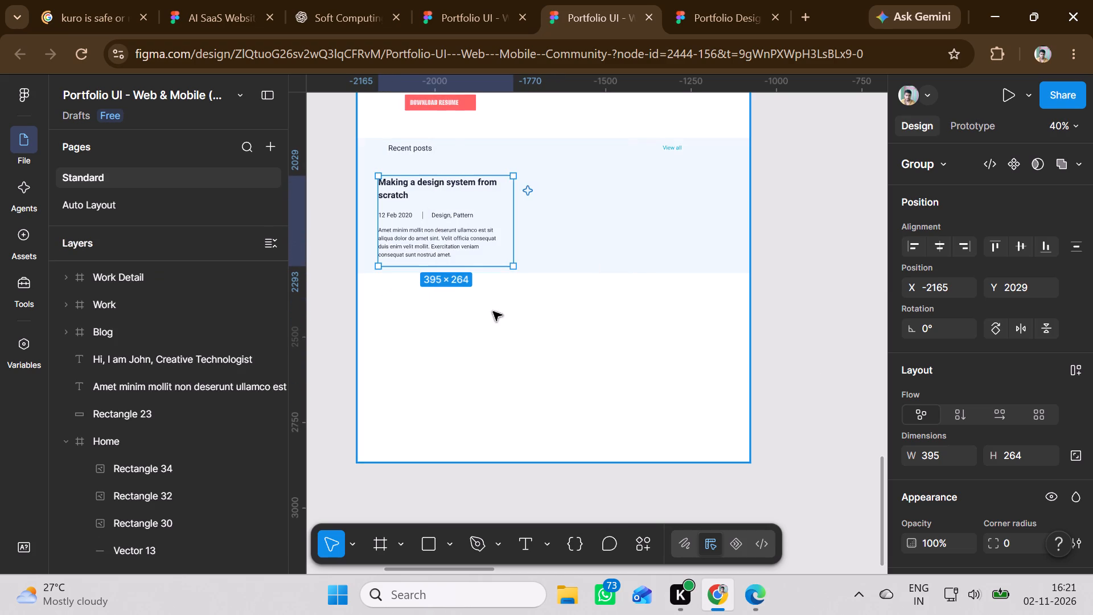
drag(483, 208, 498, 201)
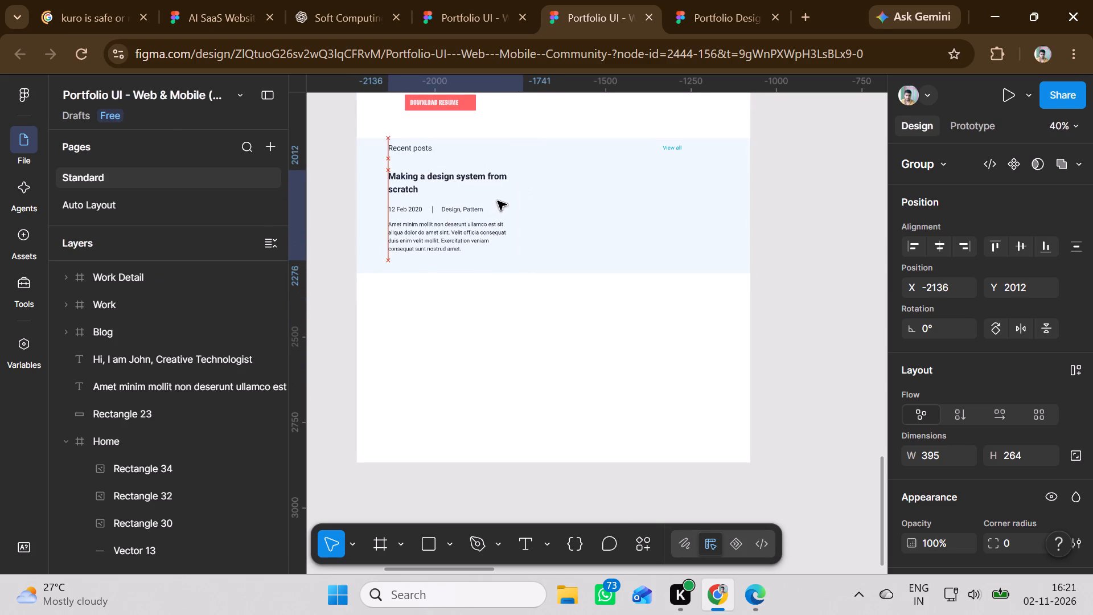
drag(498, 201, 533, 195)
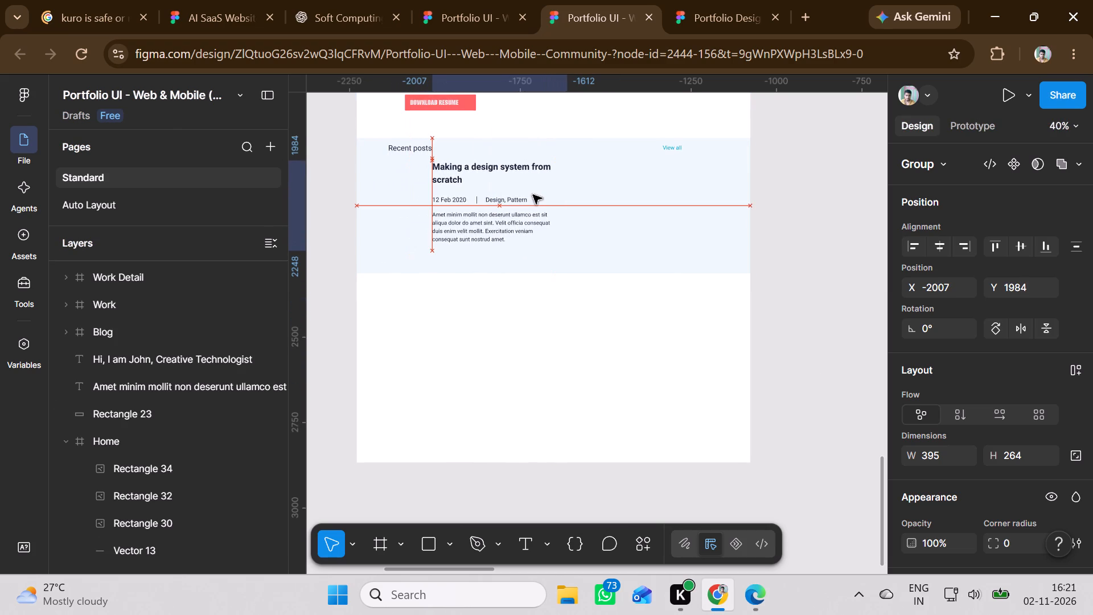
drag(533, 195, 531, 208)
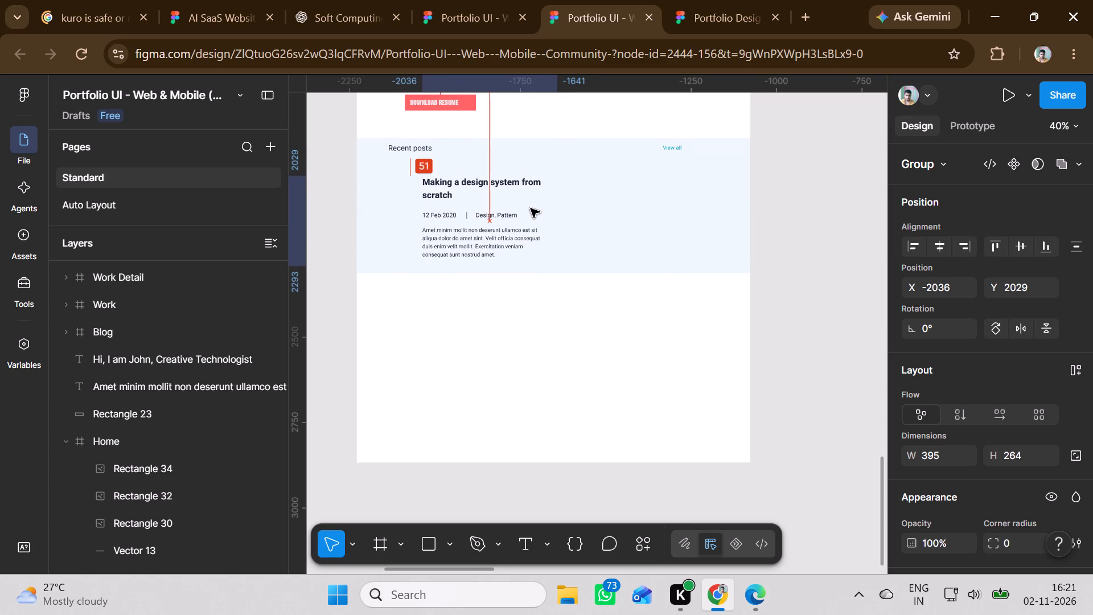
drag(531, 208, 535, 192)
click(488, 374)
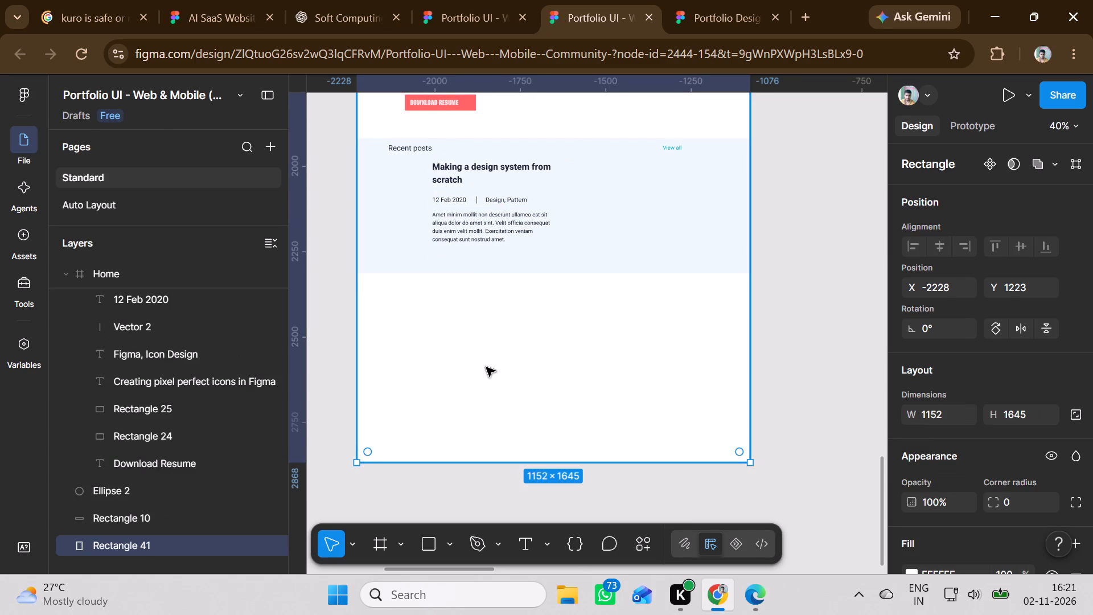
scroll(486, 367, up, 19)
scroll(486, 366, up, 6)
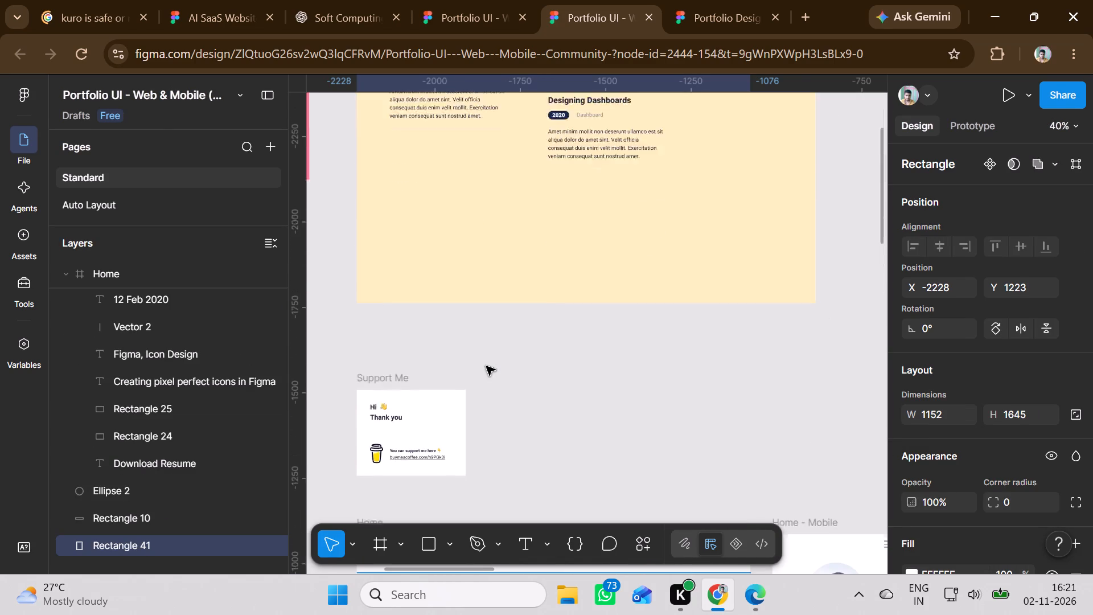
Group the second post's card rectangle, title, date, divider line, Figma, Icon Design label and description in the Home frame.
scroll(486, 366, up, 7)
scroll(486, 366, down, 11)
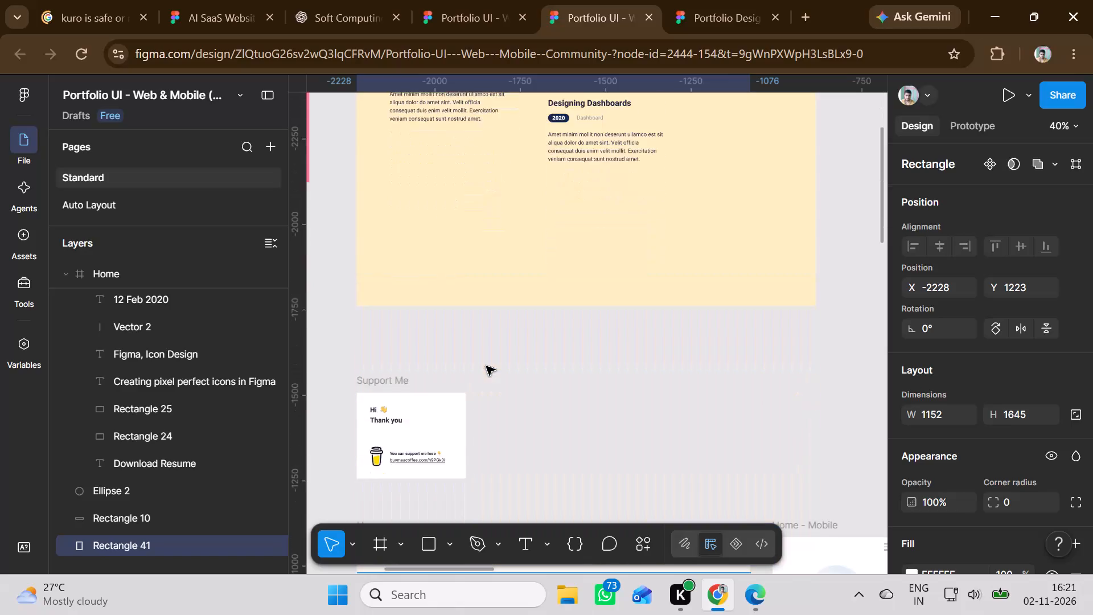
scroll(486, 366, down, 7)
click(606, 401)
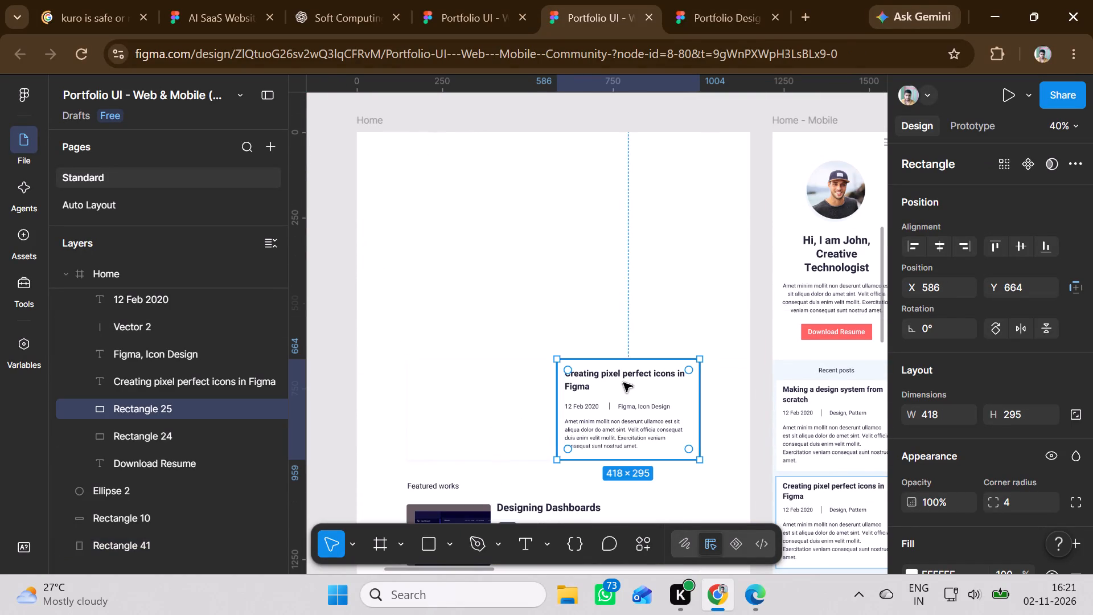
shift+click(623, 377)
shift+click(607, 409)
shift+click(582, 408)
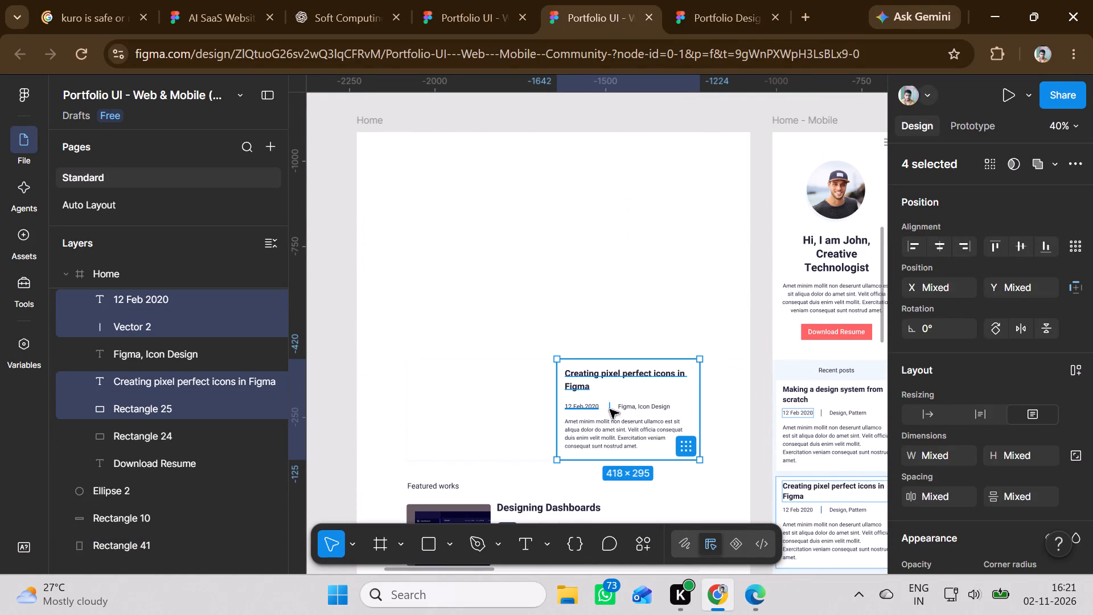
shift+click(627, 406)
shift+click(613, 439)
right_click(619, 417)
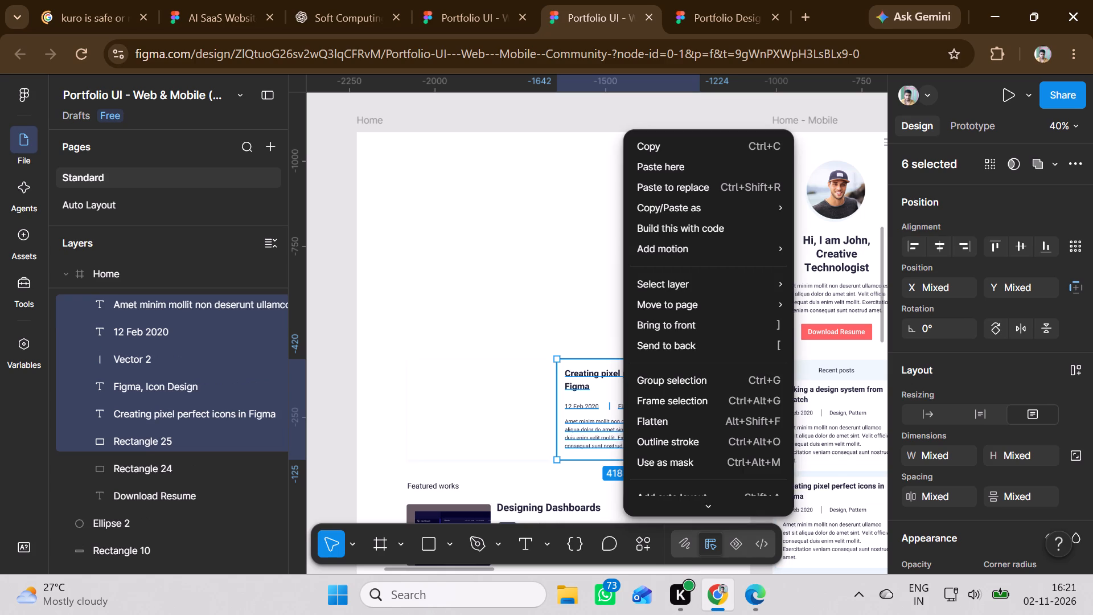
click(671, 385)
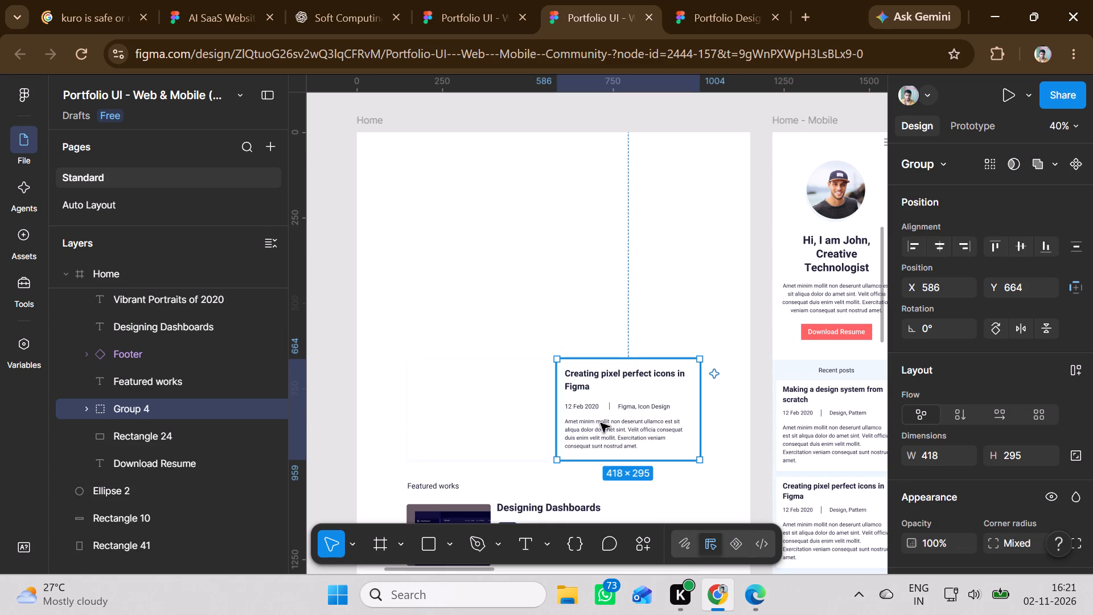
Move the grouped second post from the Home frame onto the light blue Recent posts band, in front of it, at about X -1565, Y 1962.
drag(614, 393, 618, 433)
scroll(615, 455, down, 16)
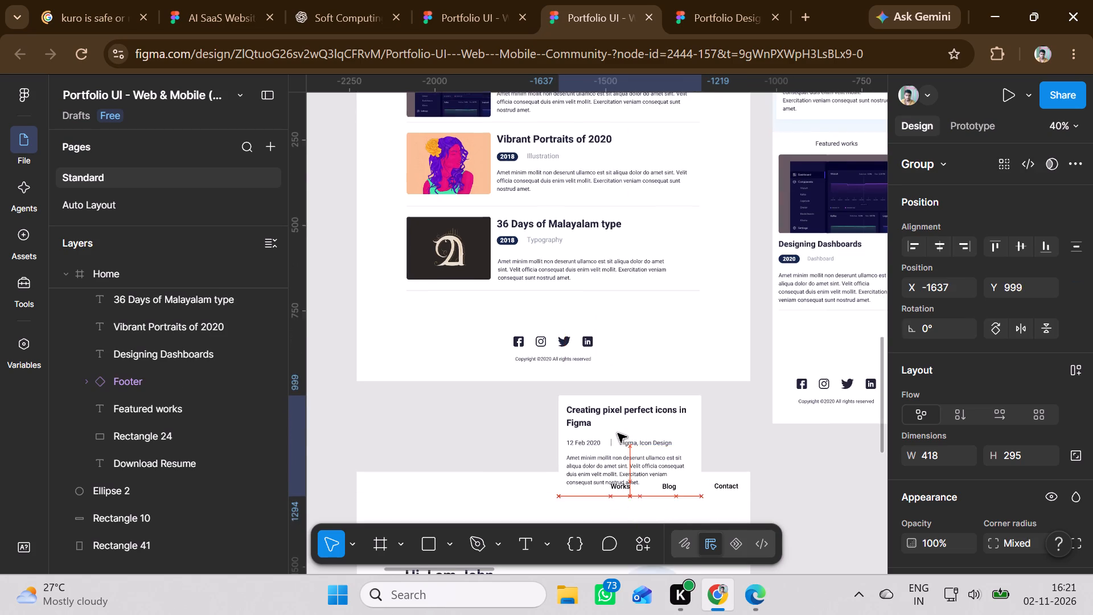
drag(618, 433, 638, 450)
scroll(617, 433, down, 7)
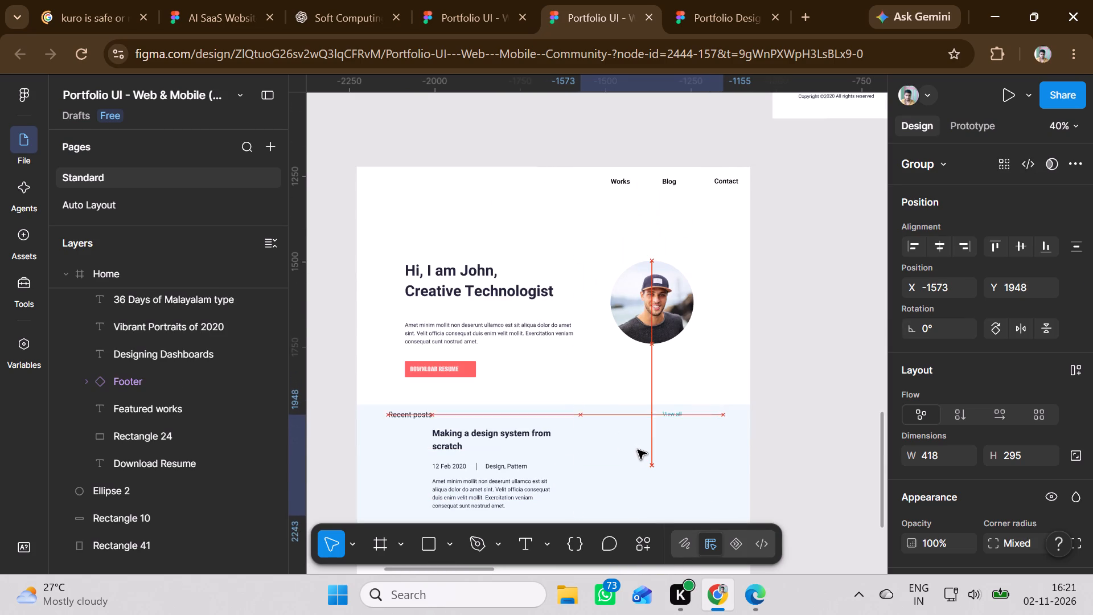
drag(638, 450, 639, 453)
right_click(639, 453)
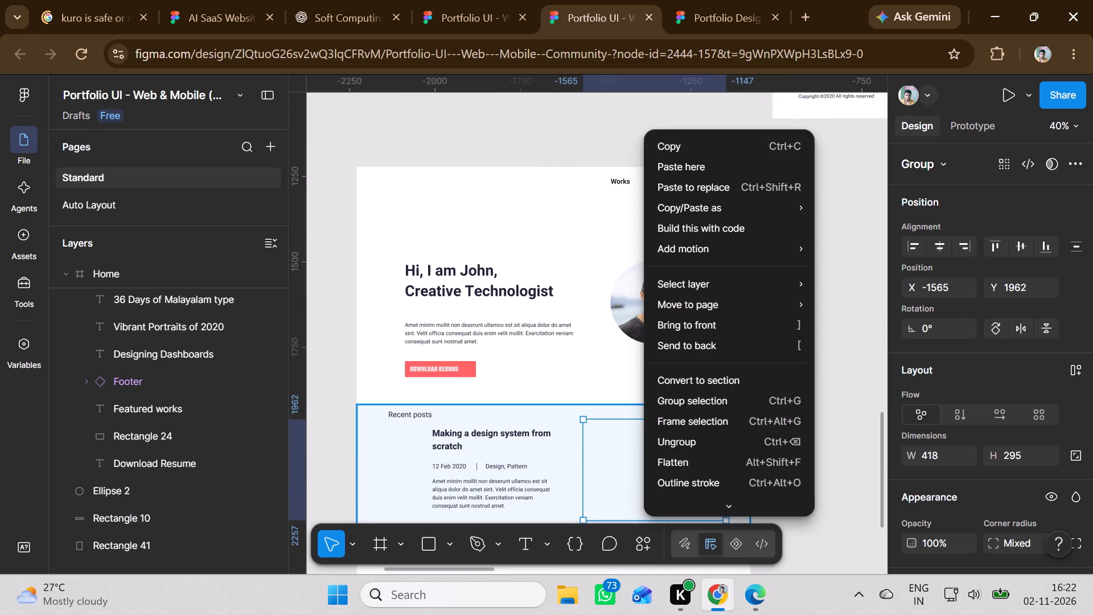
click(698, 331)
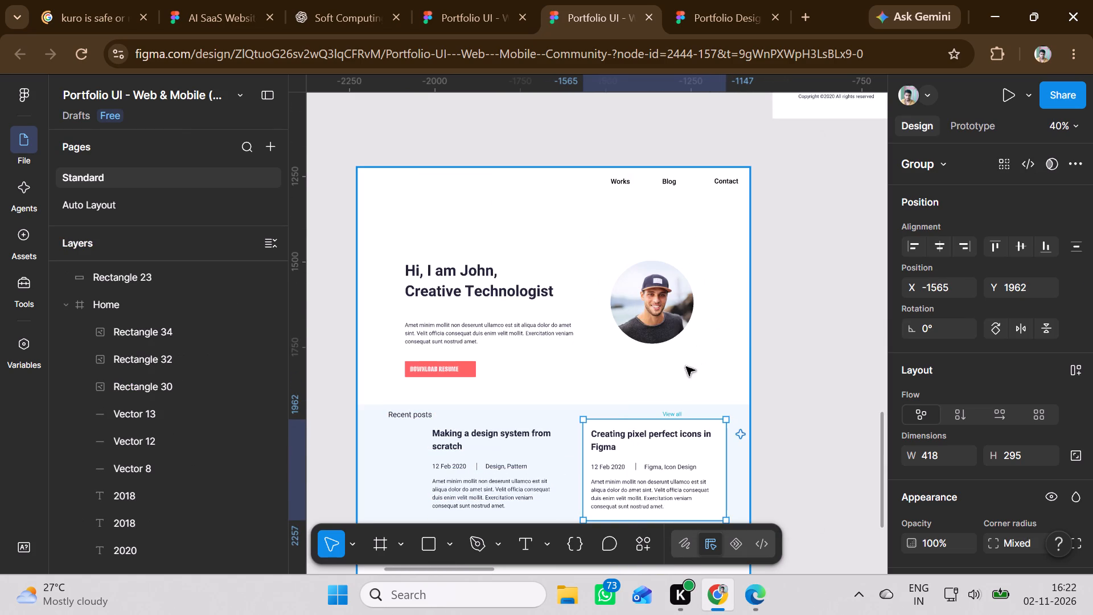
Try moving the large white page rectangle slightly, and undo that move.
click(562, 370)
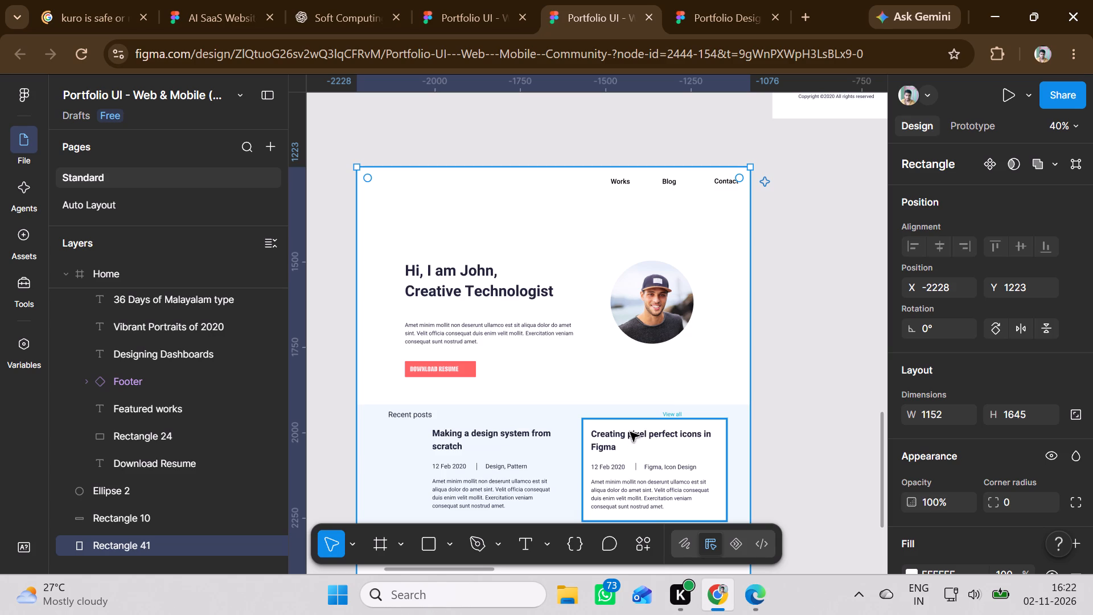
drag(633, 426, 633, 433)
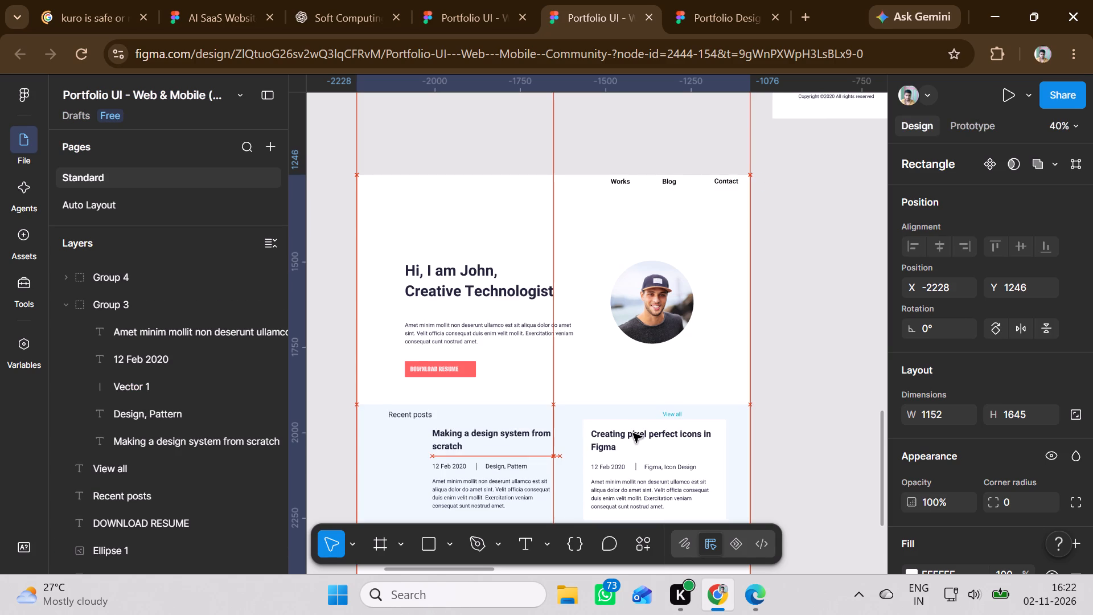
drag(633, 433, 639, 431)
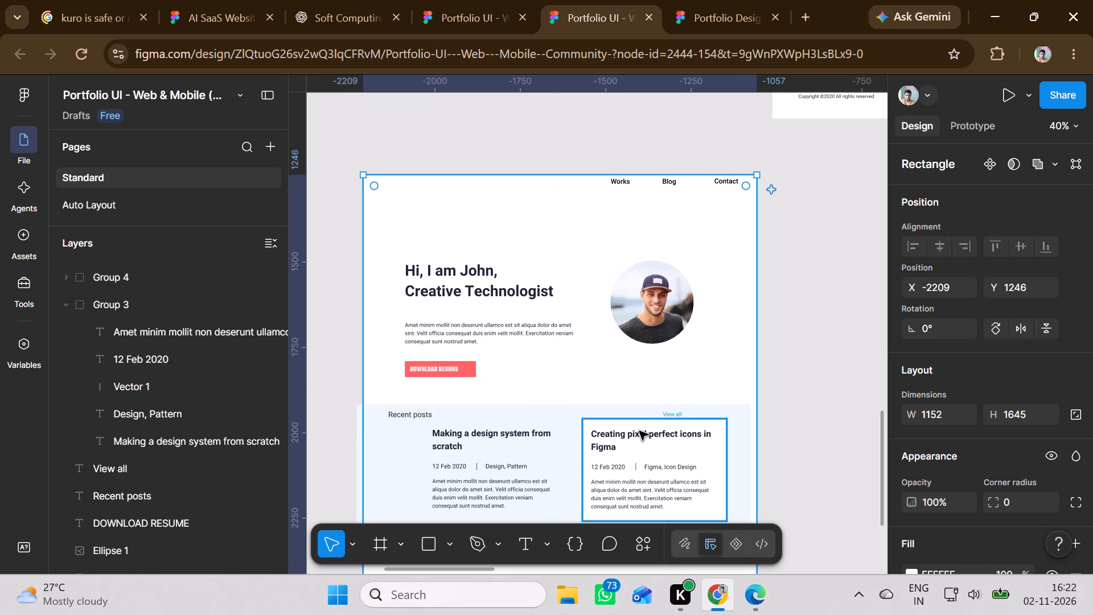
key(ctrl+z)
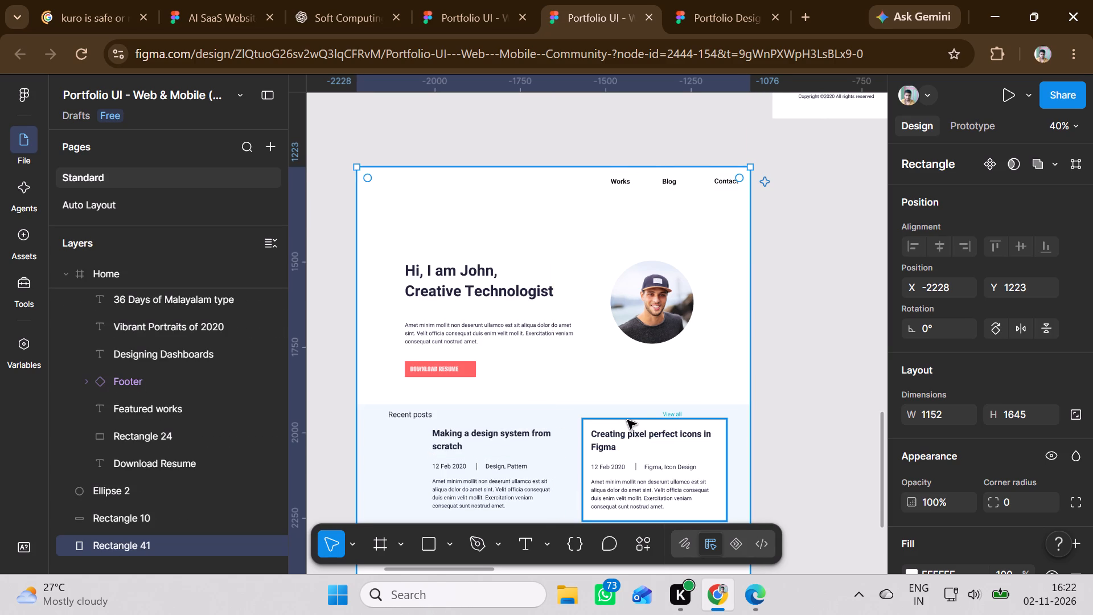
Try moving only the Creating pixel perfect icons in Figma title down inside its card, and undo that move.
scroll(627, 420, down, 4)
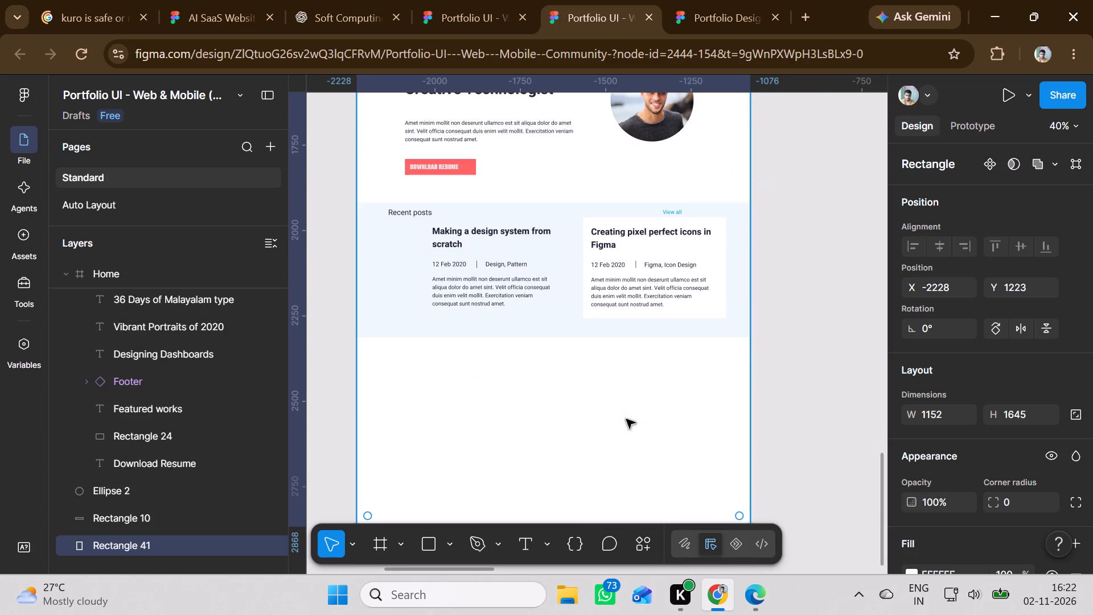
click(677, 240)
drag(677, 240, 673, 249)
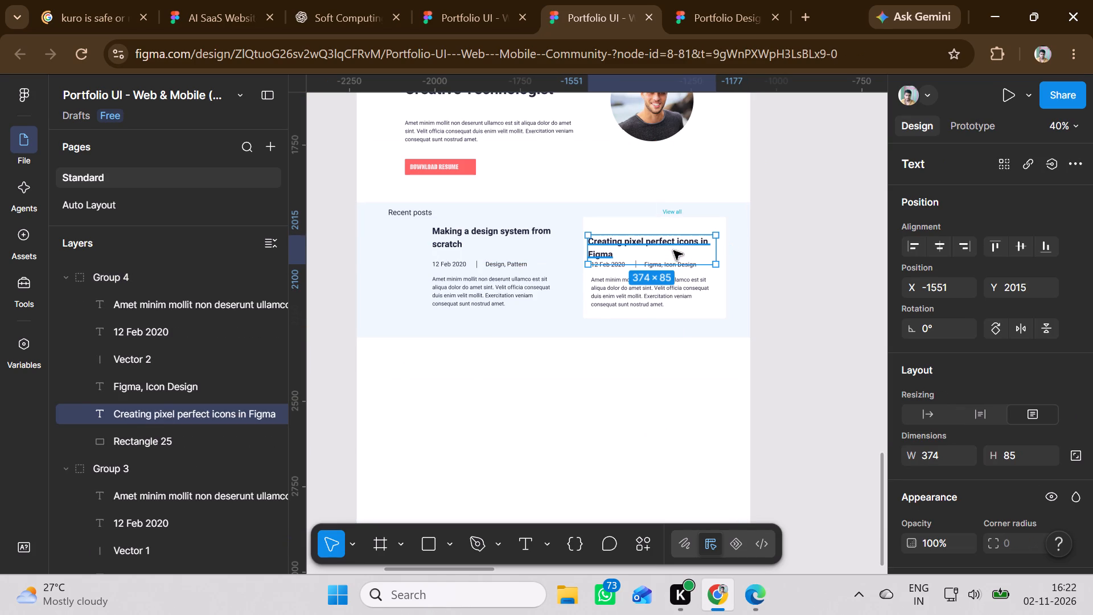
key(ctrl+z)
Move the whole Creating pixel perfect icons in Figma card slightly down in the band, to about X -1573, Y 1983.
drag(713, 266, 712, 275)
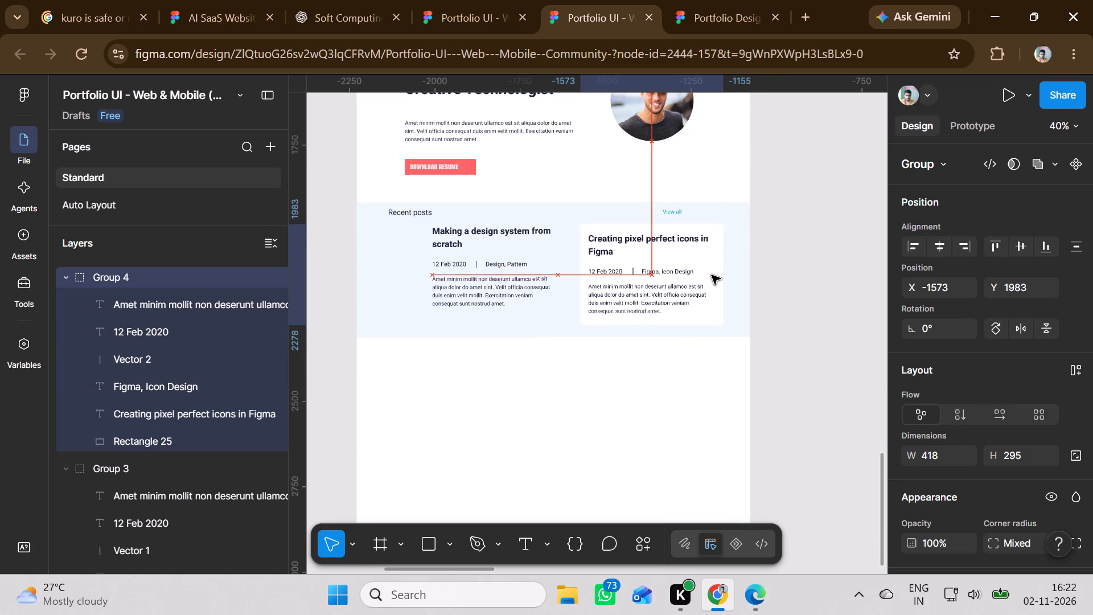
drag(712, 275, 711, 272)
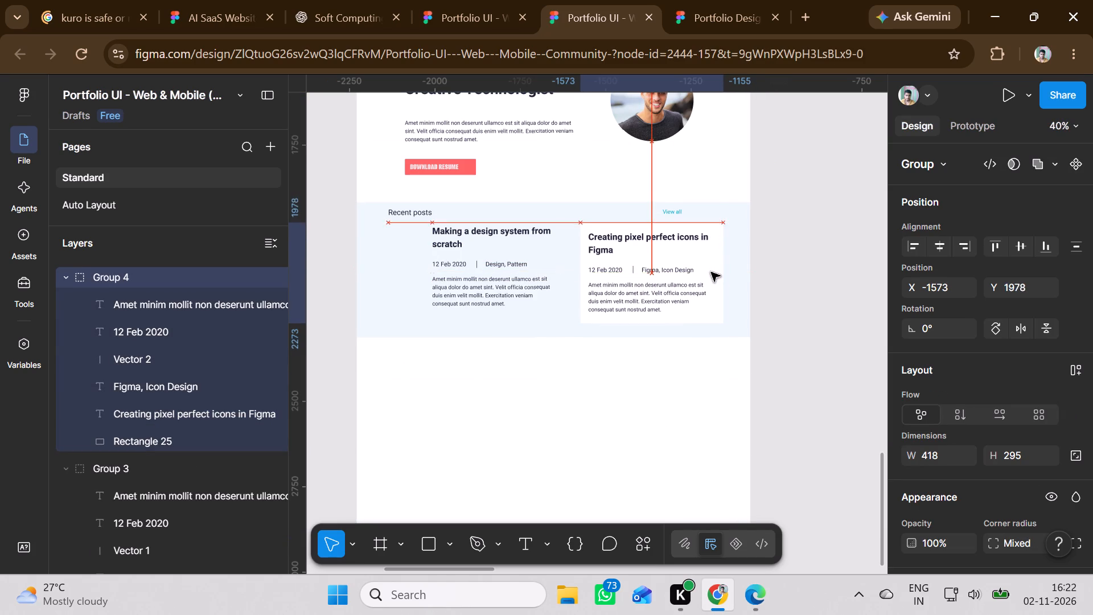
drag(711, 272, 711, 273)
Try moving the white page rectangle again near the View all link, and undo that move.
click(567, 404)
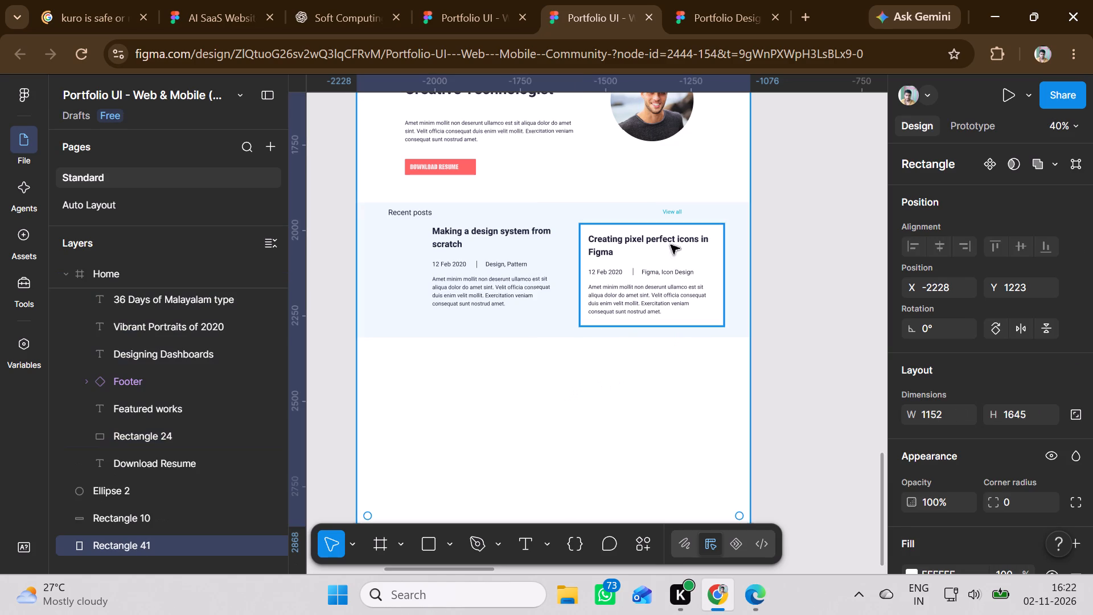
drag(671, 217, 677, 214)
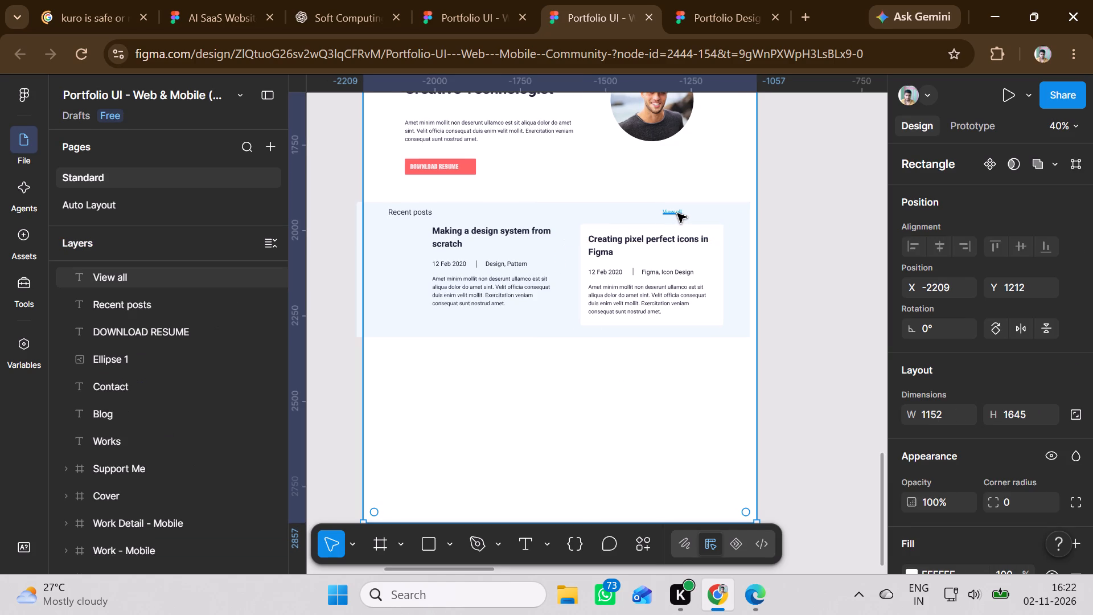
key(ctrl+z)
Move the View all text so it lines up with the right edge of the second post's card, level with Recent posts.
click(681, 216)
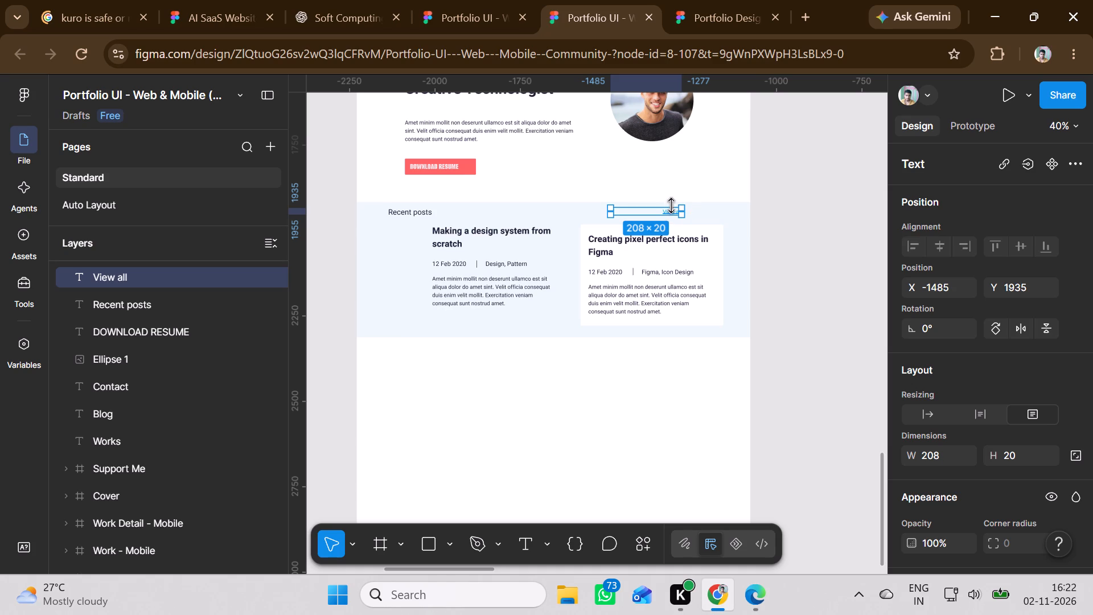
drag(672, 210, 702, 211)
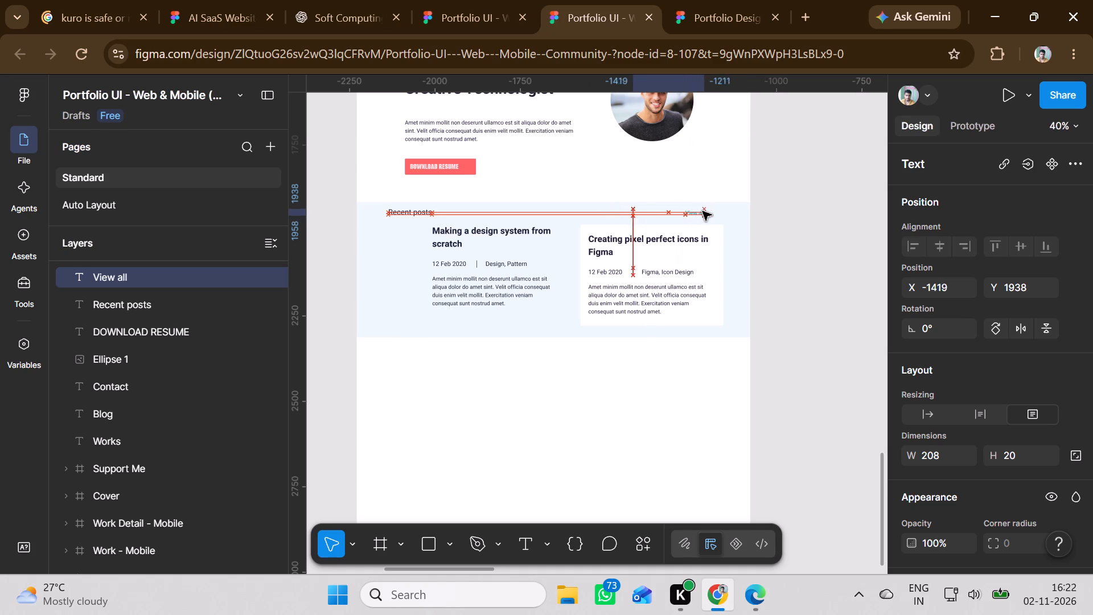
drag(702, 211, 717, 211)
click(637, 401)
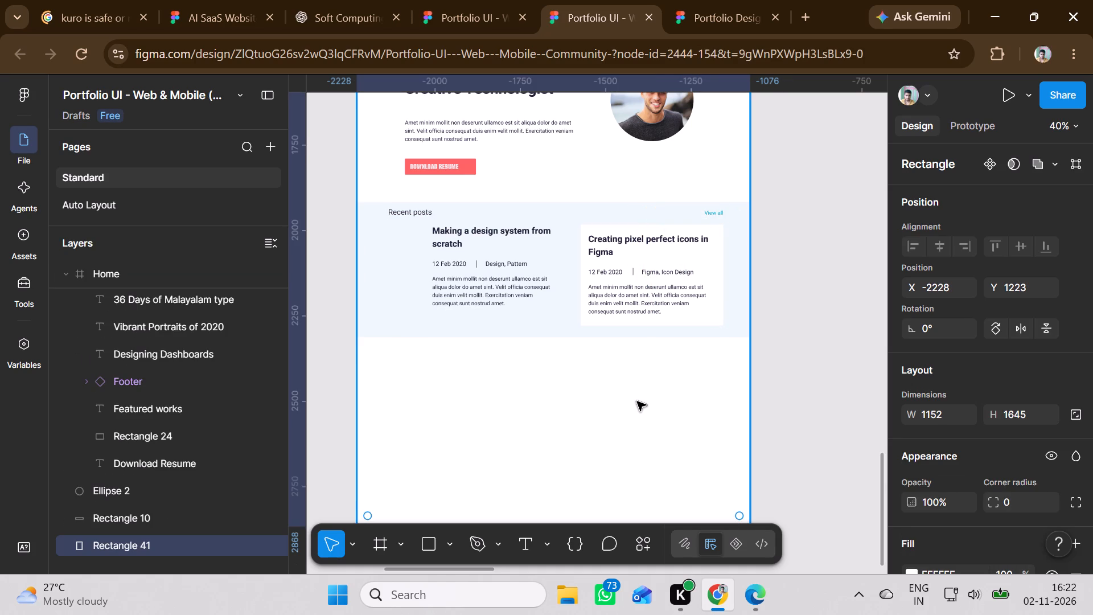
Draw a rectangle of about 395 × 288 over the first post's text in the band, at about X -2028, Y 1984.
click(431, 534)
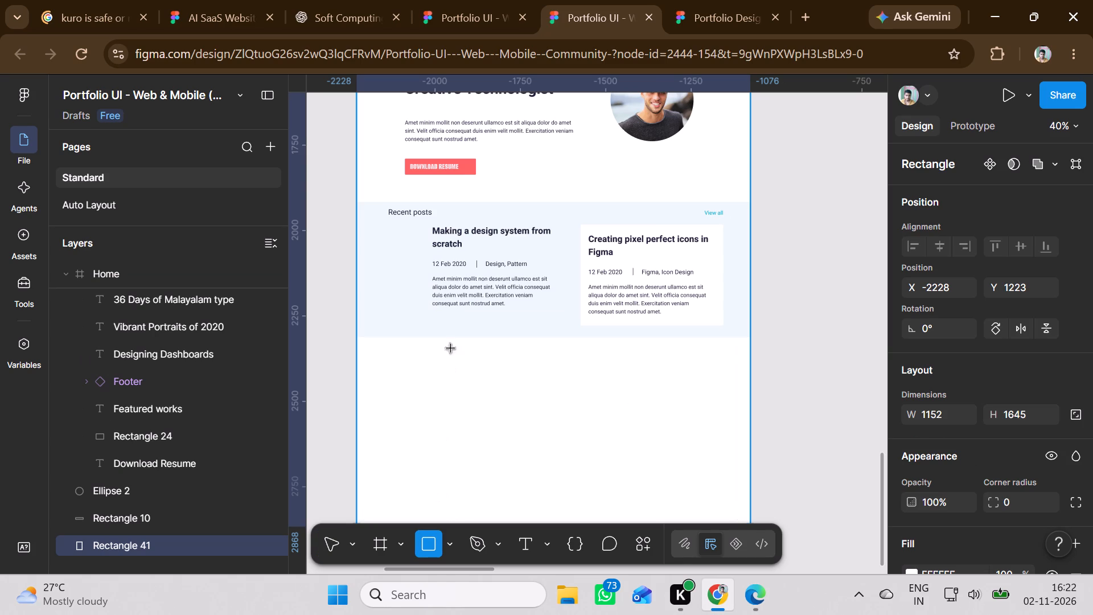
drag(425, 224, 518, 283)
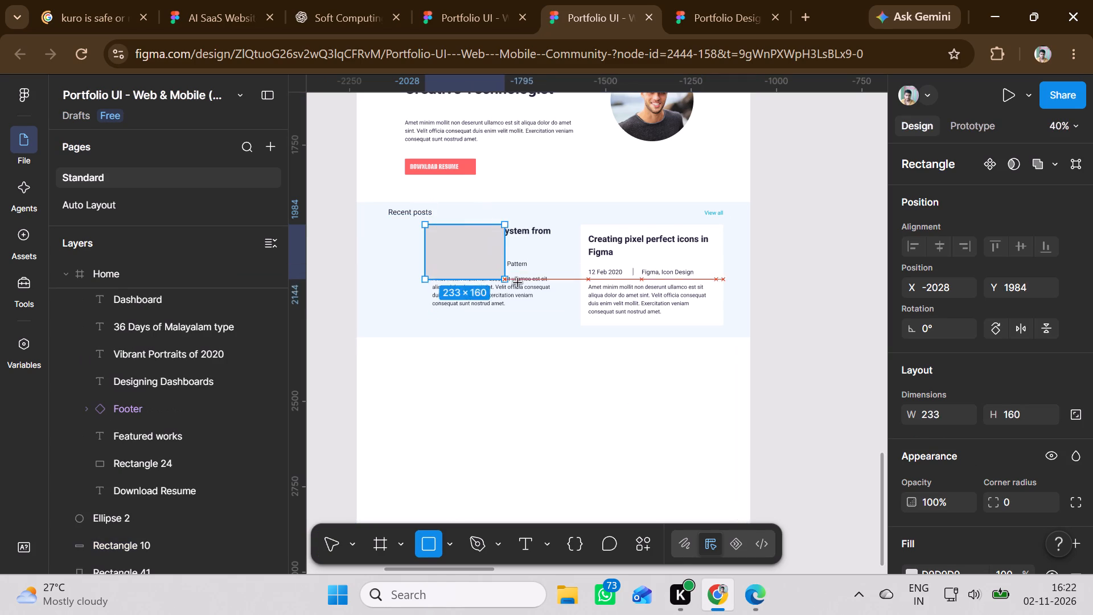
drag(518, 283, 564, 322)
Change the new rectangle's fill to the white already used on this page.
scroll(922, 519, down, 2)
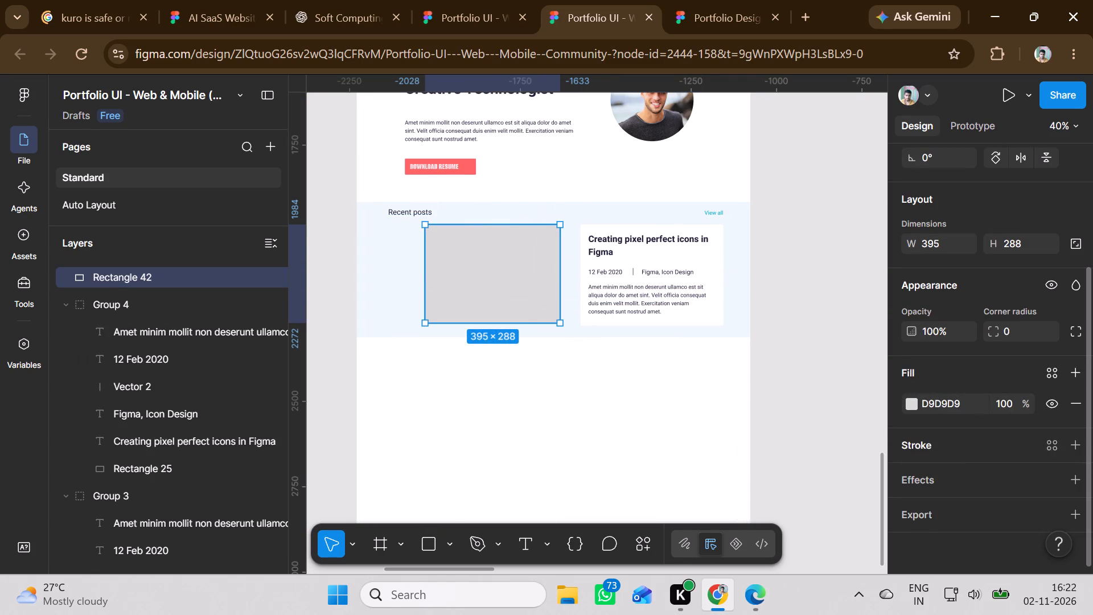
click(907, 407)
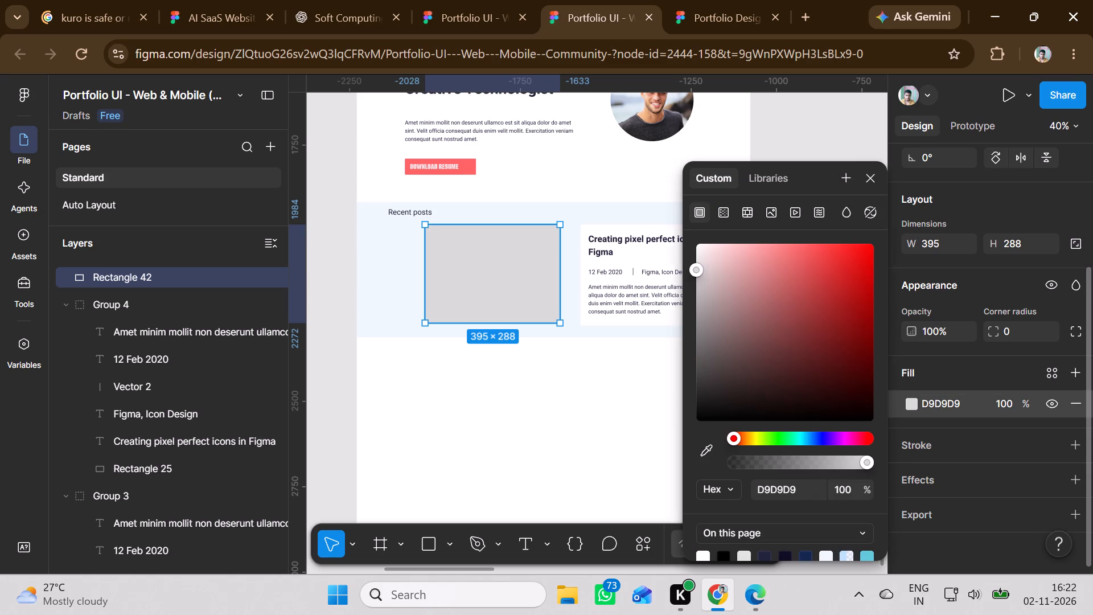
click(698, 249)
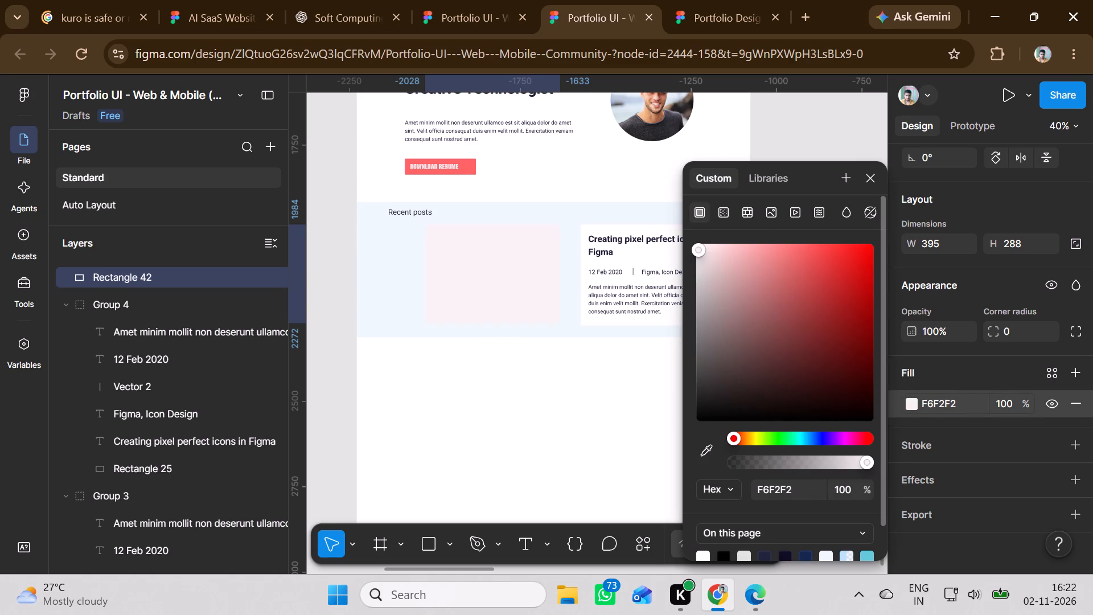
scroll(716, 538, down, 2)
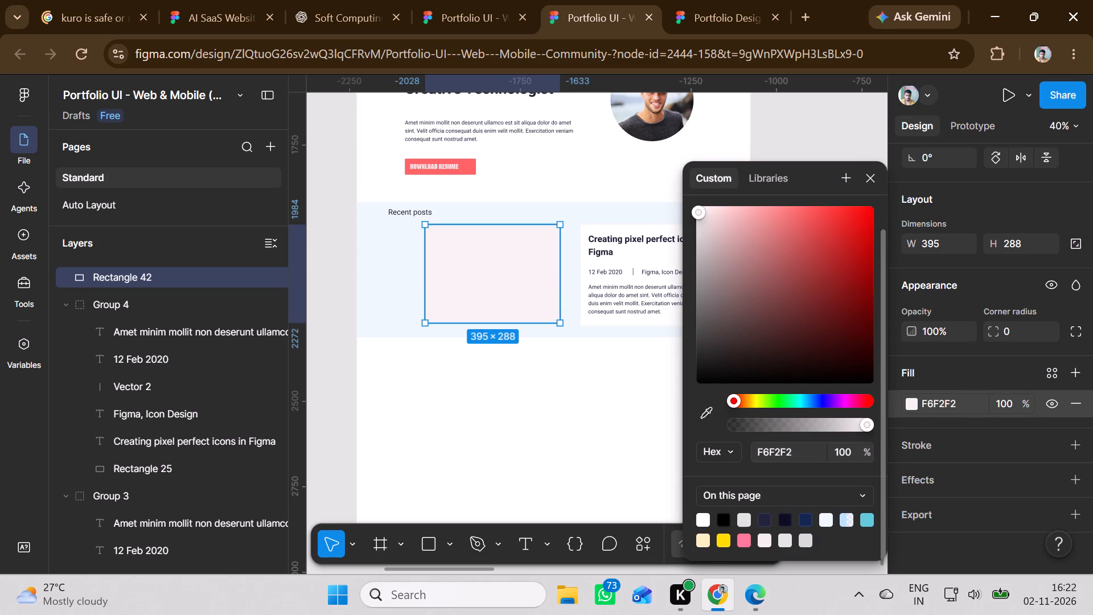
click(705, 523)
click(600, 495)
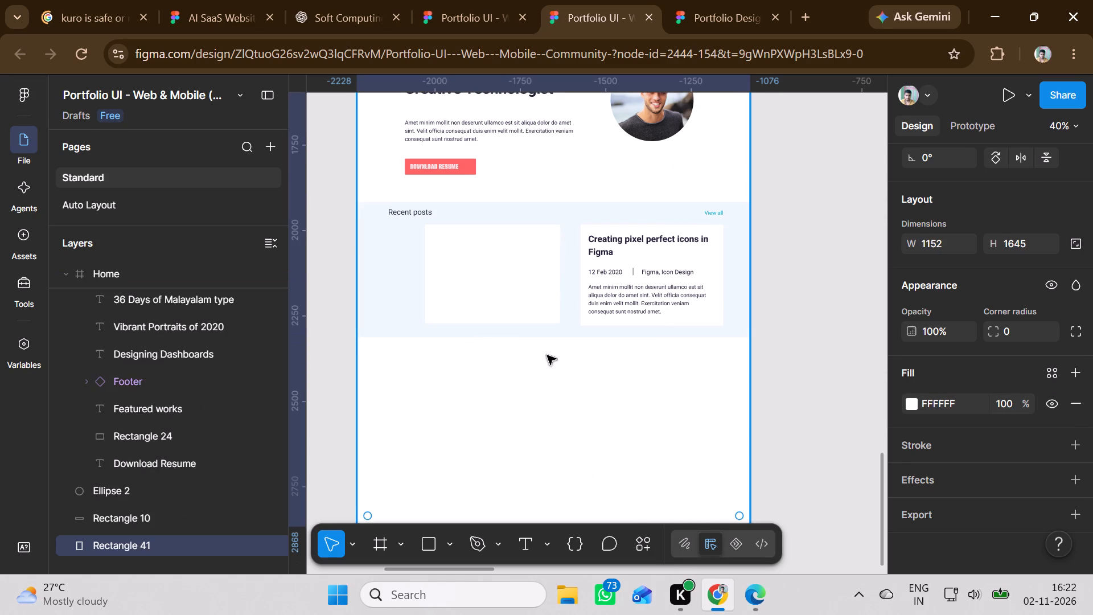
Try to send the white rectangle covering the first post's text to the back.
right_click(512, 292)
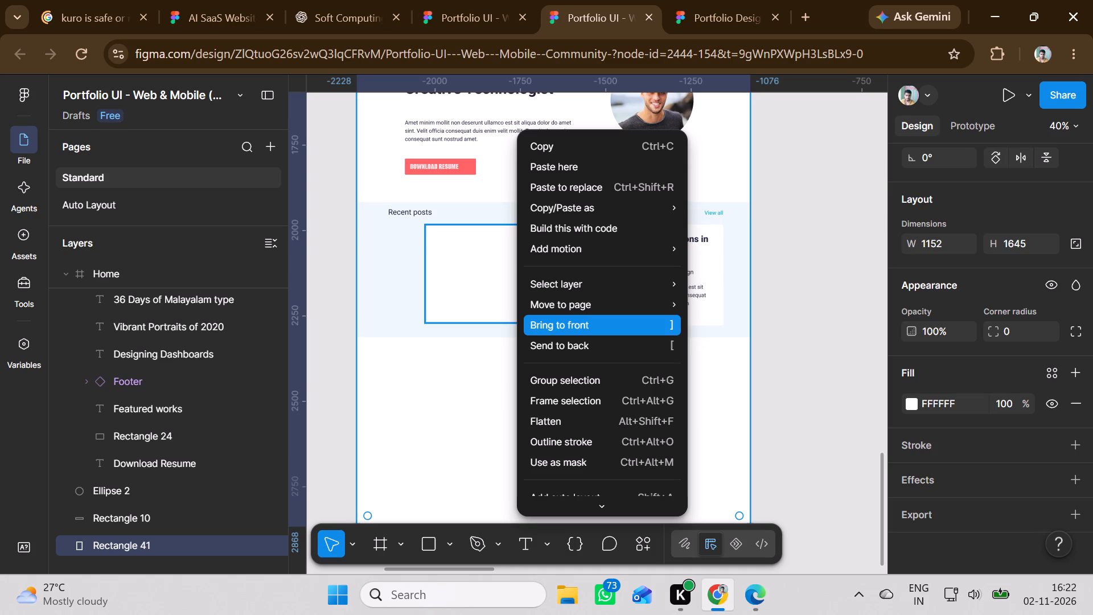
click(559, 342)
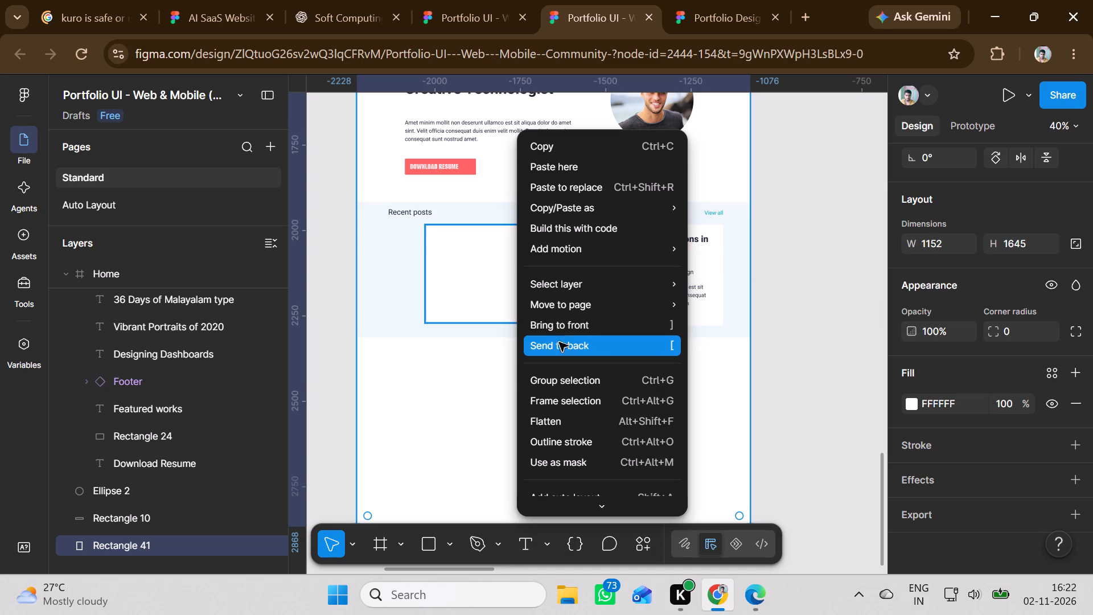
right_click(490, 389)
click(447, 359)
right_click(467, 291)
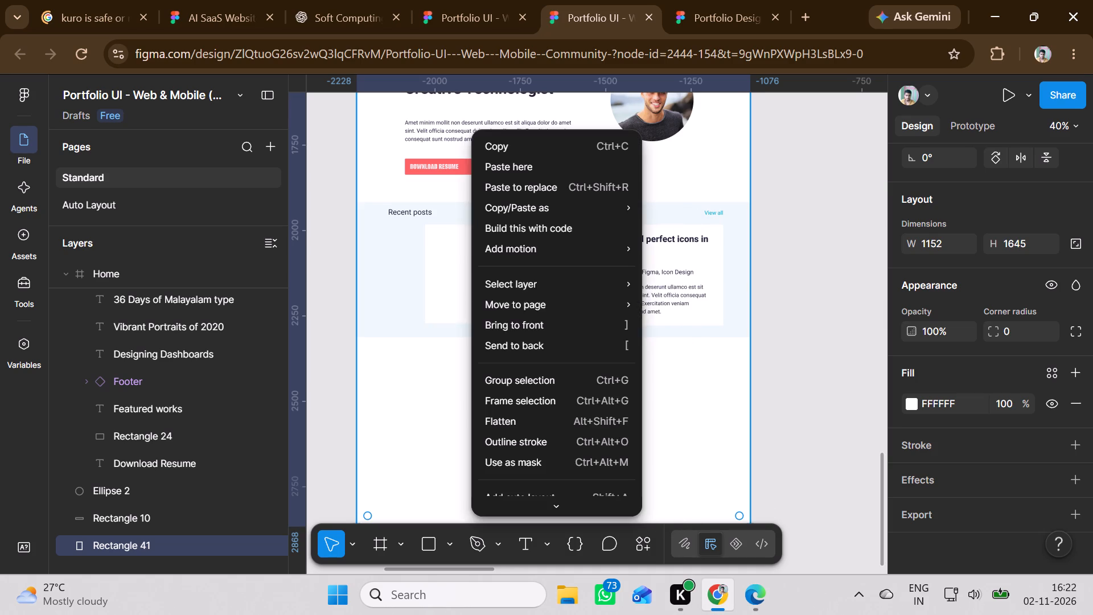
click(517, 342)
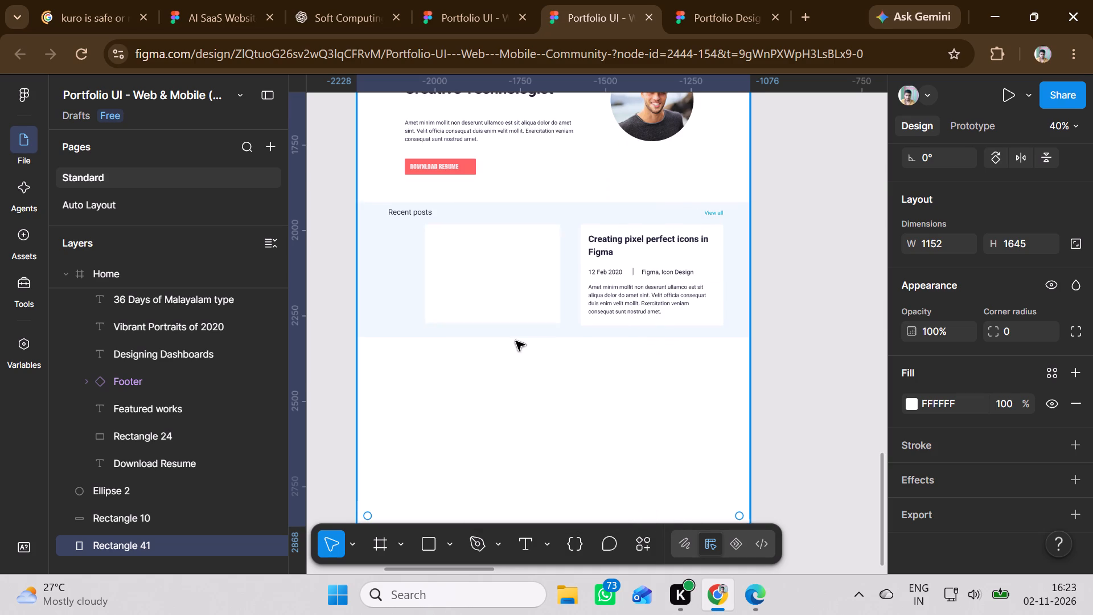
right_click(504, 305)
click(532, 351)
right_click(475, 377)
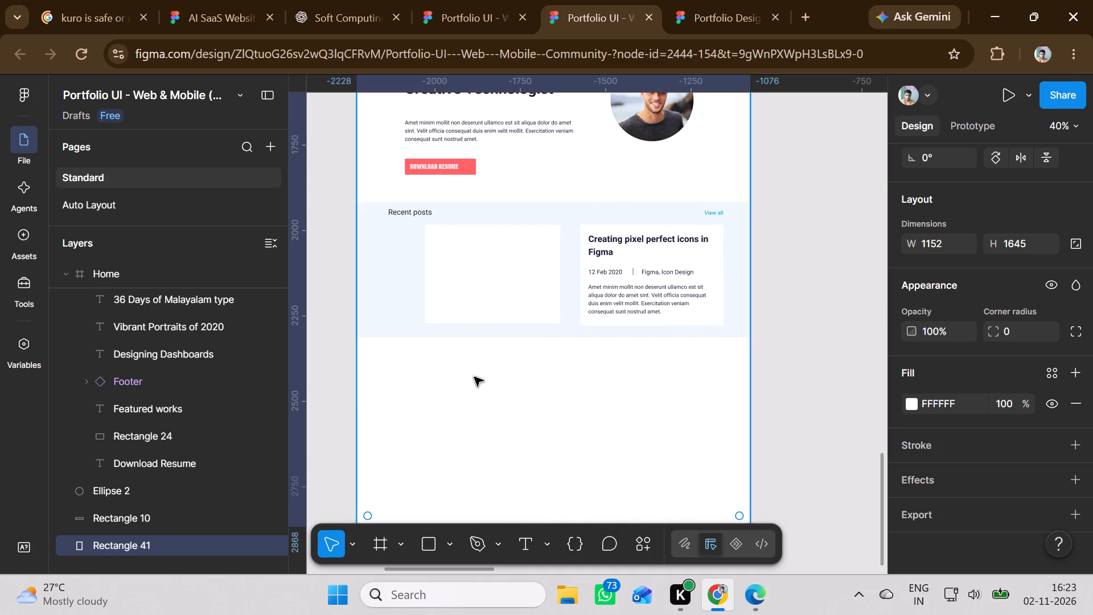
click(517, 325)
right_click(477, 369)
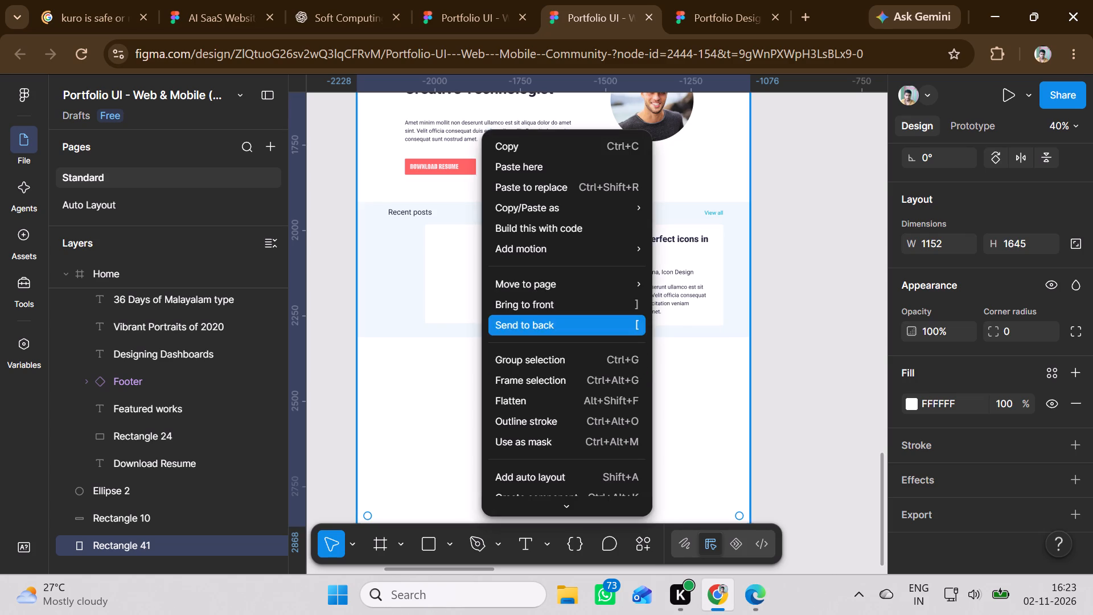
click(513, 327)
Move the 395 × 288 white rectangle off the first post's text to below the Recent posts band and delete it.
click(492, 278)
drag(492, 278, 501, 271)
drag(515, 280, 512, 428)
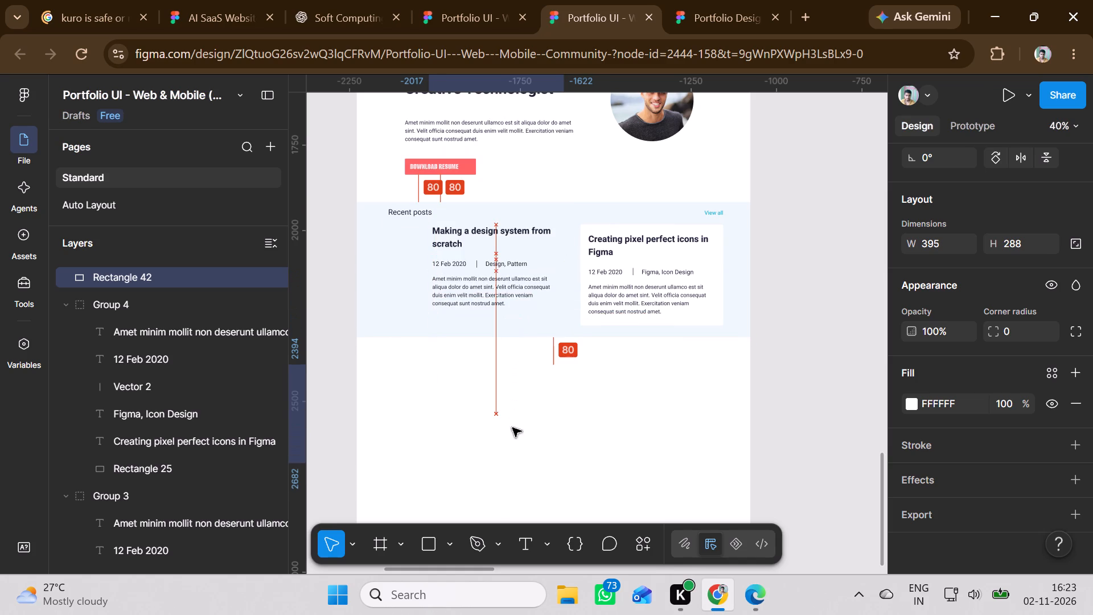
drag(512, 428, 516, 416)
right_click(507, 406)
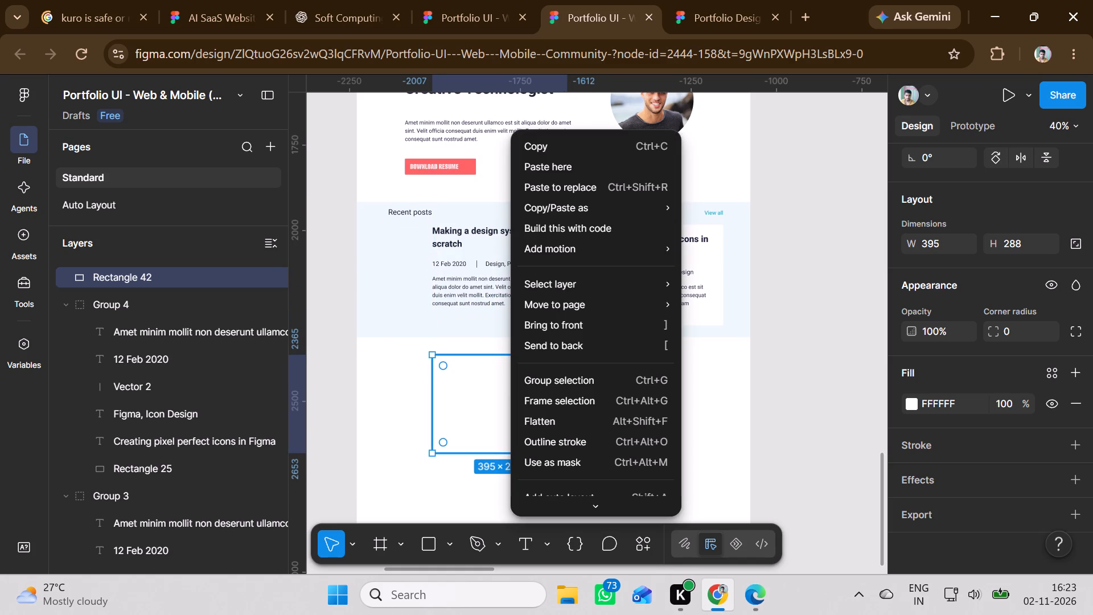
click(497, 399)
key(Delete)
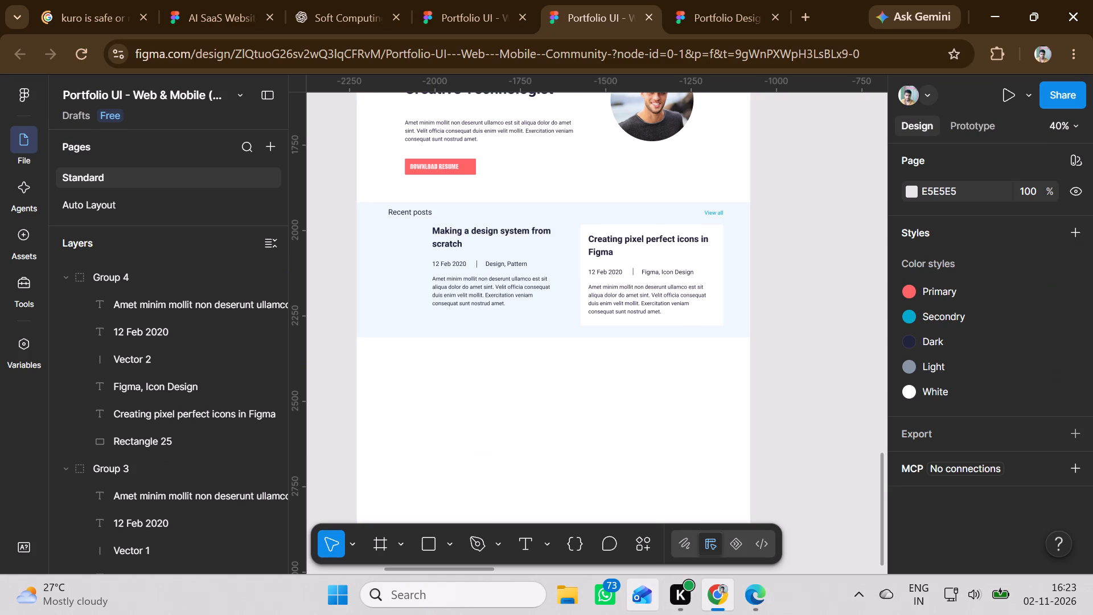
Move the template's Featured works heading onto the white page below the Recent posts band, at about Y 2386, aligned with the Download Resume button's left edge.
scroll(442, 307, up, 3)
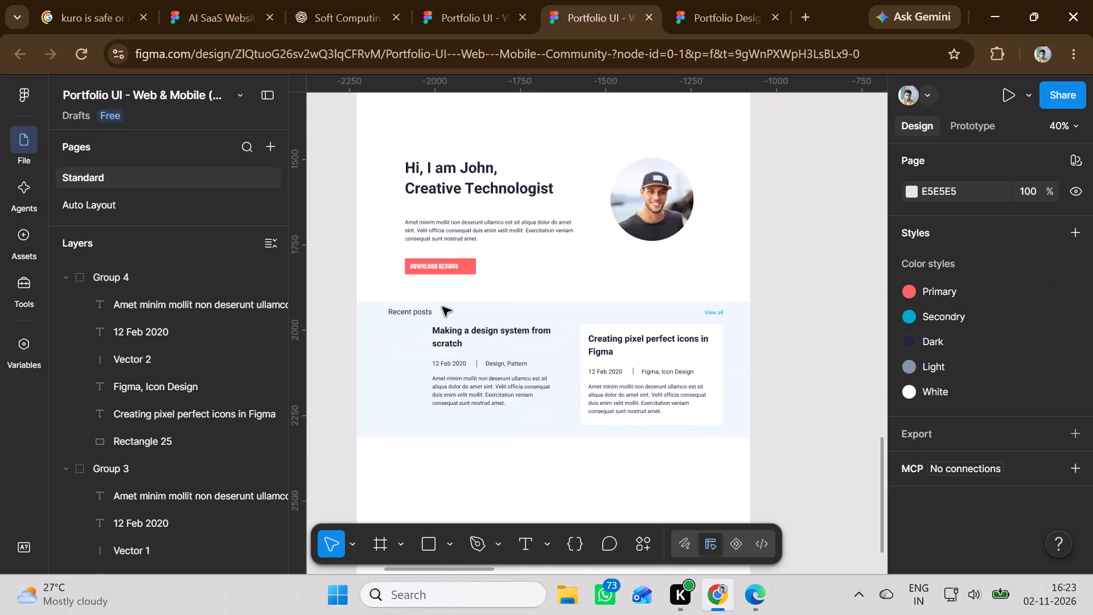
scroll(442, 307, up, 13)
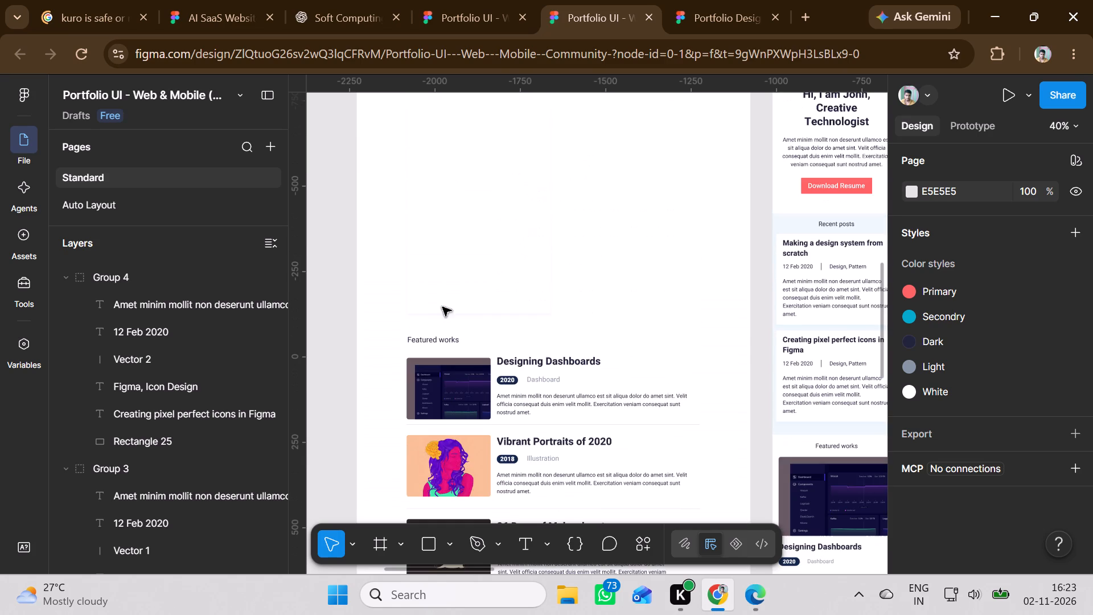
drag(432, 342, 442, 381)
scroll(436, 389, down, 7)
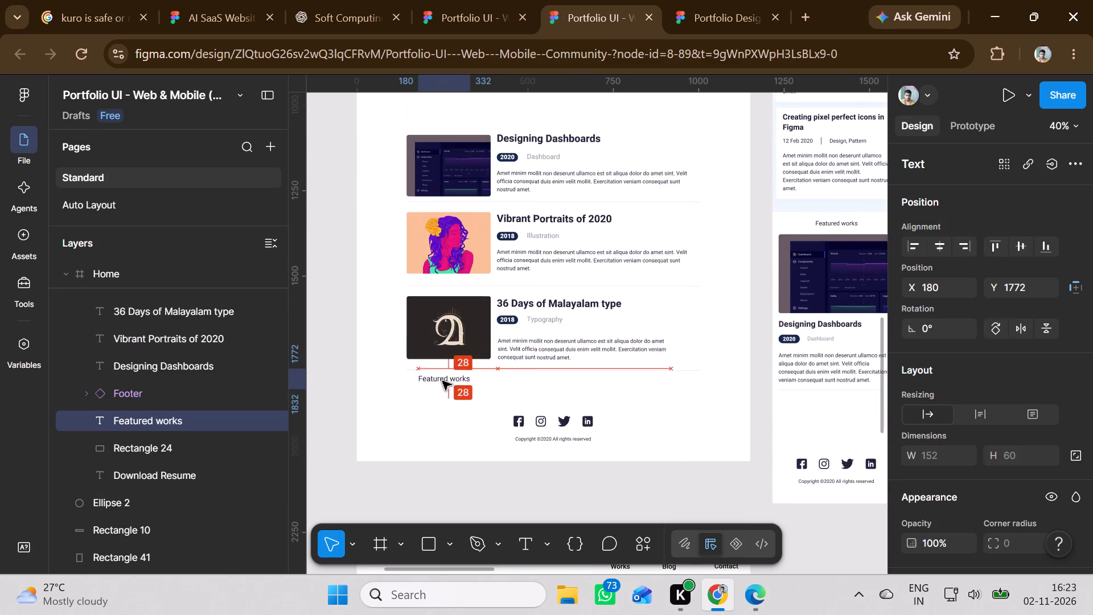
scroll(442, 381, down, 7)
drag(442, 381, 397, 366)
scroll(443, 379, down, 7)
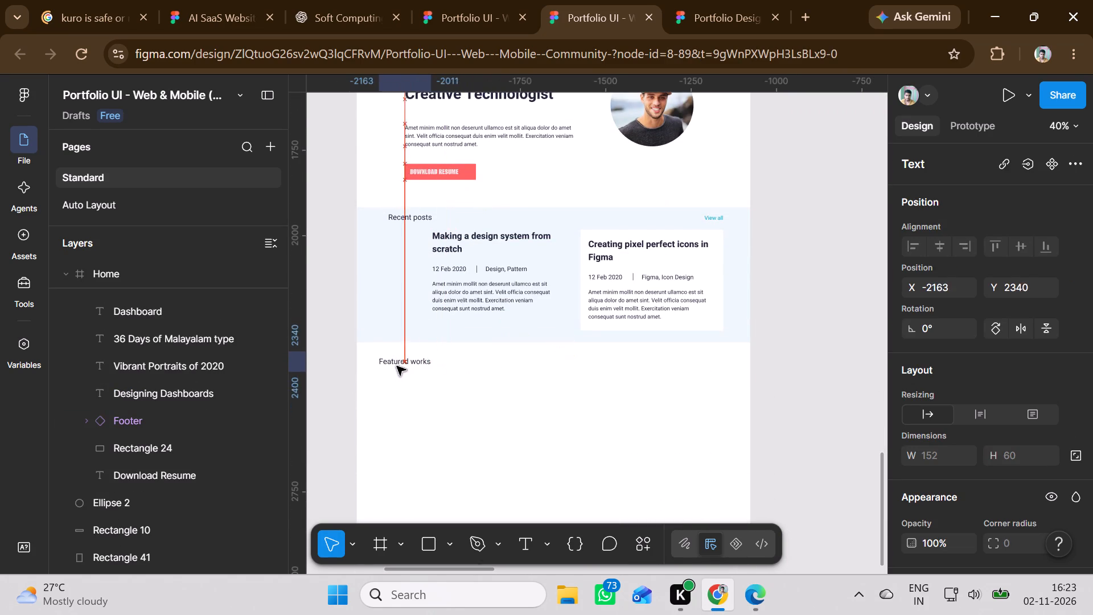
drag(397, 366, 404, 379)
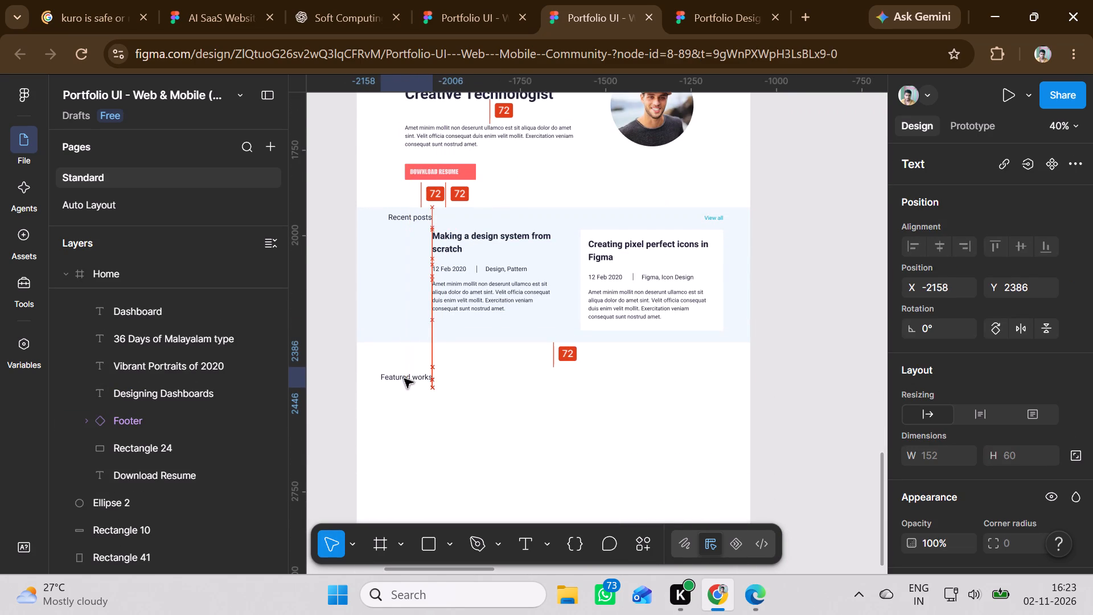
drag(404, 379, 433, 380)
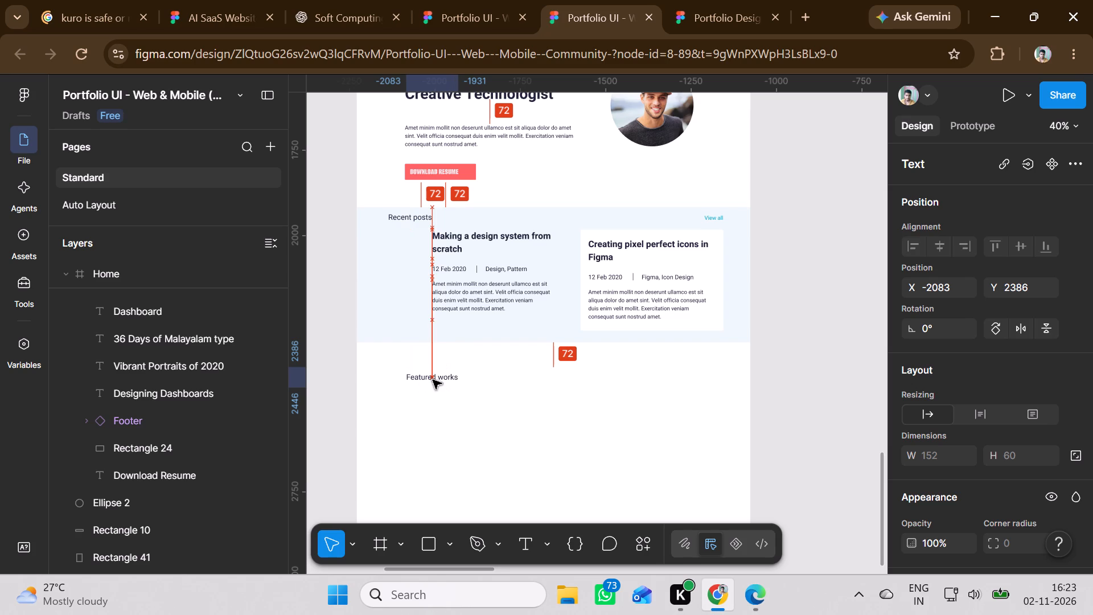
drag(433, 380, 428, 380)
click(520, 409)
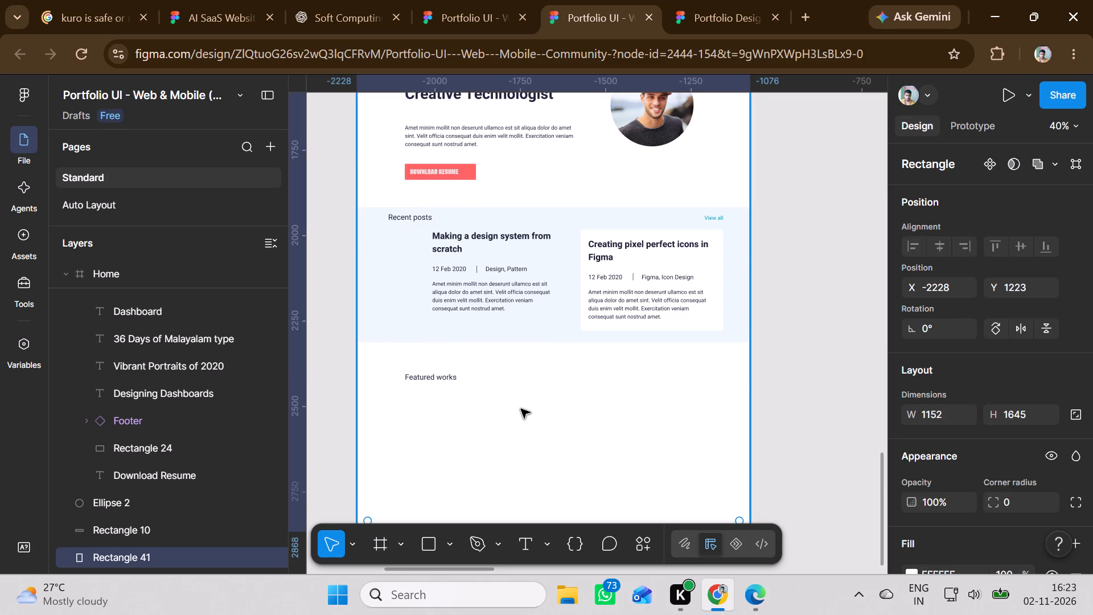
Move the template's Designing Dashboards image onto the white page just below Featured works, at about X -2072, Y 2479.
scroll(521, 408, up, 2)
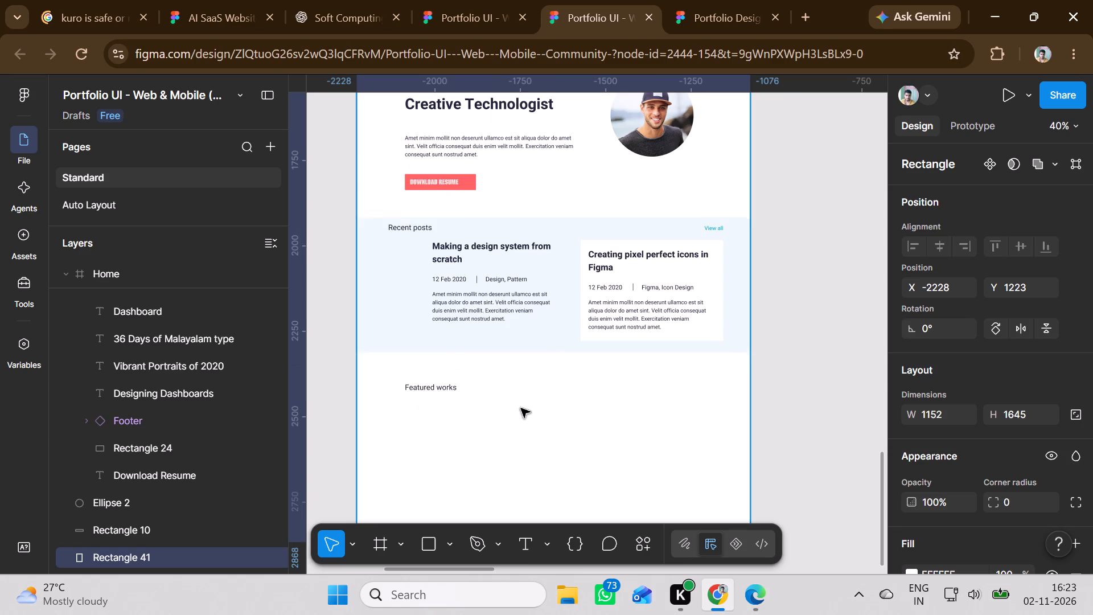
scroll(521, 408, up, 17)
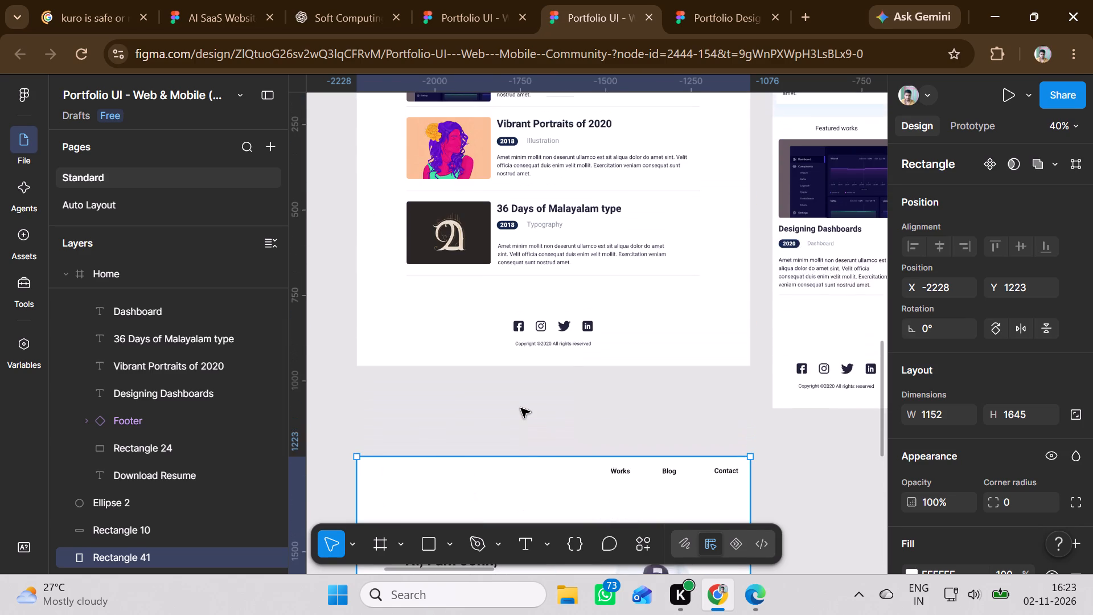
scroll(521, 408, up, 4)
click(537, 179)
scroll(537, 179, up, 3)
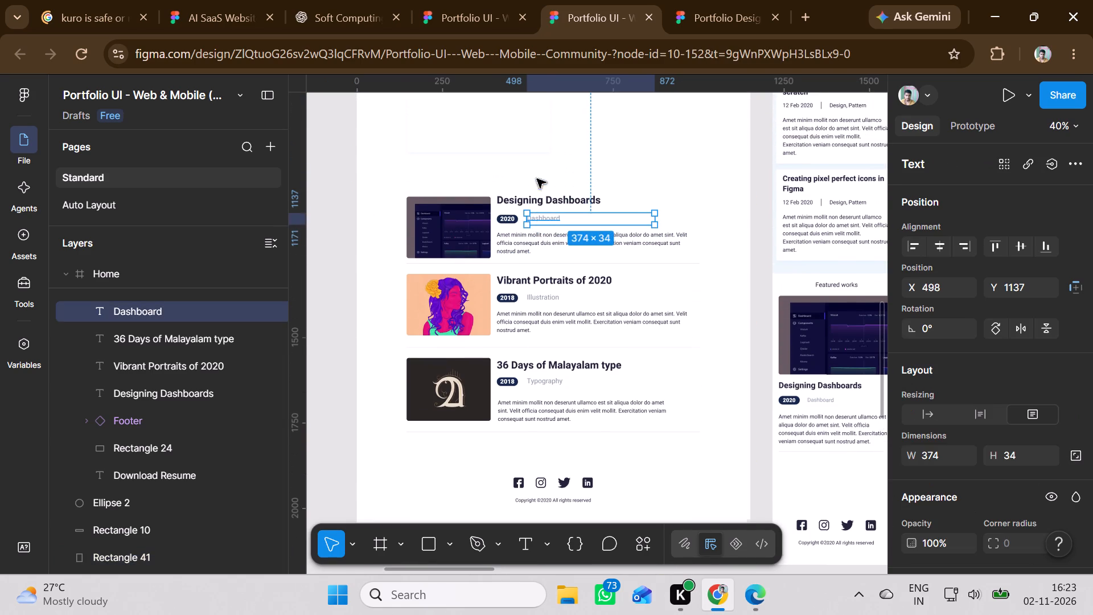
click(467, 210)
drag(467, 210, 455, 312)
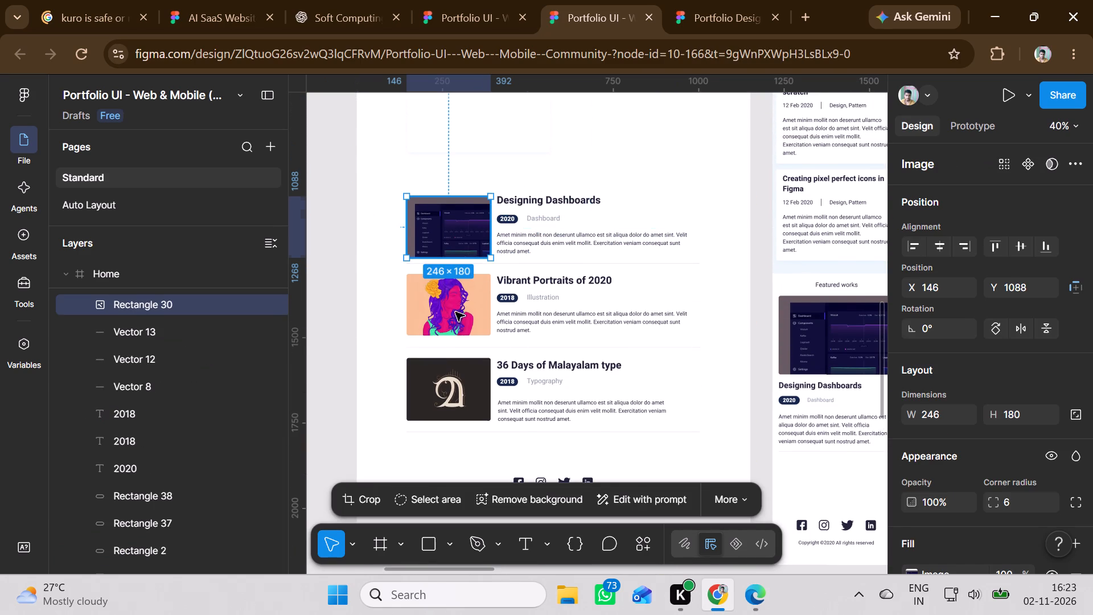
drag(455, 312, 451, 326)
scroll(453, 337, down, 5)
scroll(453, 337, up, 1)
scroll(453, 337, down, 1)
scroll(451, 328, up, 1)
scroll(451, 328, down, 16)
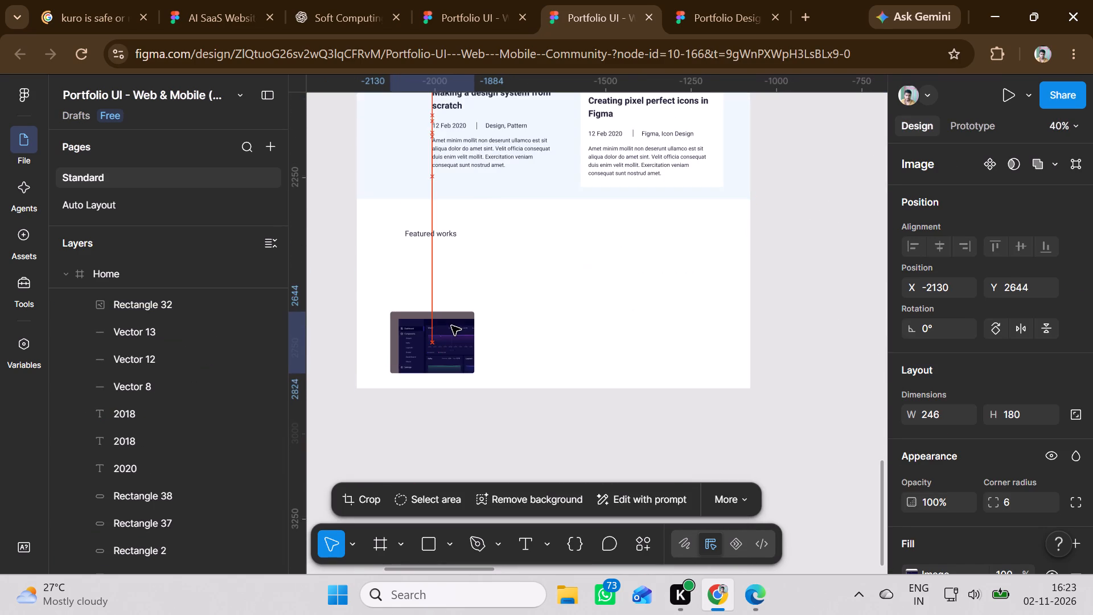
drag(451, 326, 470, 267)
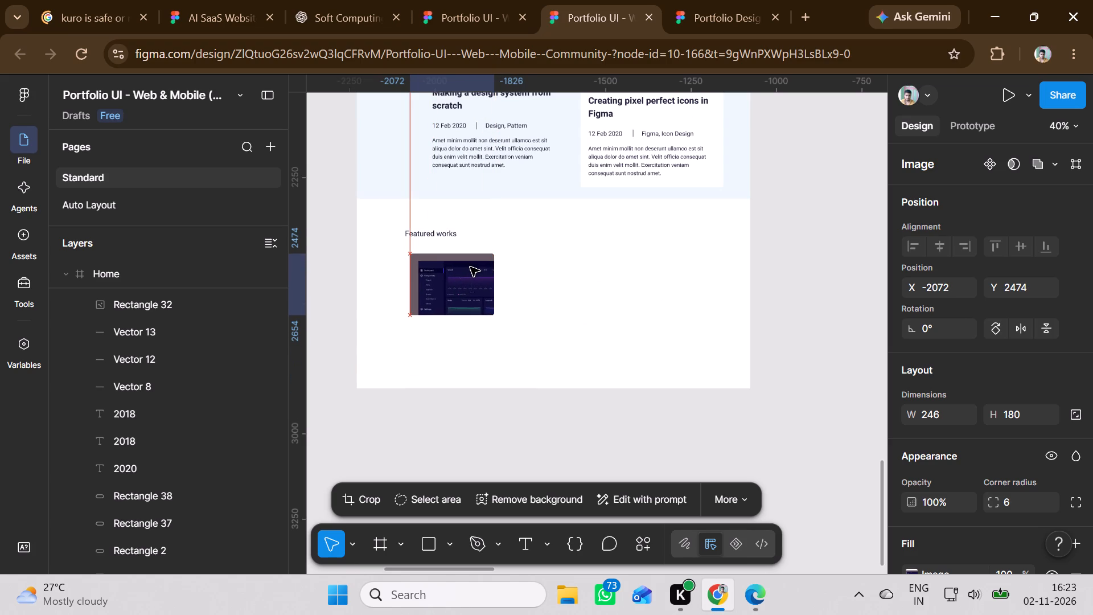
drag(470, 267, 469, 269)
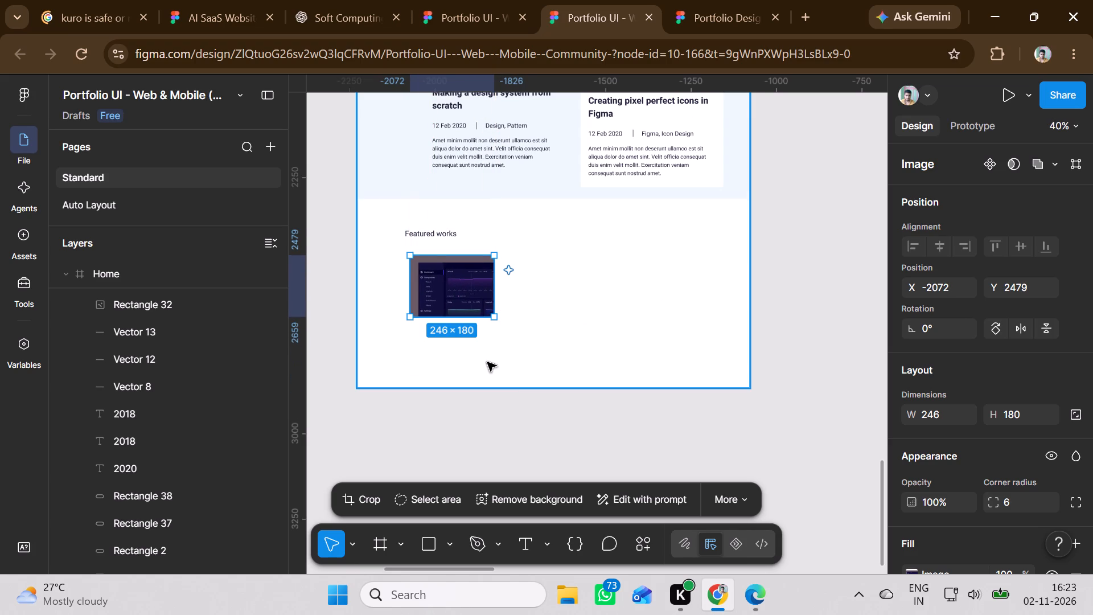
Extend the white page rectangle downward to a height of about 2580.
click(513, 388)
drag(516, 388, 505, 493)
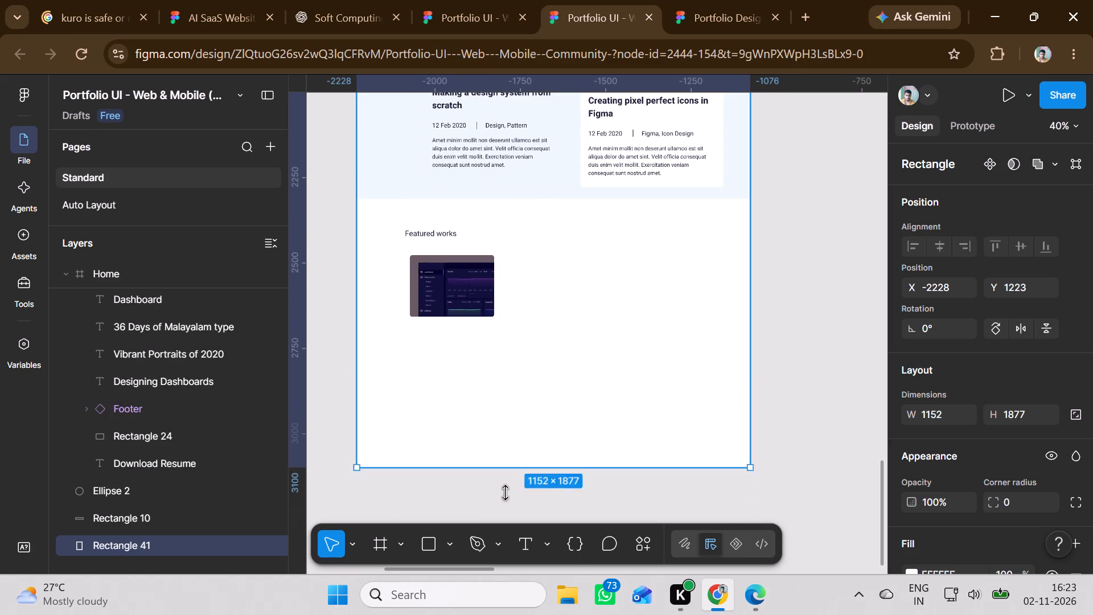
drag(505, 493, 508, 572)
Move the template's Designing Dashboards title to the right of the dashboard image on the white page, level with the image's top edge.
scroll(494, 367, up, 9)
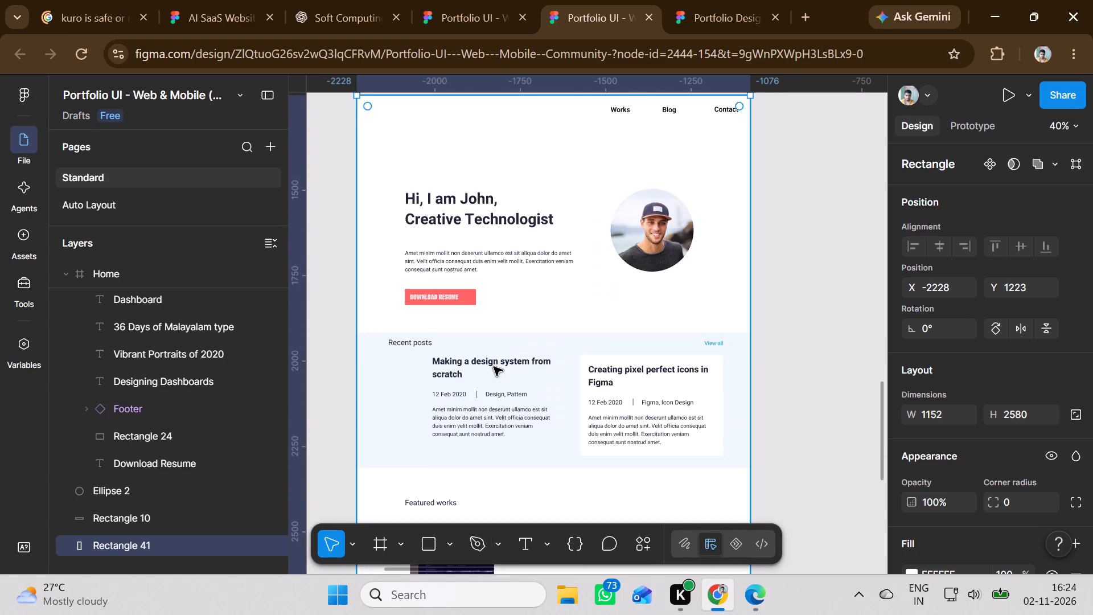
scroll(494, 367, up, 7)
scroll(519, 276, up, 3)
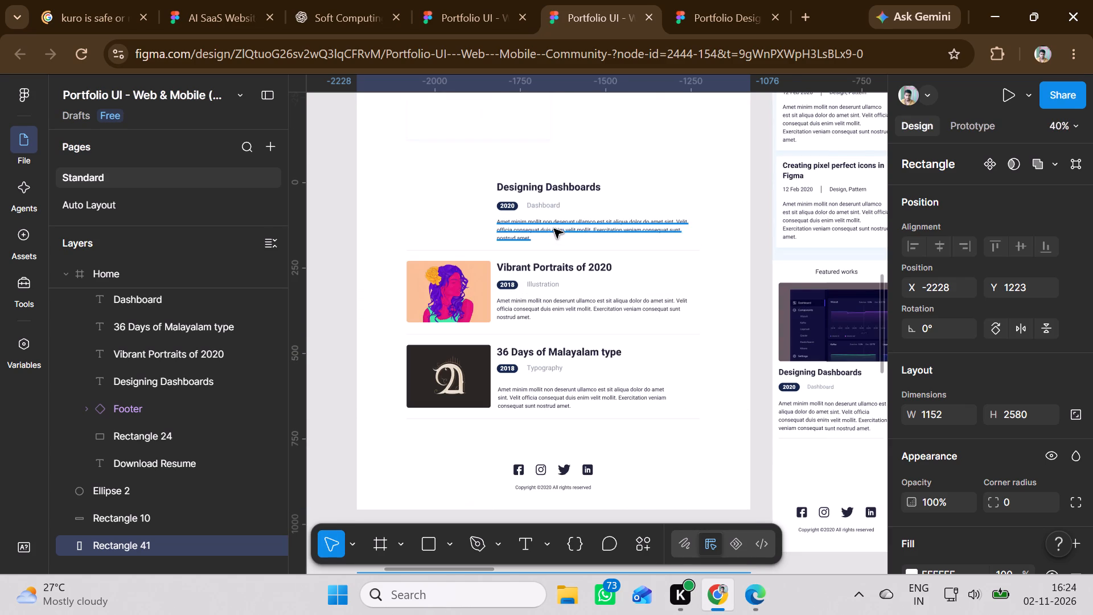
click(554, 229)
click(565, 189)
click(434, 158)
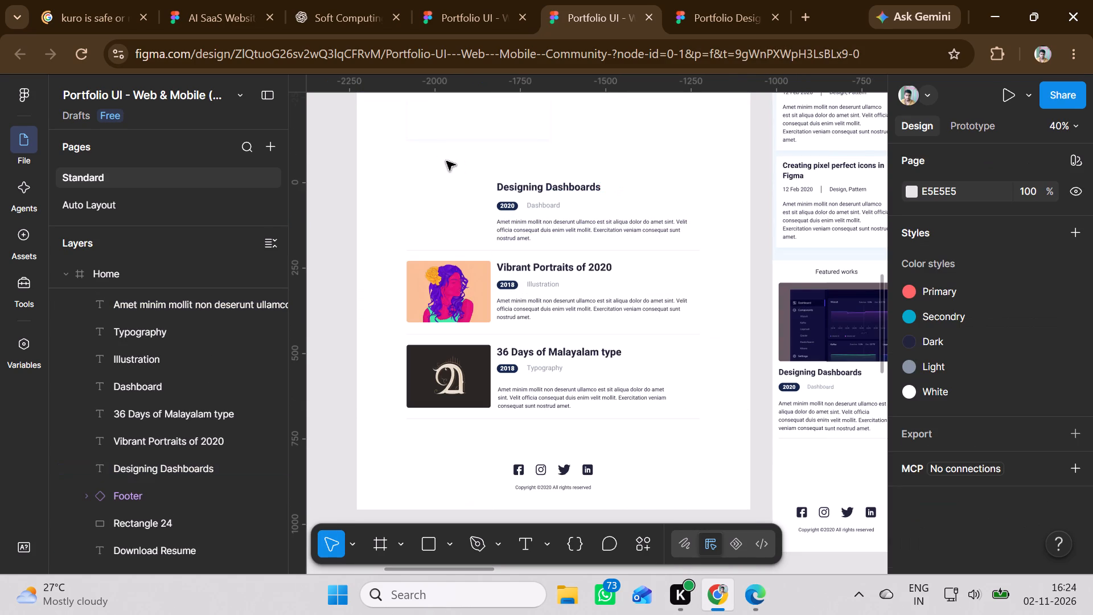
click(536, 192)
drag(536, 192, 537, 217)
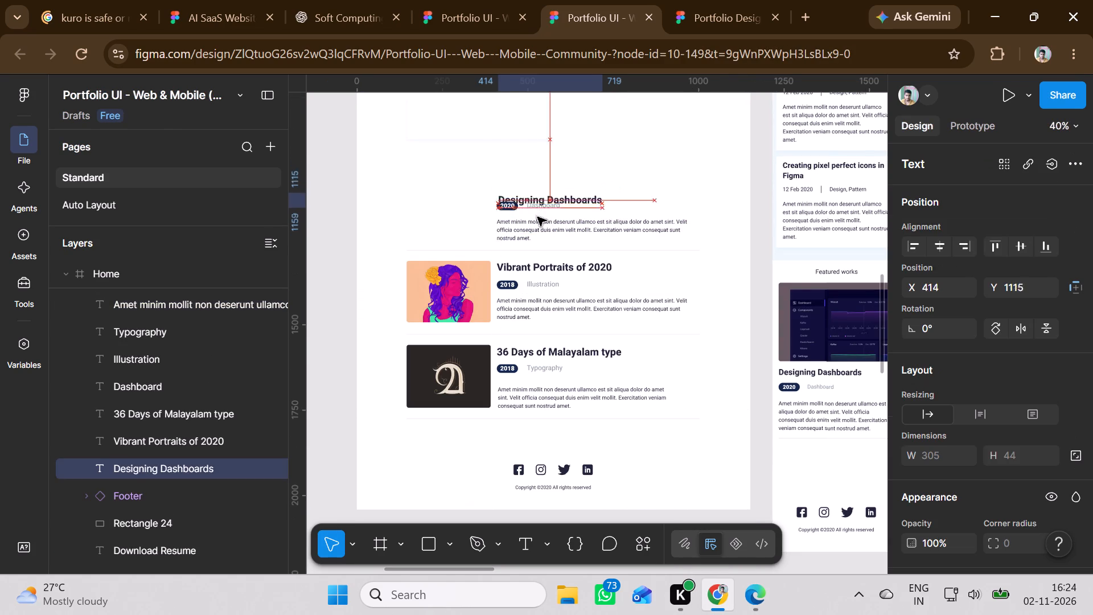
drag(537, 217, 537, 234)
scroll(538, 227, down, 14)
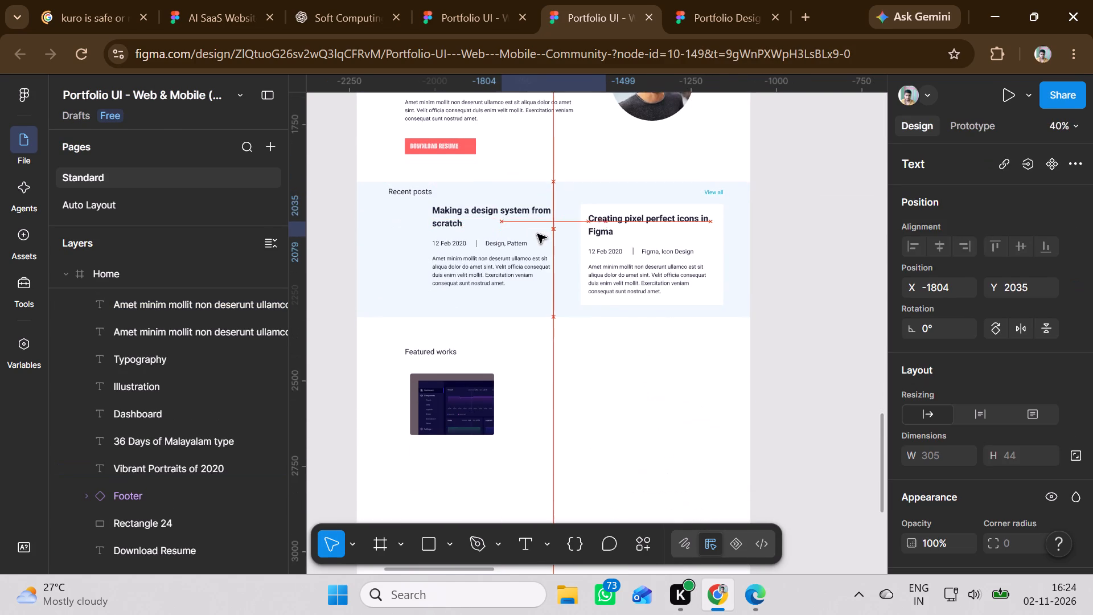
drag(537, 234, 549, 306)
scroll(537, 234, down, 4)
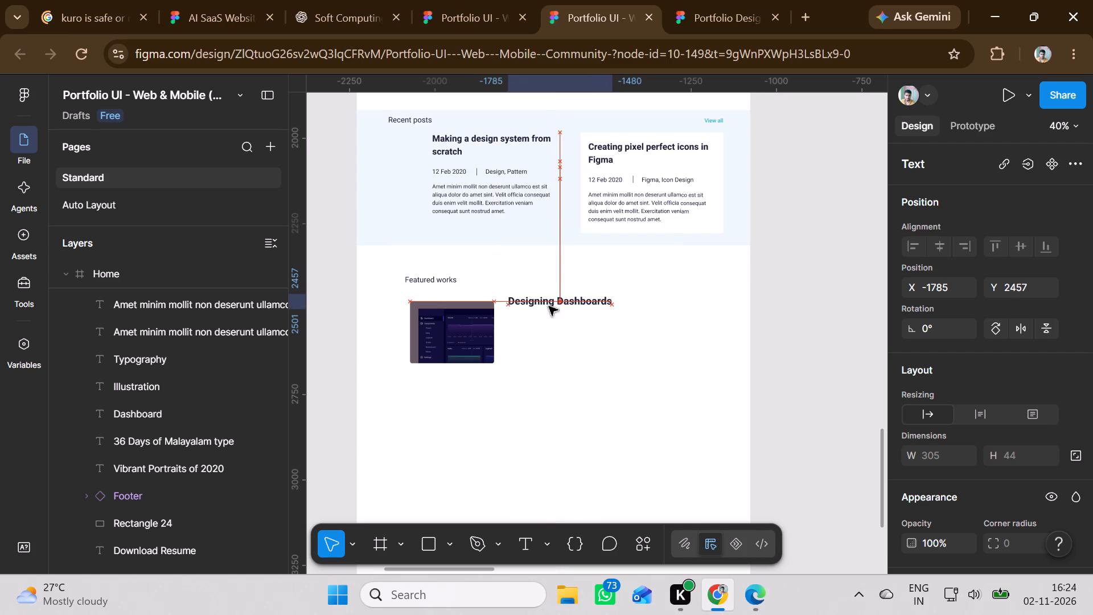
drag(549, 306, 560, 307)
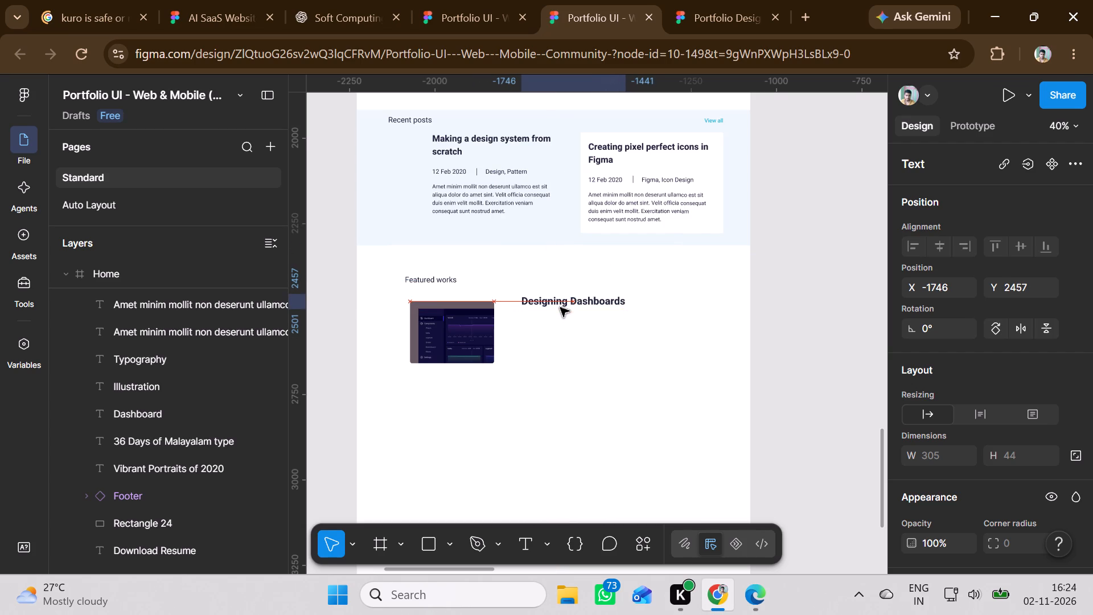
drag(560, 307, 562, 310)
click(555, 346)
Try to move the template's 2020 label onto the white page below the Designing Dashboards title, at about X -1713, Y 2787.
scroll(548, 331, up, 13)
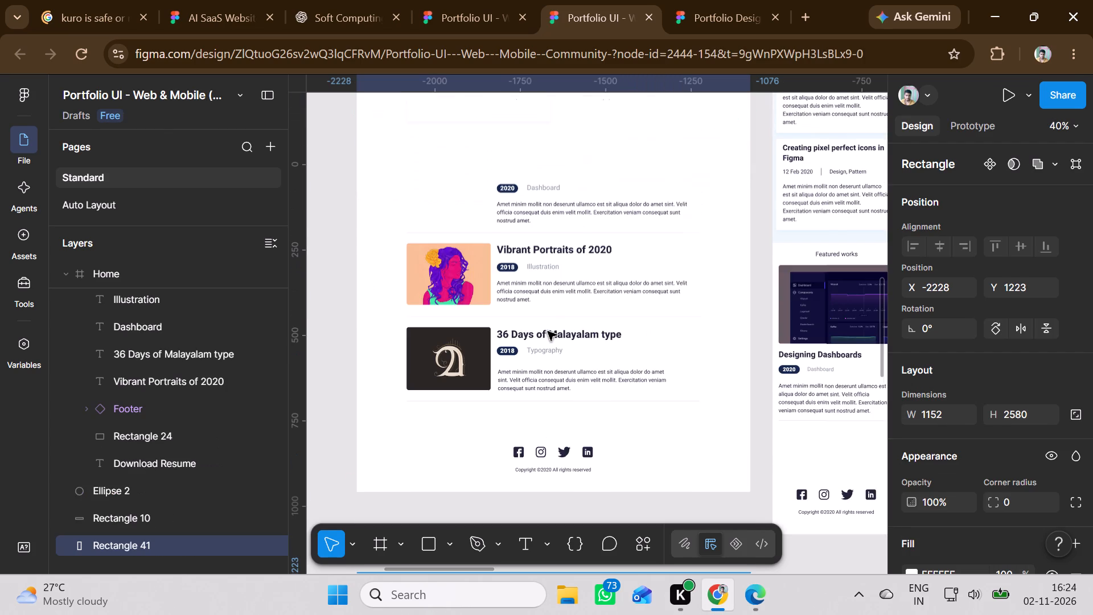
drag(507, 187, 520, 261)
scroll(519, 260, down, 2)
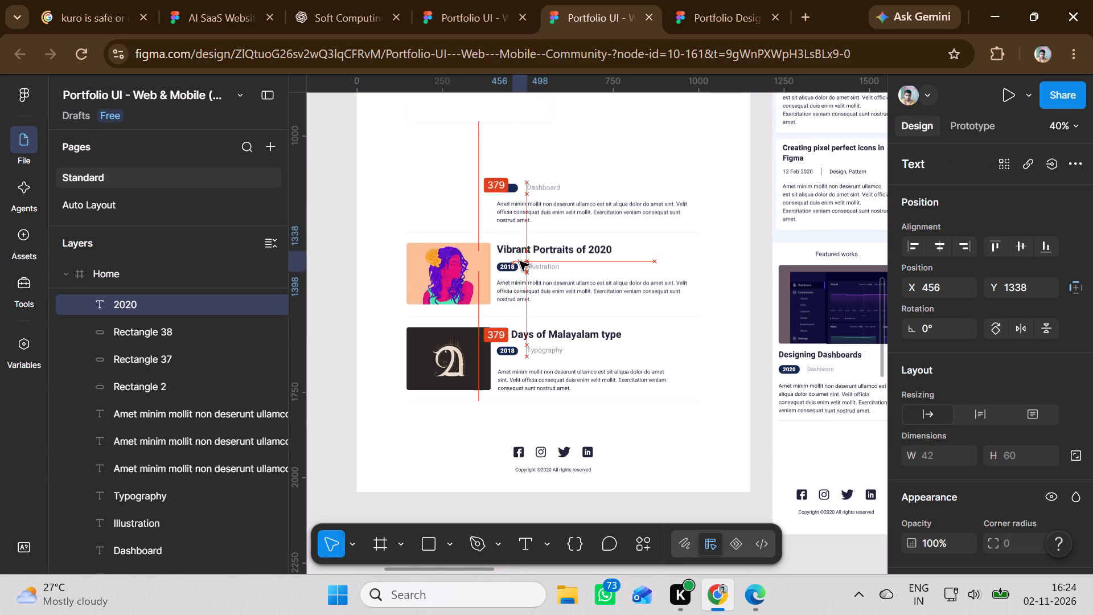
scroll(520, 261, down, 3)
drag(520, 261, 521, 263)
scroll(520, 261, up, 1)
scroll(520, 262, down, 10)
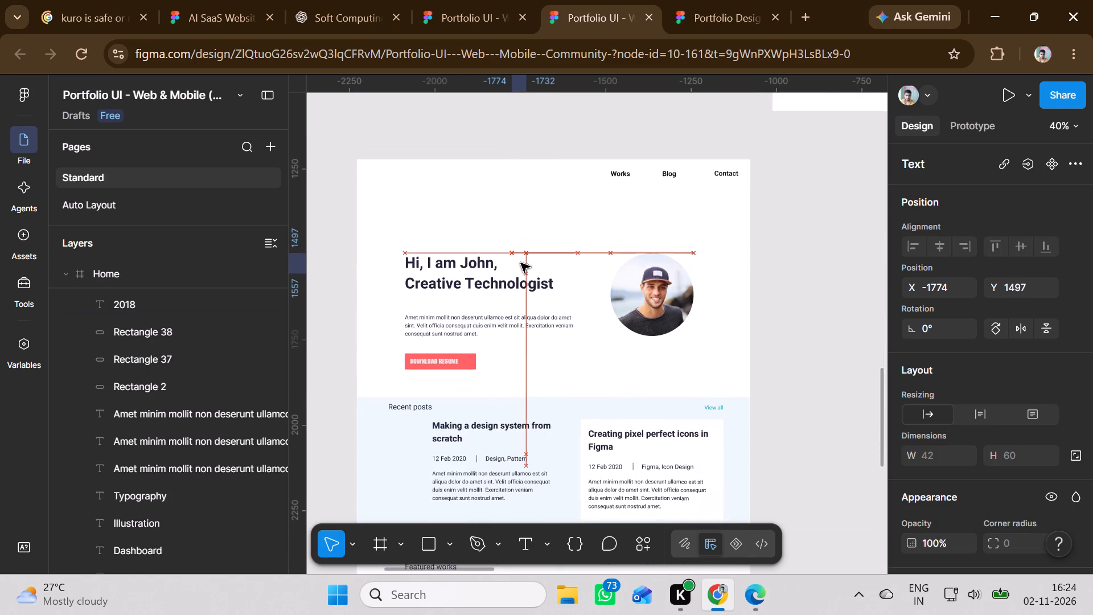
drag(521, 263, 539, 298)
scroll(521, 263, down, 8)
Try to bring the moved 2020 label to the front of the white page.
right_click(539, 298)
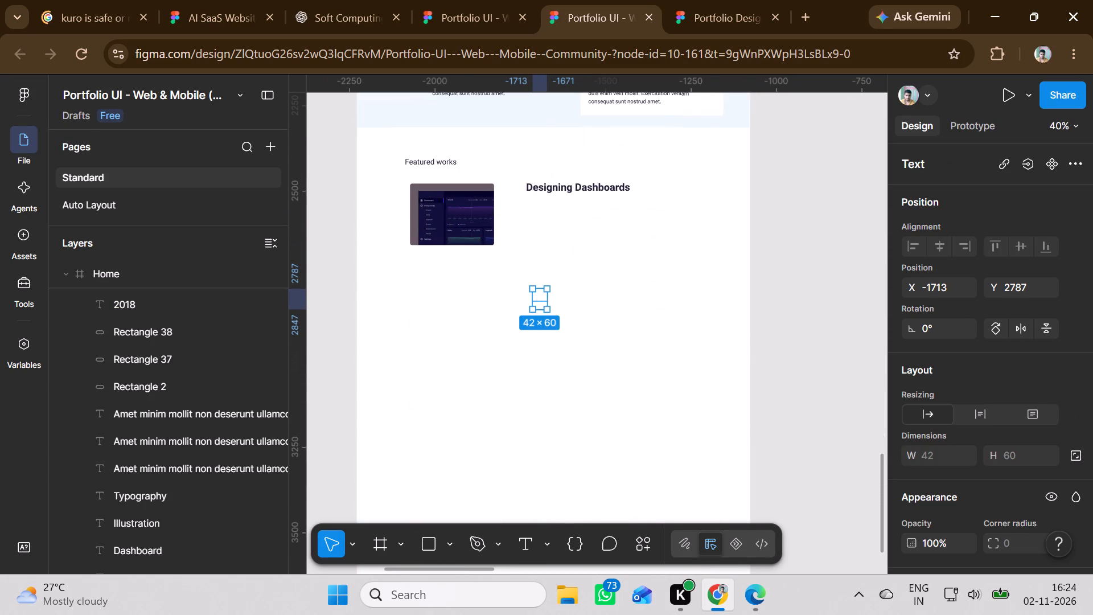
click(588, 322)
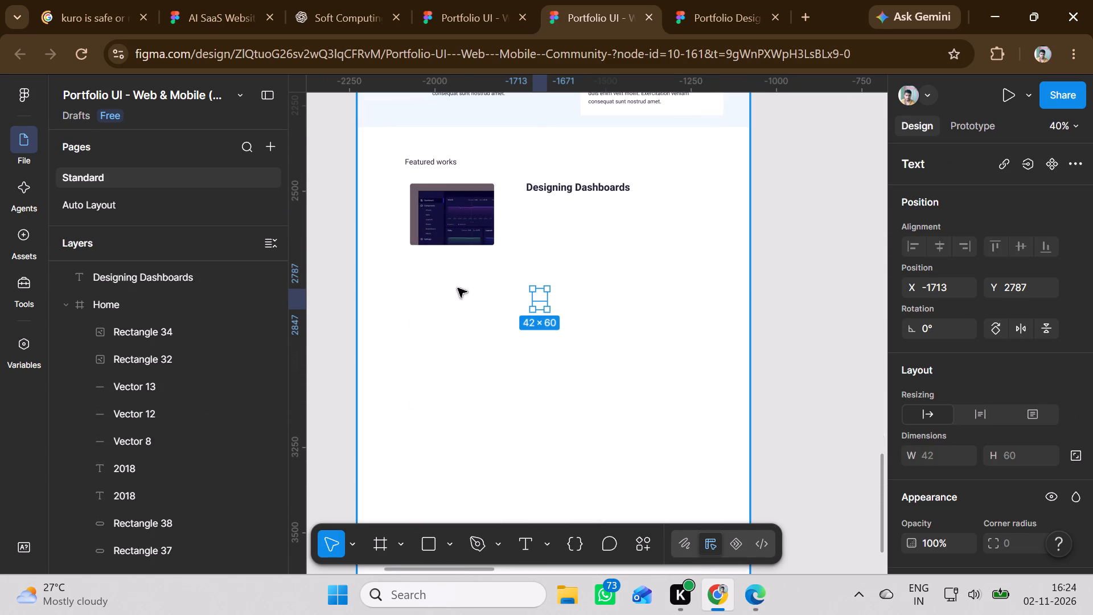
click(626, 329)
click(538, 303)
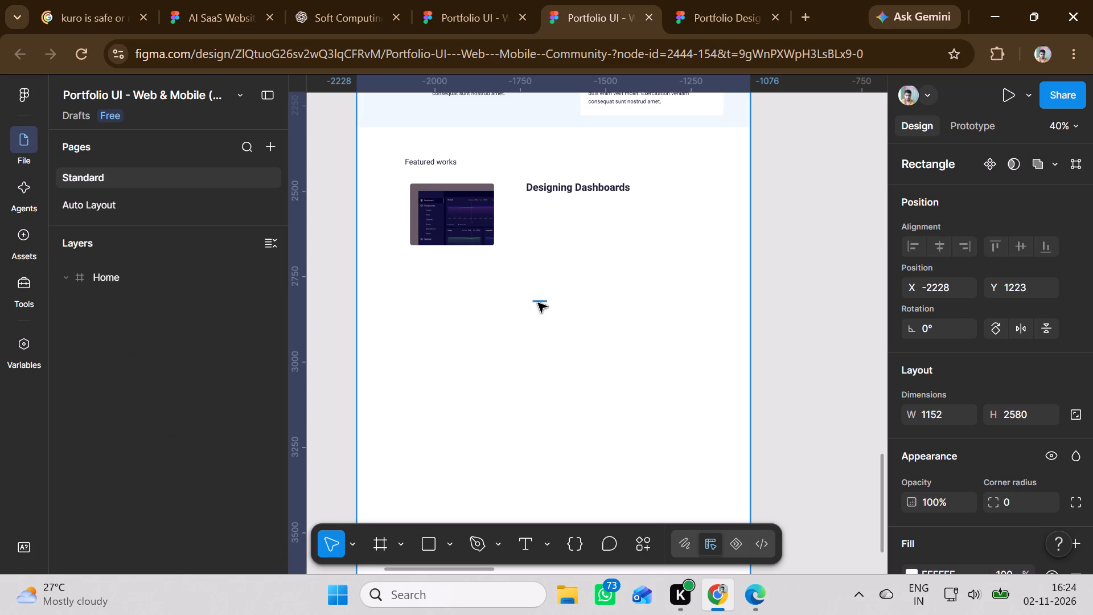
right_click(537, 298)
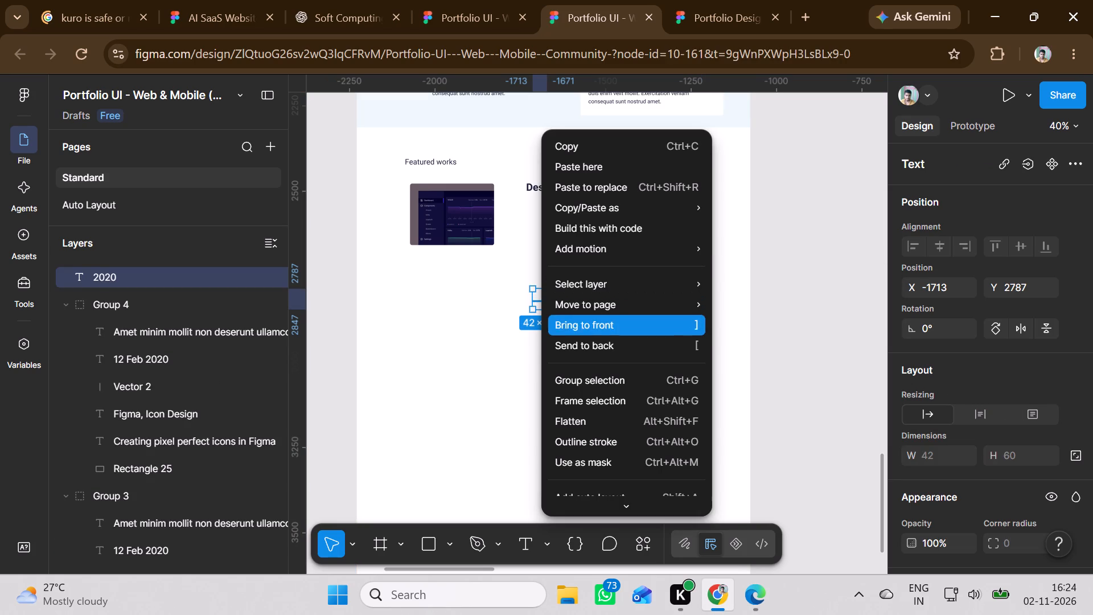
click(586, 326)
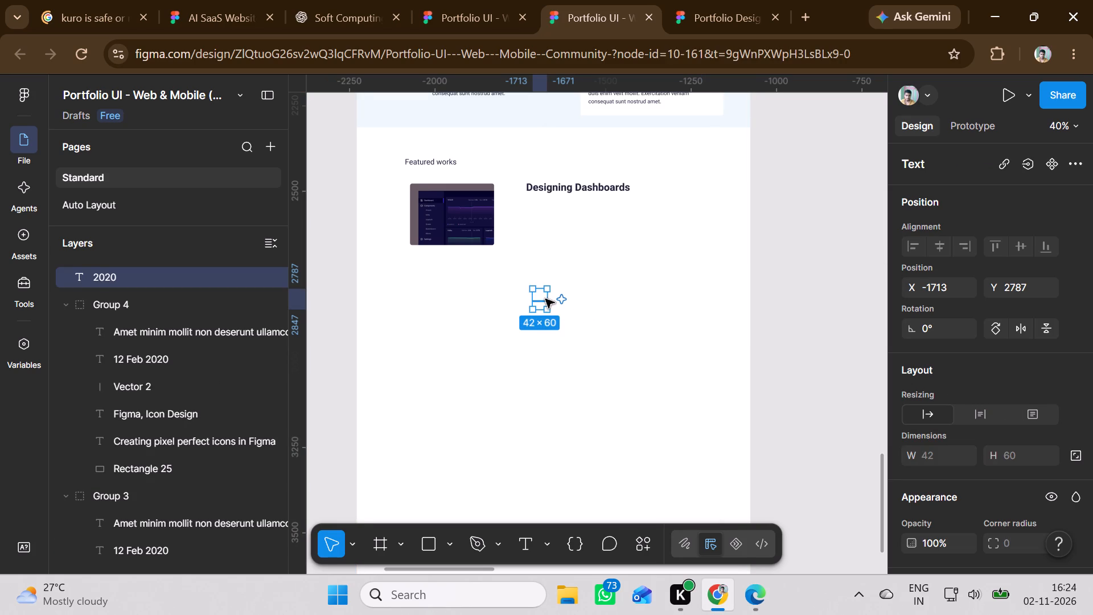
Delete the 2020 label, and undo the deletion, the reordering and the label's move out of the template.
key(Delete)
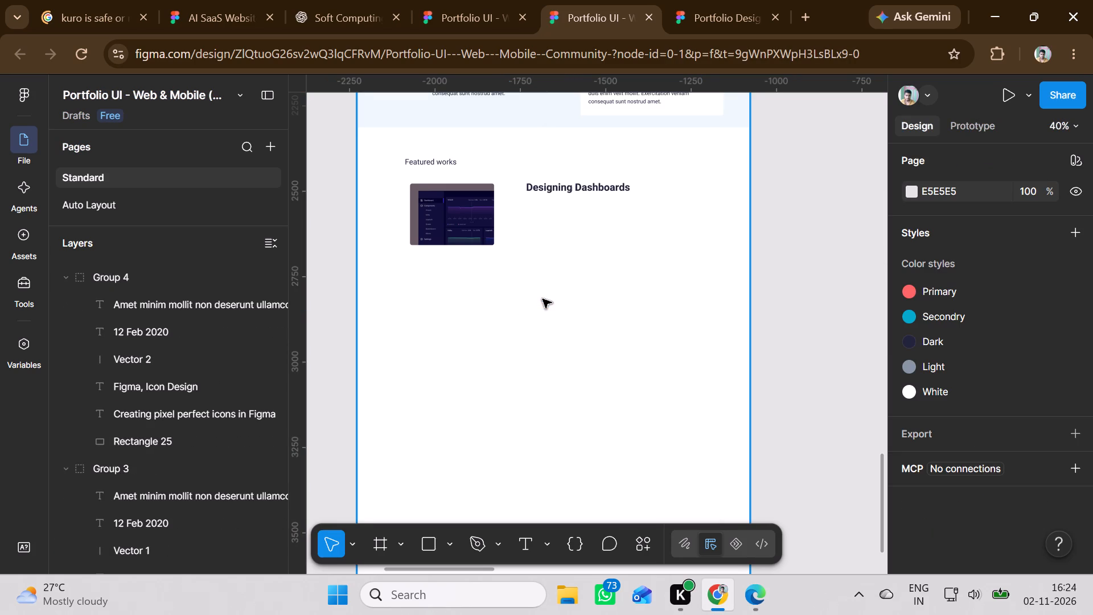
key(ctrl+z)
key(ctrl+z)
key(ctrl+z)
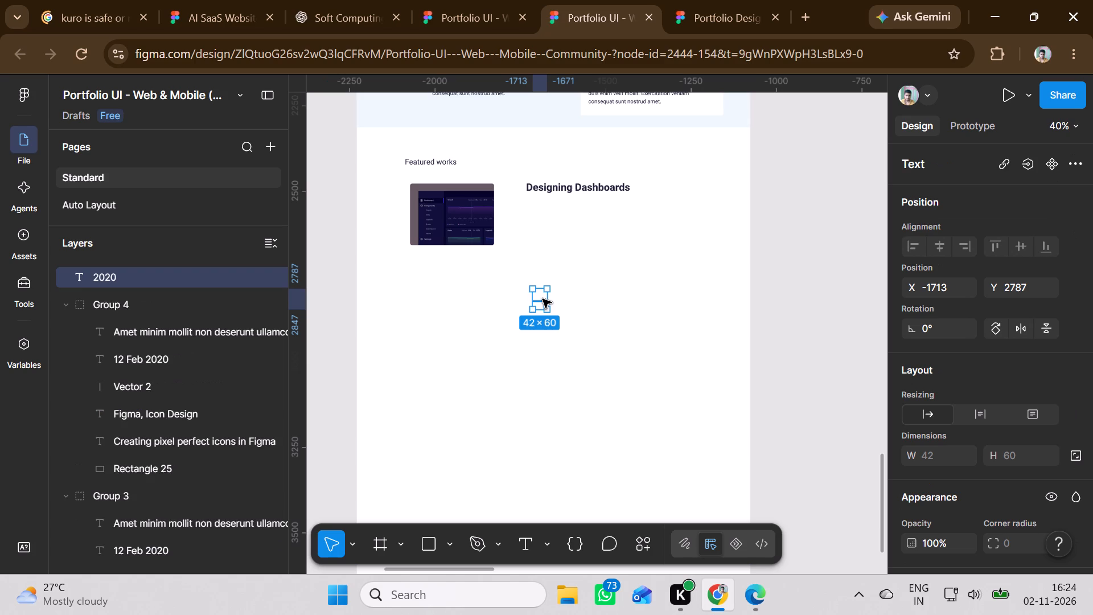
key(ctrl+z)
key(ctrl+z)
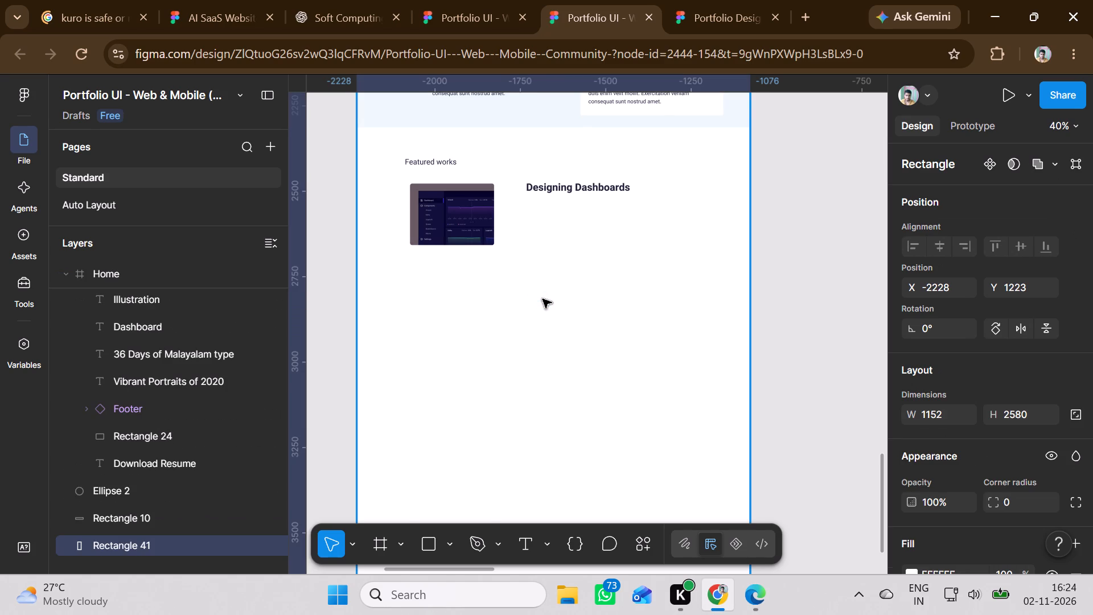
Move the template's dark rounded pill from behind the 2020 label to just below the Designing Dashboards title, at about X -1732, Y 2513.
scroll(543, 299, up, 6)
scroll(543, 299, down, 1)
scroll(543, 299, up, 13)
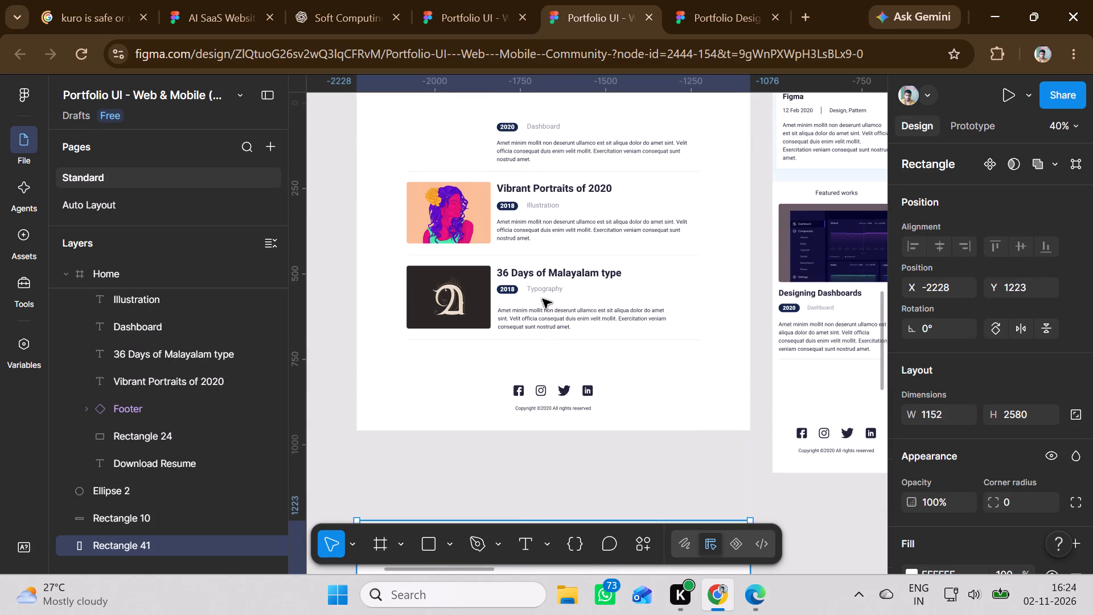
click(495, 145)
click(513, 153)
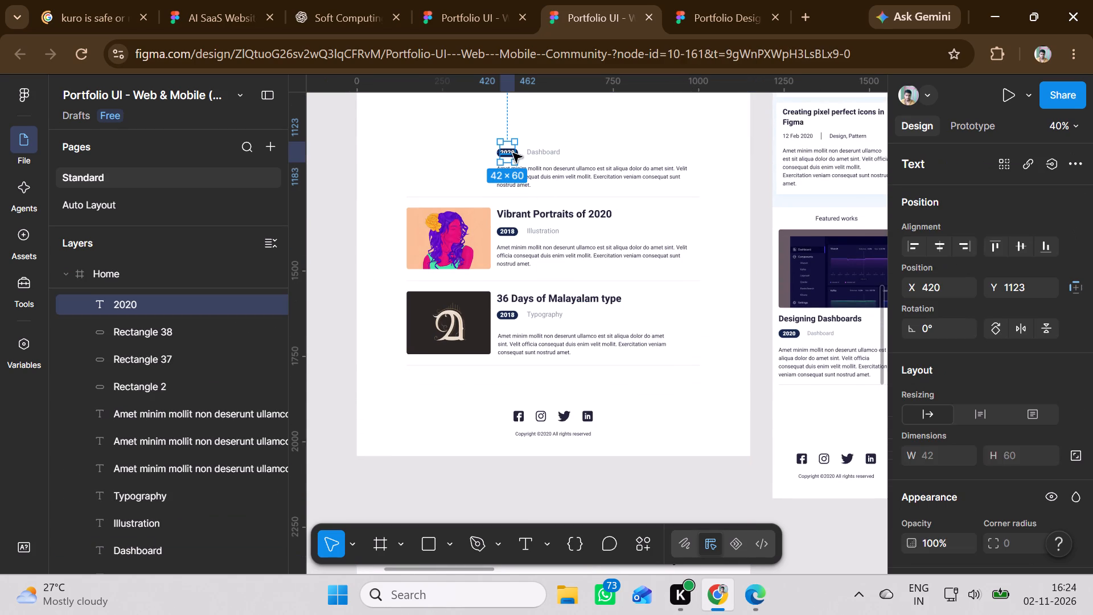
shift+click(545, 151)
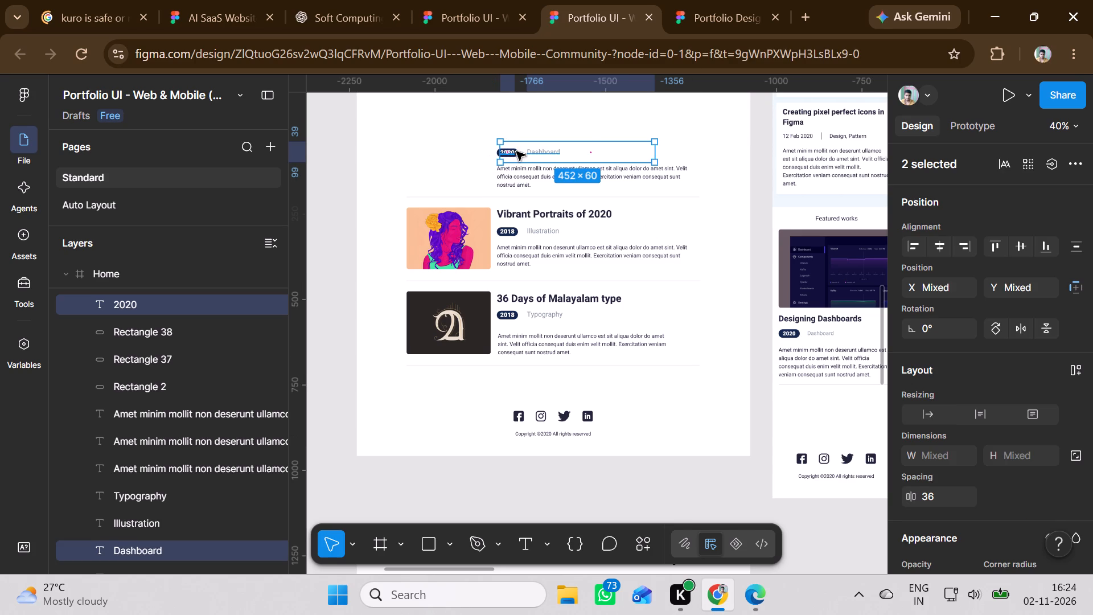
shift+click(516, 151)
click(492, 159)
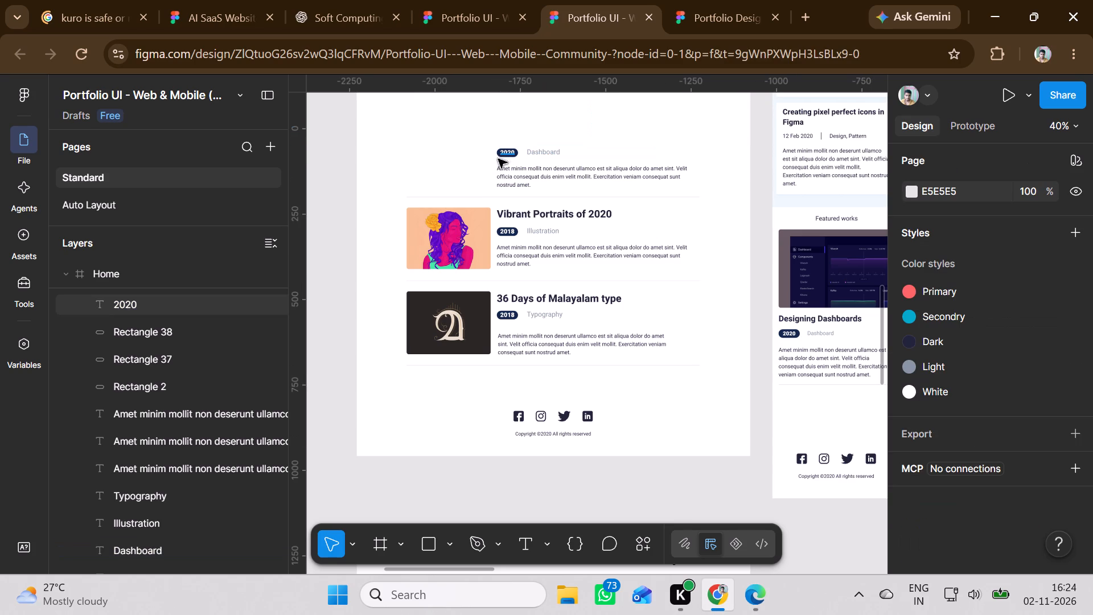
click(499, 153)
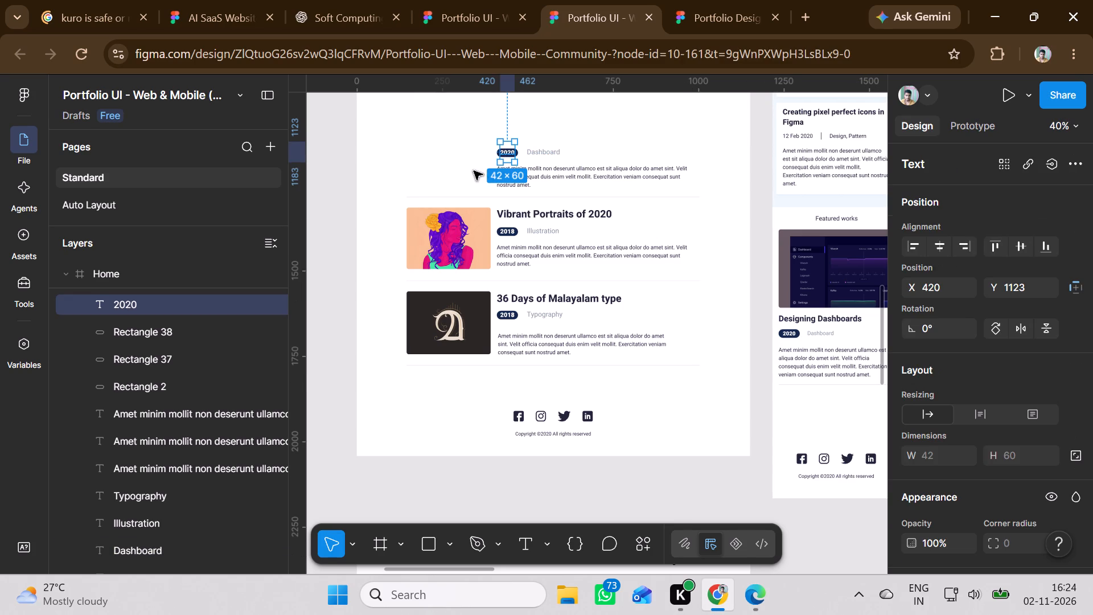
scroll(231, 318, up, 1)
click(183, 409)
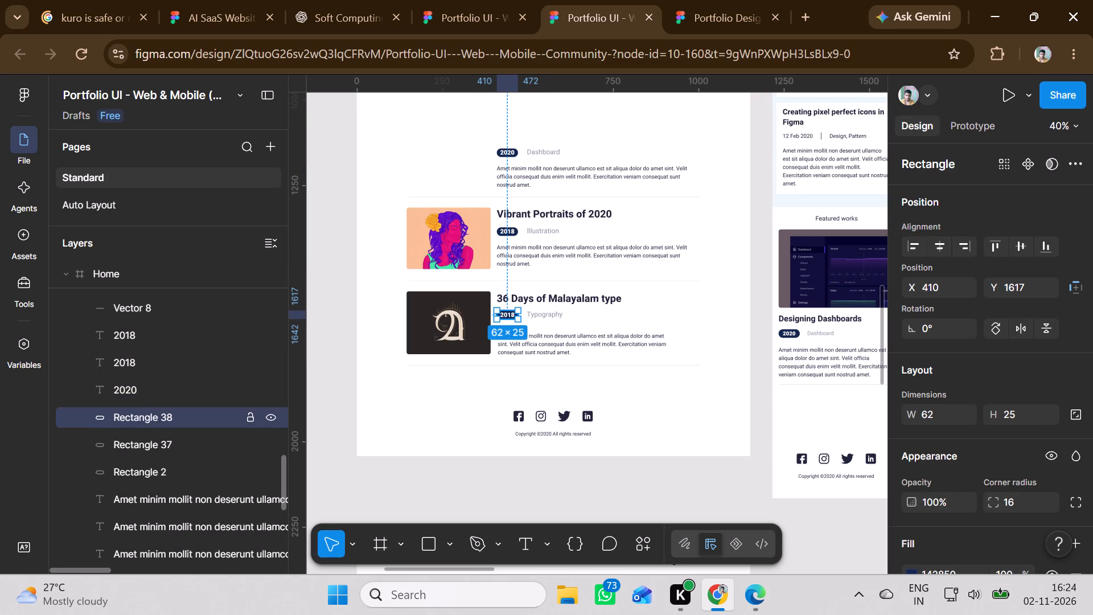
click(171, 393)
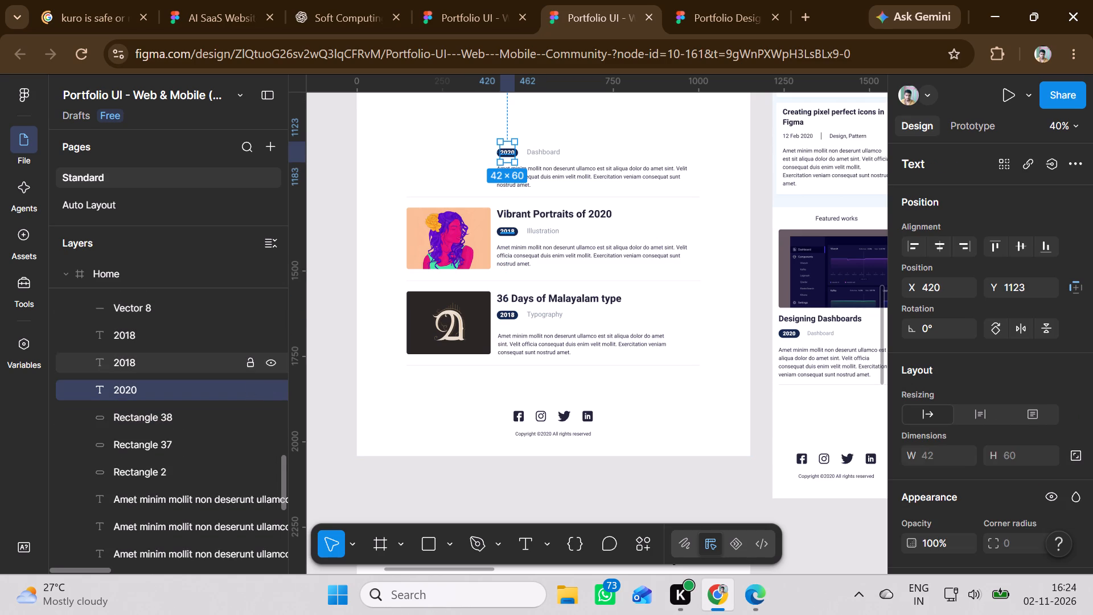
click(153, 470)
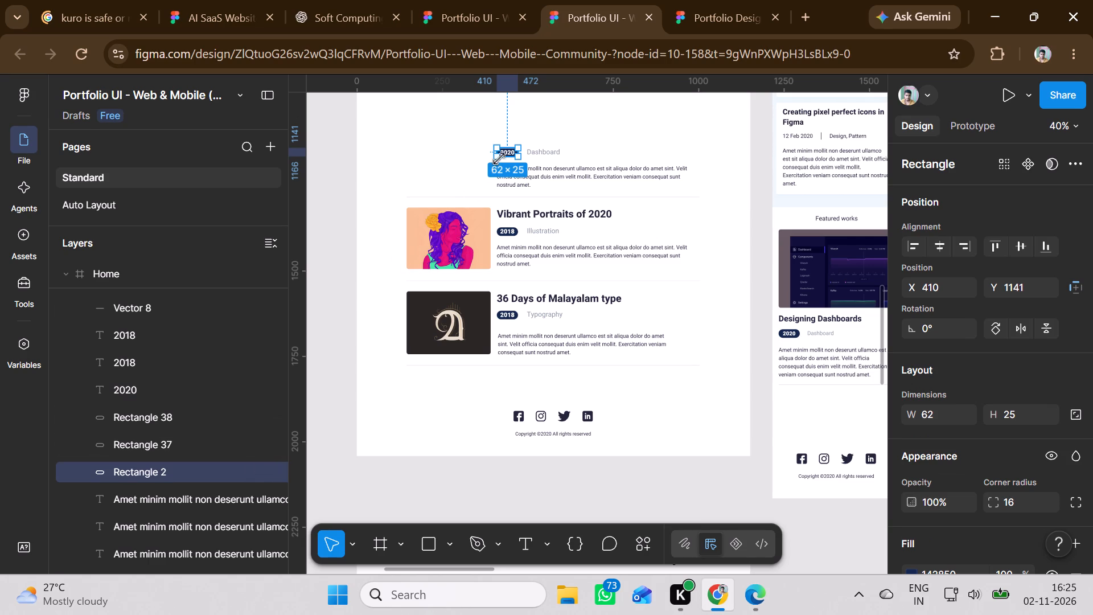
drag(512, 150, 515, 191)
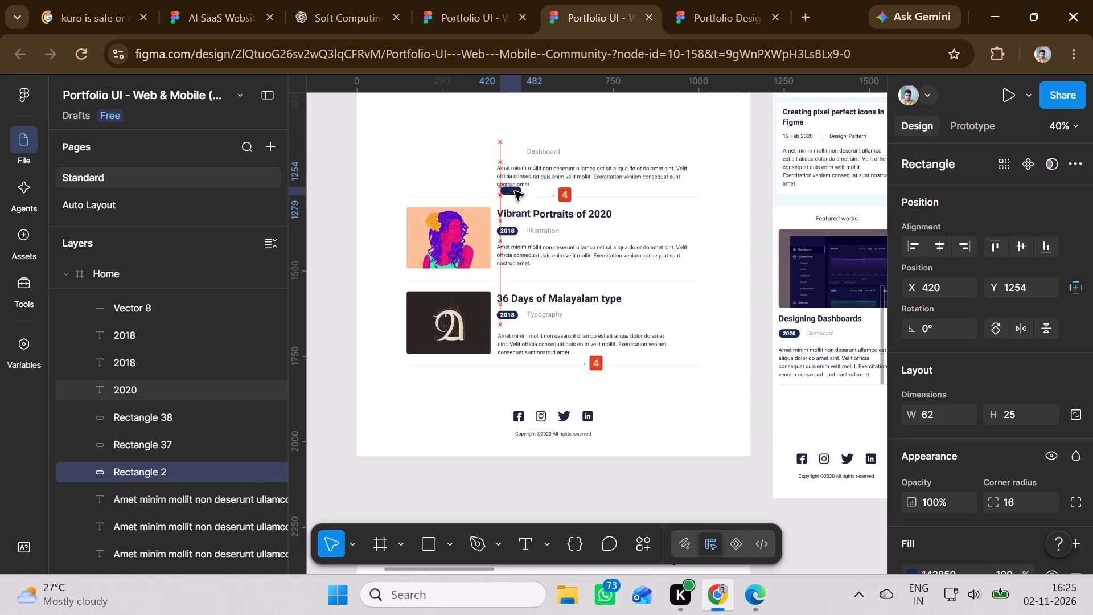
drag(515, 191, 525, 203)
scroll(515, 191, down, 15)
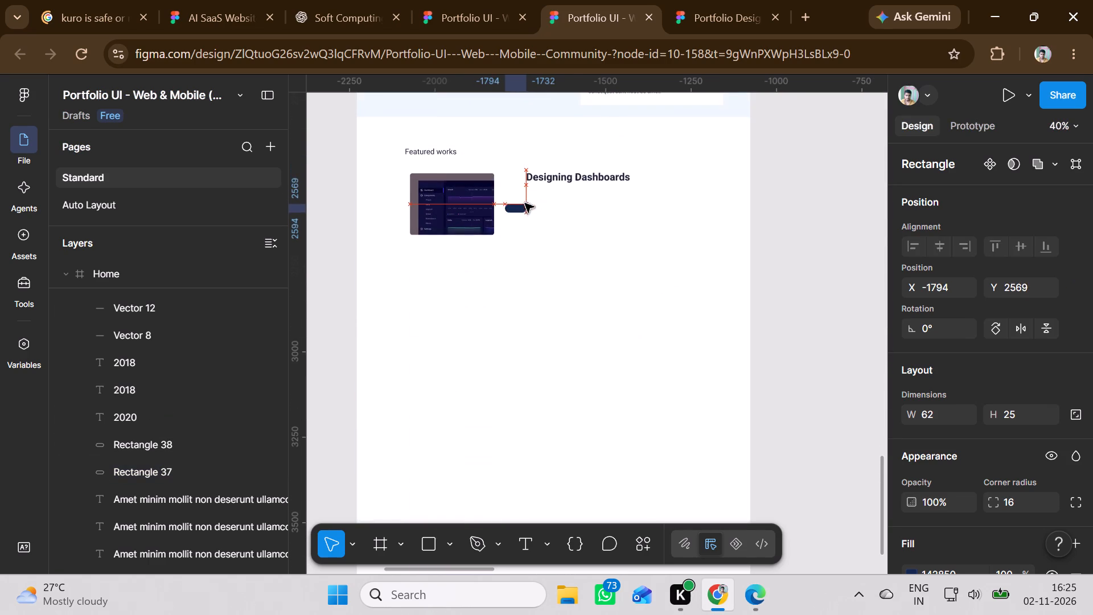
drag(525, 203, 537, 190)
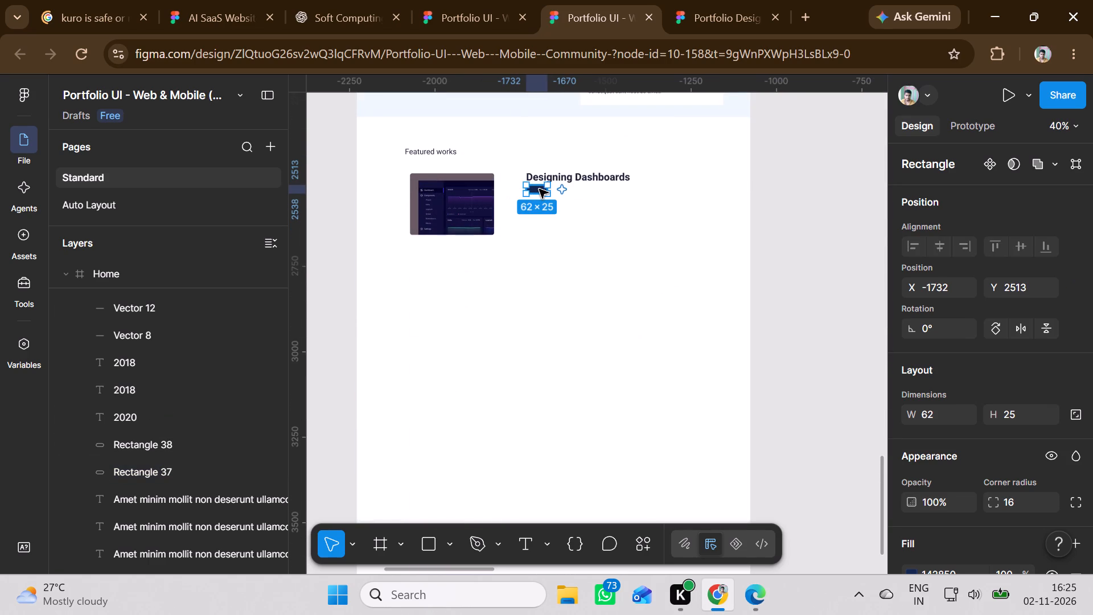
click(536, 189)
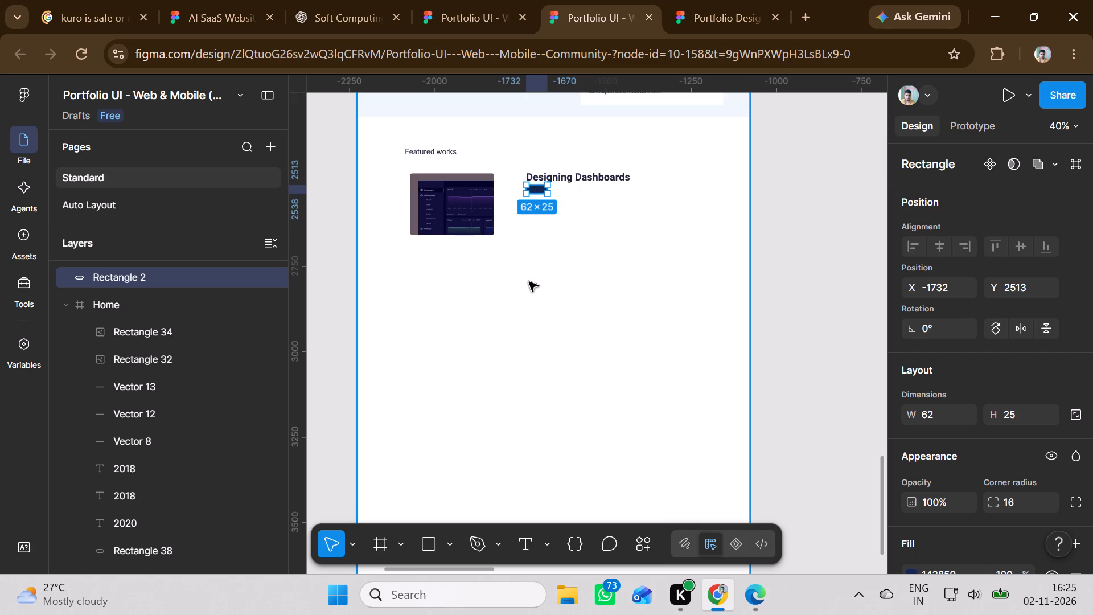
click(529, 282)
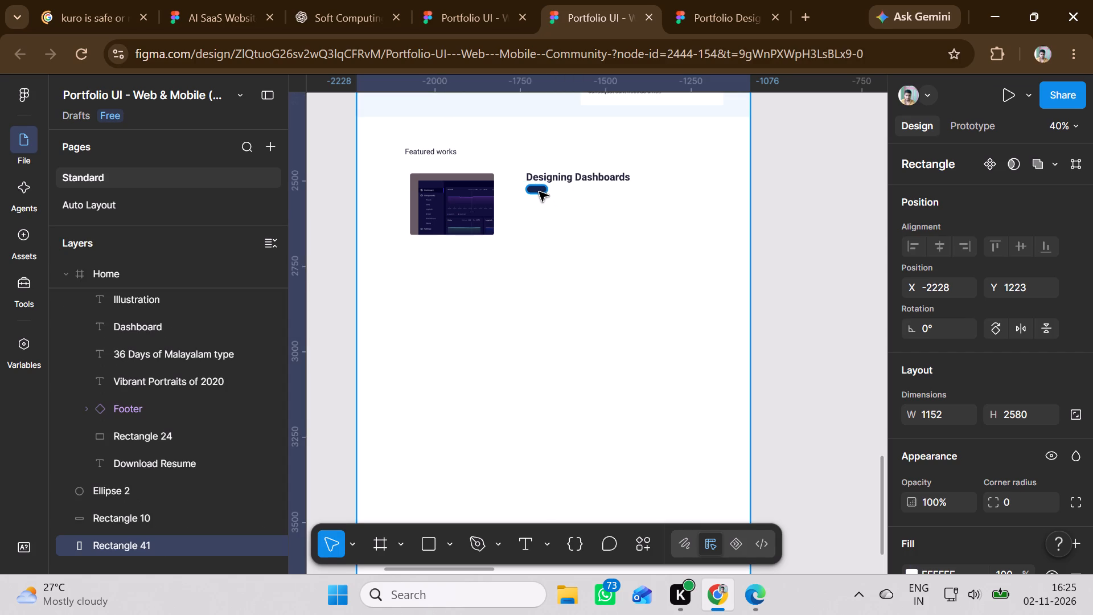
click(539, 192)
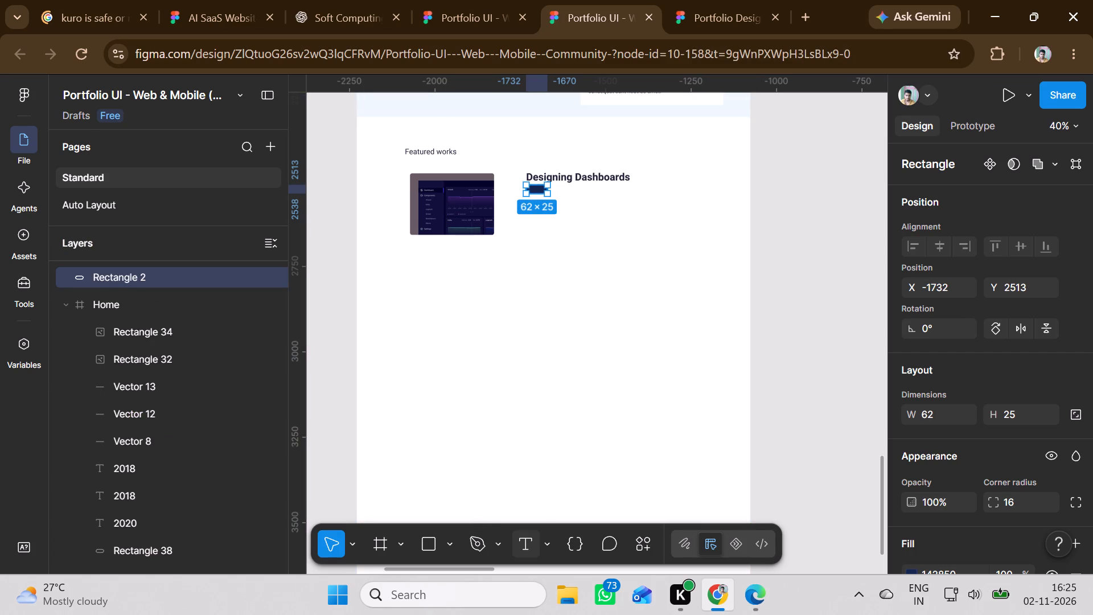
Add a text box about 95 × 32 reading 2022 in the empty area of the white page below the dashboard image.
click(520, 538)
drag(483, 384, 515, 396)
text(2022)
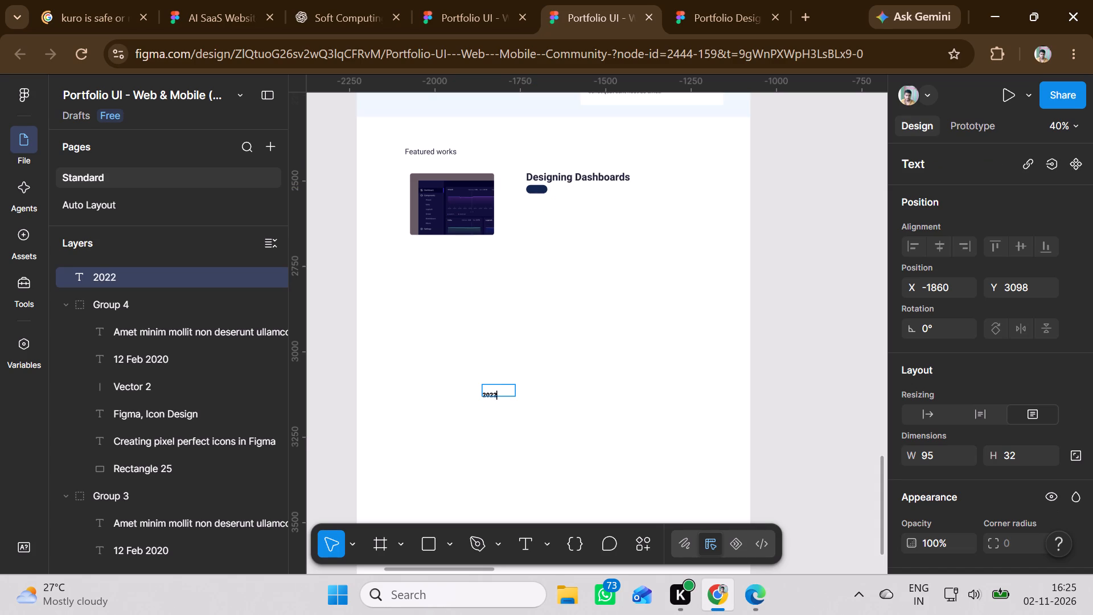
drag(500, 392, 479, 392)
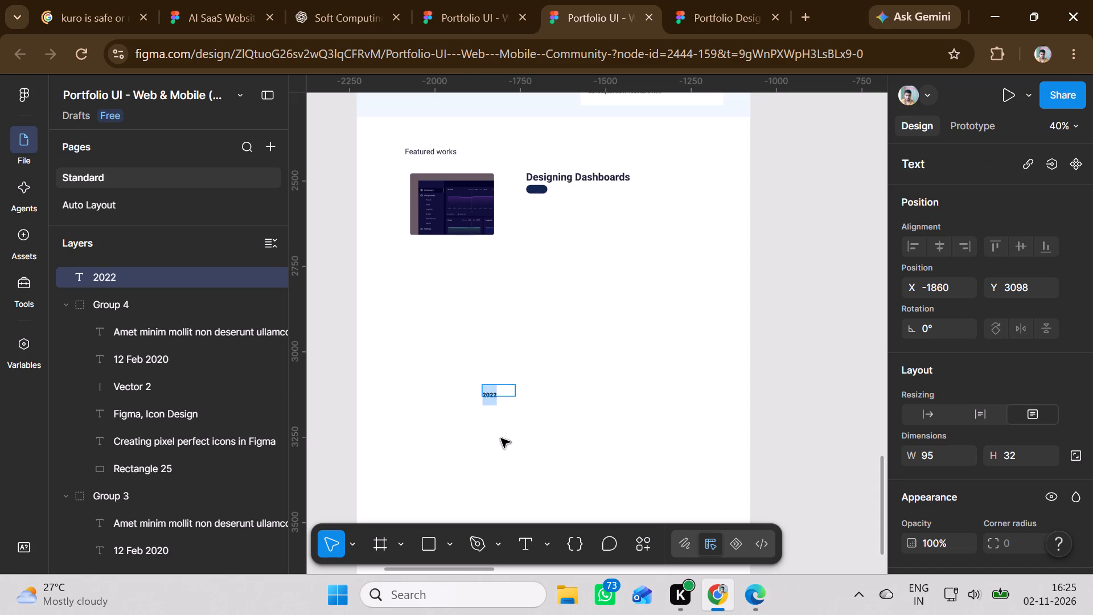
click(502, 438)
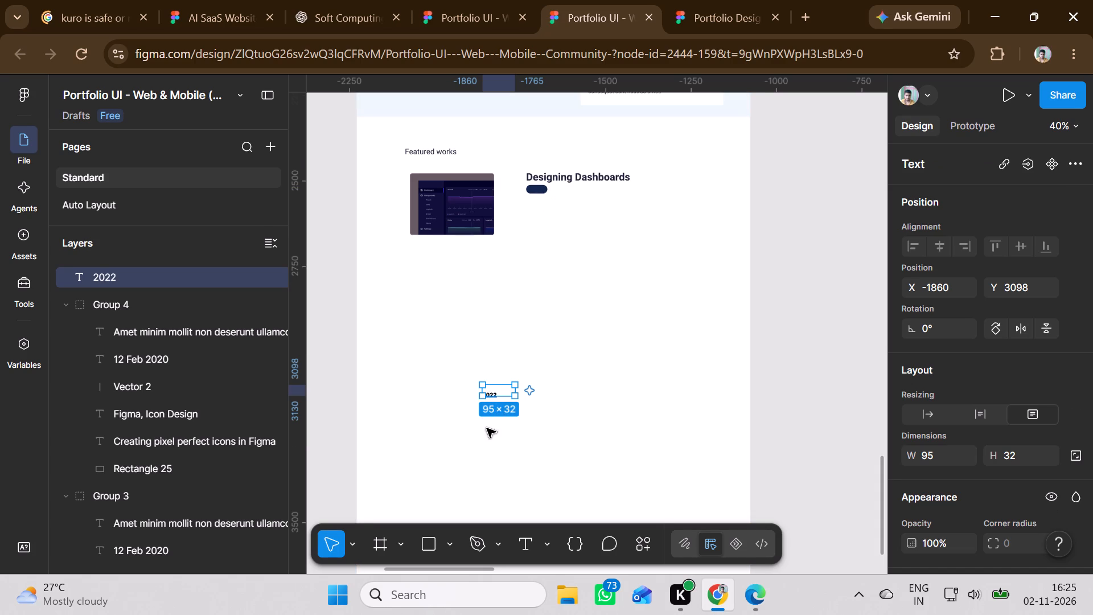
click(485, 439)
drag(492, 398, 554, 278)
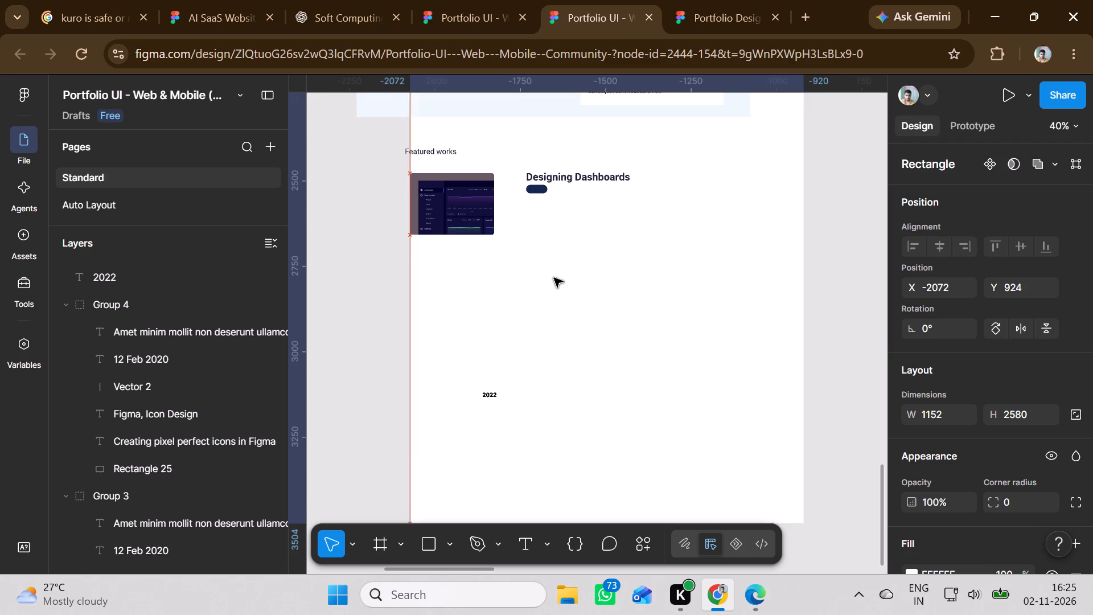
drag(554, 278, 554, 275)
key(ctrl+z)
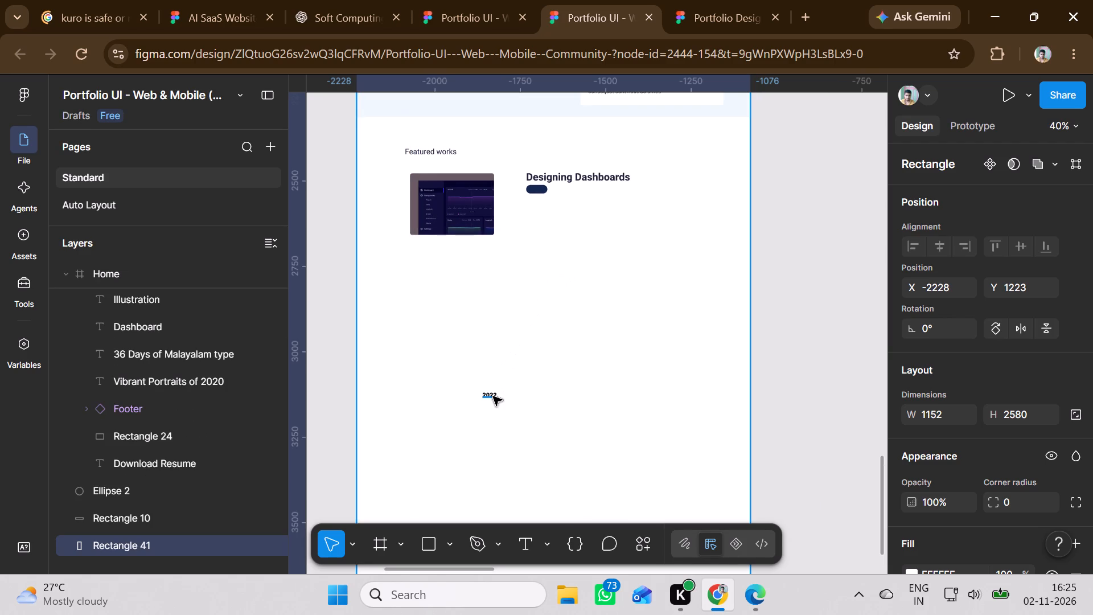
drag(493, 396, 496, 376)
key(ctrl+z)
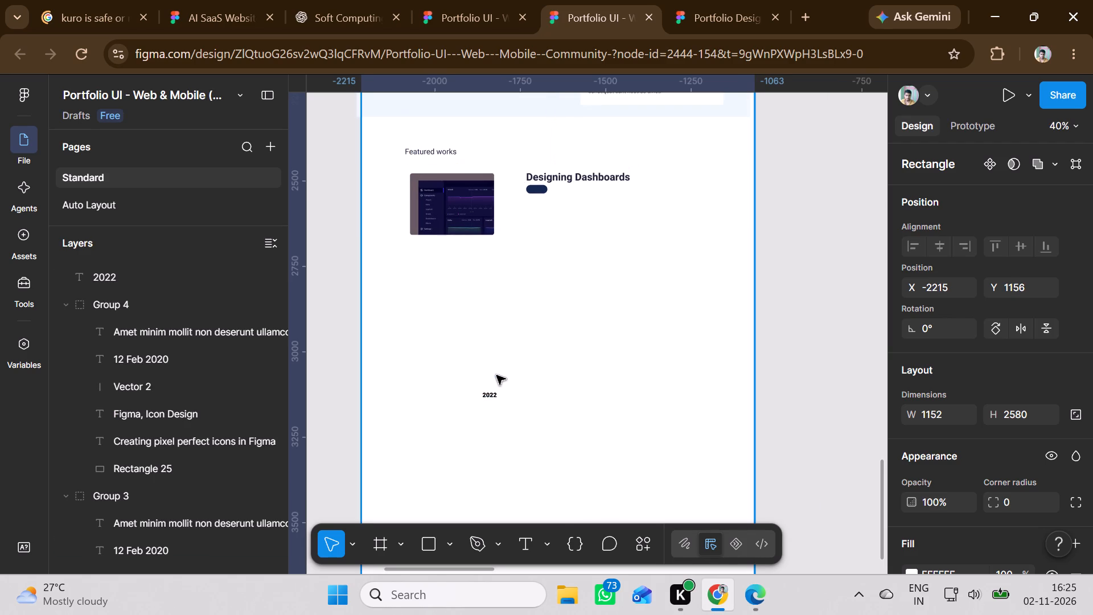
Move the 2022 text onto the dark pill below the Designing Dashboards title, at about X -1717, Y 2497.
click(486, 396)
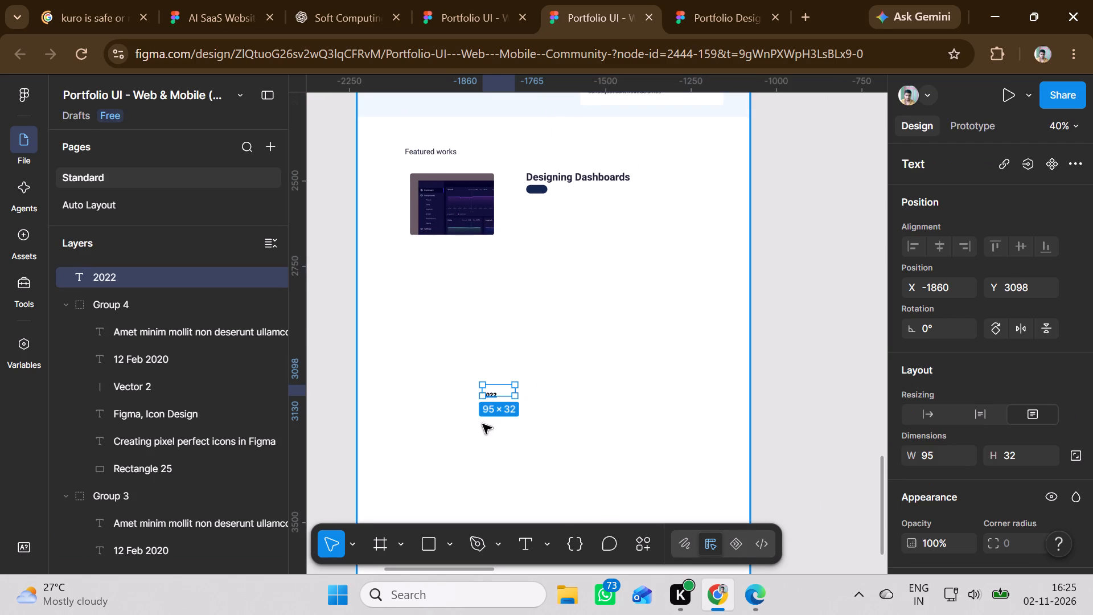
drag(492, 393, 556, 225)
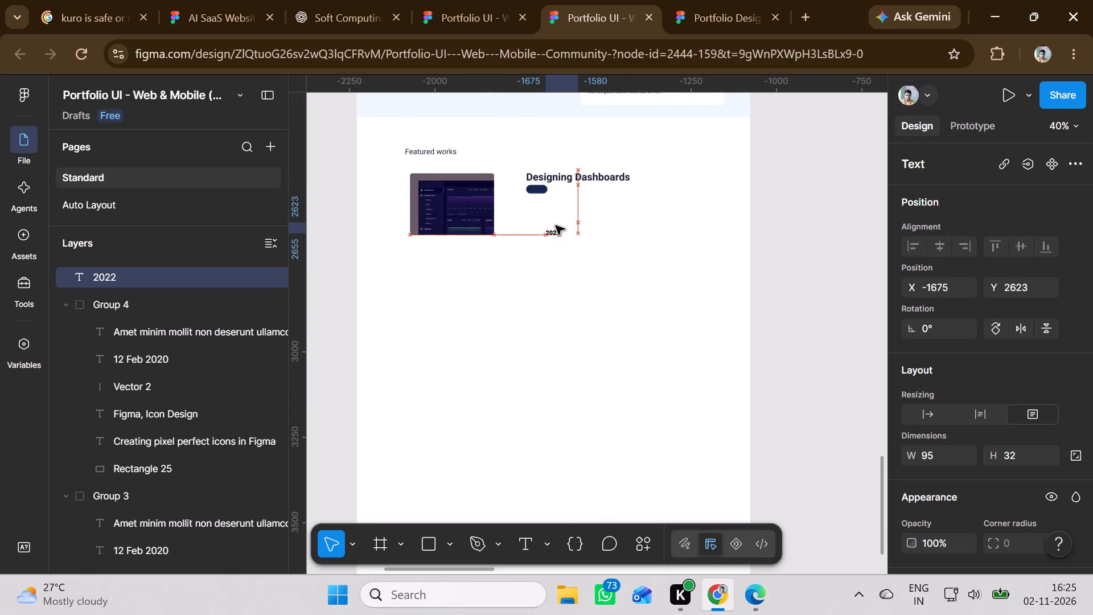
drag(556, 225, 540, 188)
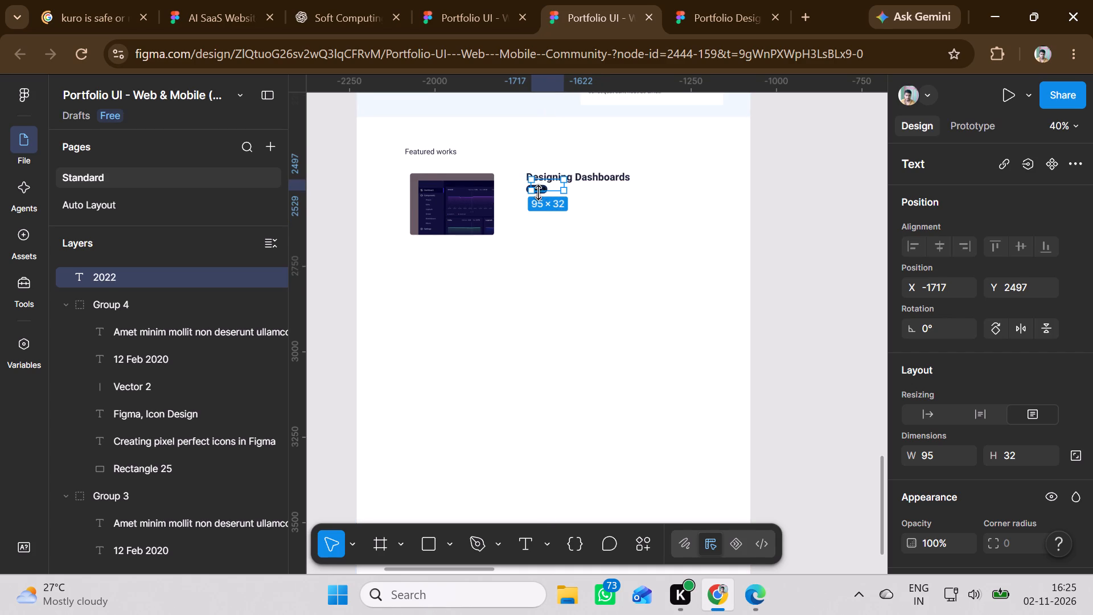
Set the 2022 text's fill to white.
scroll(915, 516, down, 4)
click(913, 461)
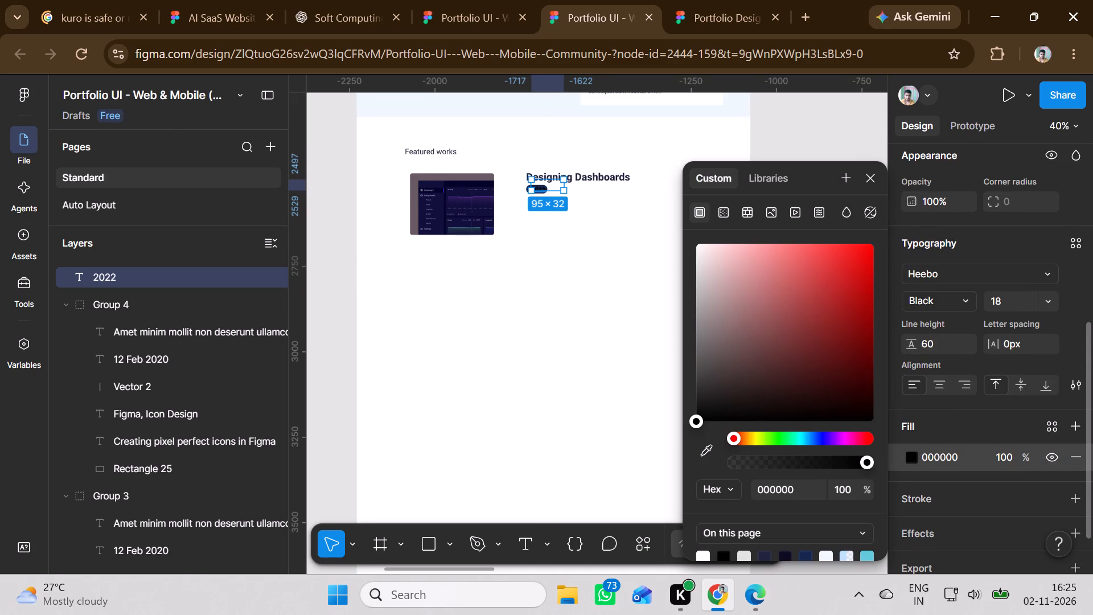
click(698, 555)
click(585, 455)
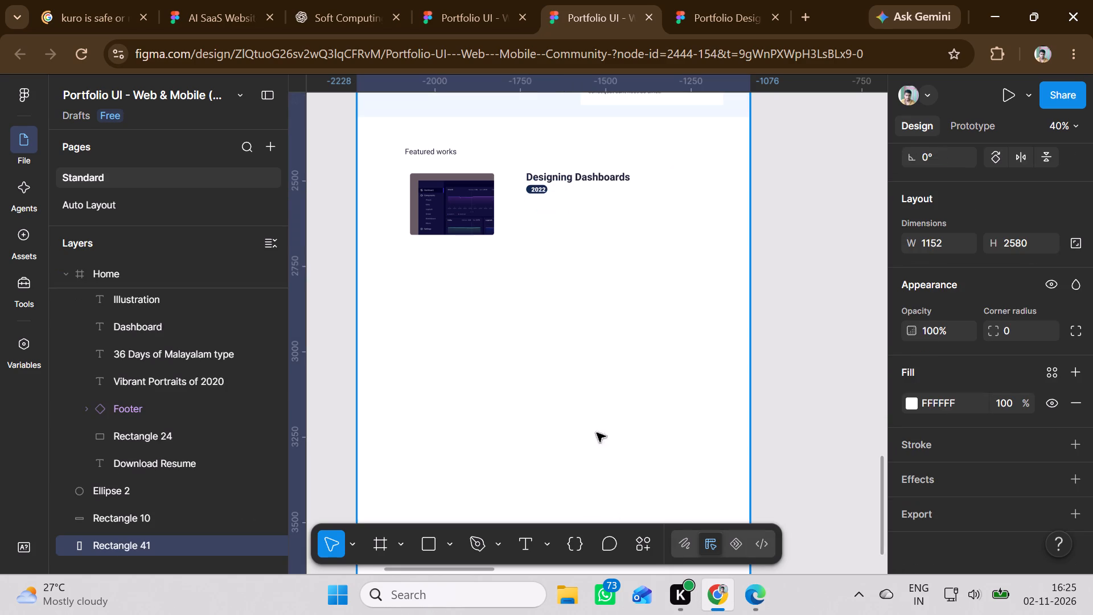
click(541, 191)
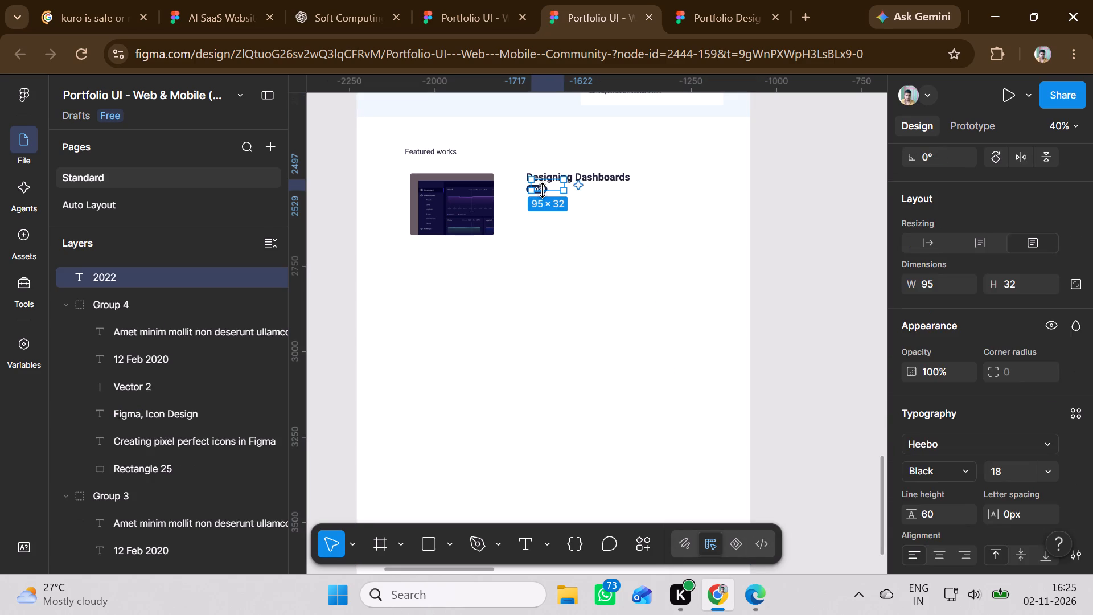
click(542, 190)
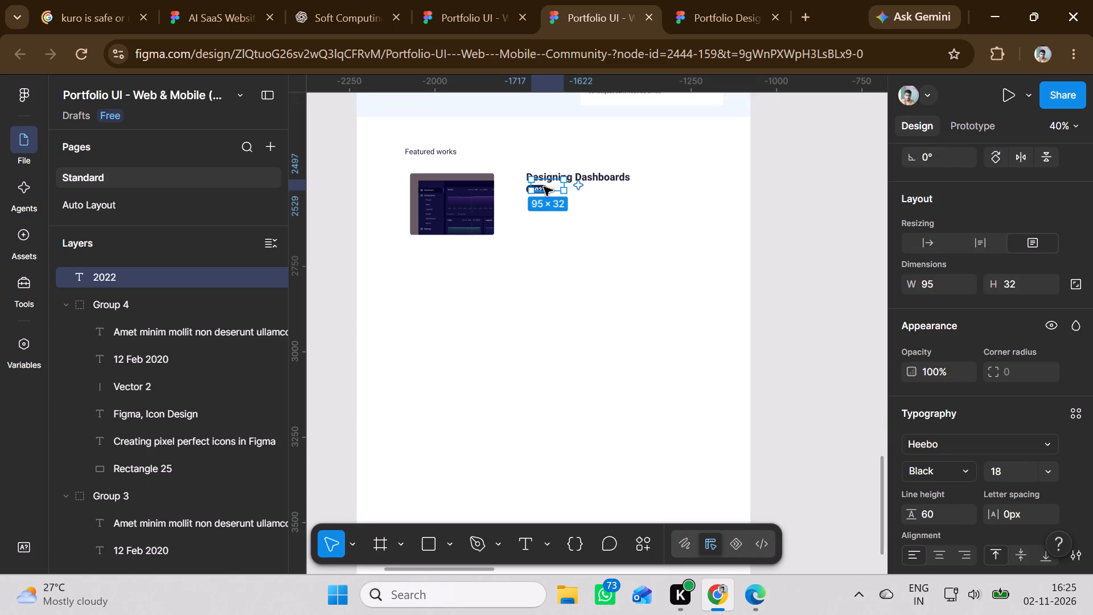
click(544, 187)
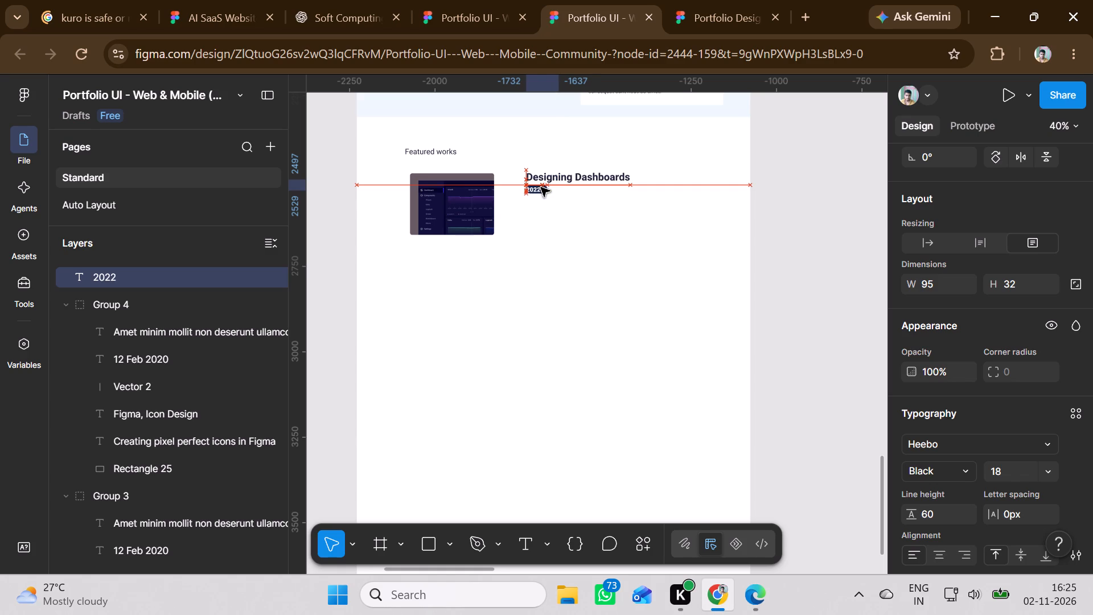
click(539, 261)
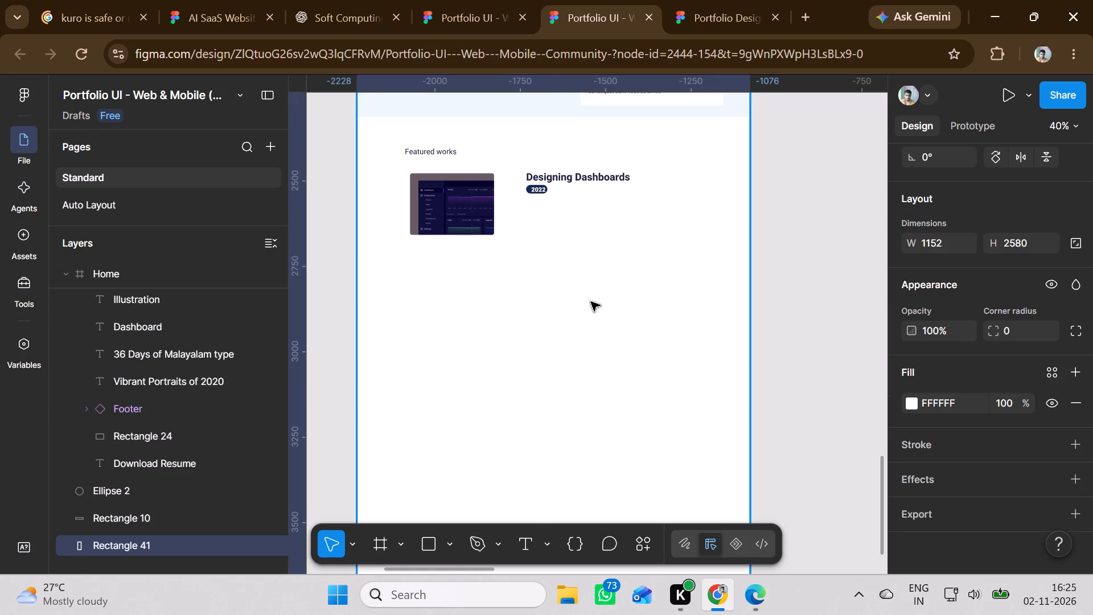
Move the template's Dashboard label into Featured works, beside the 2022 pill, at about X -1606, Y 2516.
scroll(591, 302, up, 4)
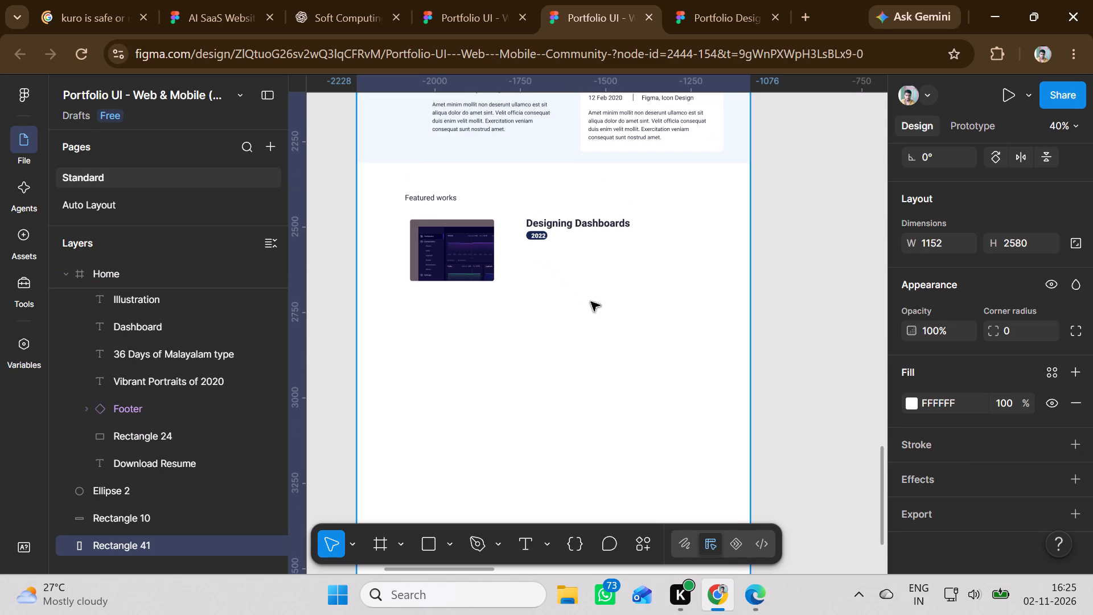
scroll(591, 302, up, 8)
scroll(591, 302, down, 1)
scroll(591, 302, up, 1)
scroll(591, 302, down, 1)
scroll(591, 302, up, 11)
click(548, 256)
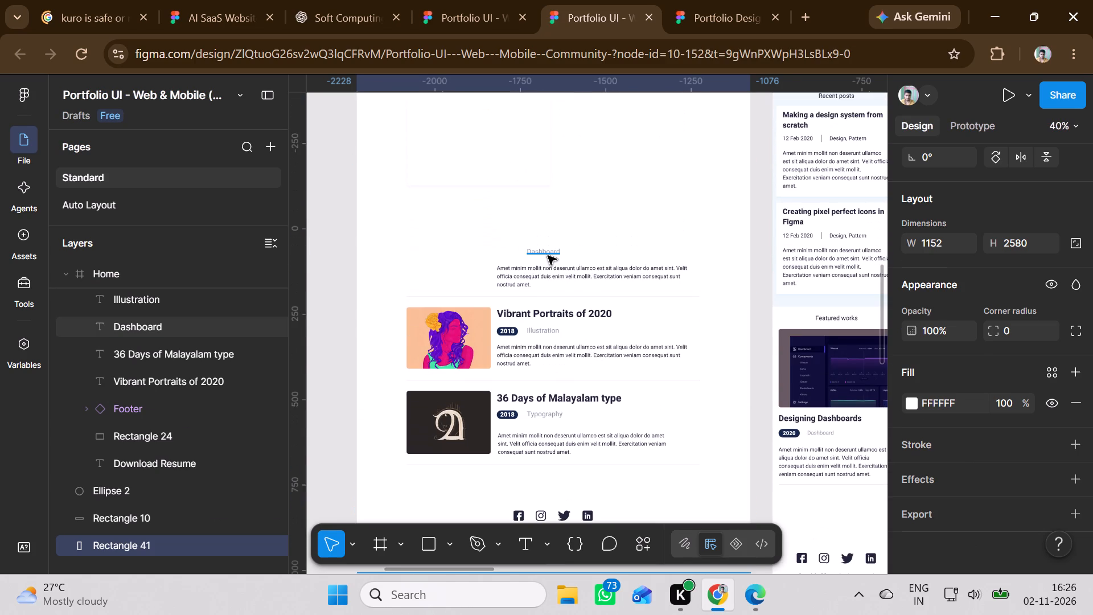
drag(548, 252, 568, 358)
scroll(568, 358, down, 10)
scroll(568, 358, up, 1)
scroll(568, 358, down, 3)
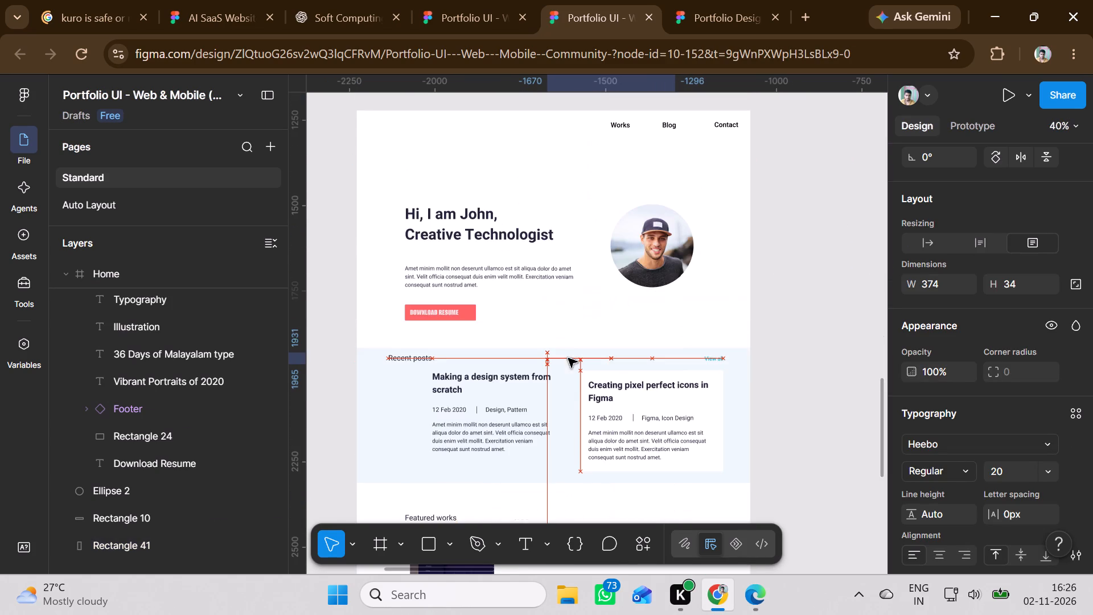
drag(568, 358, 590, 257)
scroll(568, 358, down, 5)
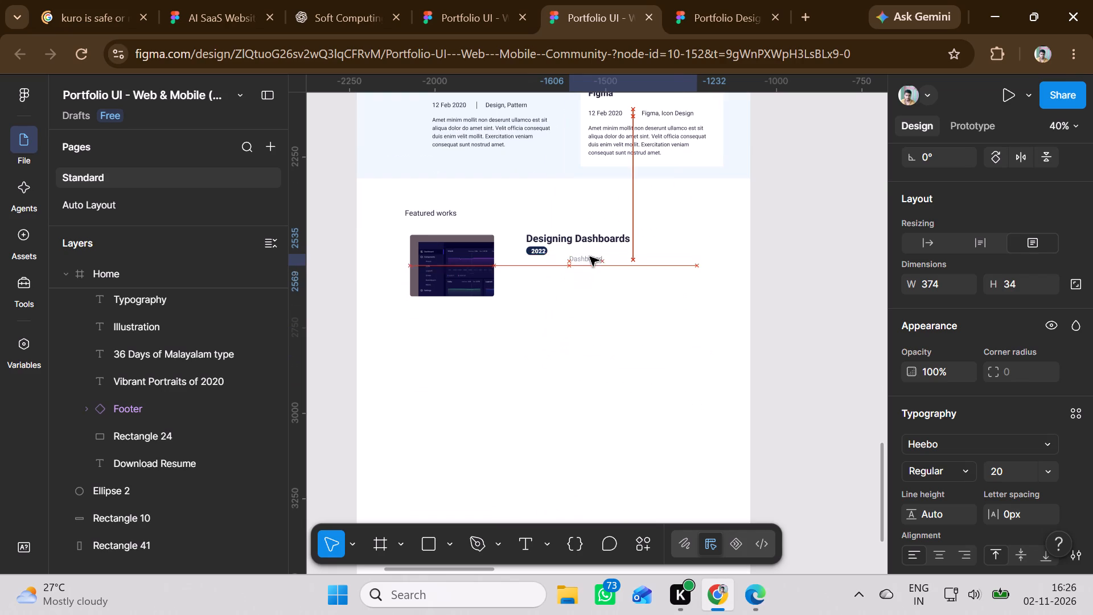
drag(590, 257, 596, 252)
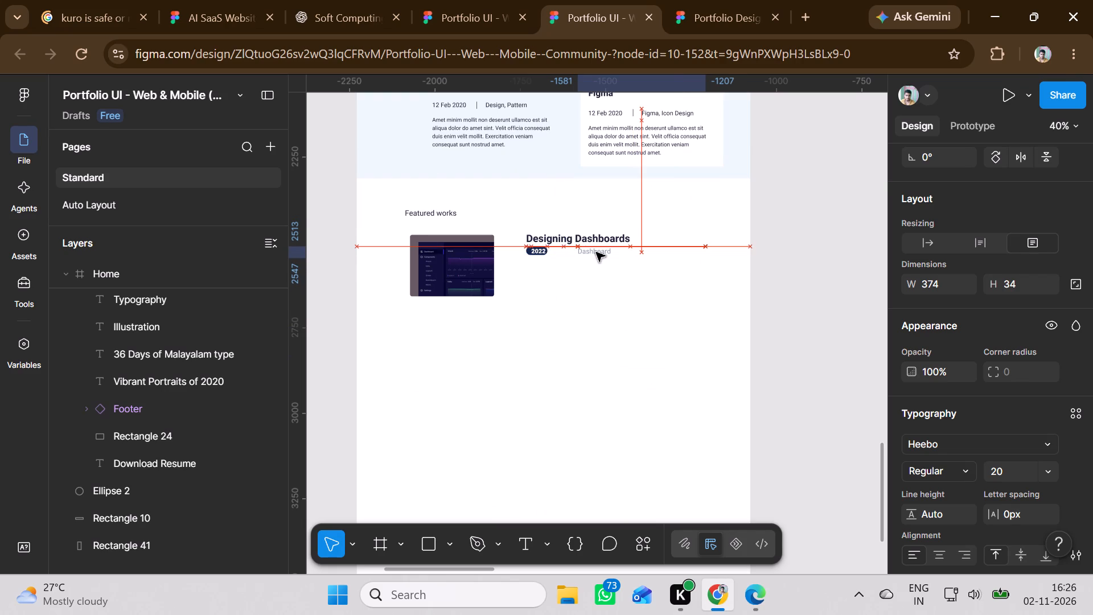
drag(596, 252, 592, 253)
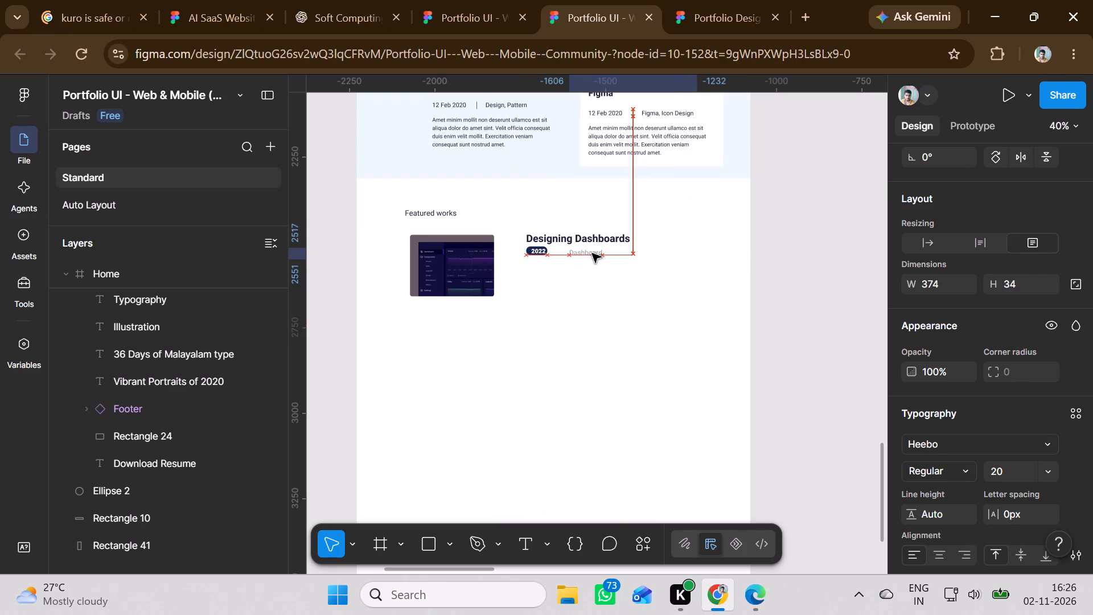
drag(592, 253, 590, 253)
click(585, 286)
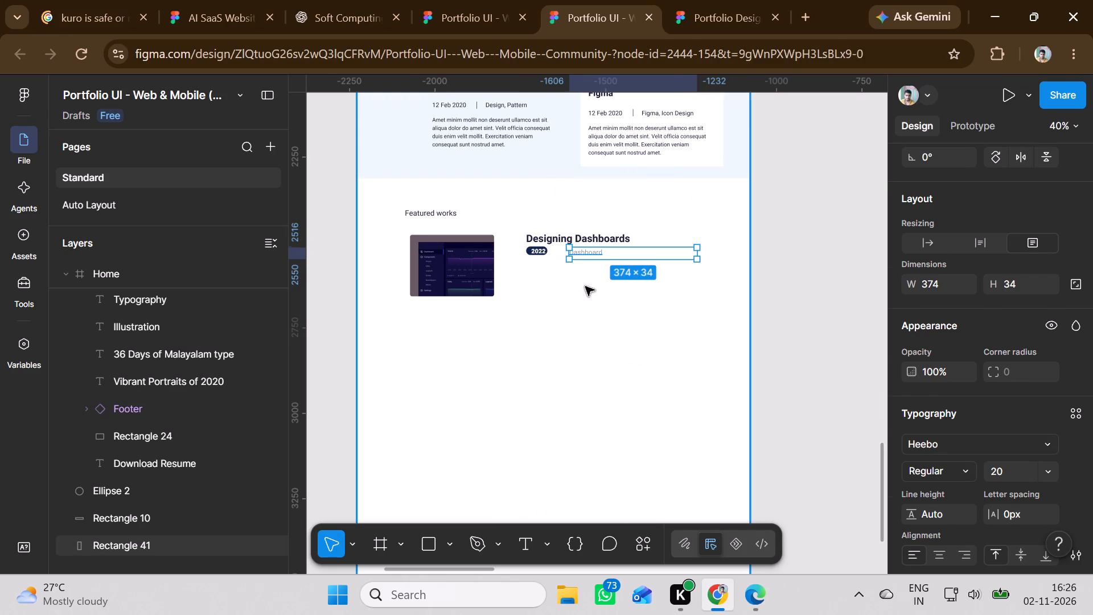
Nudge the Dashboard label into line with the 2022 pill, at about X -1612, Y 2512.
drag(593, 252, 587, 249)
click(596, 252)
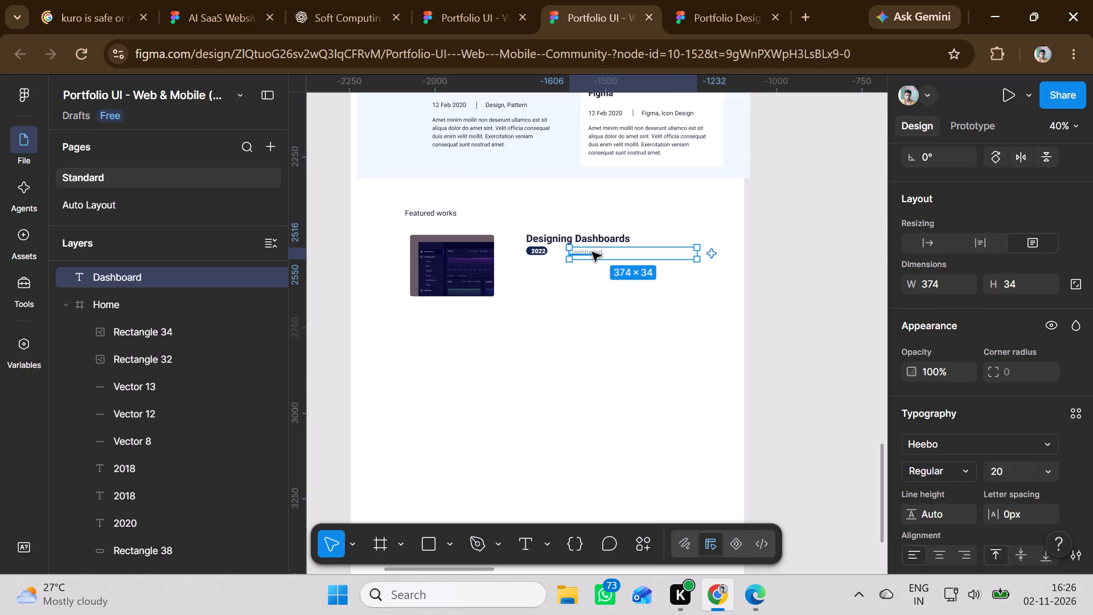
click(592, 252)
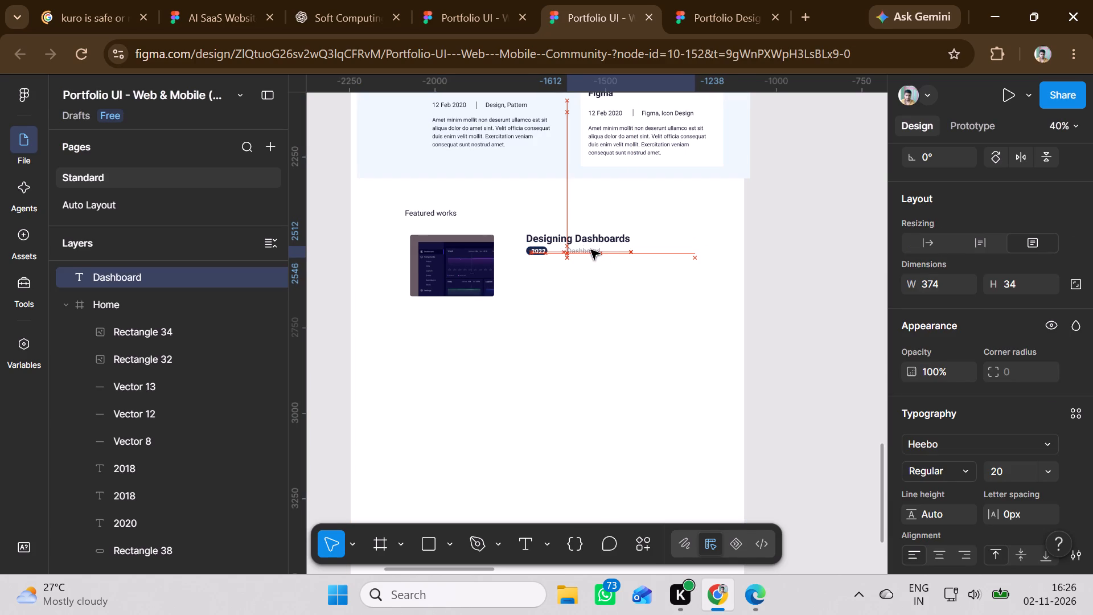
click(558, 298)
Move the template's first Featured works description paragraph to just below the 2022 pill and Dashboard label.
scroll(562, 299, up, 2)
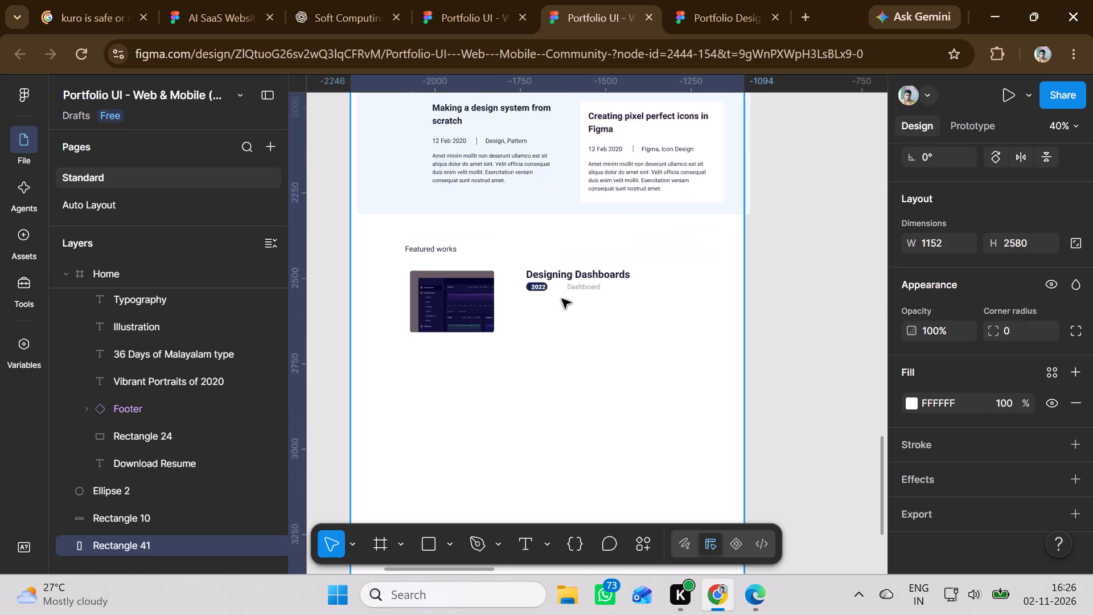
scroll(562, 299, up, 3)
scroll(562, 299, down, 1)
scroll(562, 299, up, 8)
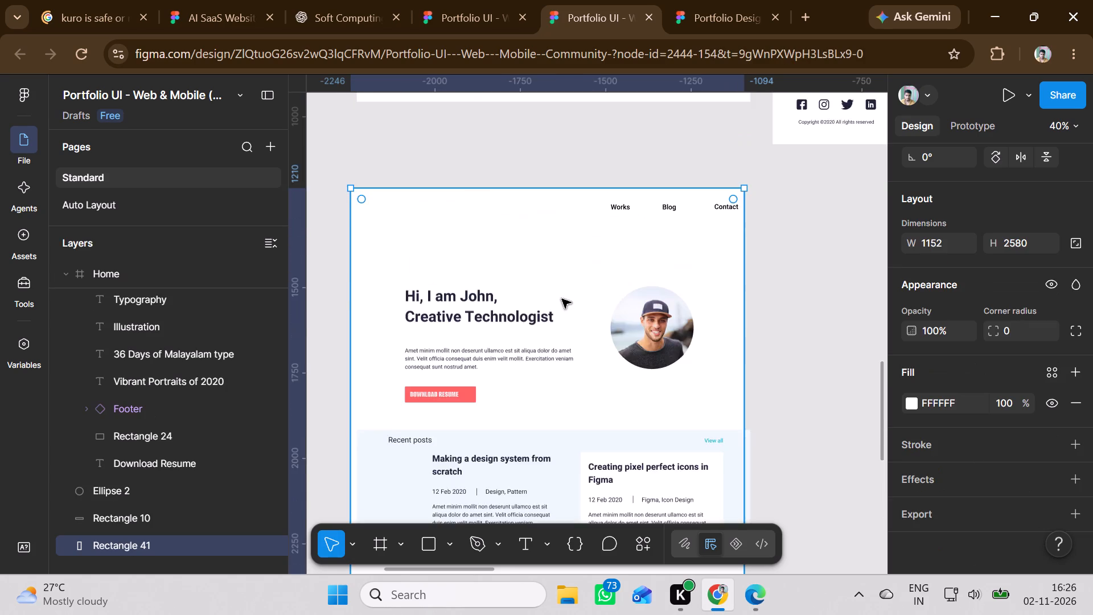
scroll(562, 299, up, 10)
scroll(562, 299, down, 5)
click(592, 229)
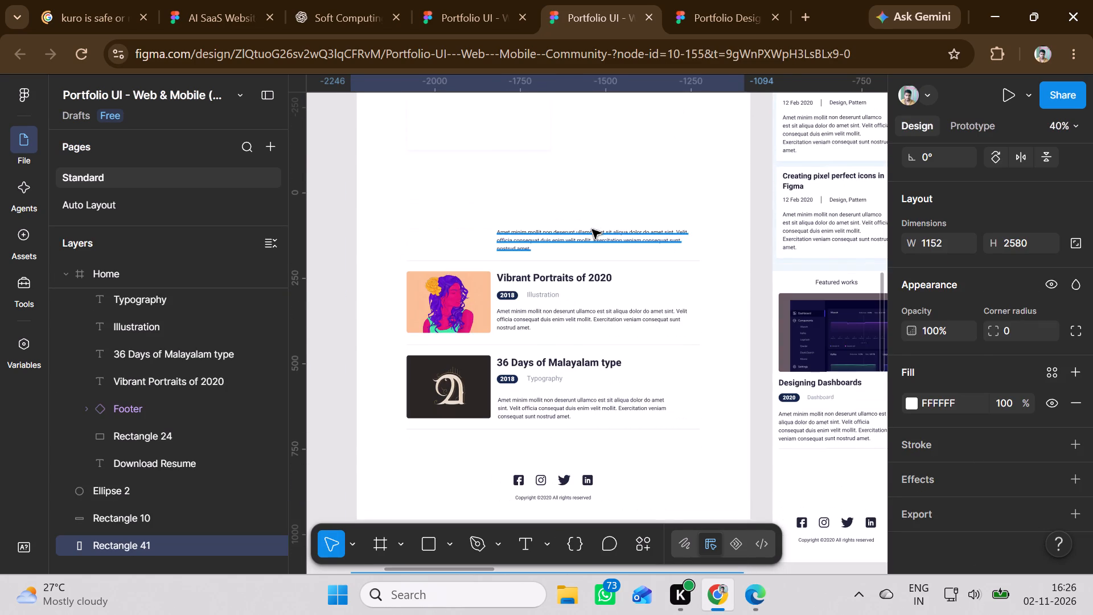
drag(595, 243, 589, 314)
scroll(589, 313, down, 6)
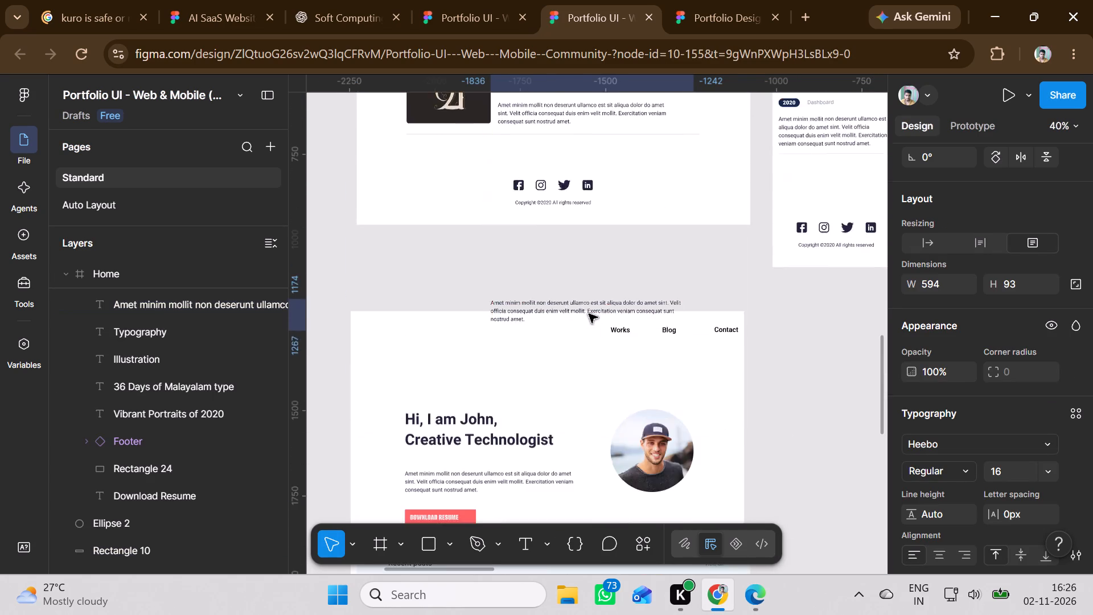
drag(589, 314, 600, 453)
scroll(589, 314, down, 8)
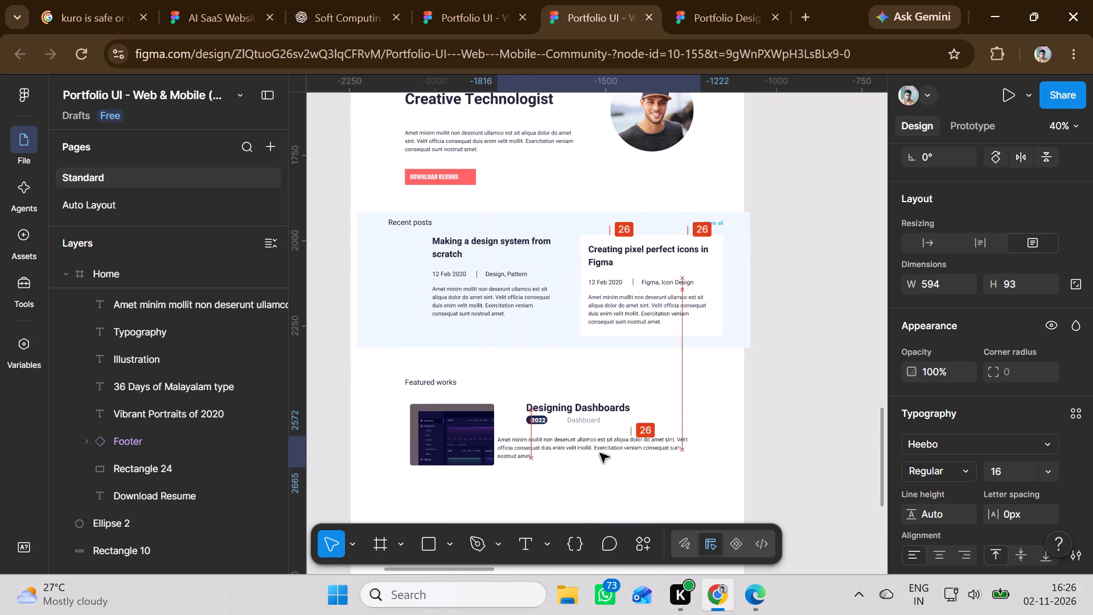
drag(600, 453, 619, 449)
click(539, 487)
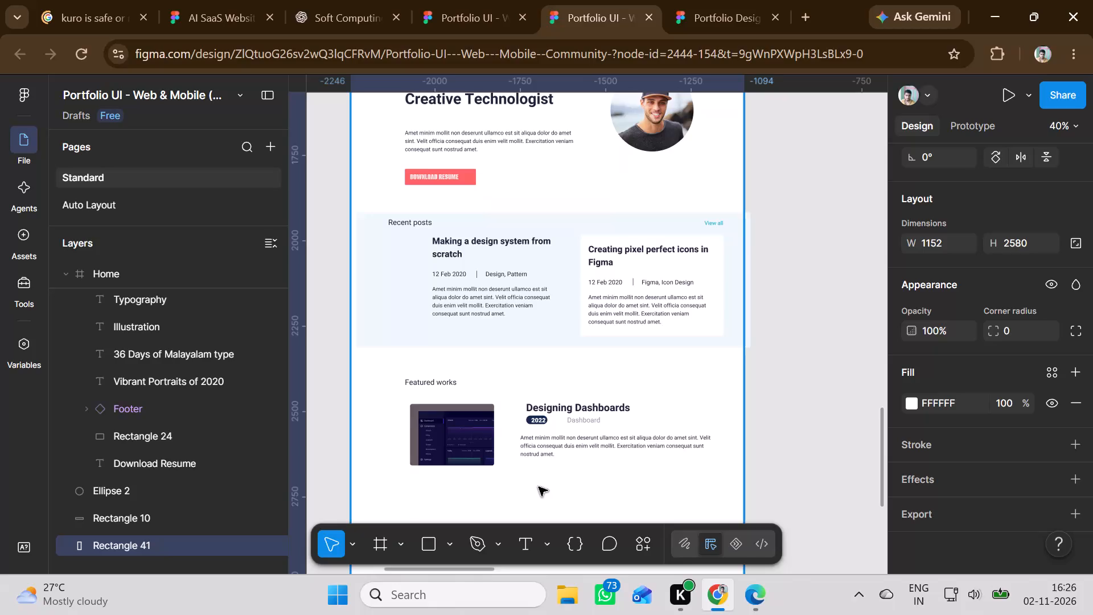
Move the template's Vibrant Portraits image to just below the dashboard image in Featured works, at about X -2072, Y 2692.
scroll(615, 424, up, 8)
scroll(615, 424, down, 1)
scroll(615, 424, up, 5)
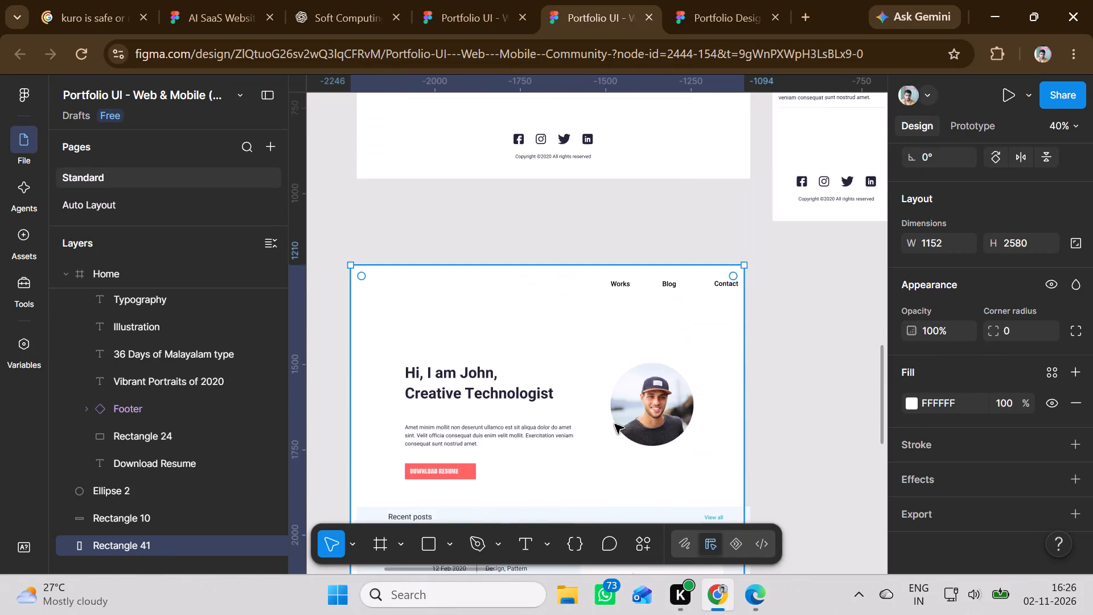
scroll(615, 424, up, 6)
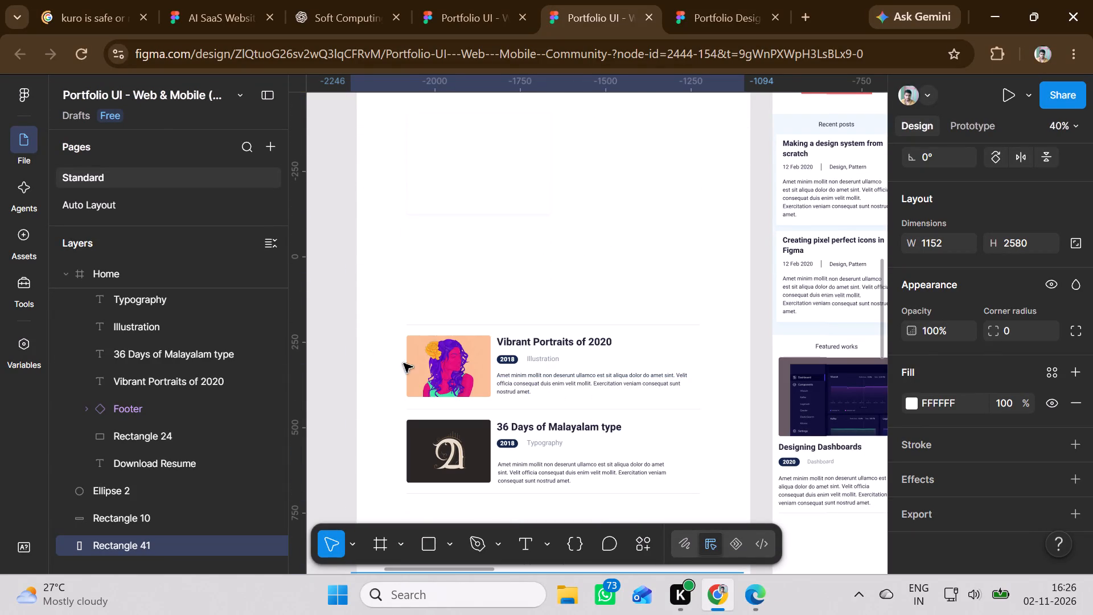
drag(438, 374, 439, 404)
scroll(439, 403, down, 17)
scroll(439, 404, down, 5)
scroll(439, 404, up, 16)
click(411, 460)
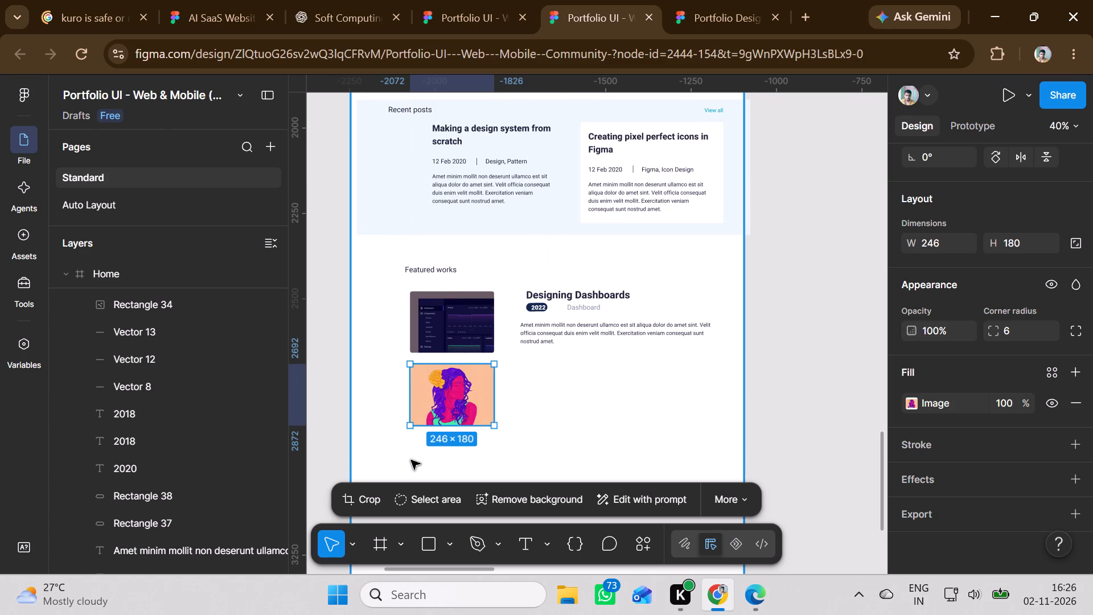
Move the template's Vibrant Portraits of 2020 title beside the top of the portrait image, at about Y 2687.
scroll(420, 368, up, 10)
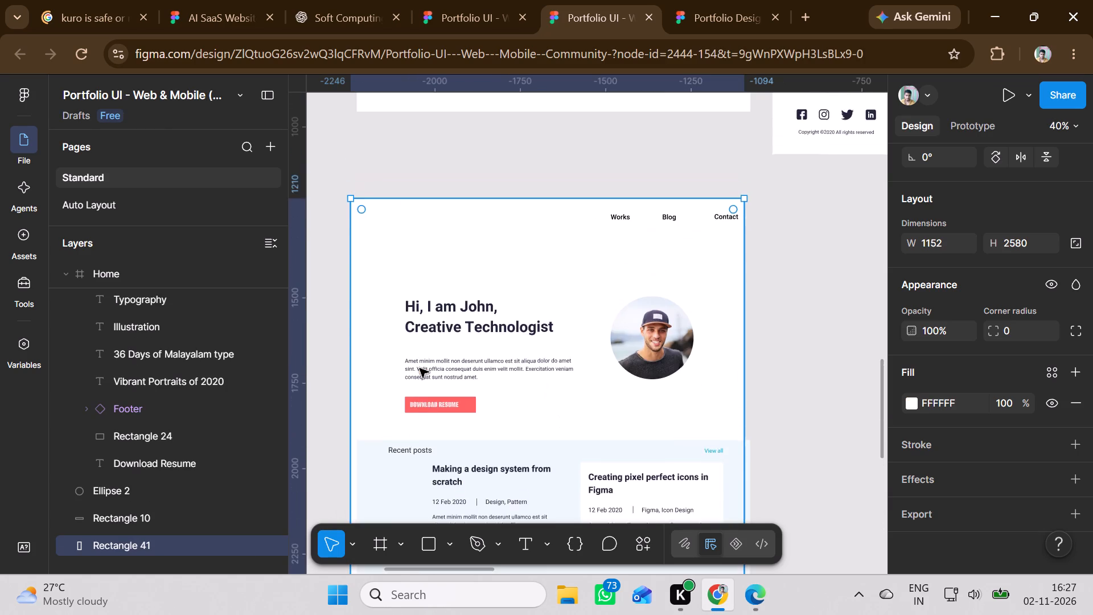
scroll(420, 368, up, 4)
drag(527, 345, 528, 370)
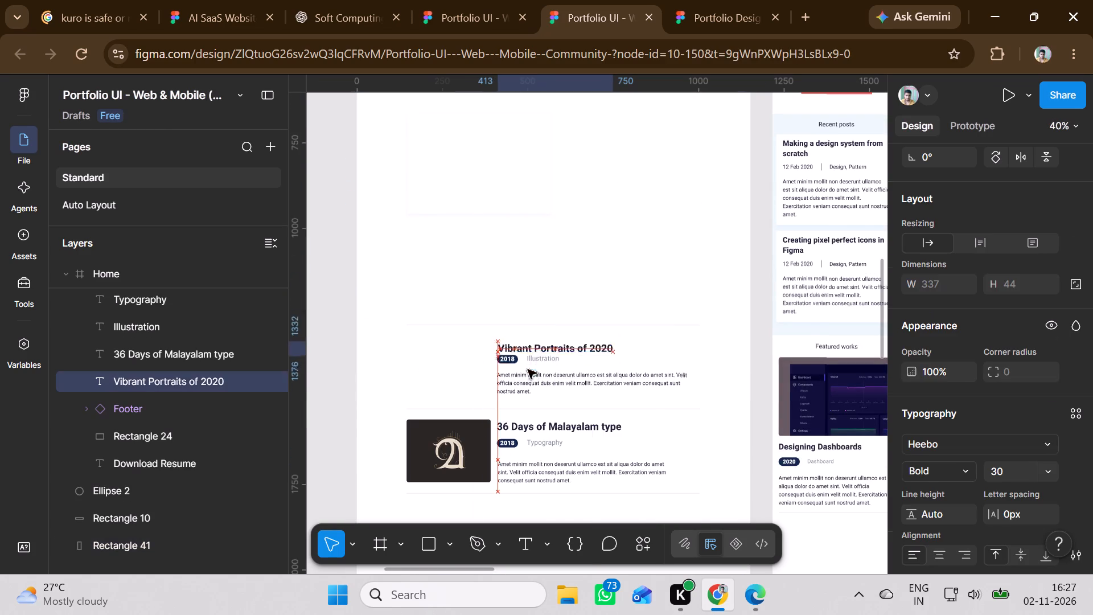
drag(528, 370, 537, 348)
scroll(528, 375, down, 8)
scroll(534, 376, up, 1)
scroll(534, 376, down, 9)
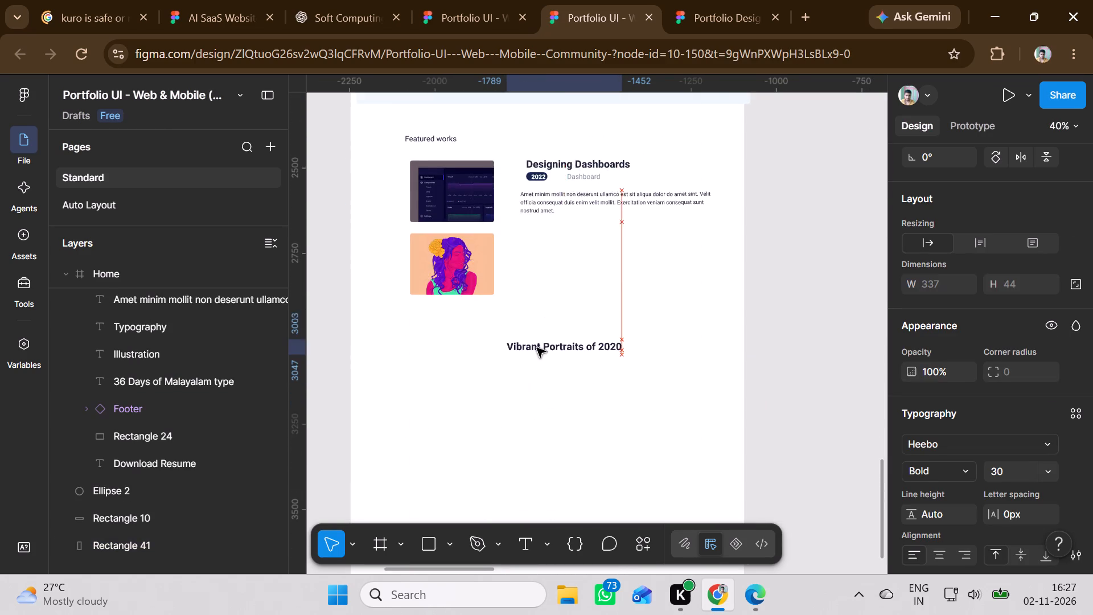
drag(537, 348, 553, 284)
scroll(537, 348, up, 3)
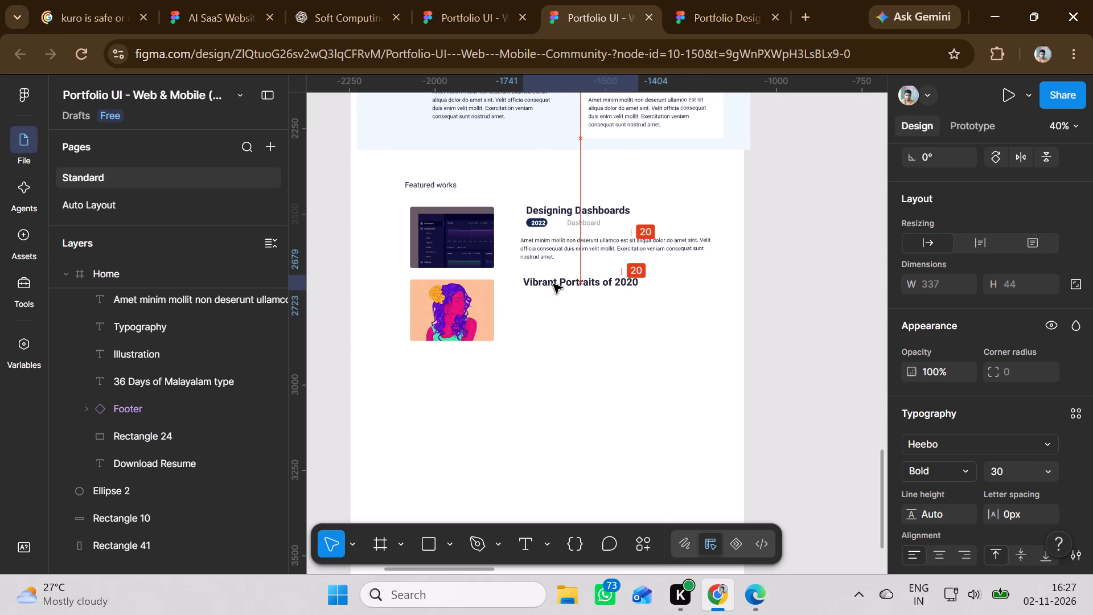
drag(553, 284, 549, 284)
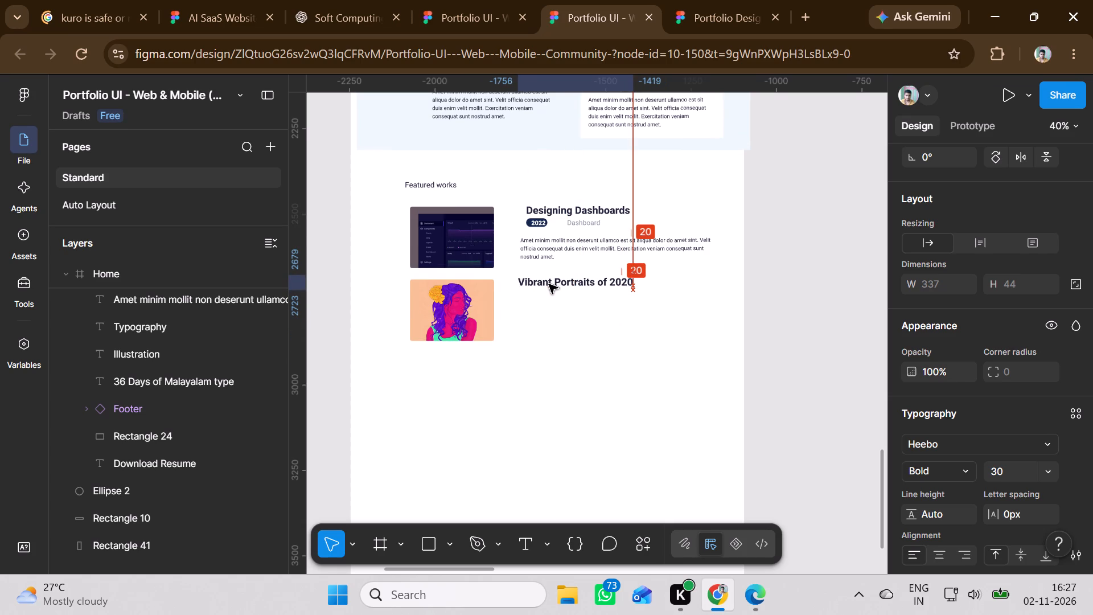
drag(549, 284, 553, 288)
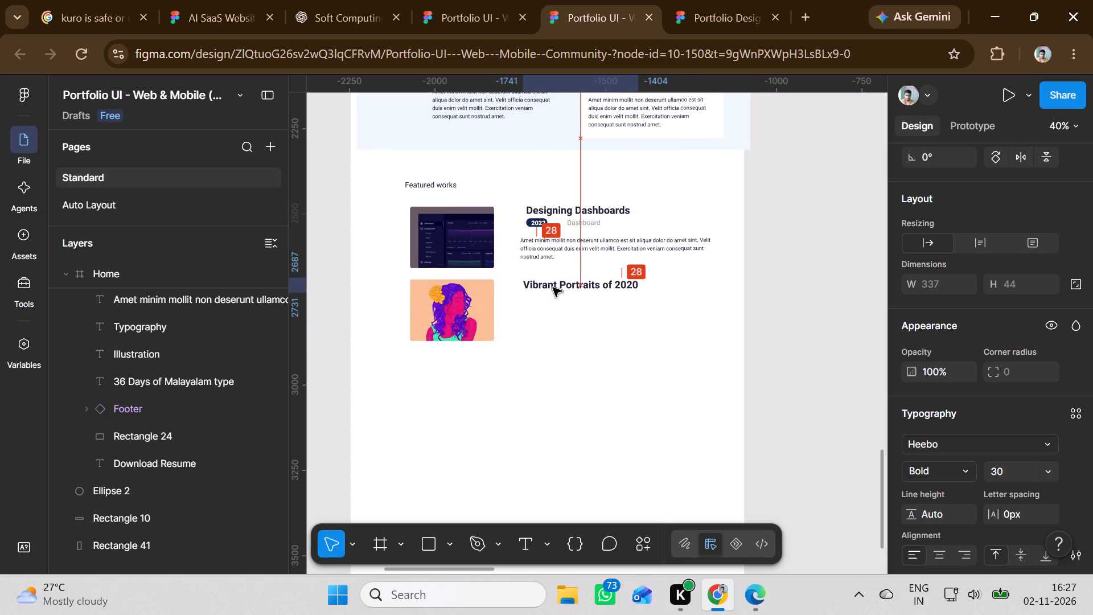
drag(553, 288, 548, 288)
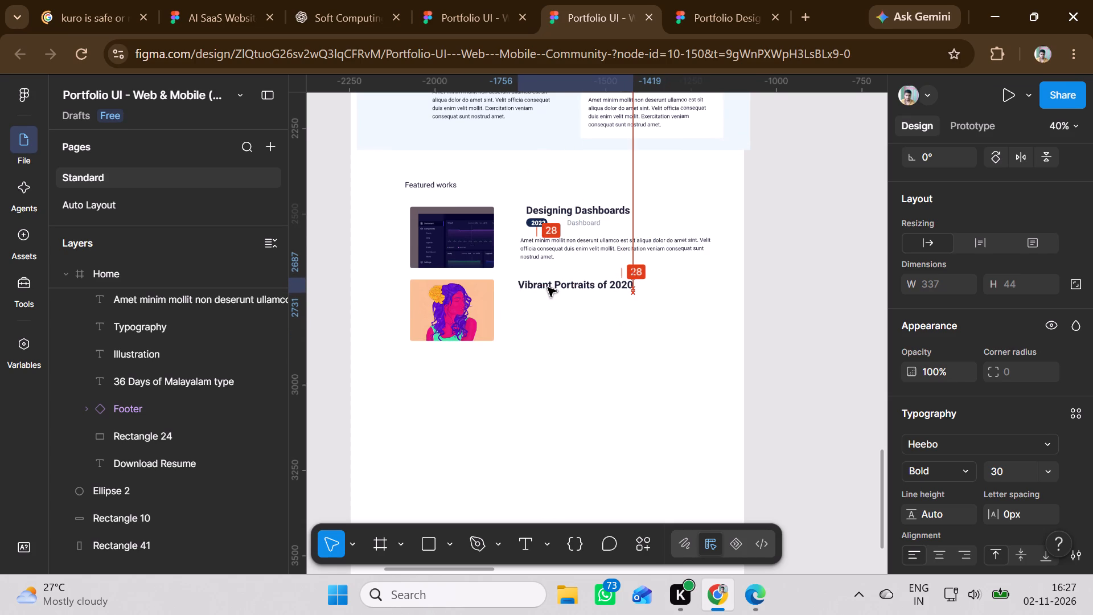
drag(548, 288, 550, 288)
click(504, 392)
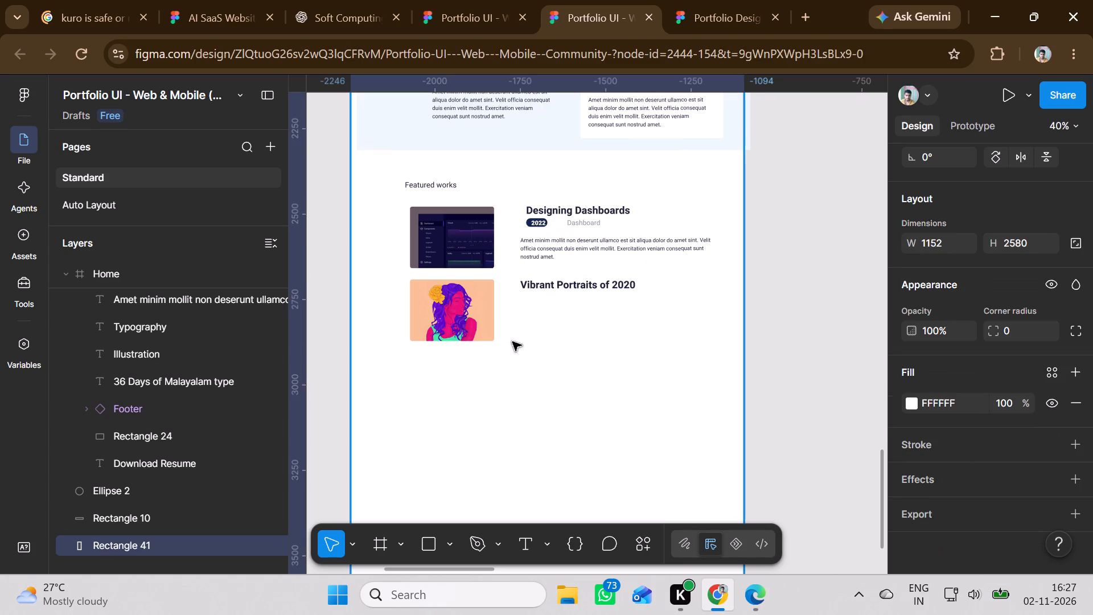
Move the template's dark pill behind the first 2018 label to just below the Vibrant Portraits of 2020 title, aligned under the 2022 pill.
scroll(512, 342, up, 17)
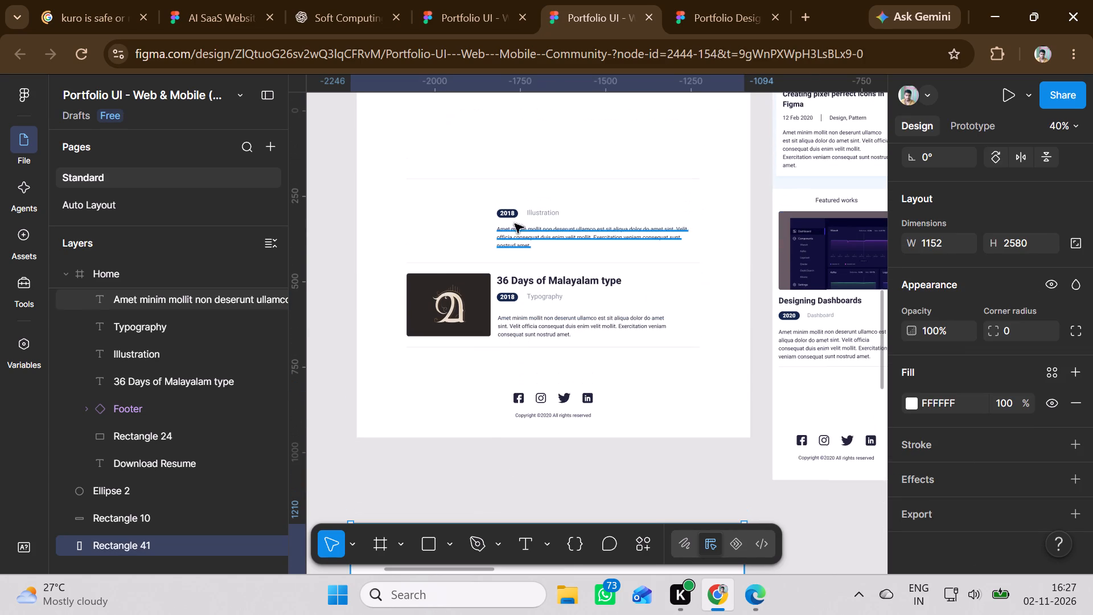
click(515, 215)
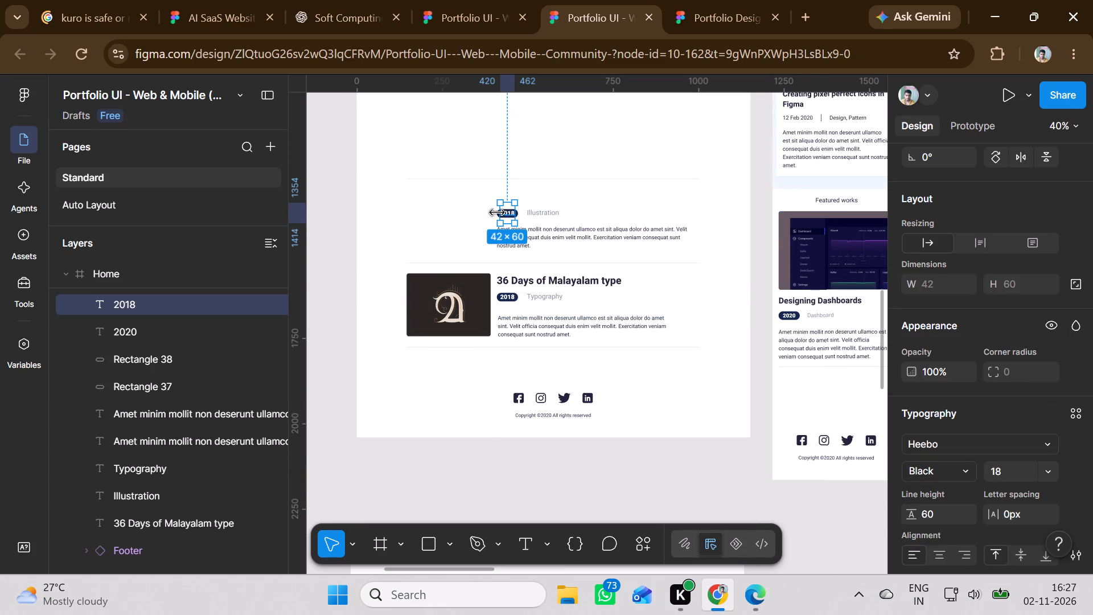
click(130, 388)
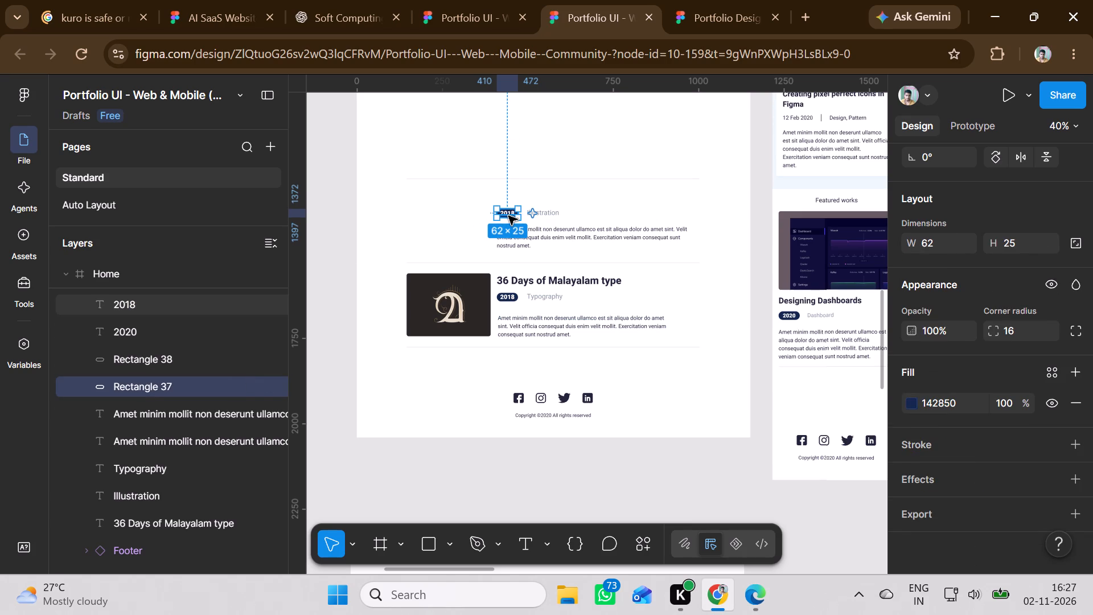
drag(508, 216, 513, 258)
scroll(513, 258, down, 4)
scroll(513, 258, up, 1)
scroll(513, 258, down, 12)
drag(513, 258, 532, 371)
scroll(513, 258, down, 2)
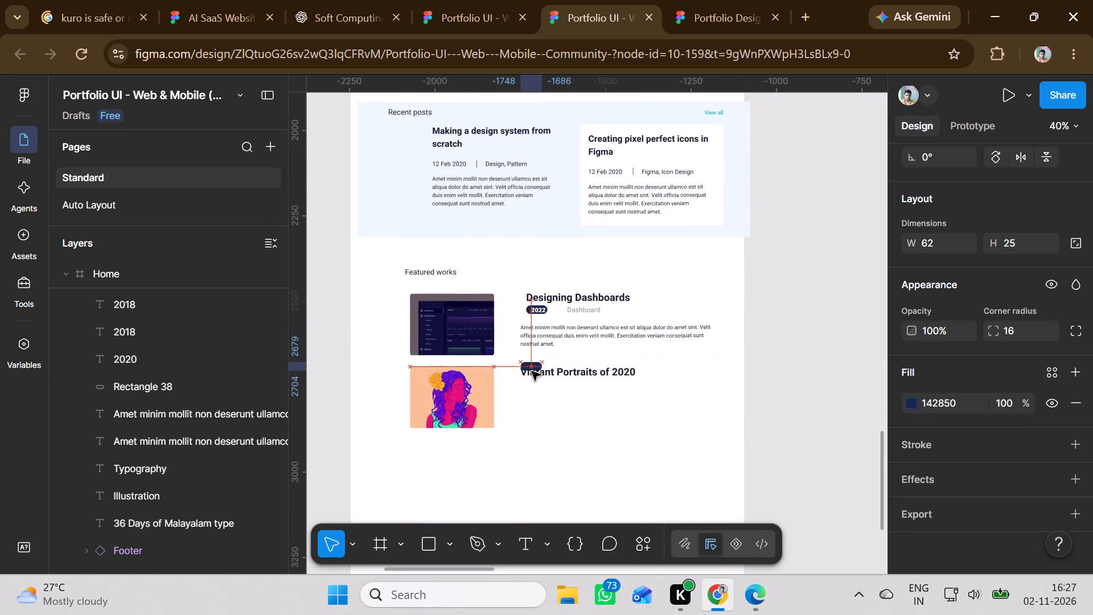
drag(532, 371, 536, 387)
click(523, 460)
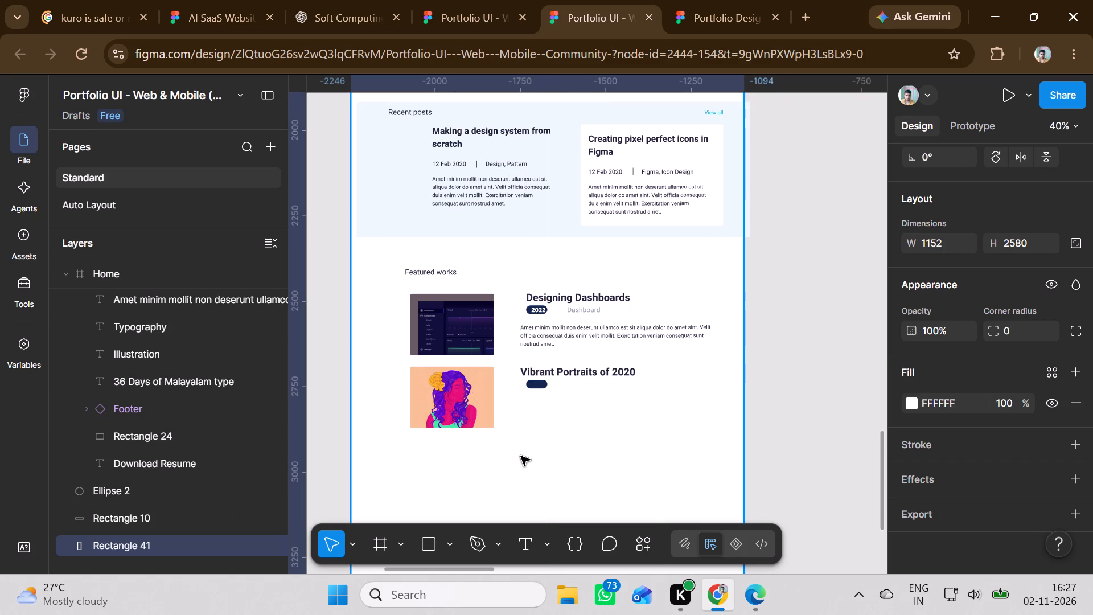
Add a text box about 94 × 20 reading 2018 in the empty space below the Vibrant Portraits entry.
click(524, 546)
drag(504, 466, 535, 477)
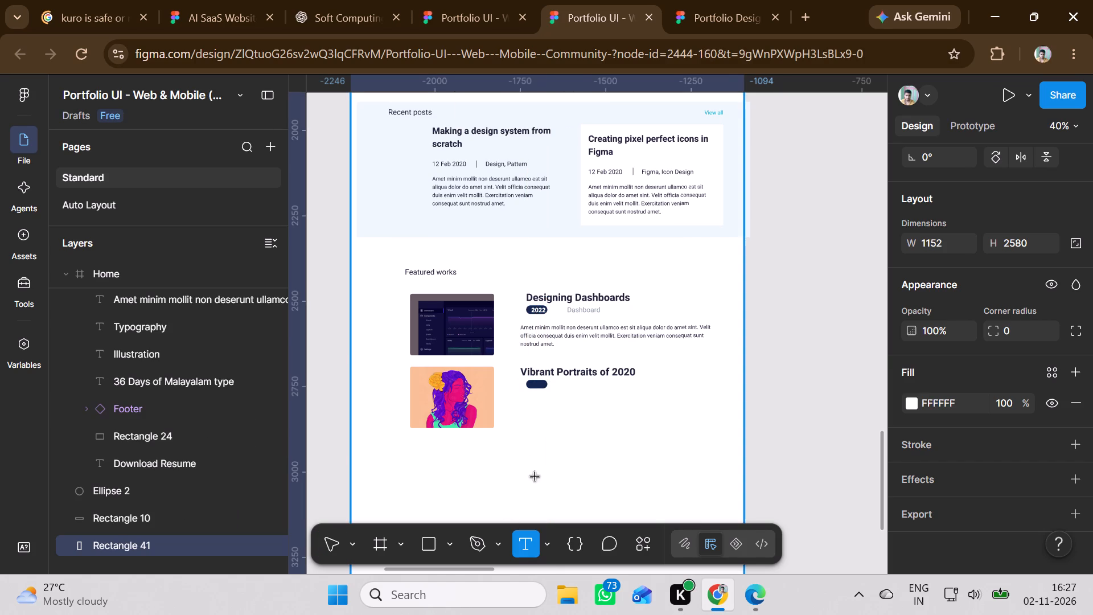
drag(535, 477, 541, 473)
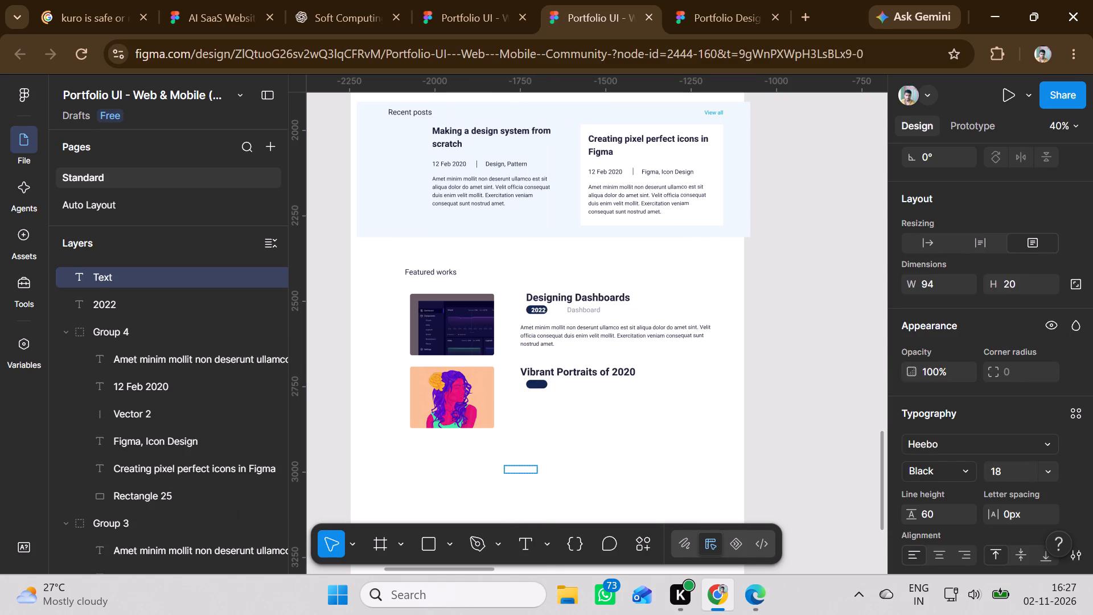
key(2)
text(018)
click(510, 489)
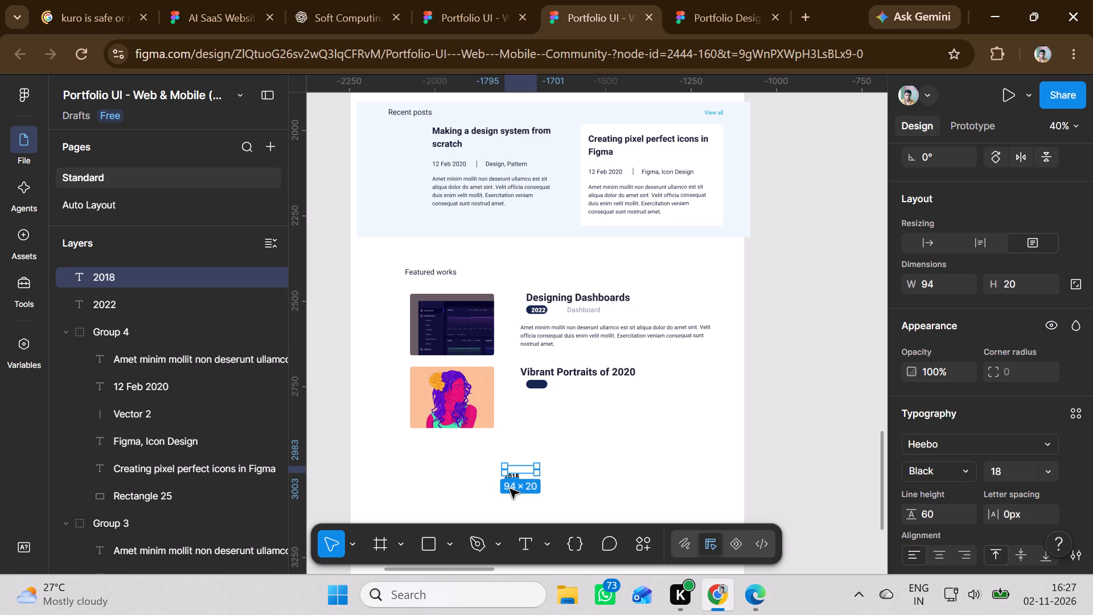
click(511, 476)
Move the 2018 text onto the empty pill under the Vibrant Portraits title, at about X -1727, Y 2718.
drag(516, 473, 537, 387)
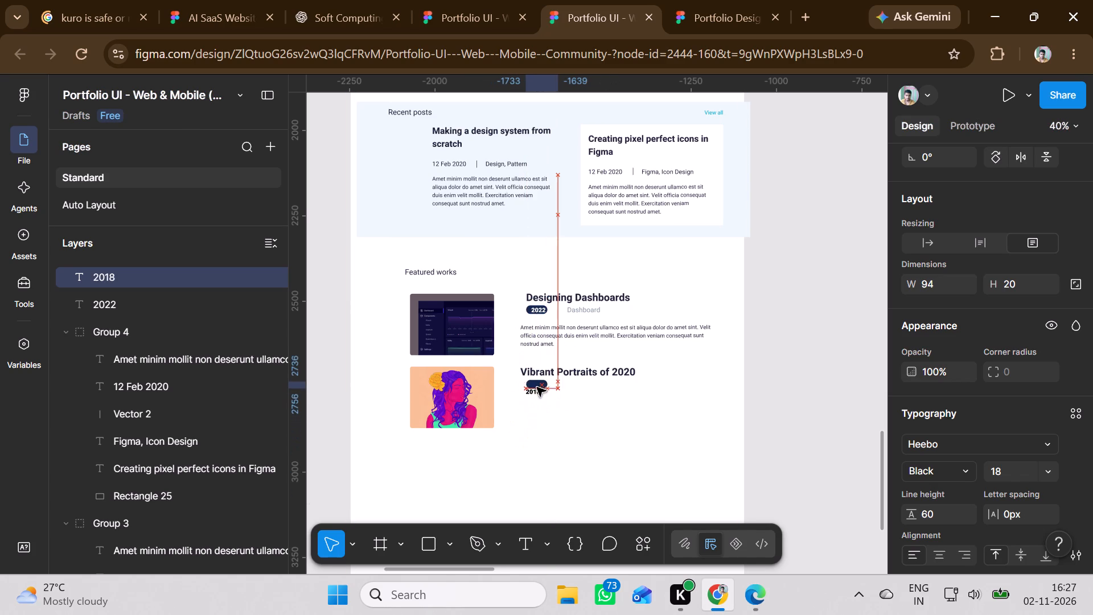
drag(537, 387, 542, 381)
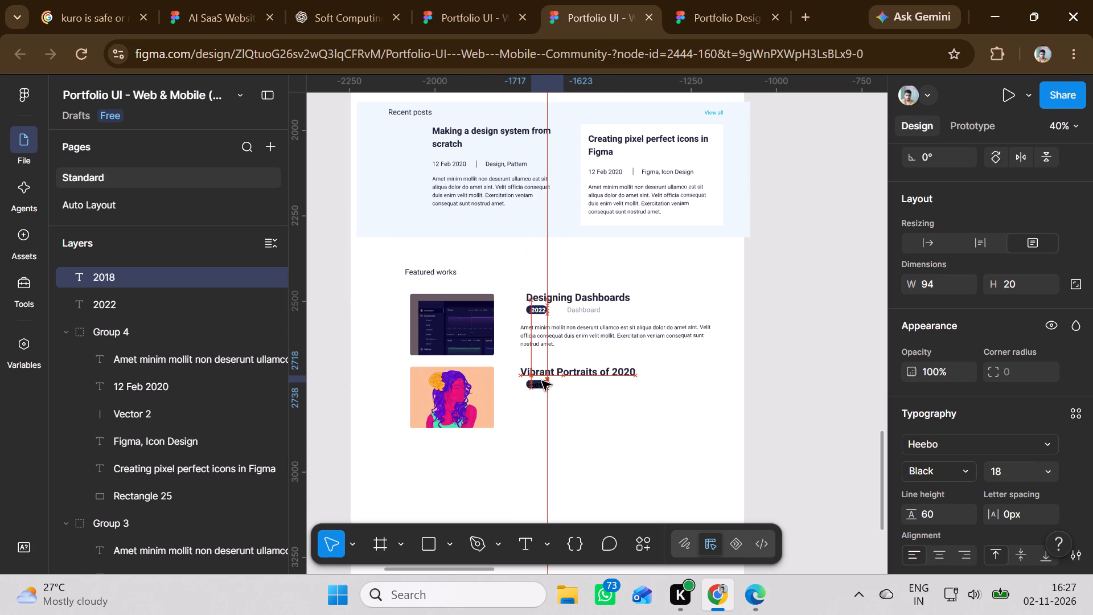
drag(542, 381, 539, 381)
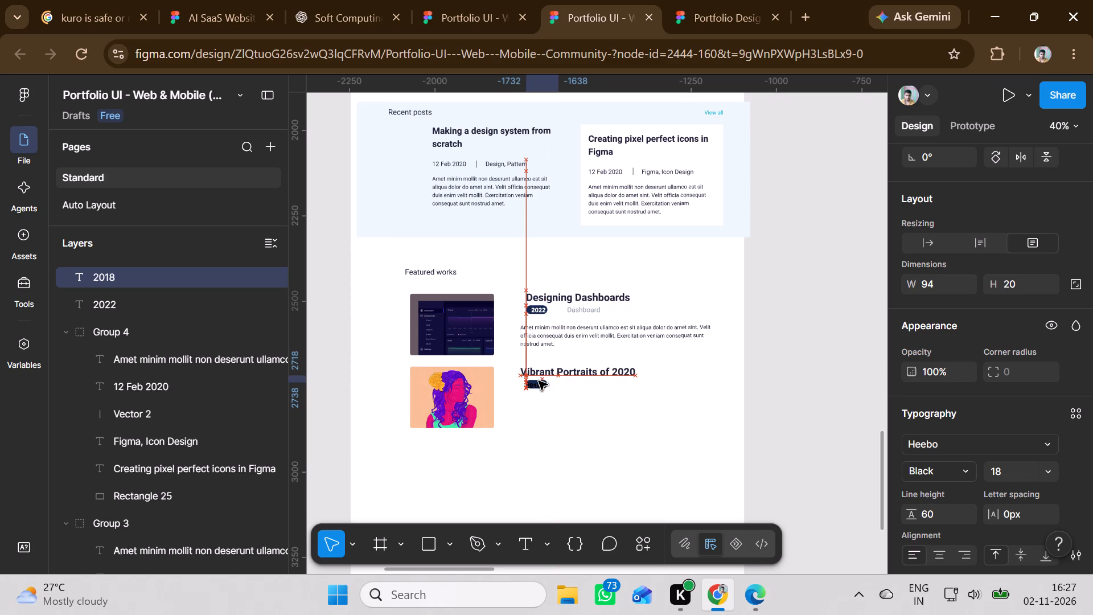
drag(539, 381, 544, 389)
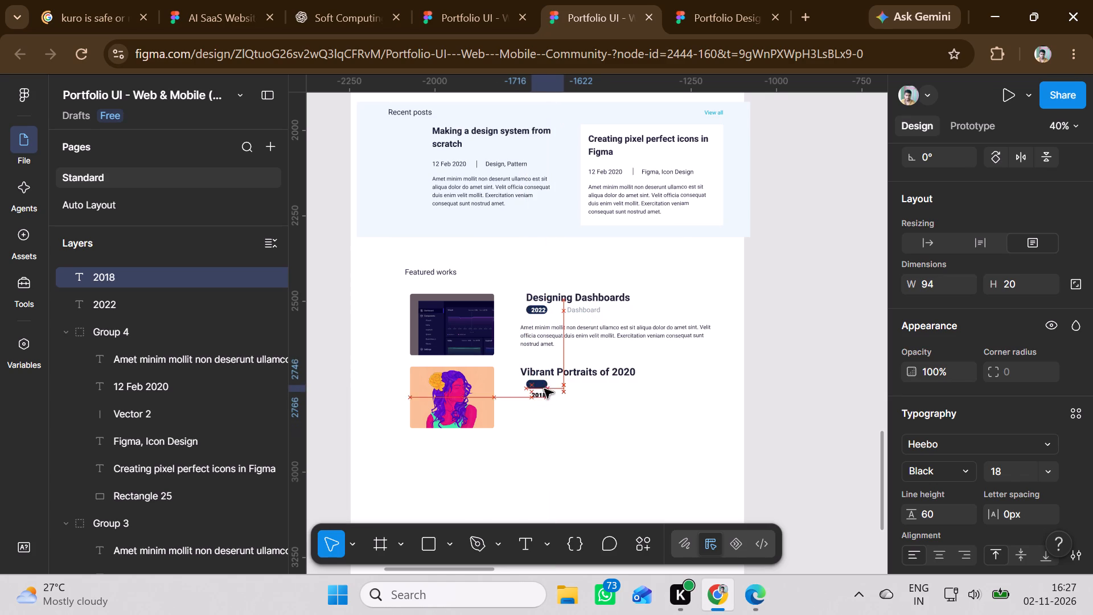
drag(544, 389, 541, 380)
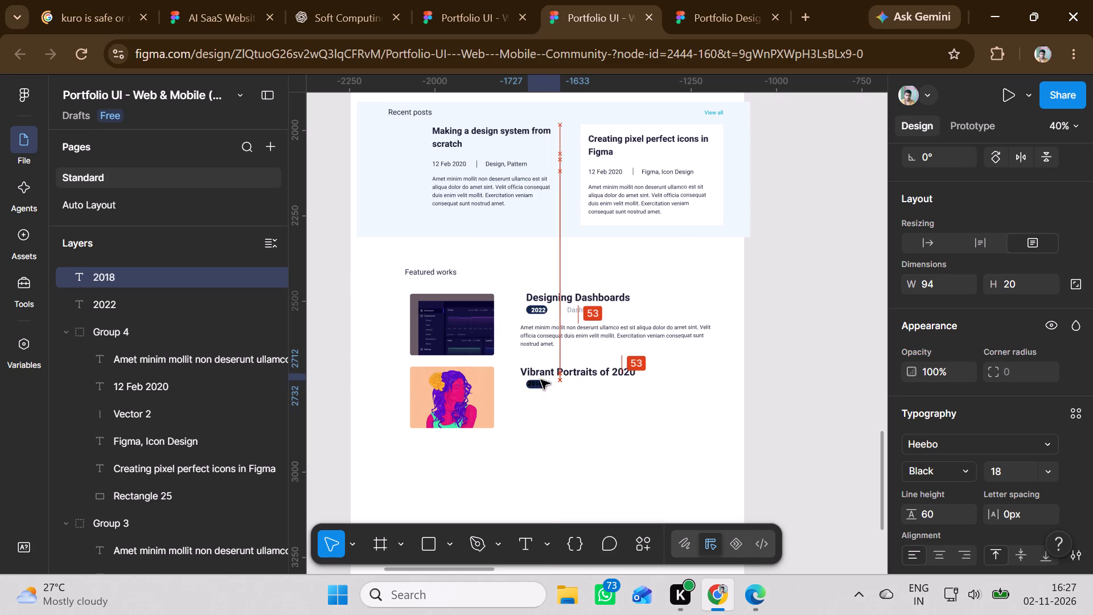
drag(541, 380, 541, 382)
Set the 2018 text's fill colour to white, FFFFFF.
scroll(932, 486, down, 2)
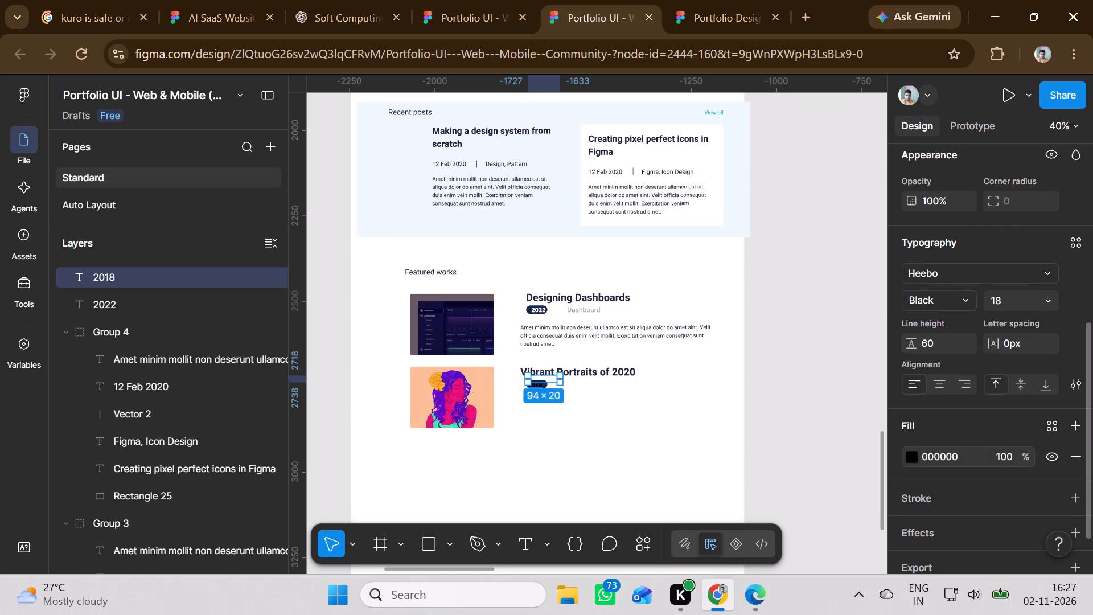
click(903, 455)
click(907, 458)
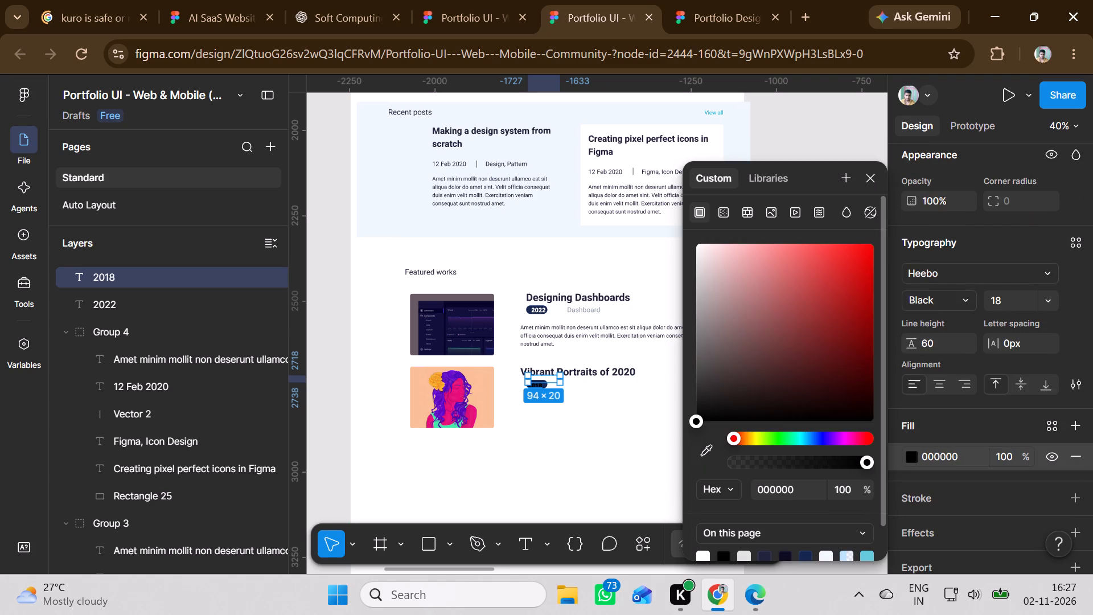
click(701, 550)
click(702, 553)
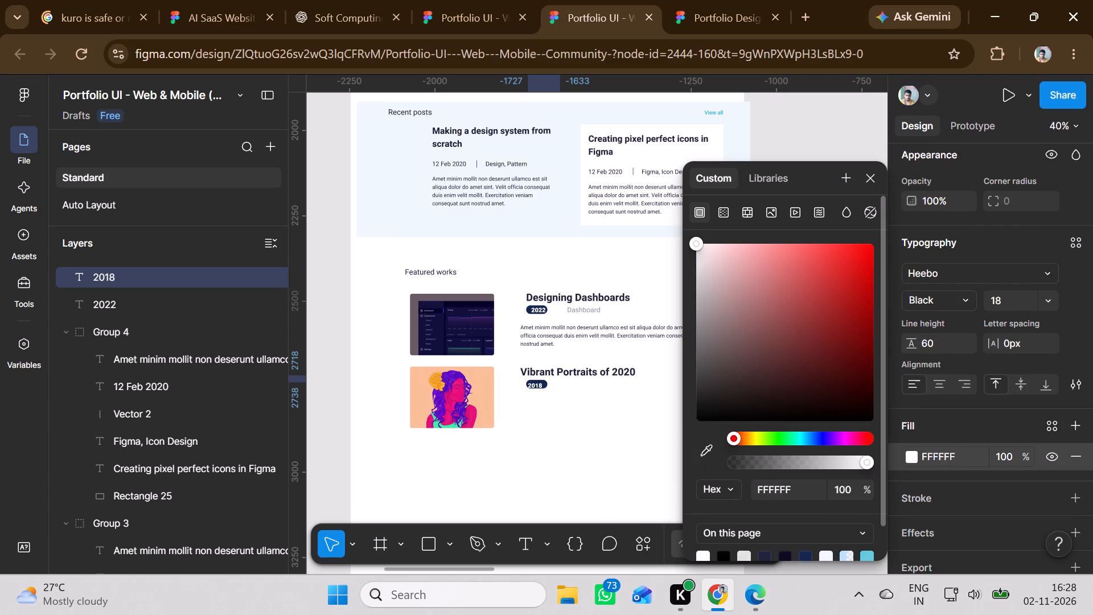
click(598, 475)
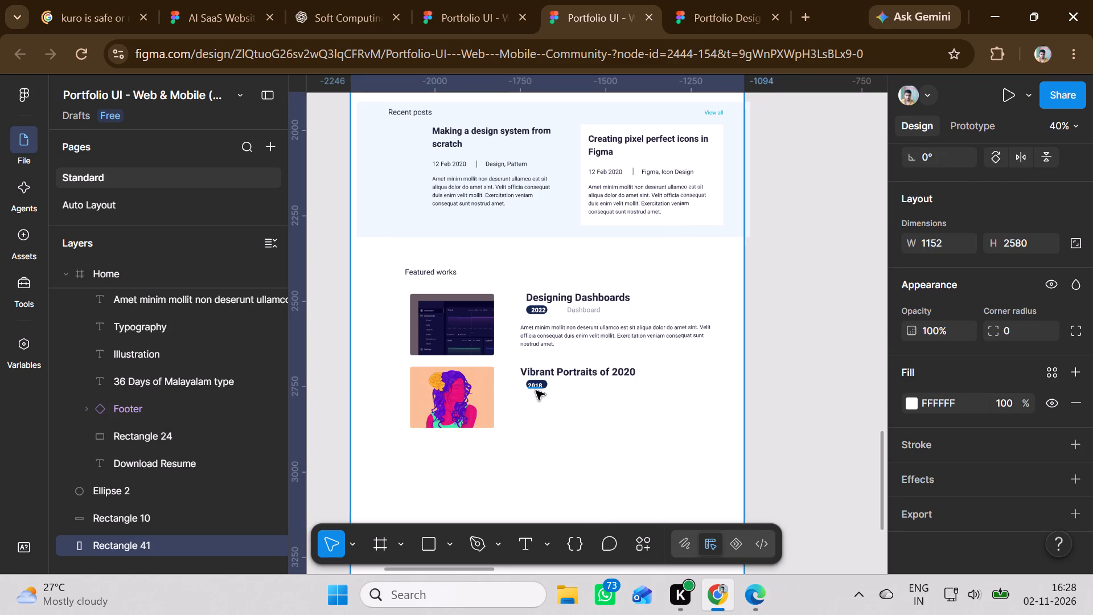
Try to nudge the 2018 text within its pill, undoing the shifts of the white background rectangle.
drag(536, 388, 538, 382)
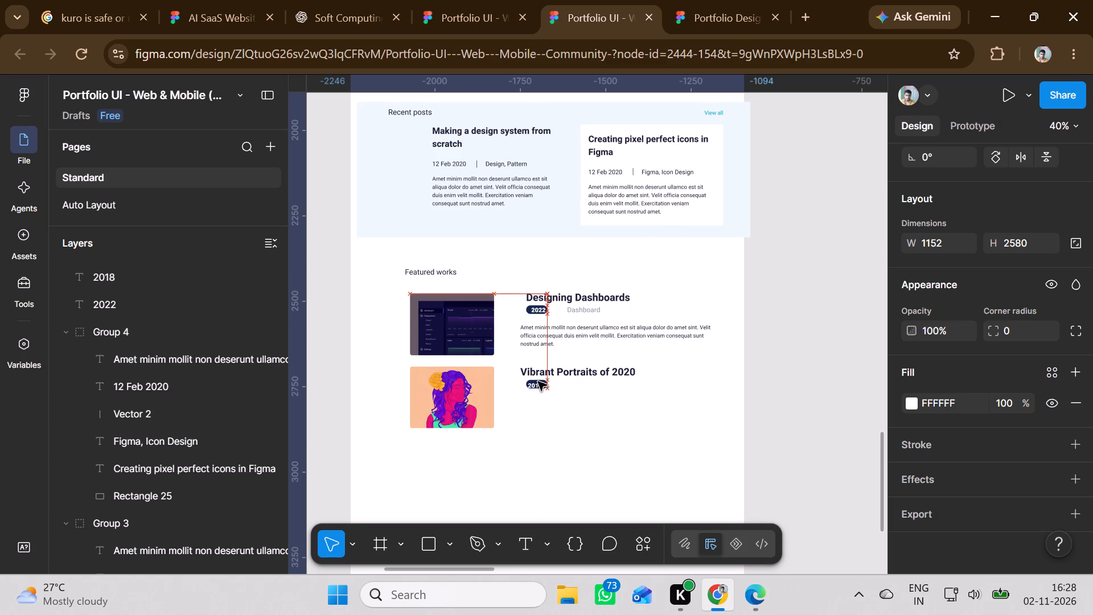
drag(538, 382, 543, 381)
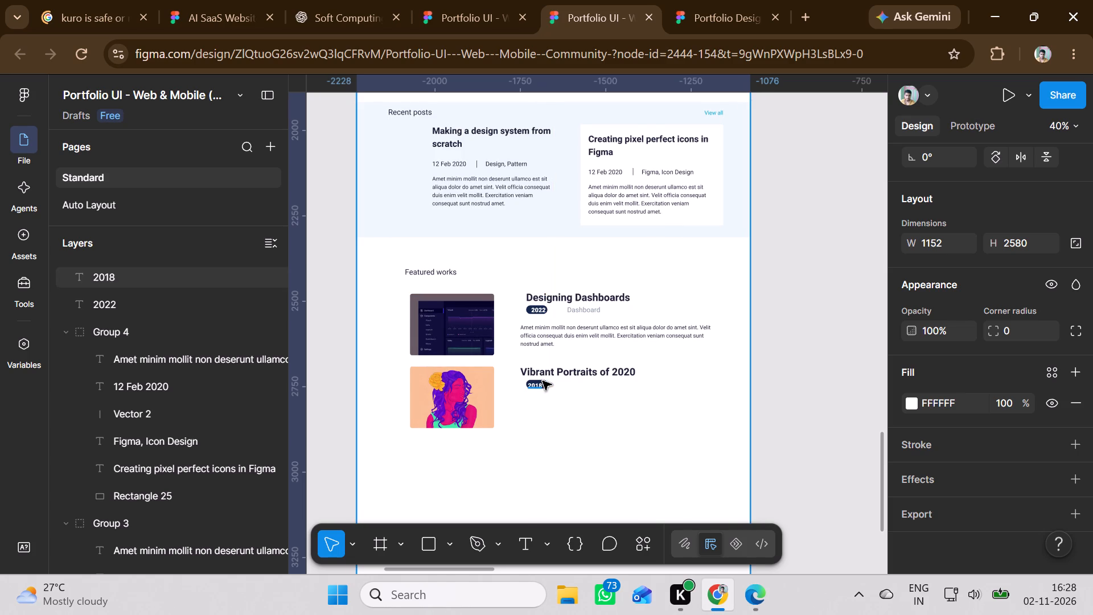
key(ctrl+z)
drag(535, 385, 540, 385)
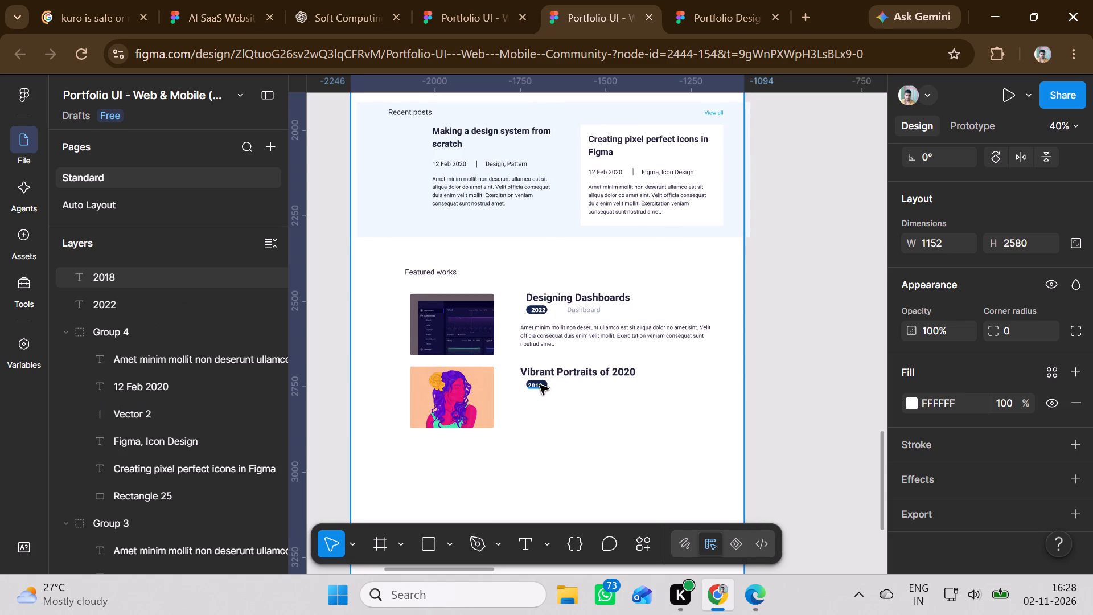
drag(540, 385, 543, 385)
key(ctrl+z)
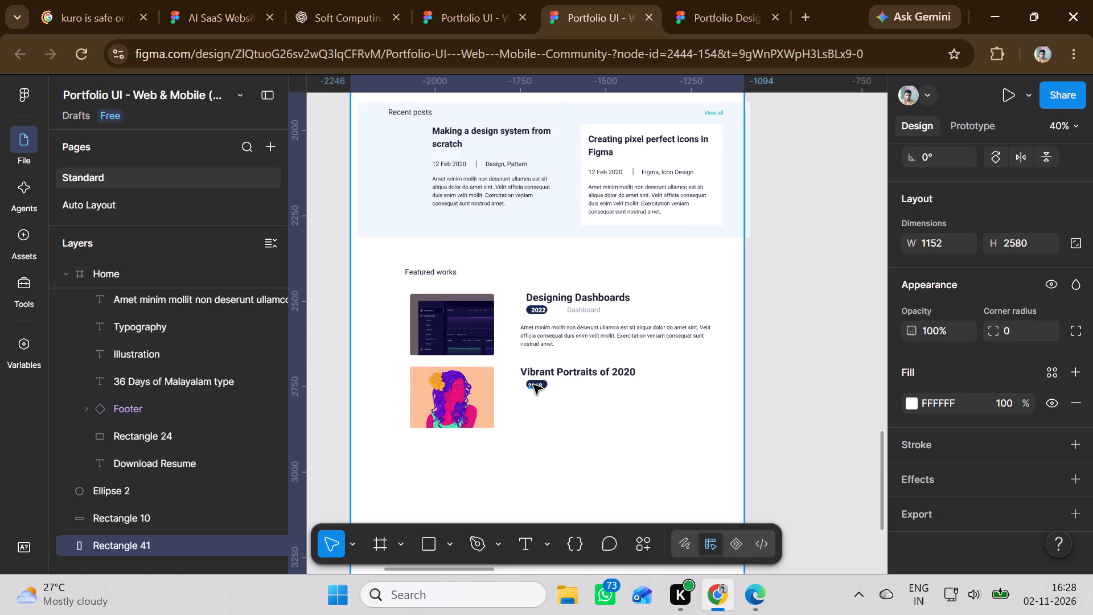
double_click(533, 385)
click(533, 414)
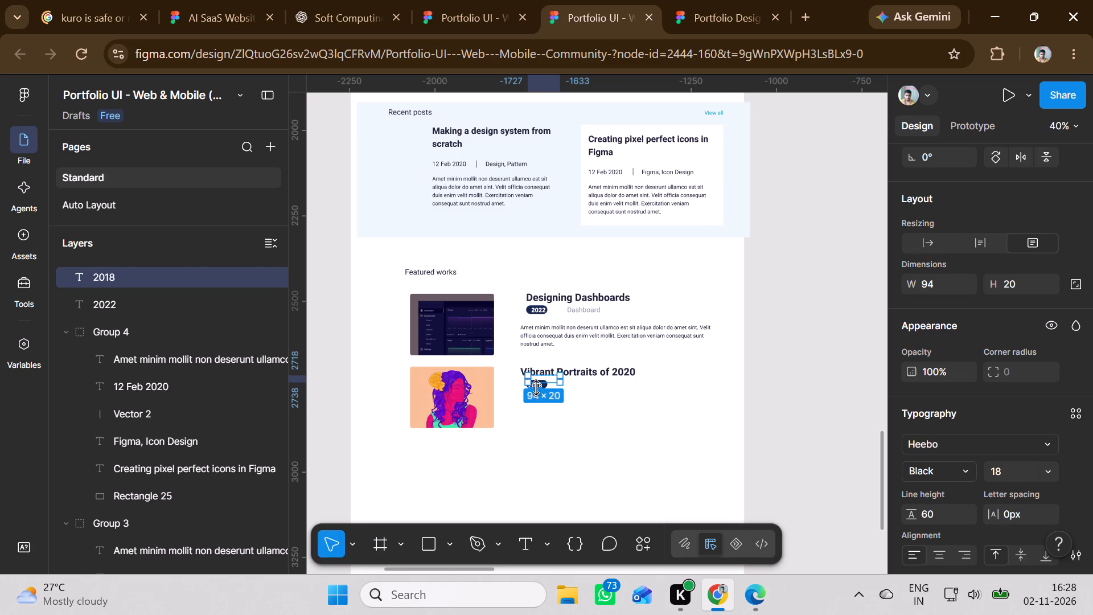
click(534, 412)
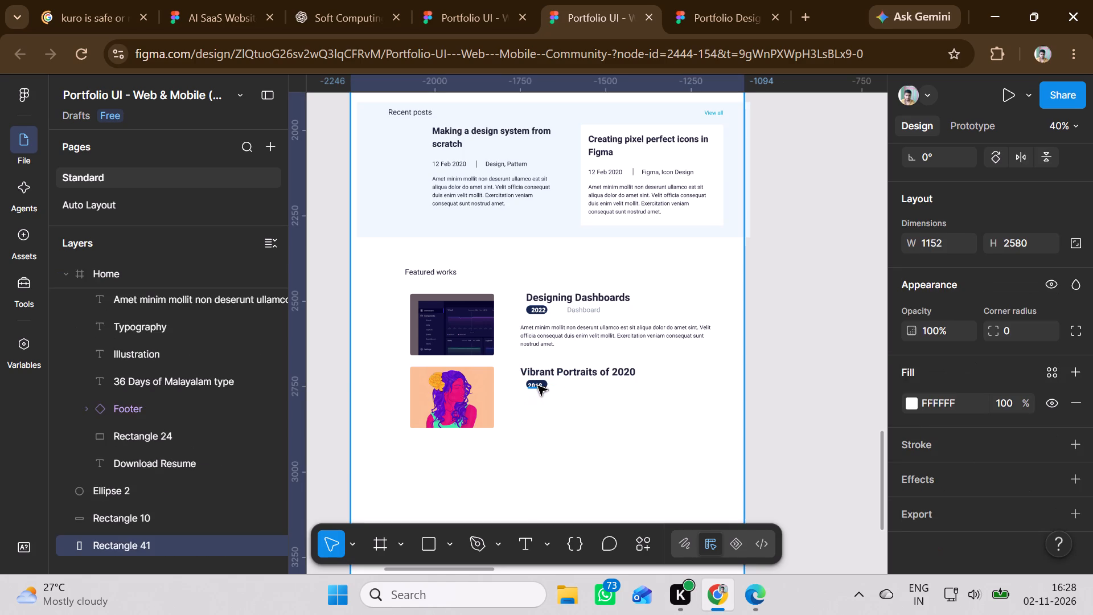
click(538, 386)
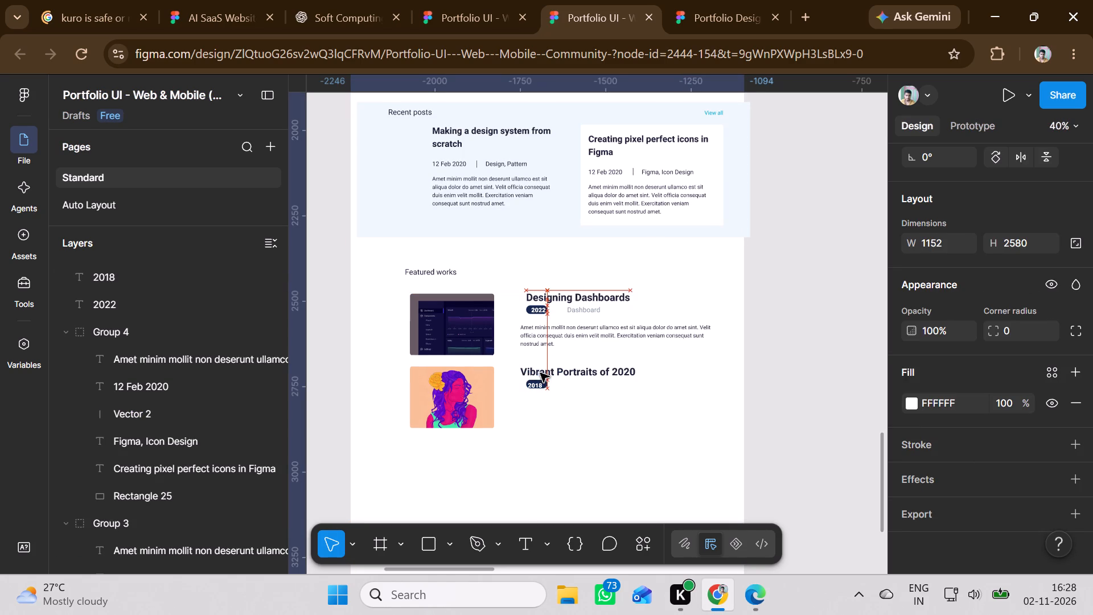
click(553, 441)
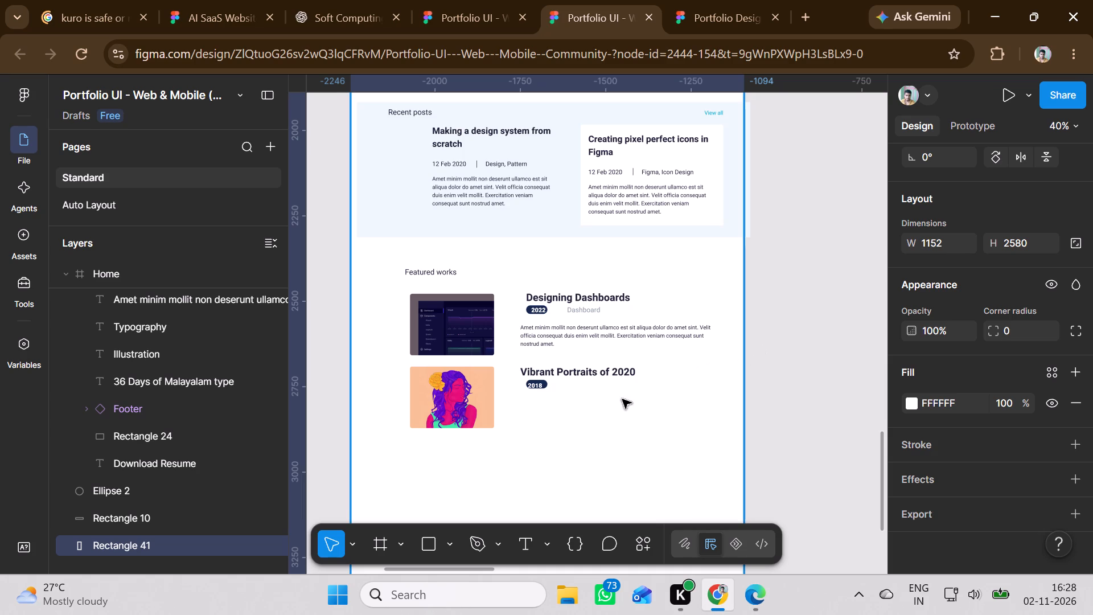
Move the template's Illustration label beside the 2018 pill in the Vibrant Portraits entry, at about X -1600, Y 2722.
scroll(552, 311, up, 4)
scroll(552, 311, down, 1)
scroll(552, 311, up, 2)
scroll(552, 311, down, 1)
scroll(552, 311, up, 9)
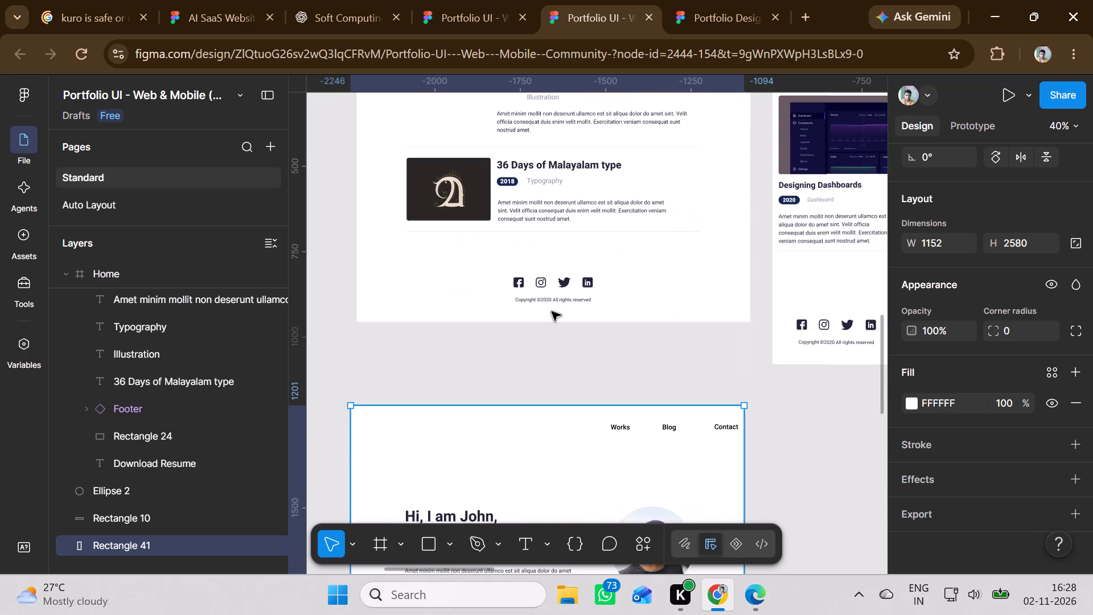
scroll(560, 256, up, 3)
drag(549, 145, 576, 279)
scroll(576, 279, down, 4)
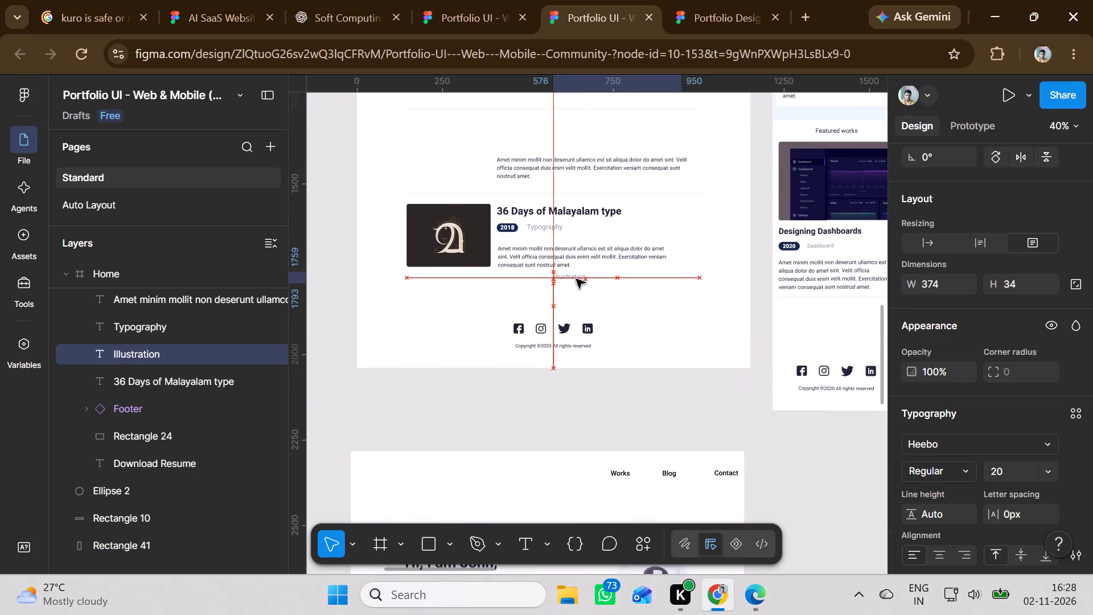
scroll(576, 279, down, 3)
drag(576, 279, 605, 330)
scroll(579, 280, down, 10)
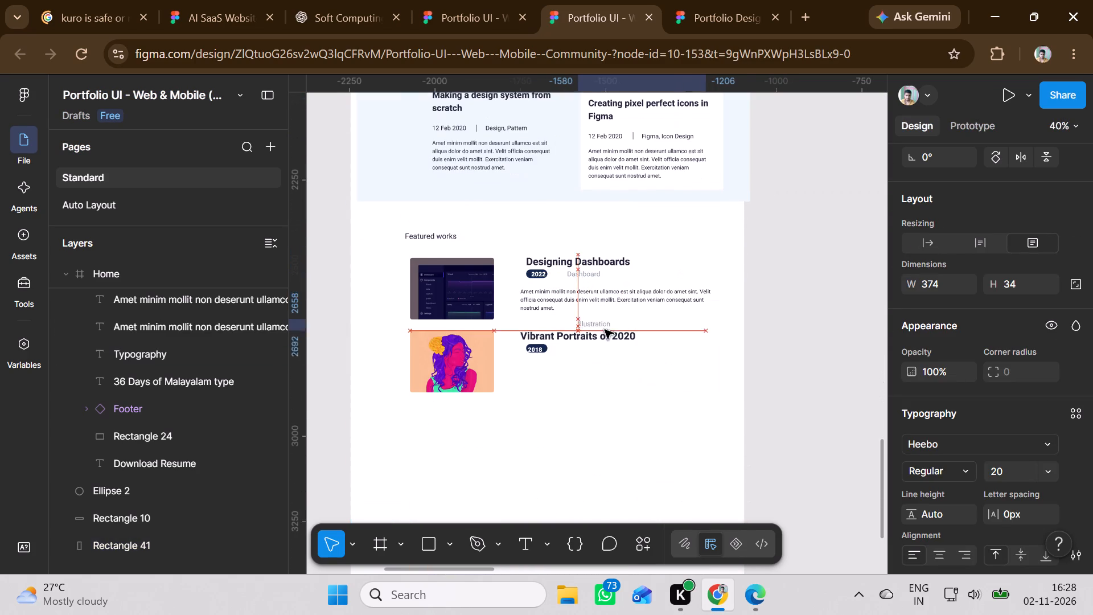
drag(605, 330, 593, 352)
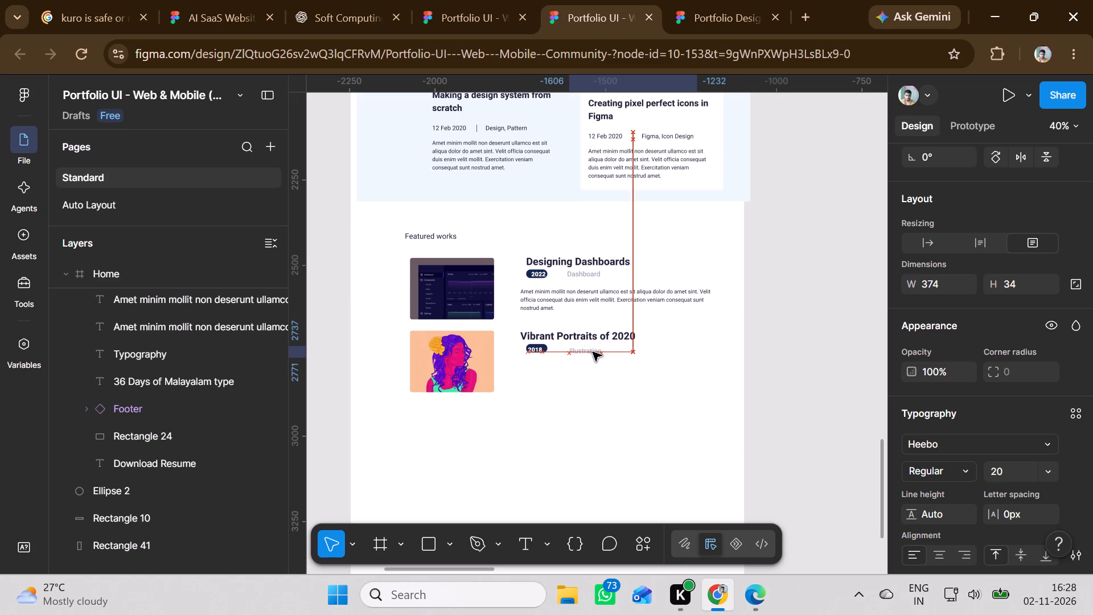
drag(593, 352, 597, 346)
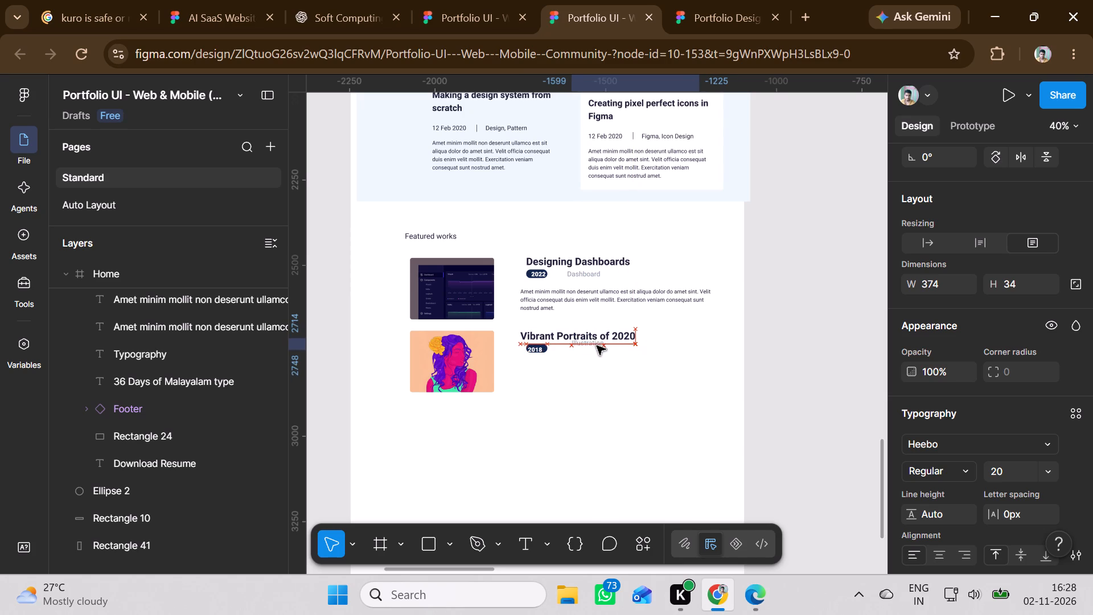
drag(597, 346, 598, 348)
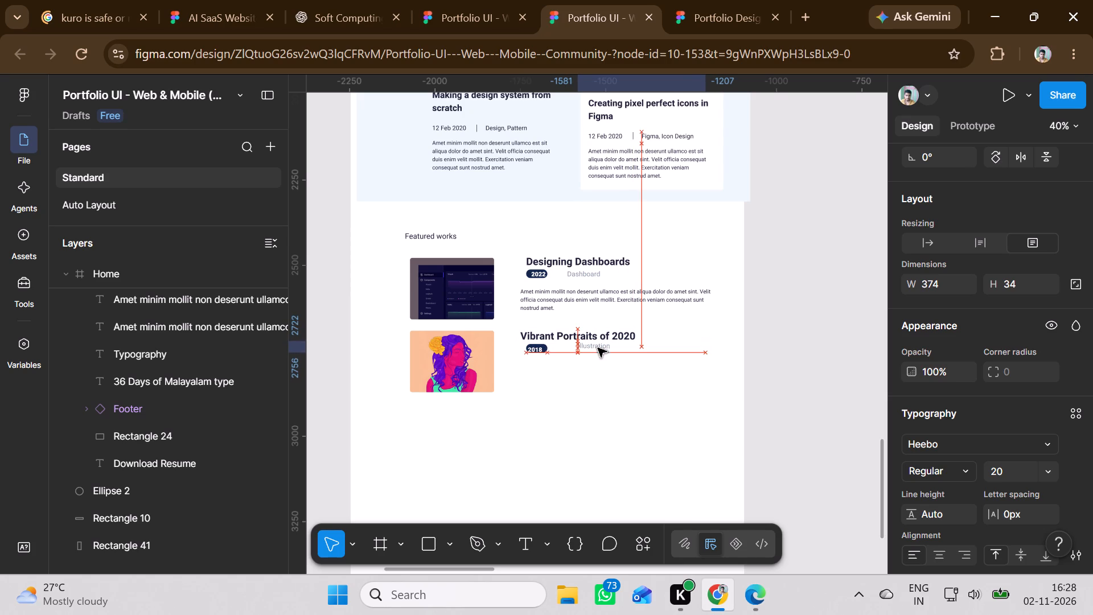
drag(598, 348, 596, 347)
click(568, 380)
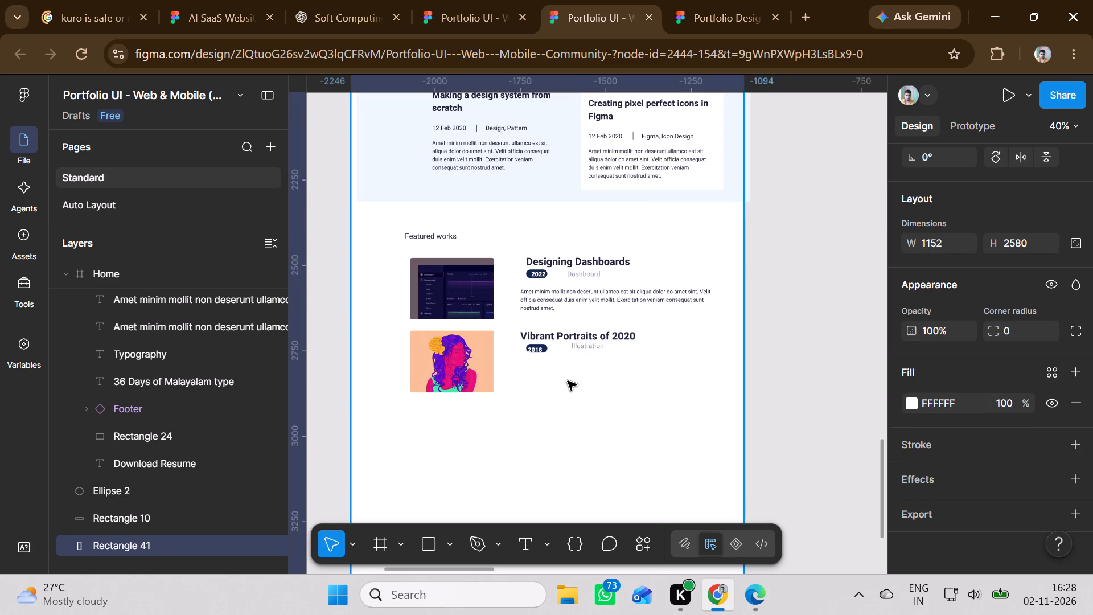
Move the template's remaining Amet minim description above 36 Days of Malayalam type under the Vibrant Portraits 2018 pill, at about X -1766, Y 2776.
scroll(568, 381, up, 14)
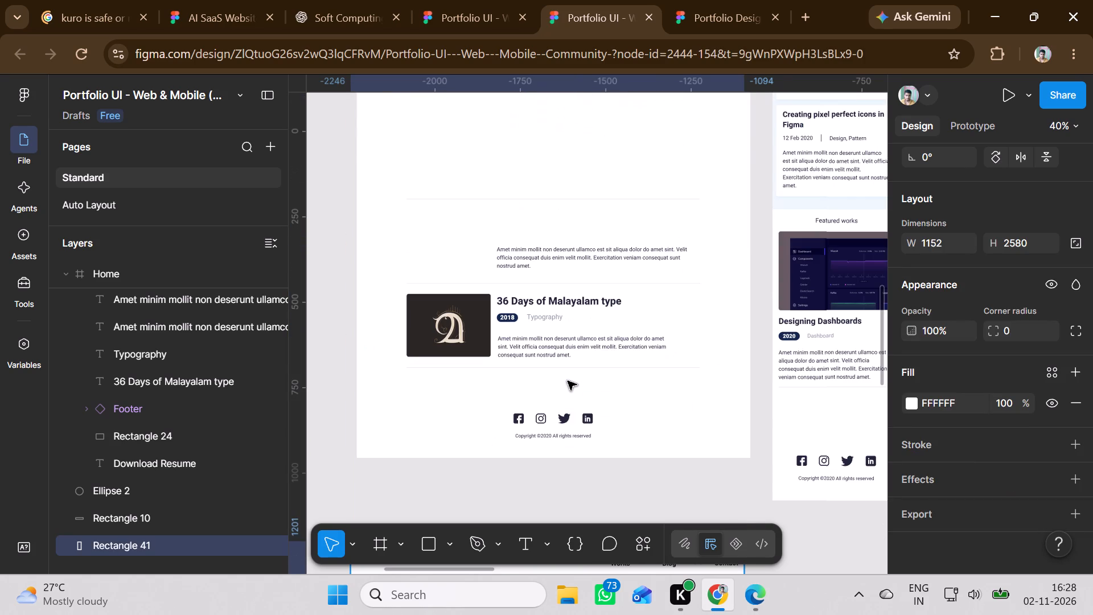
click(552, 257)
drag(557, 252, 568, 360)
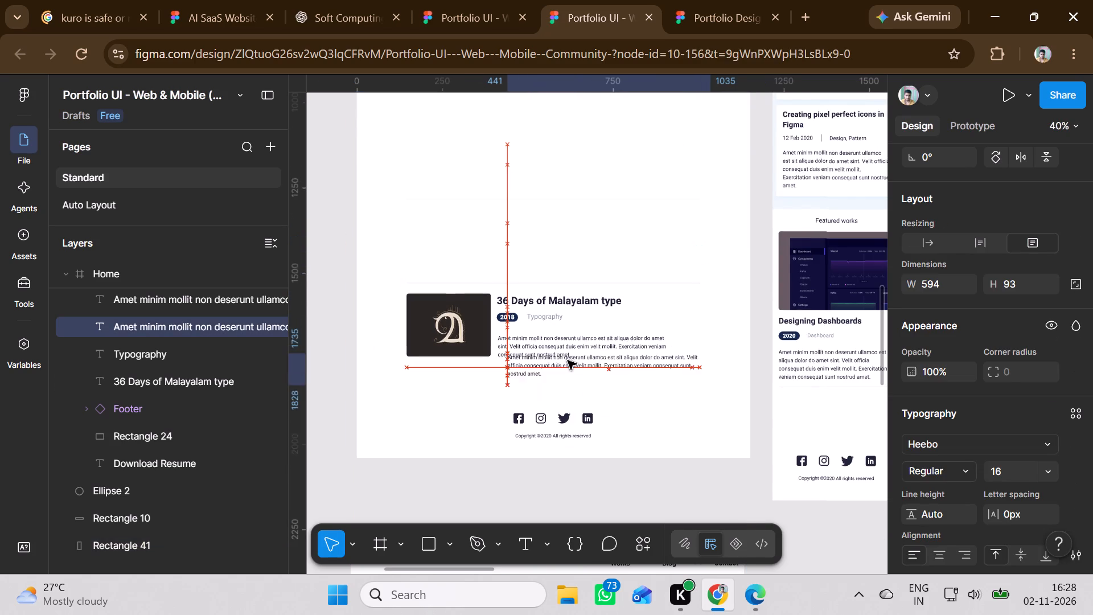
drag(568, 360, 568, 387)
scroll(568, 360, down, 9)
scroll(568, 360, up, 1)
scroll(568, 360, down, 7)
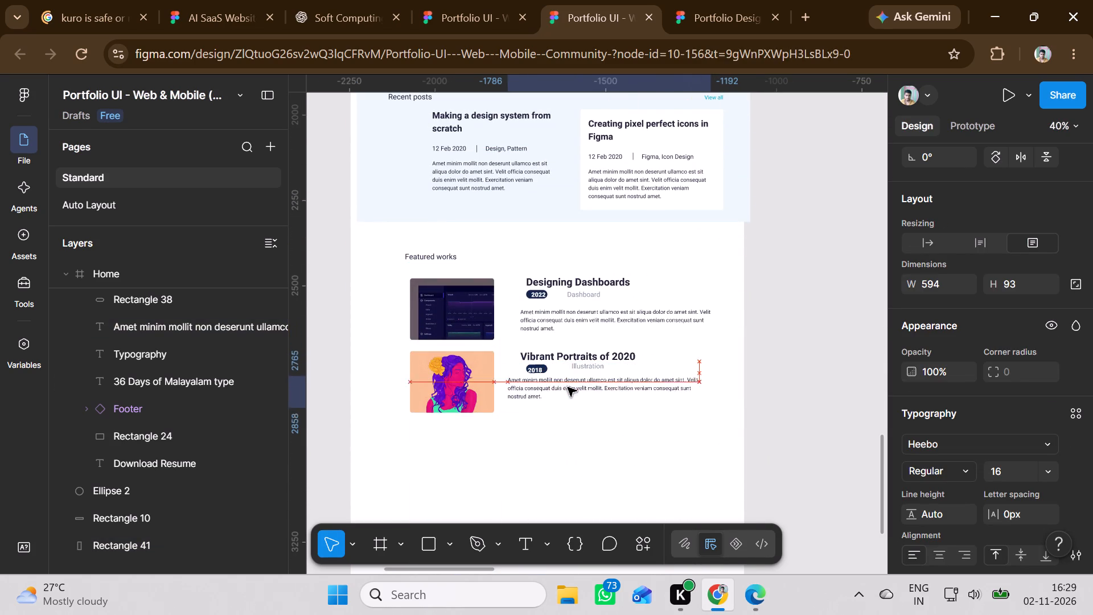
drag(568, 387, 592, 395)
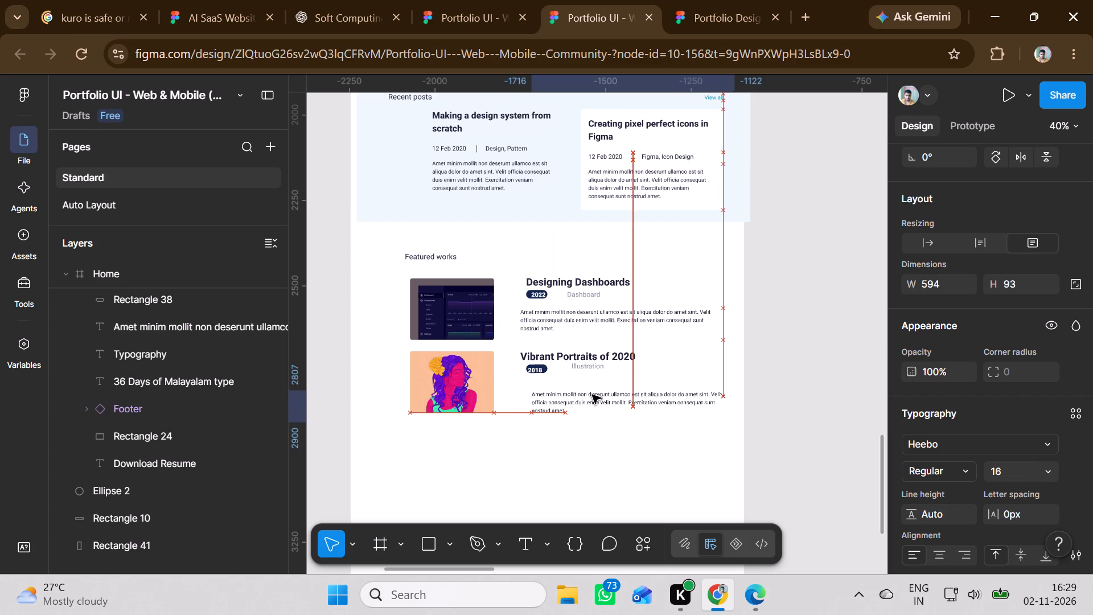
drag(592, 395, 573, 395)
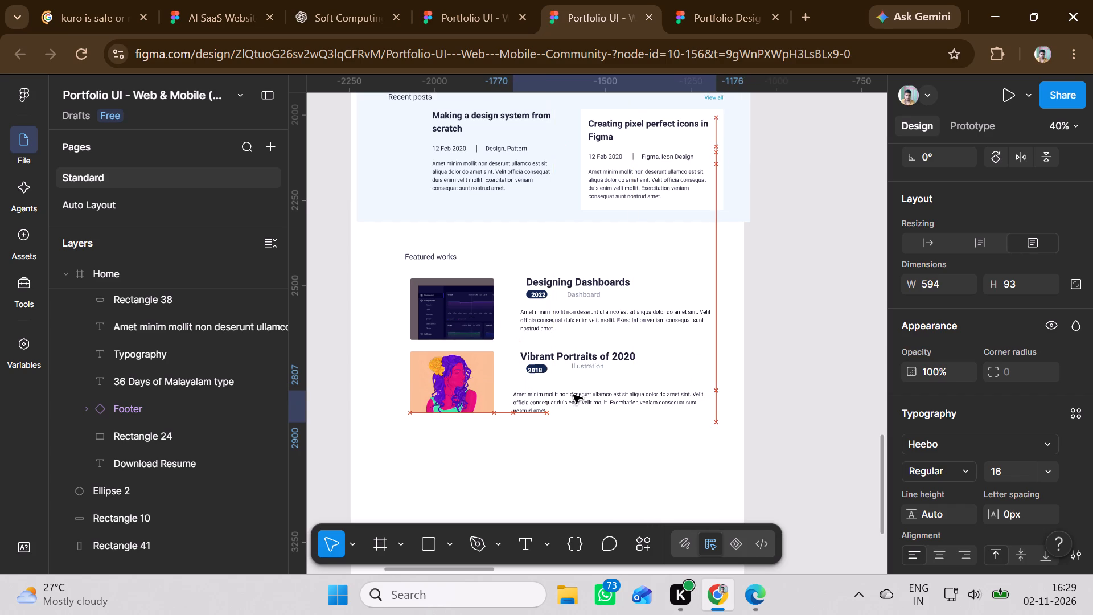
drag(573, 395, 581, 395)
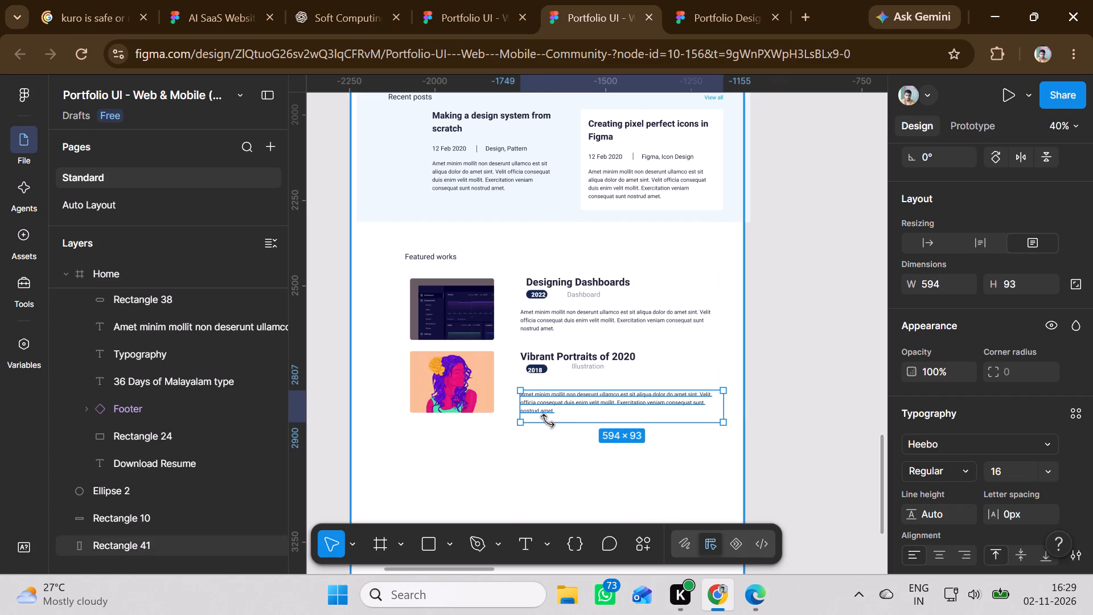
drag(558, 411, 552, 401)
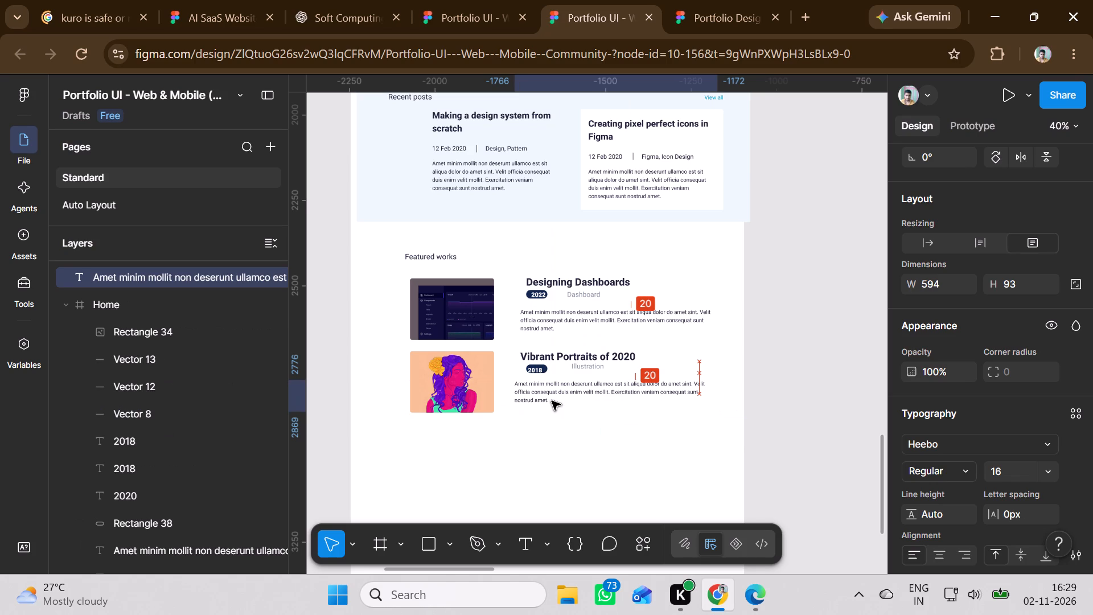
drag(552, 401, 554, 401)
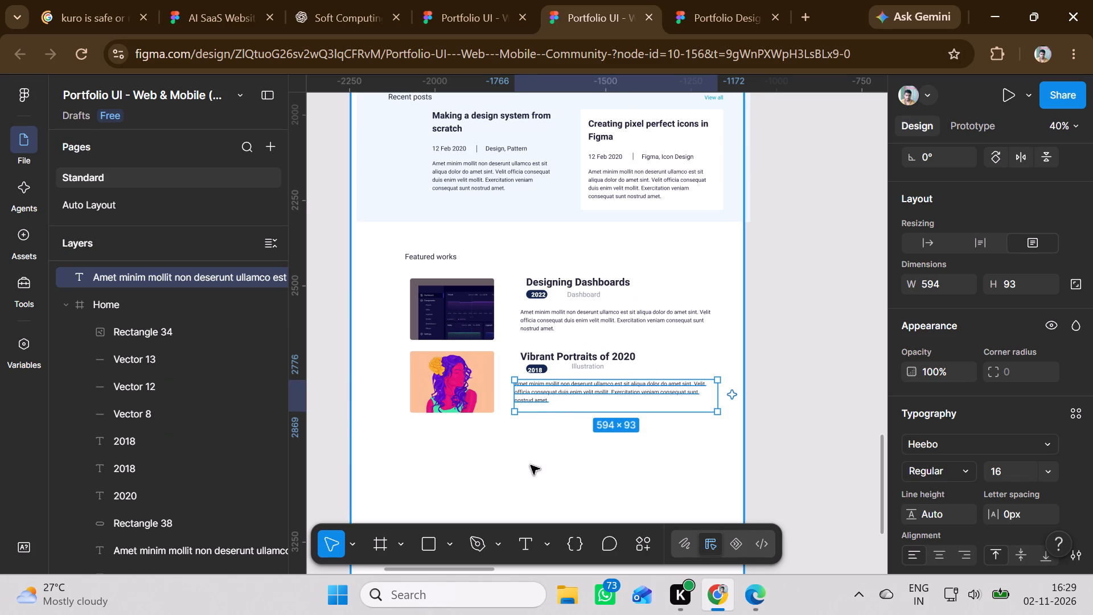
click(531, 465)
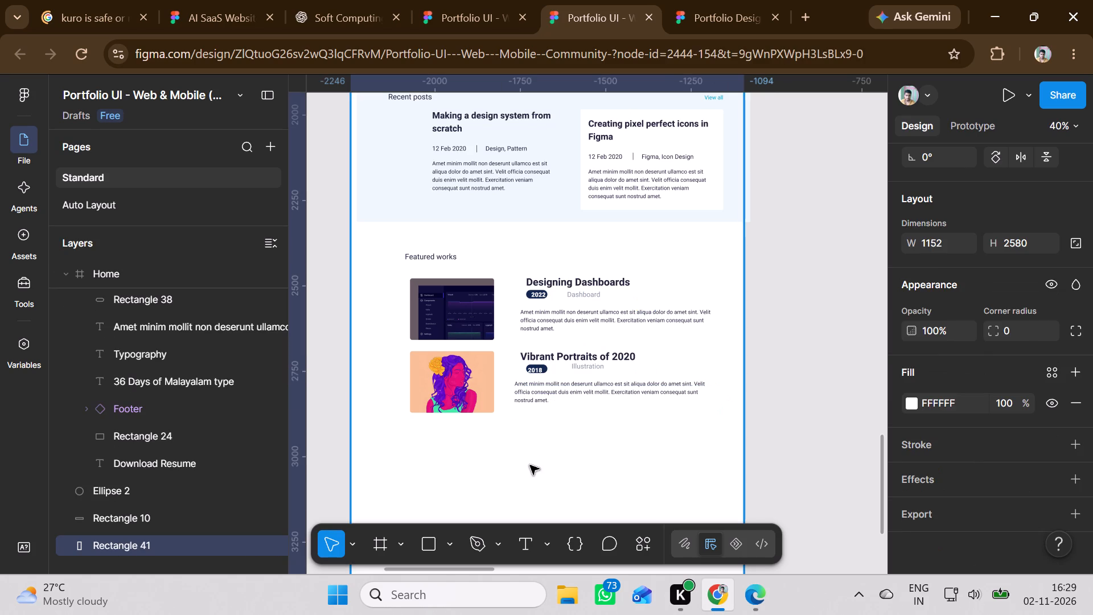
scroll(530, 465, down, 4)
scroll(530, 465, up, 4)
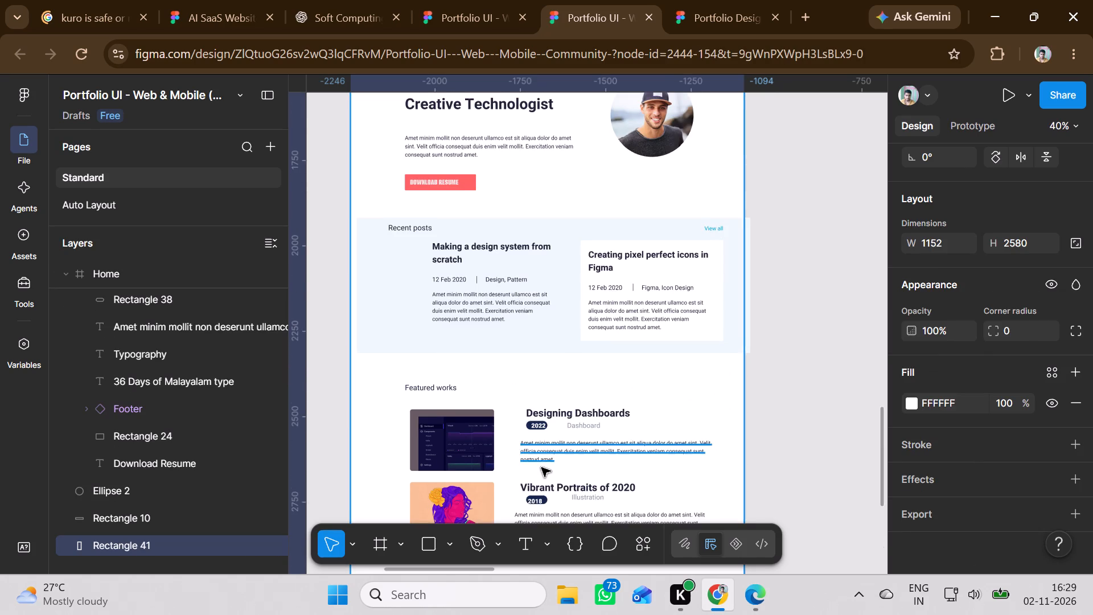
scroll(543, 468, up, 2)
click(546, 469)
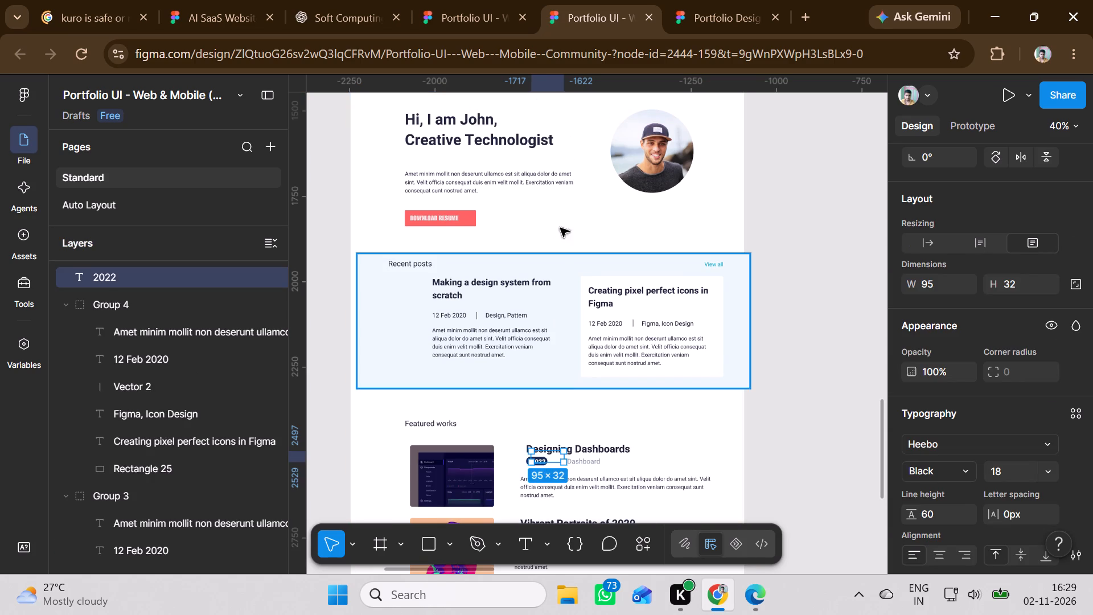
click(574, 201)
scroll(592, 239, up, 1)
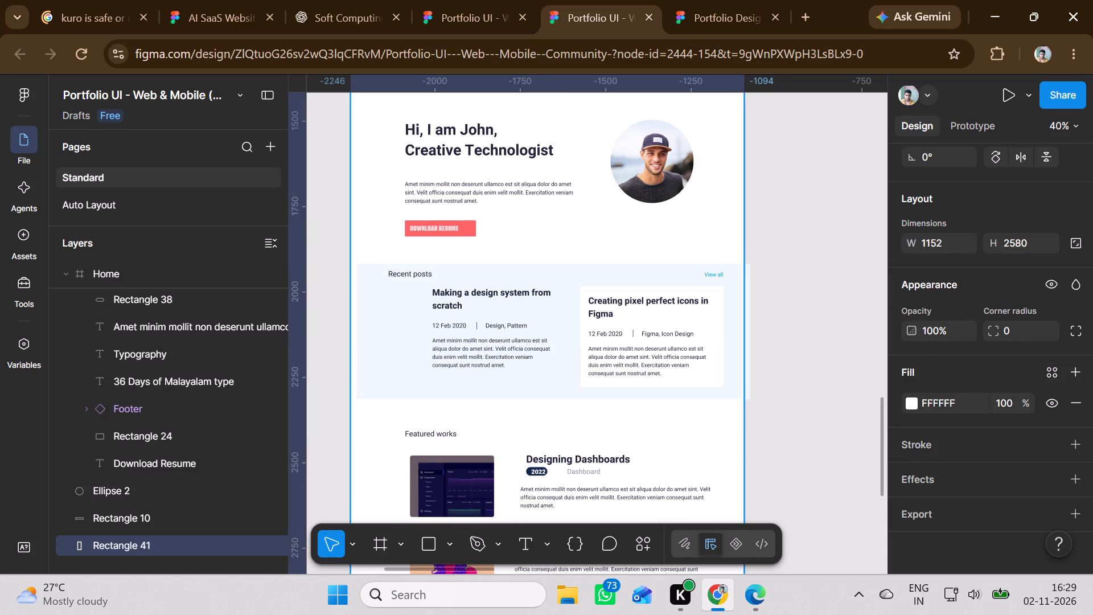